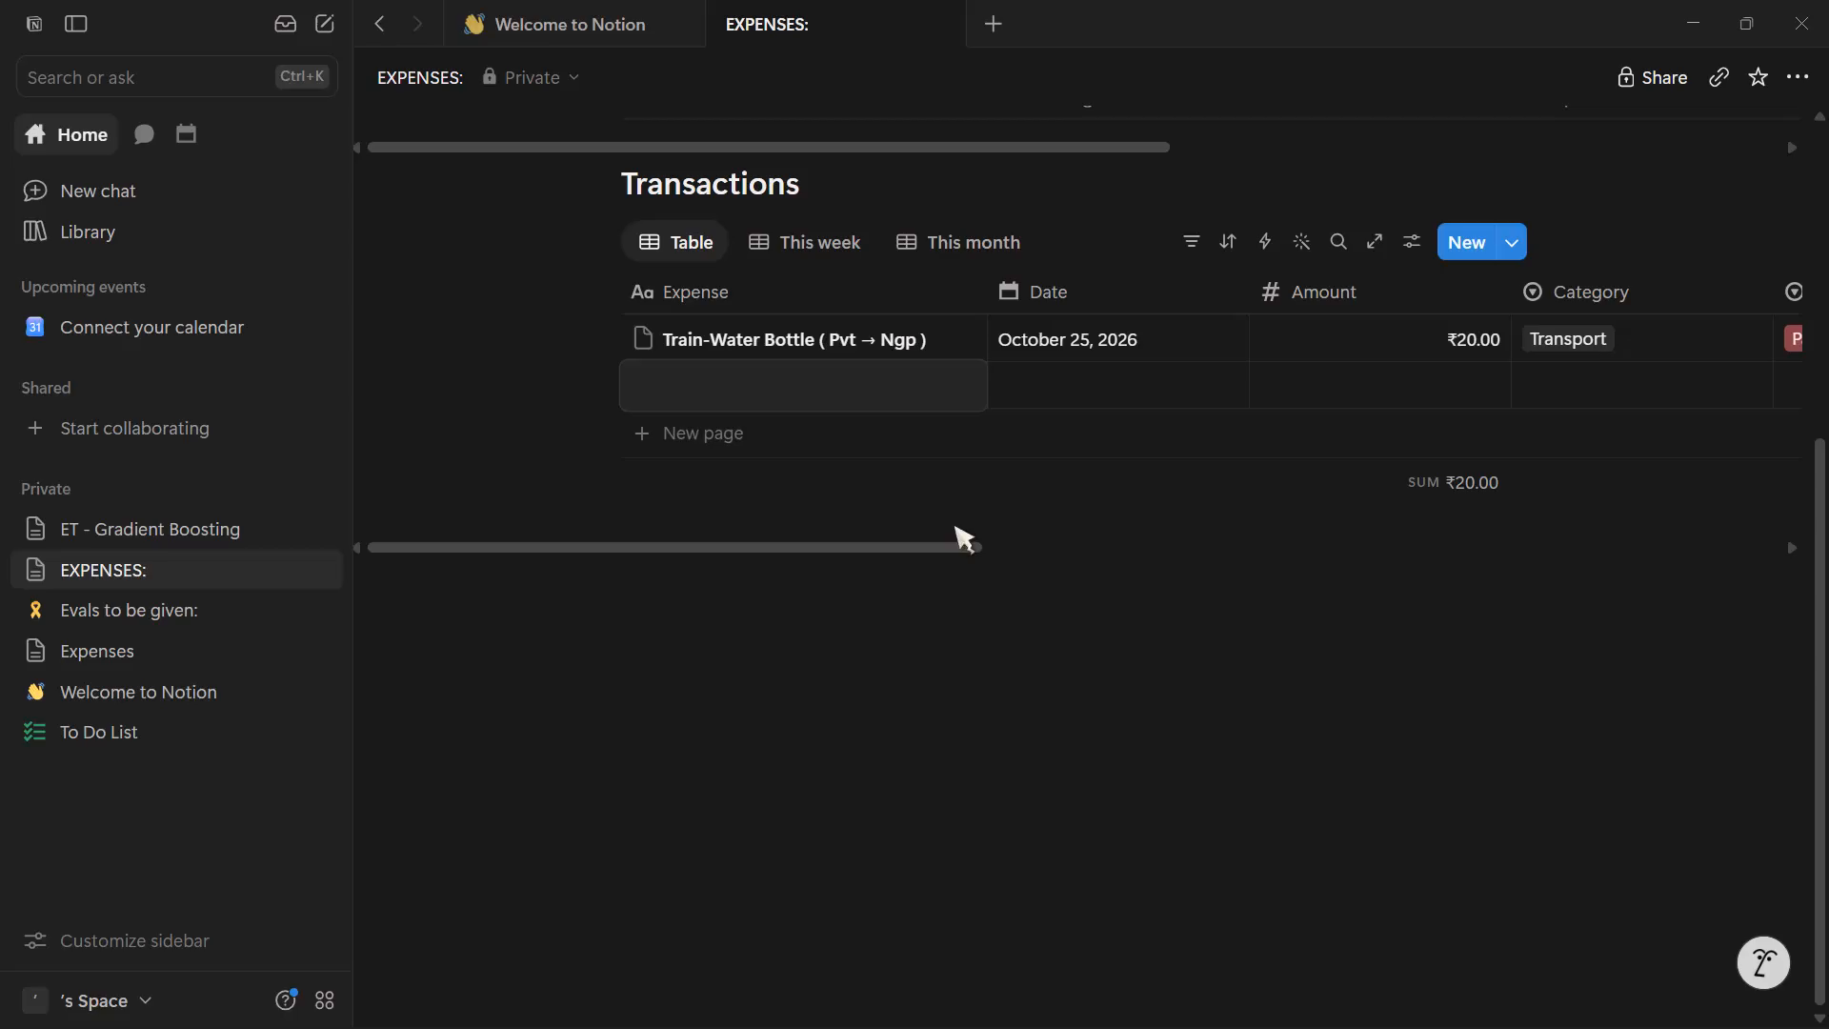
Set the Online account's starting balance to ₹6,699 in the My Balance table.
scroll(521, 230, "up", 7)
left_click(1176, 633)
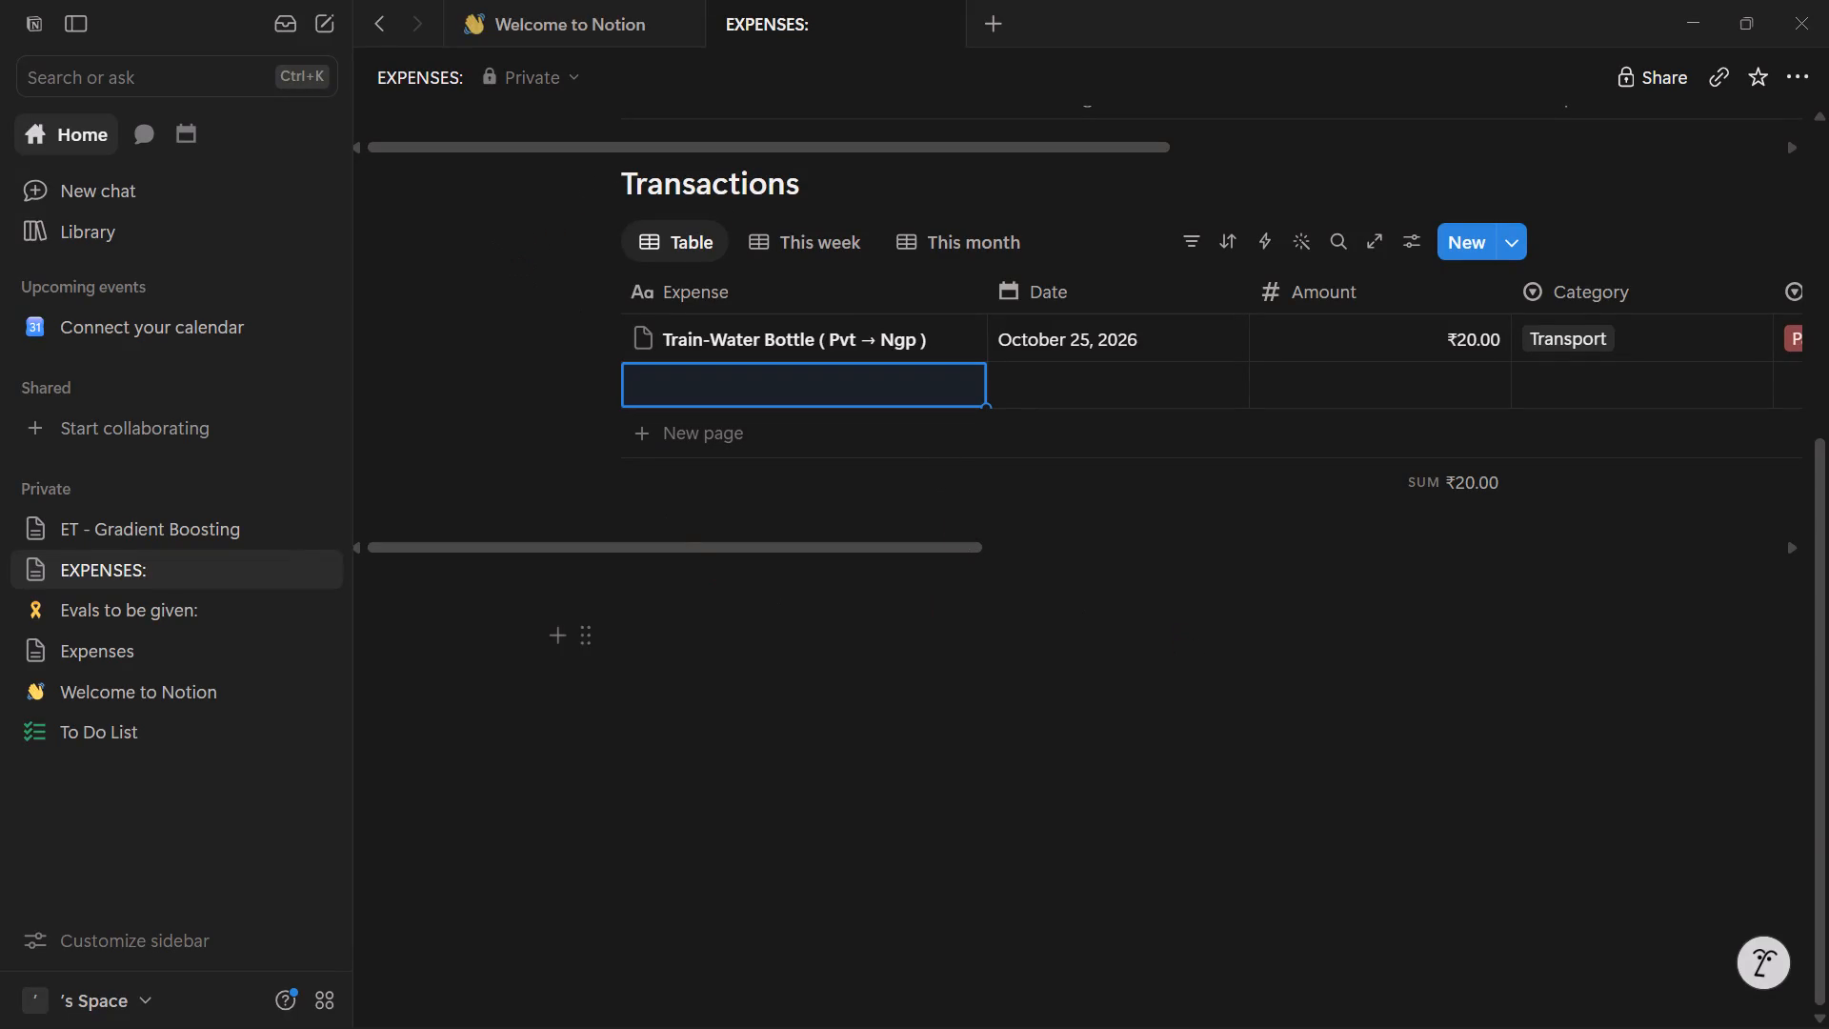
scroll(431, 247, "up", 8)
scroll(1034, 187, "down", 1)
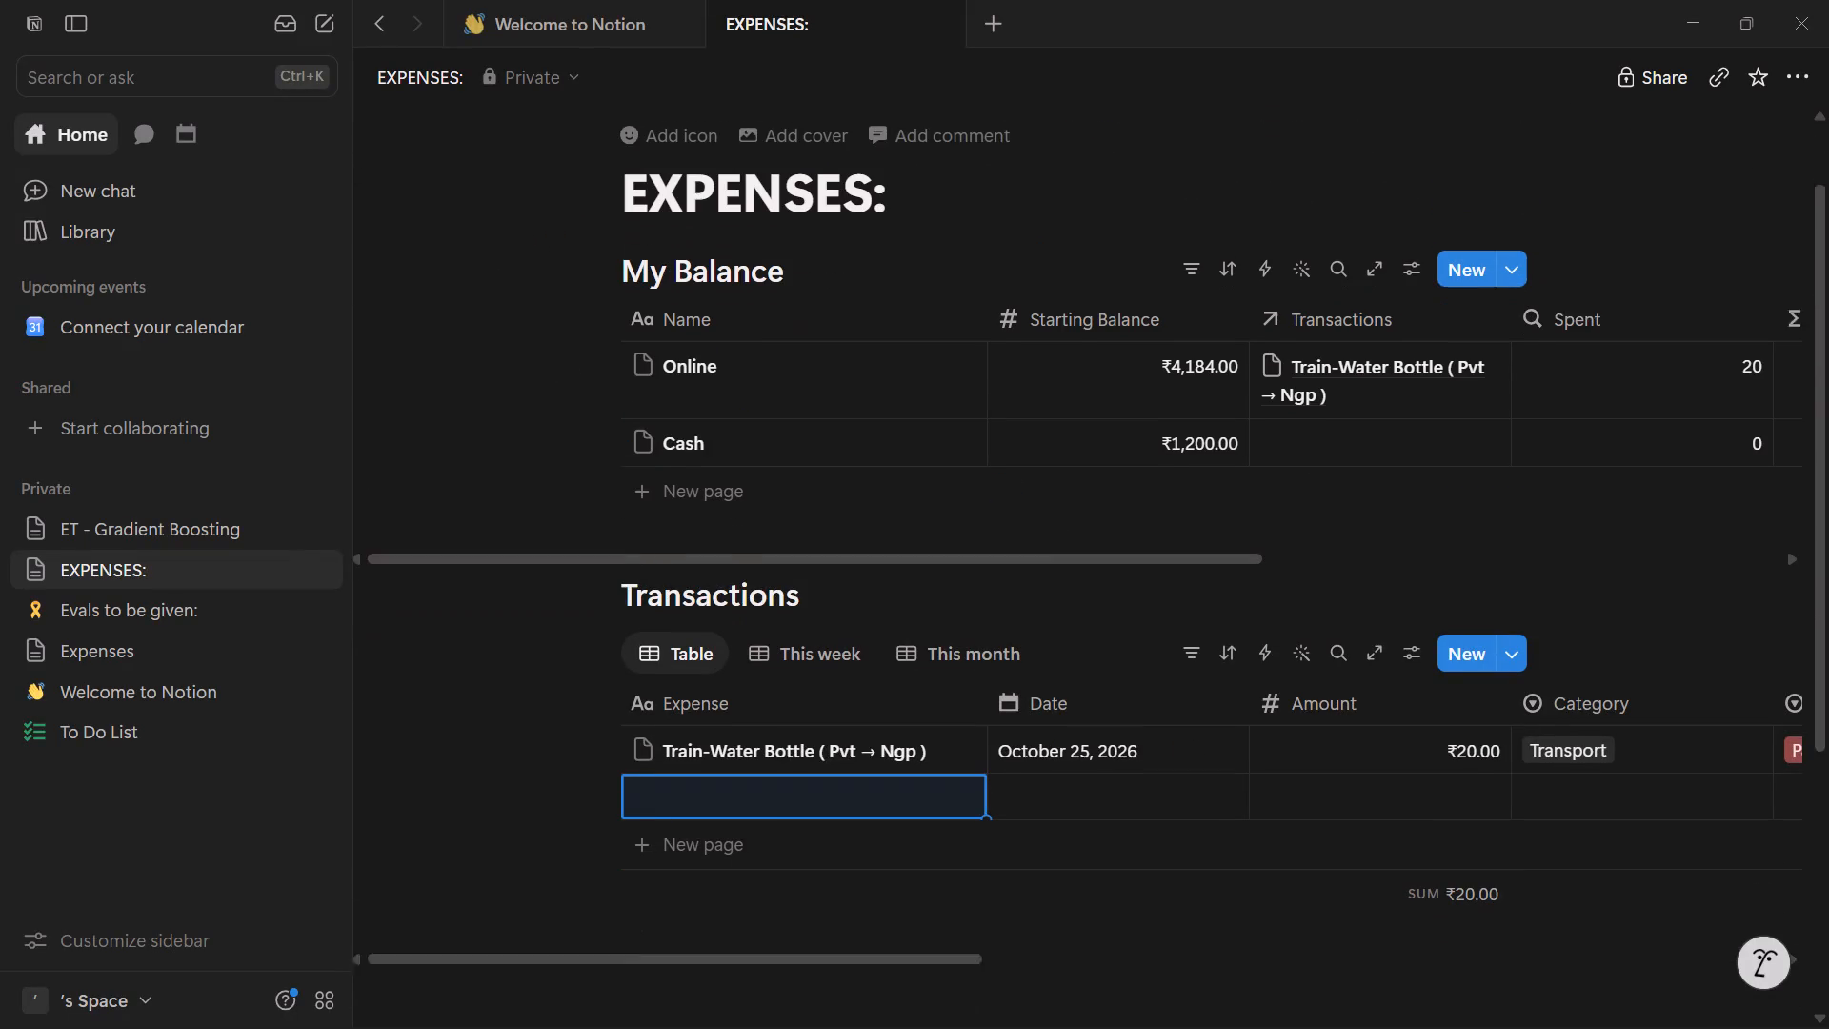
scroll(1034, 187, "down", 1)
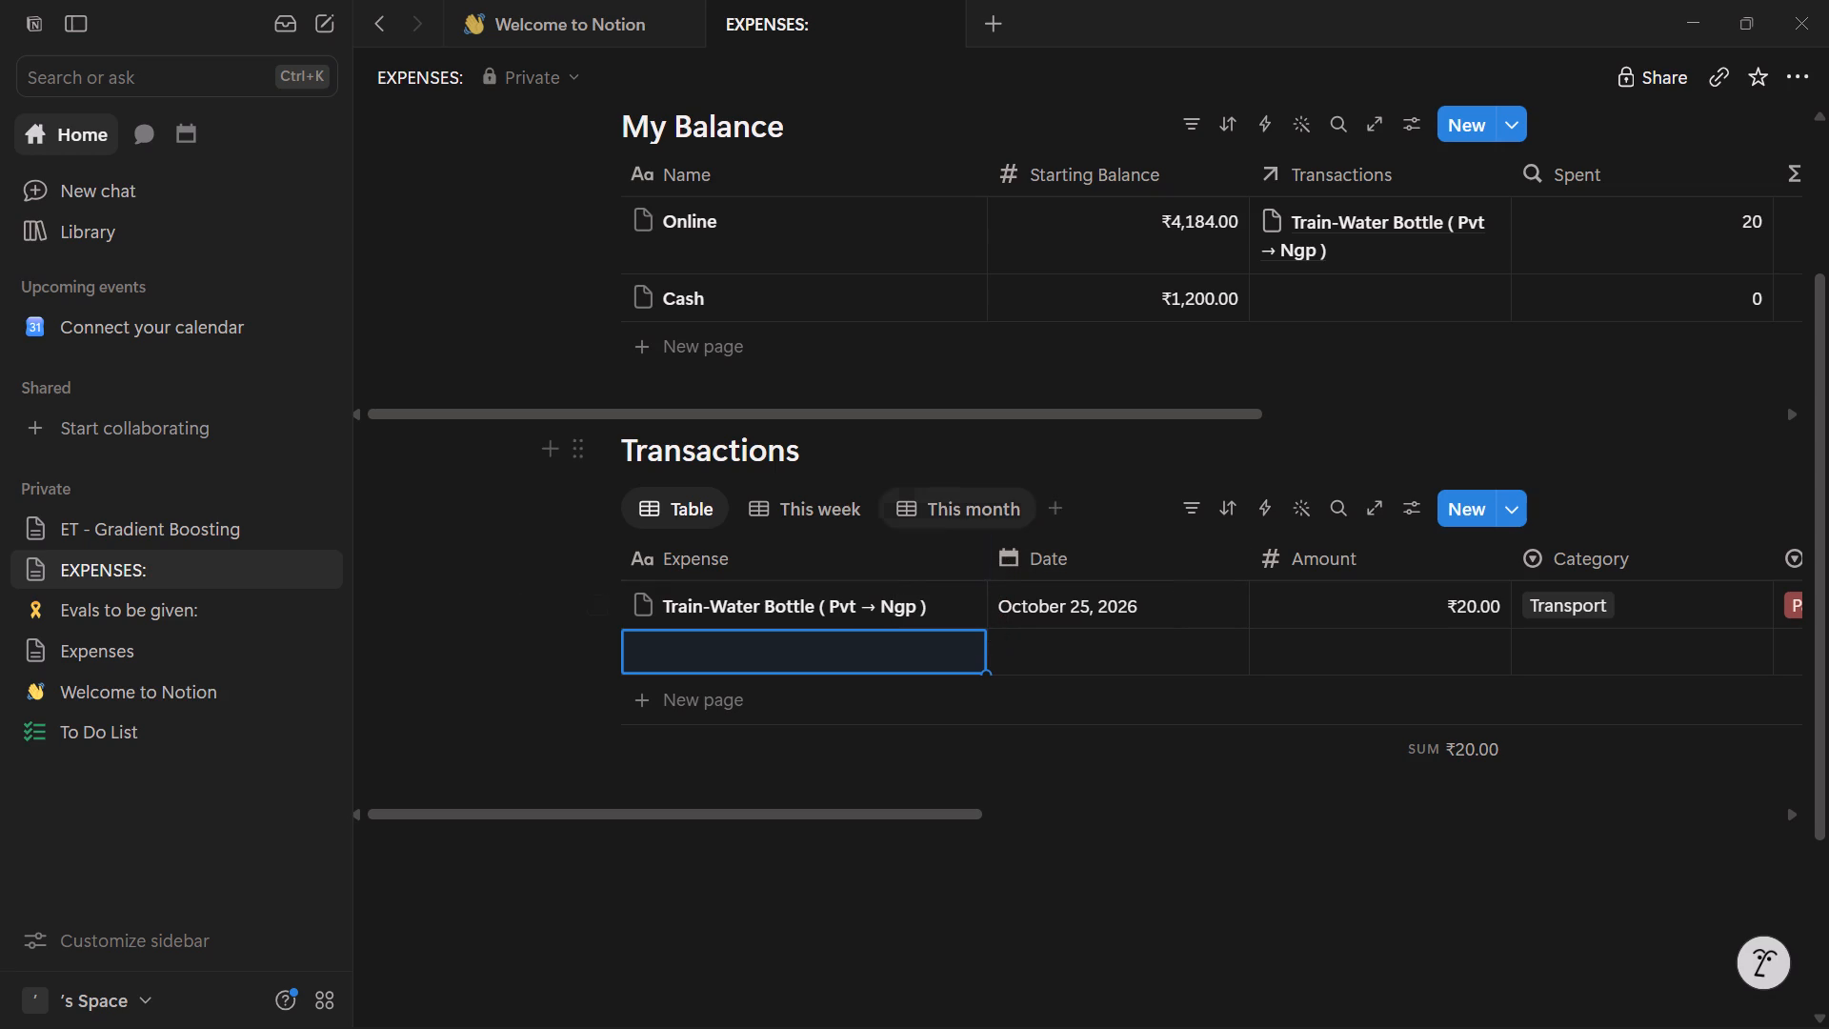
left_click(1183, 225)
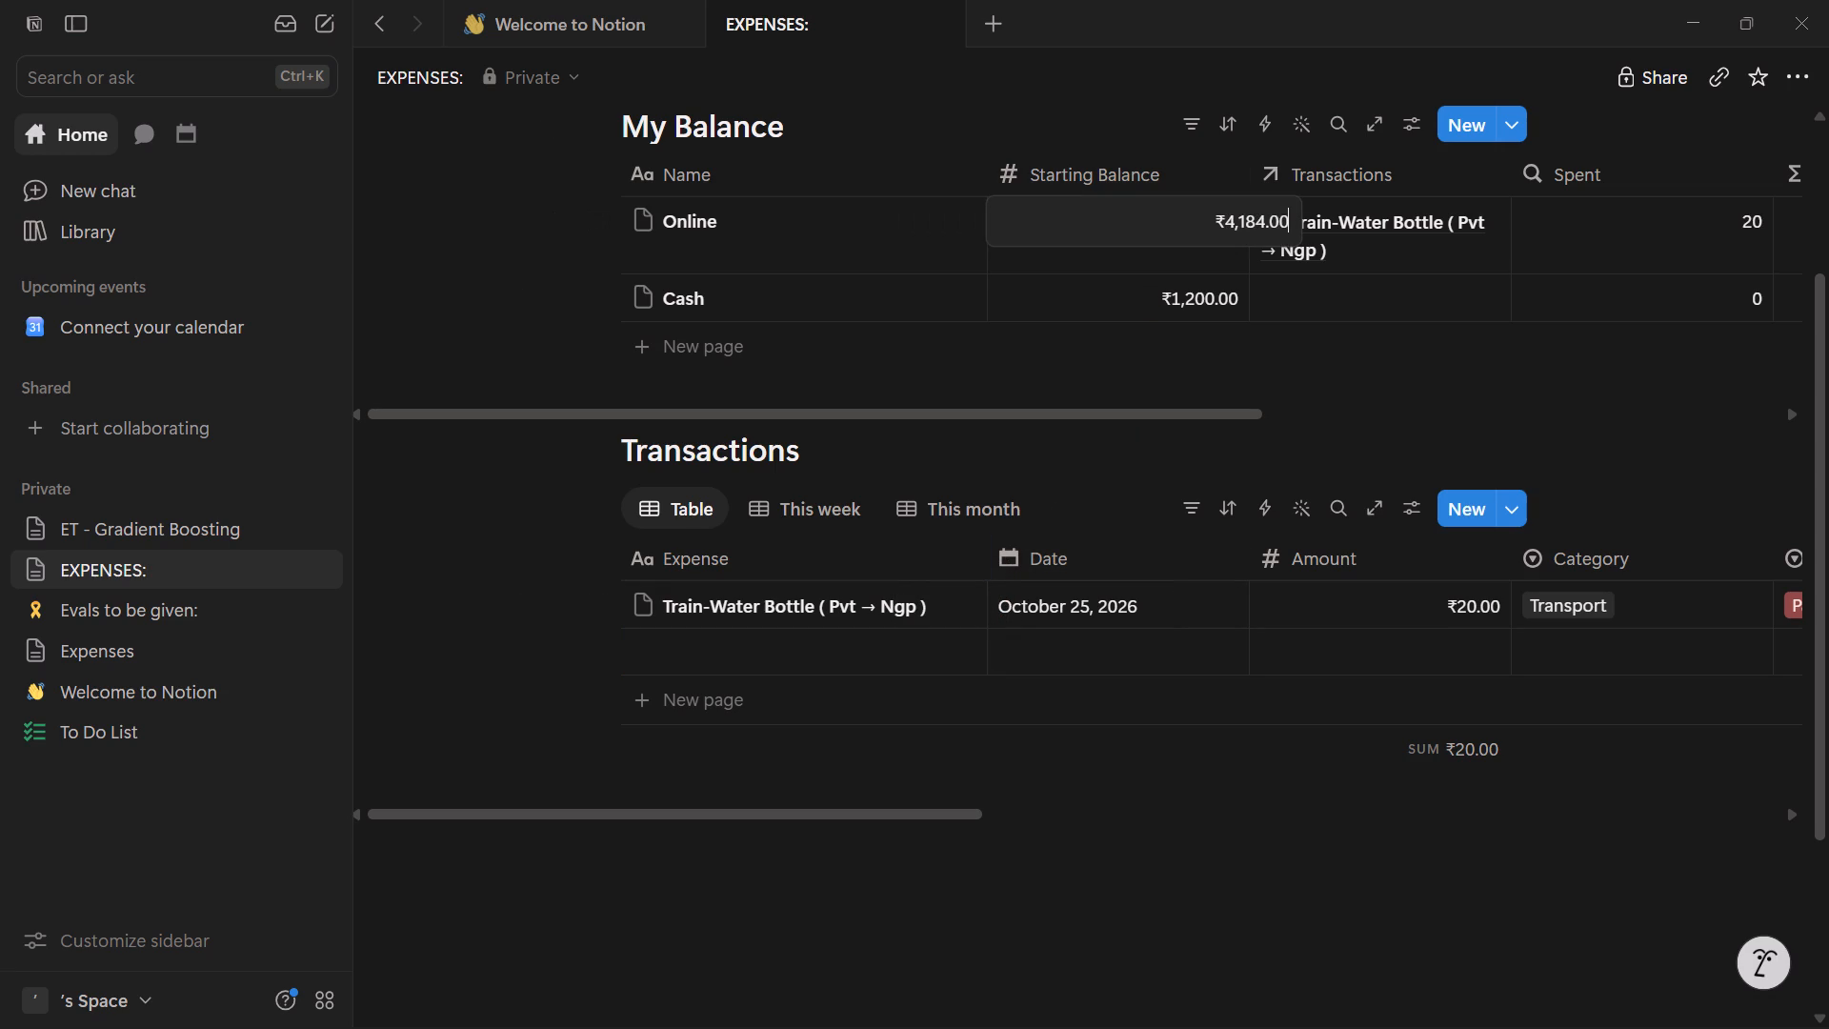
left_click(1268, 219)
key("Left")
key("BackSpace")
key("BackSpace")
key("BackSpace")
key("BackSpace")
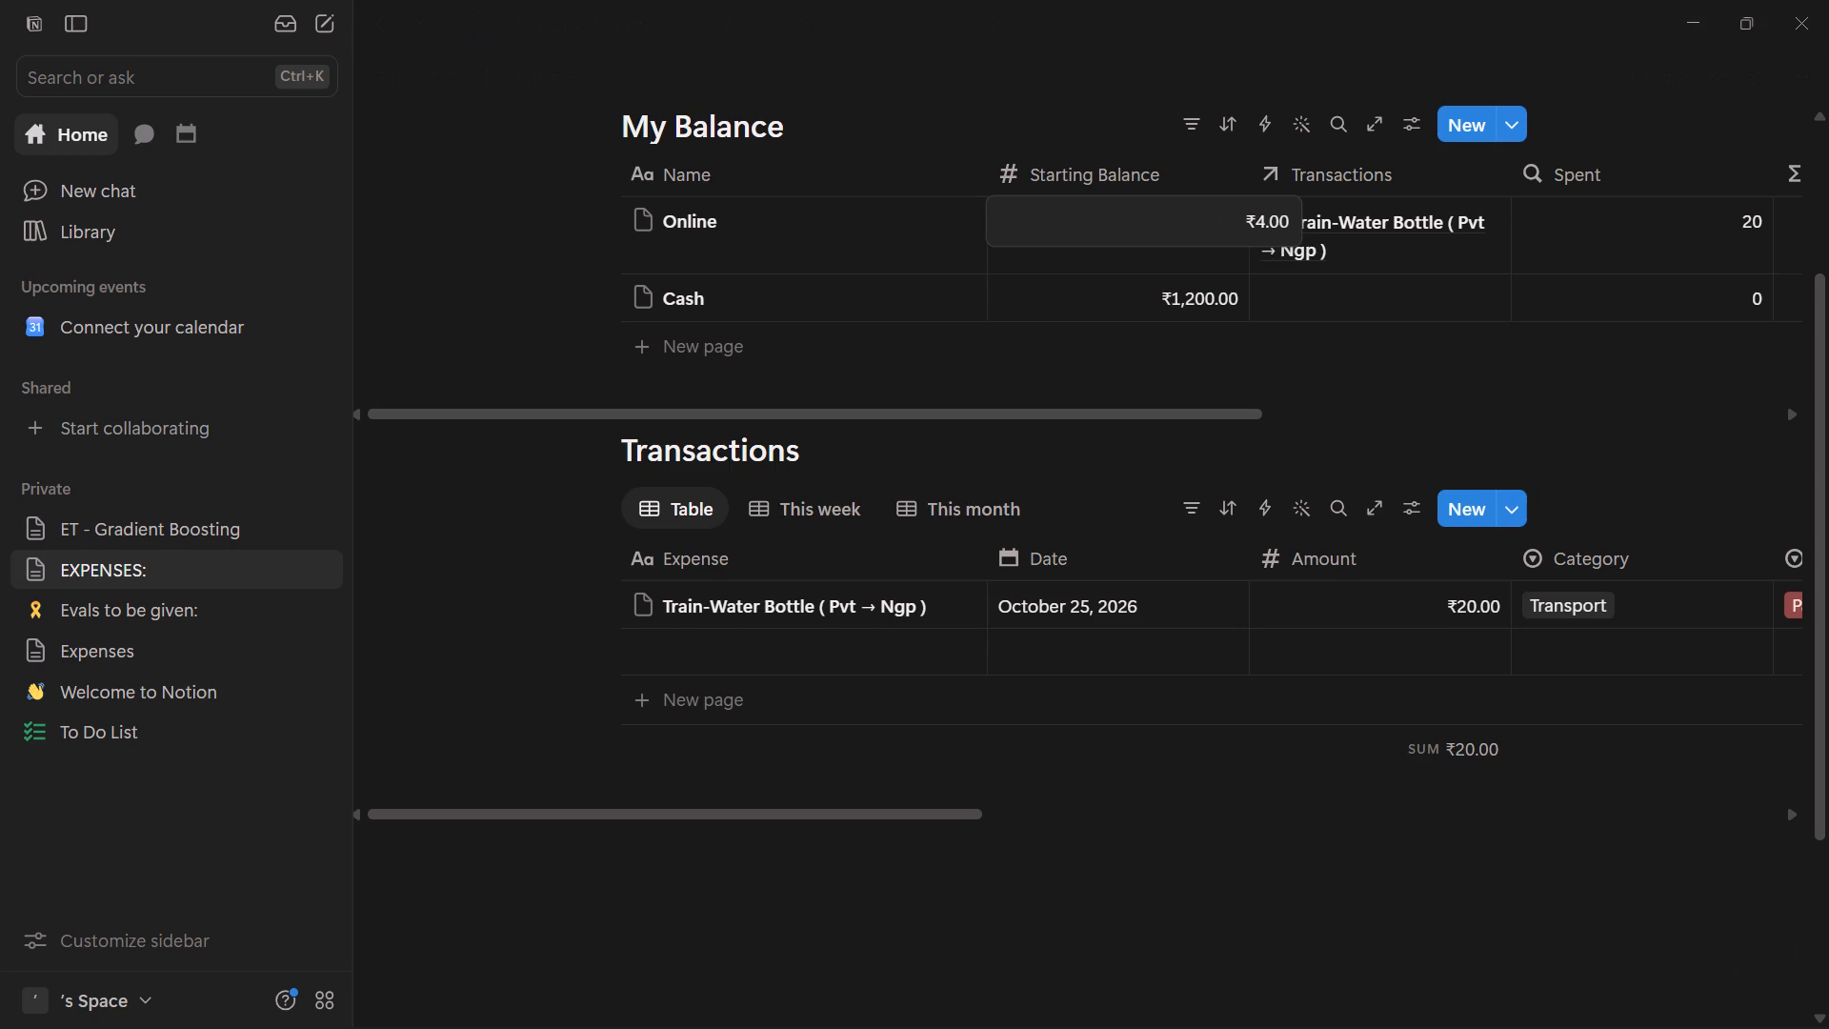
key("BackSpace")
type("669")
key("9")
left_click(1227, 357)
left_click(1156, 358)
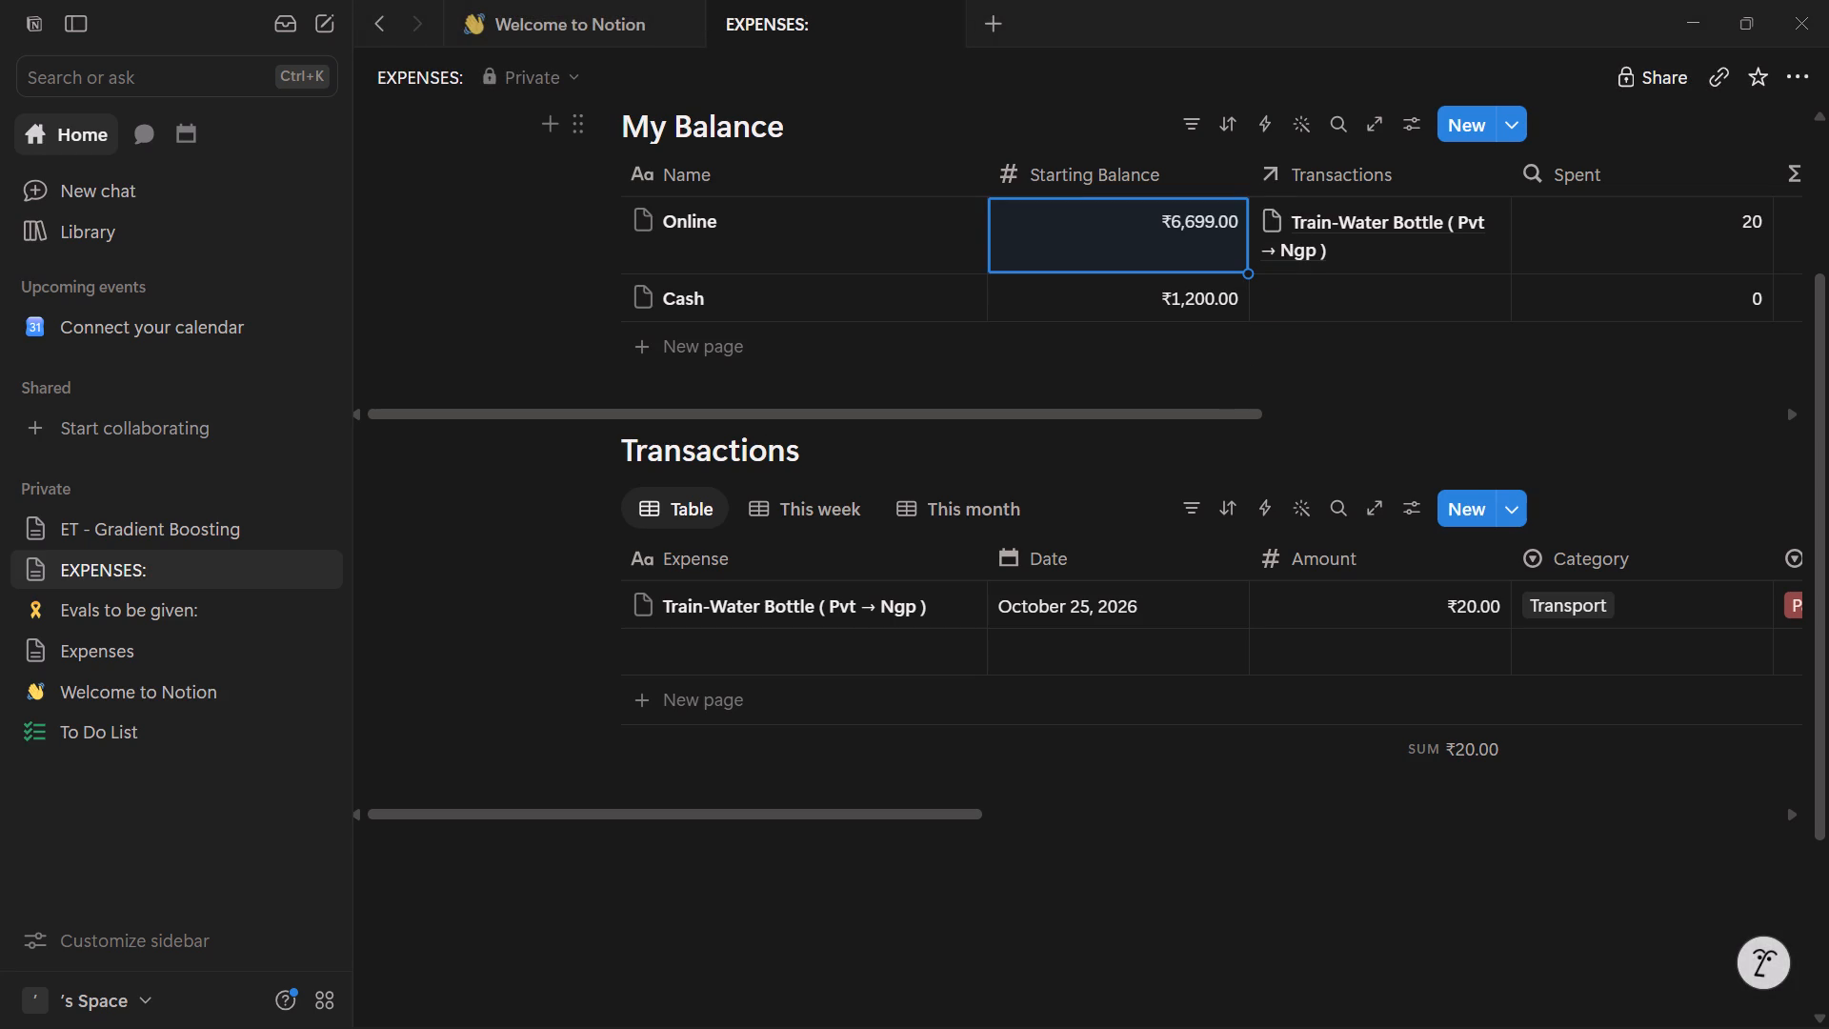
left_click(1196, 390)
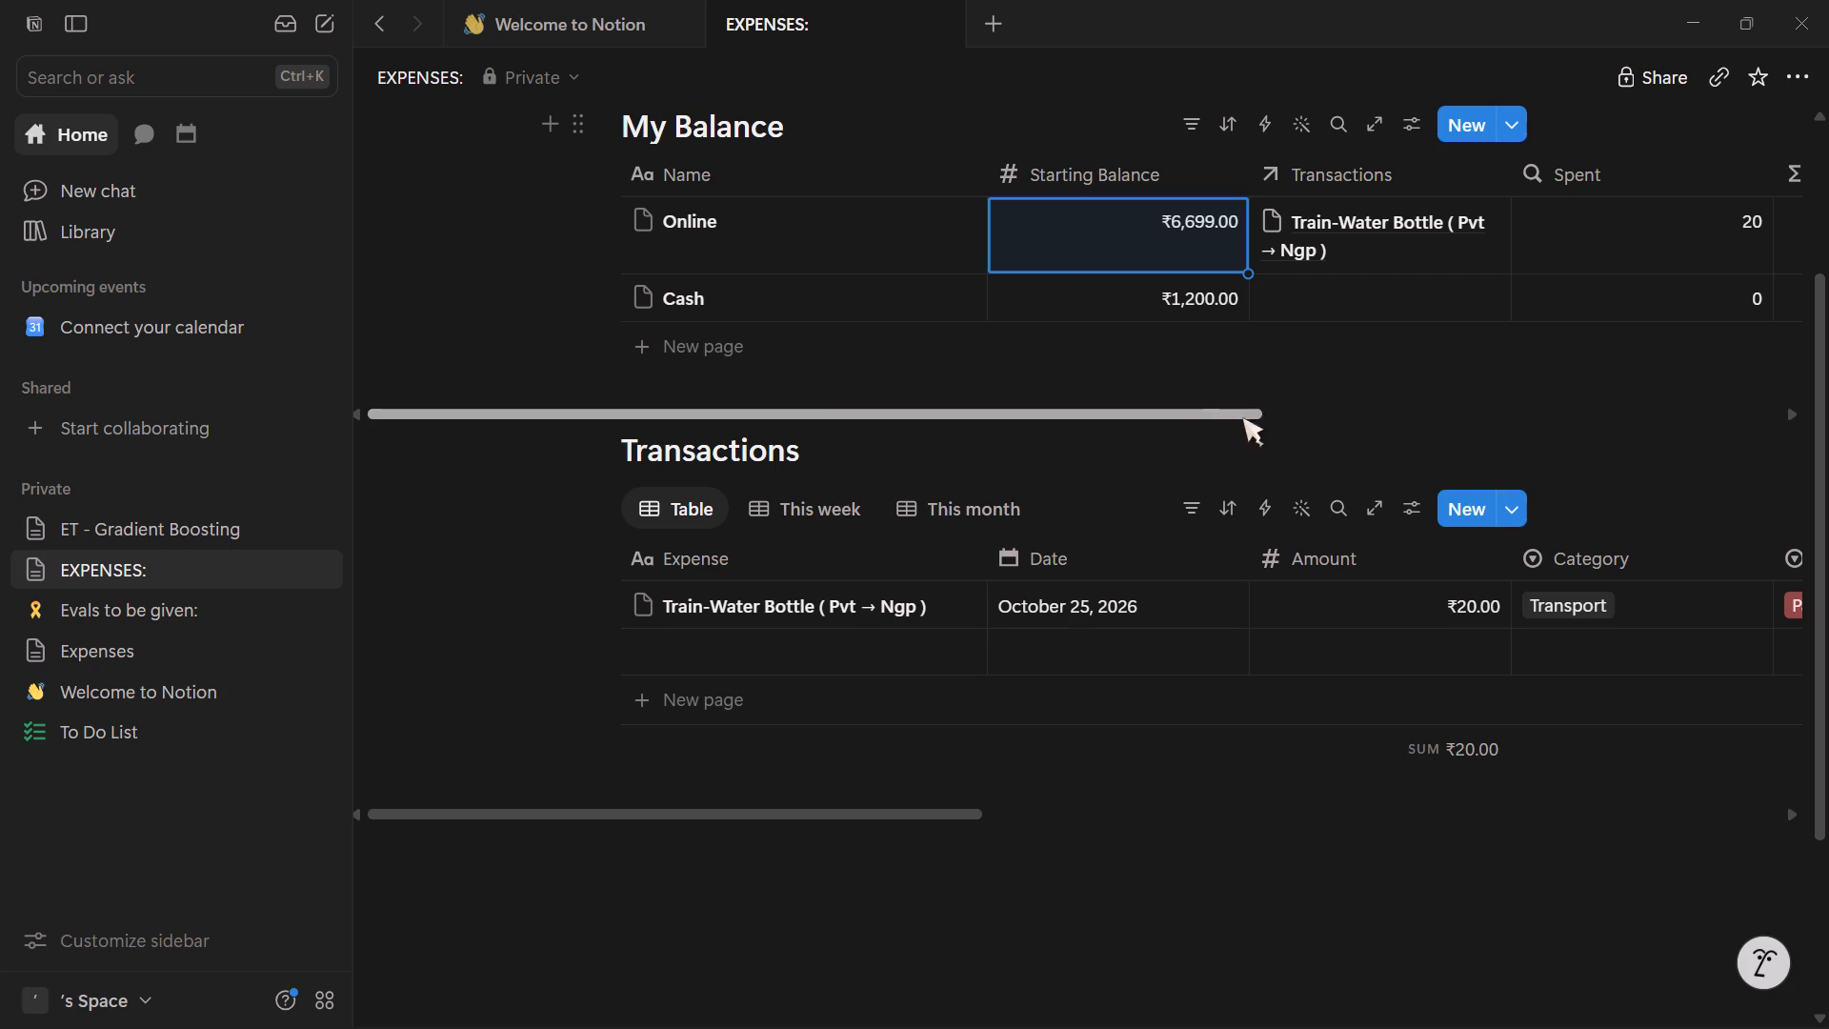
Fill the empty Transactions row with the expense name Sunscreen and the date October 25, 2026.
scroll(1404, 404, "up", 1)
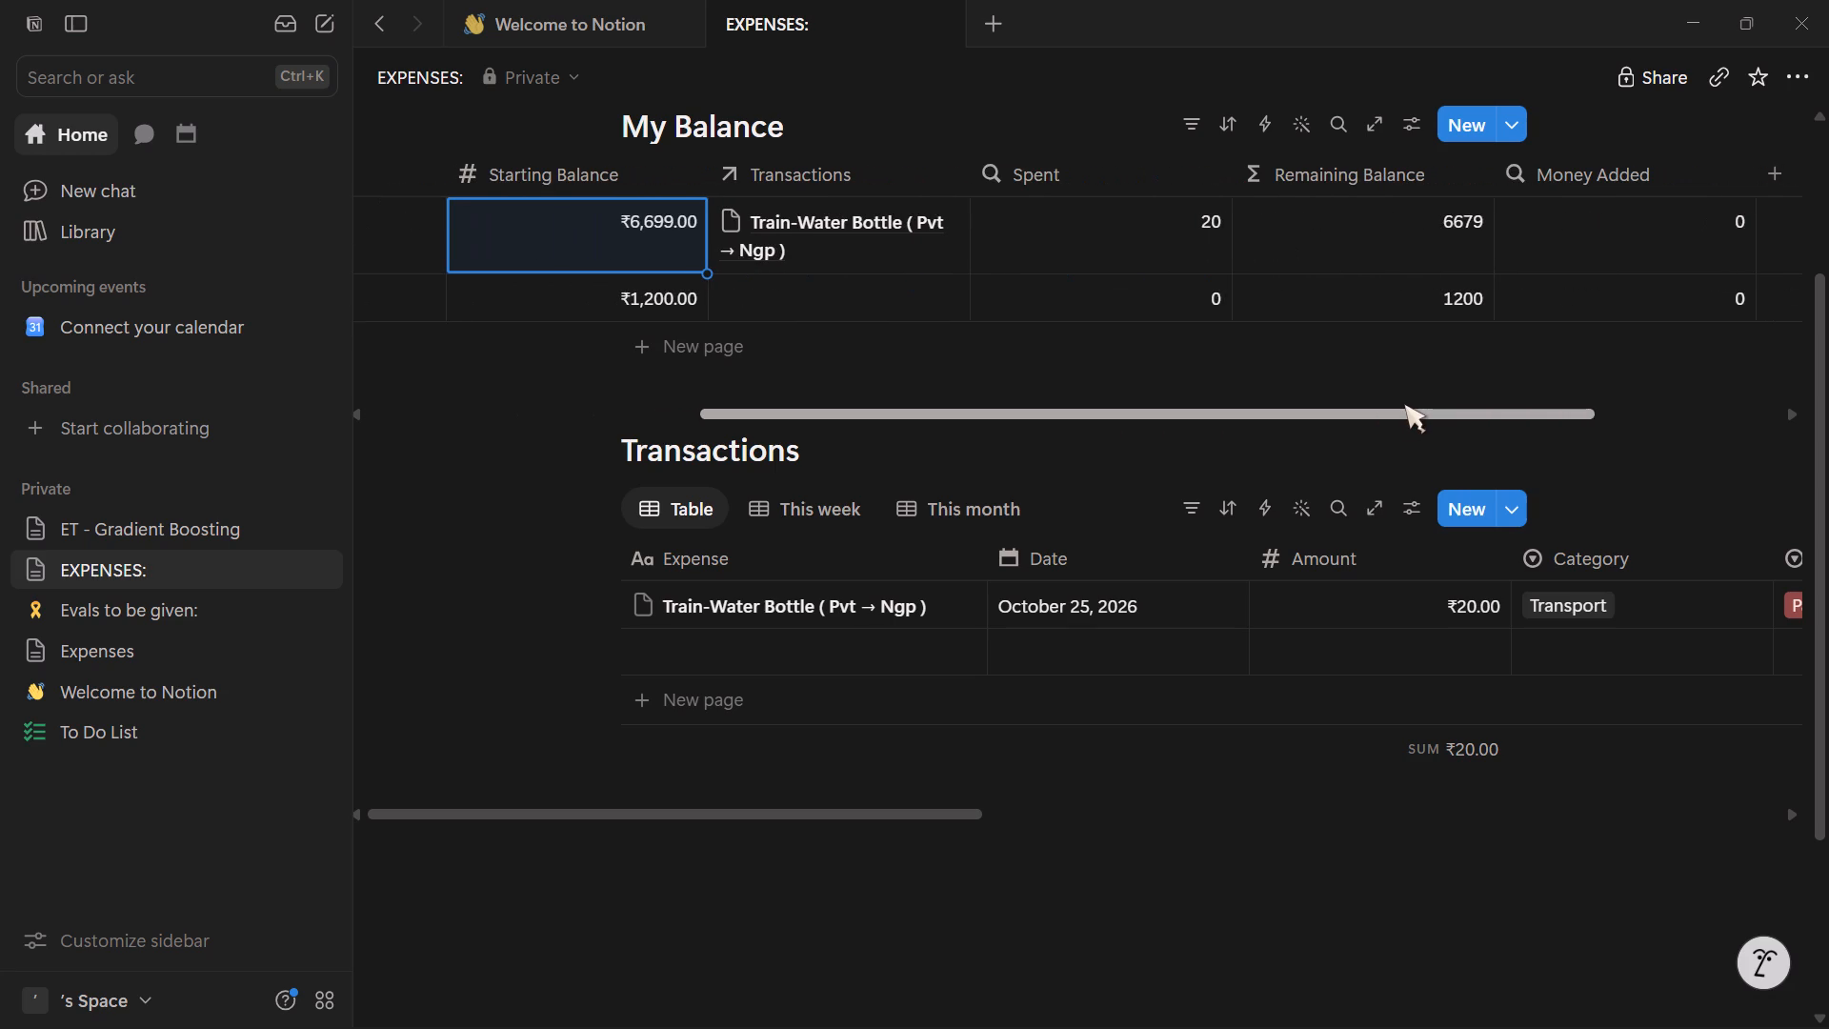
scroll(1404, 404, "up", 1)
left_click(734, 656)
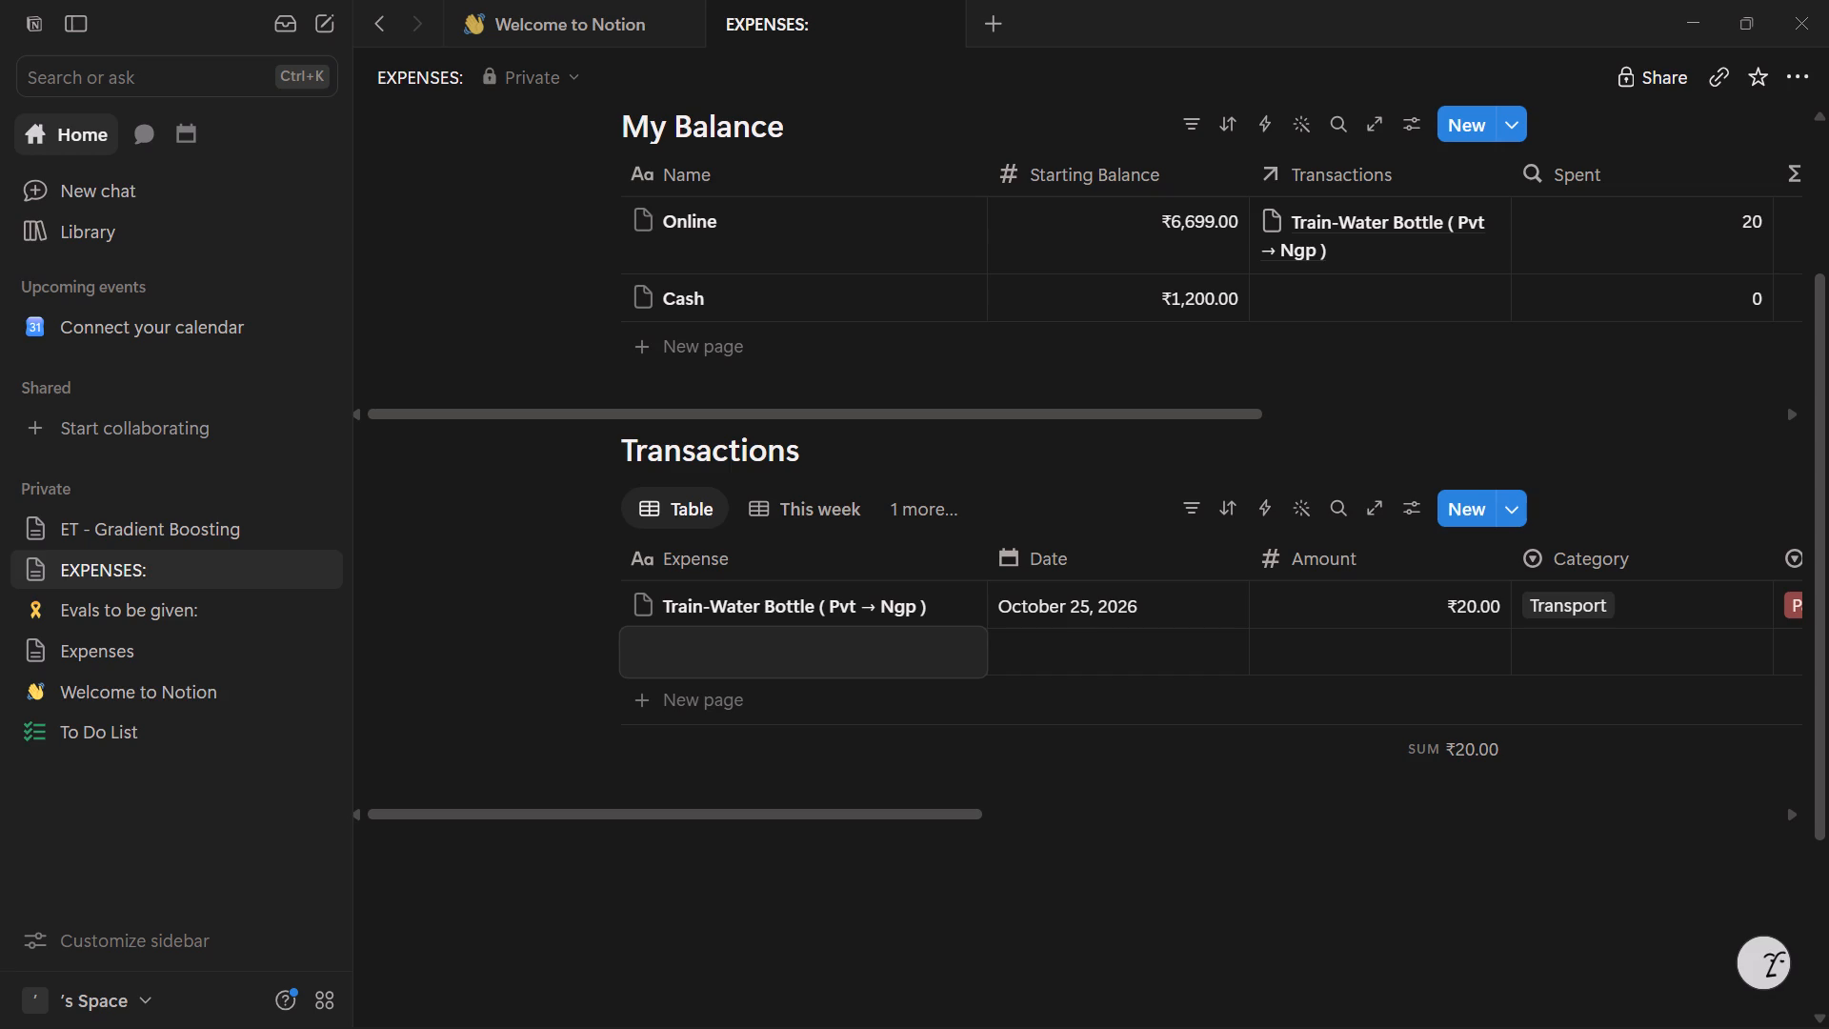
left_click(737, 663)
type("Sunscreen")
key("Return")
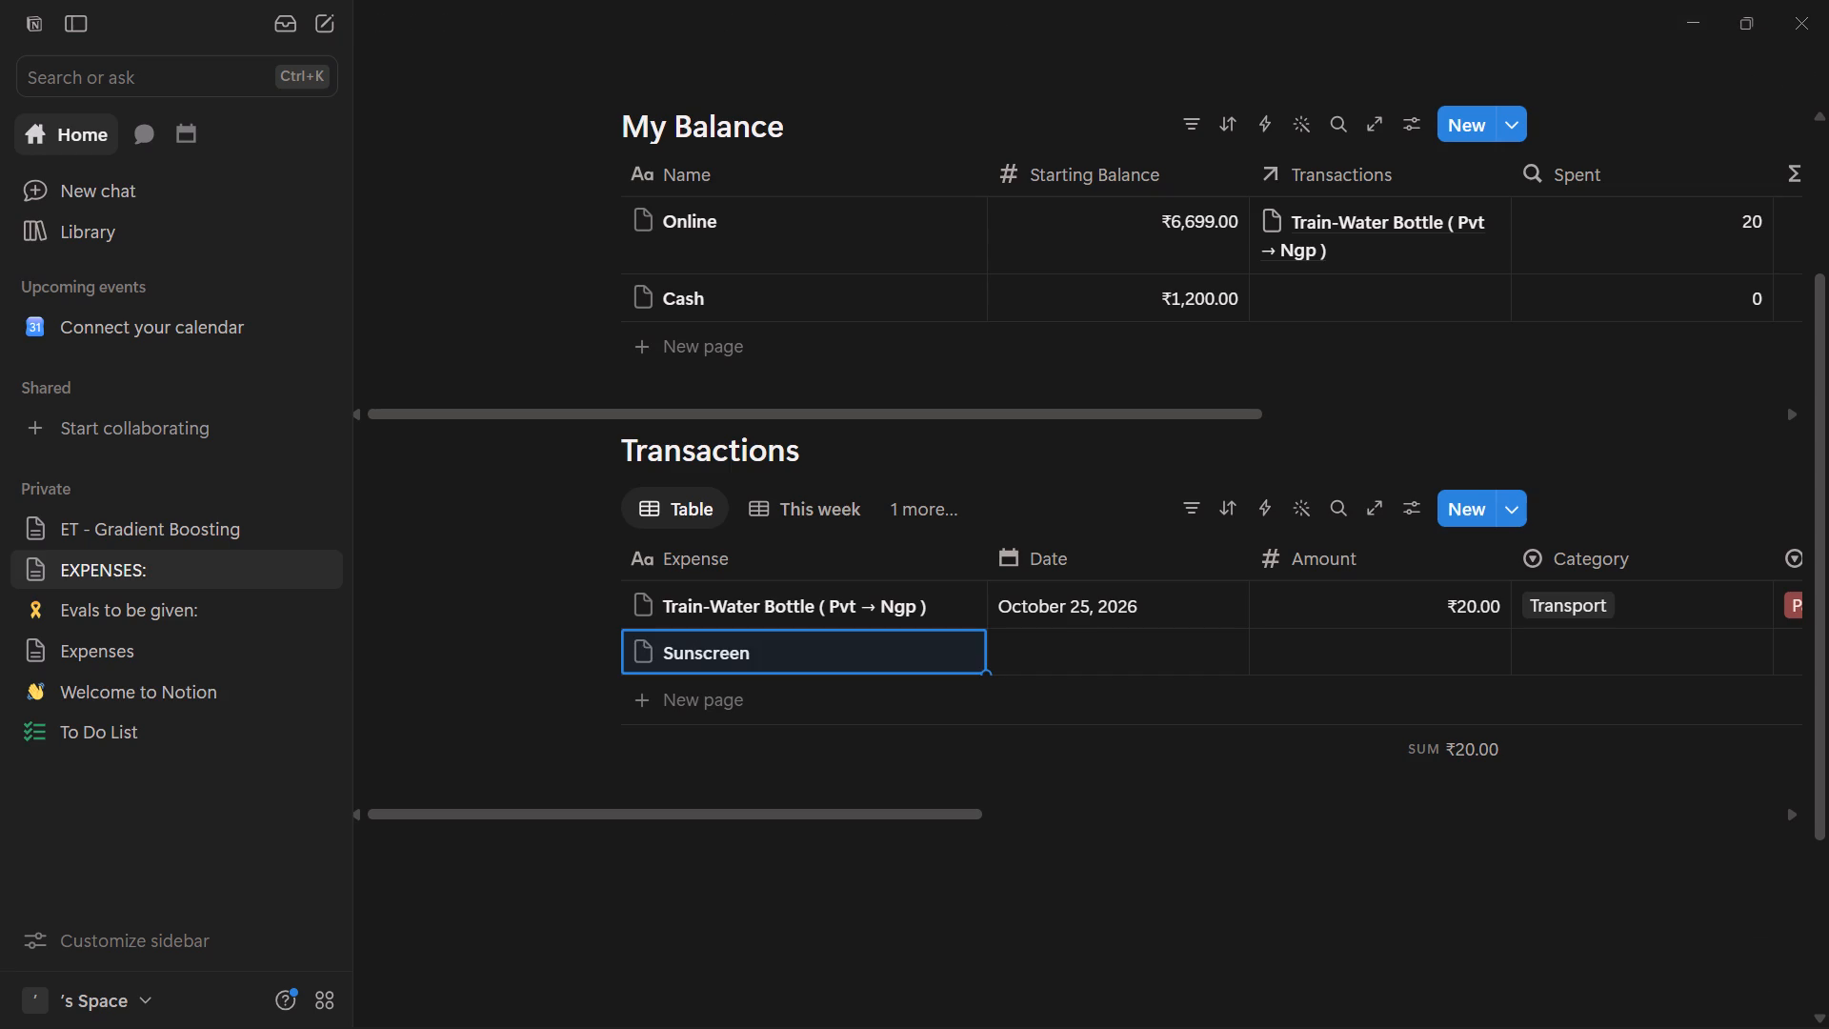
left_click(1065, 653)
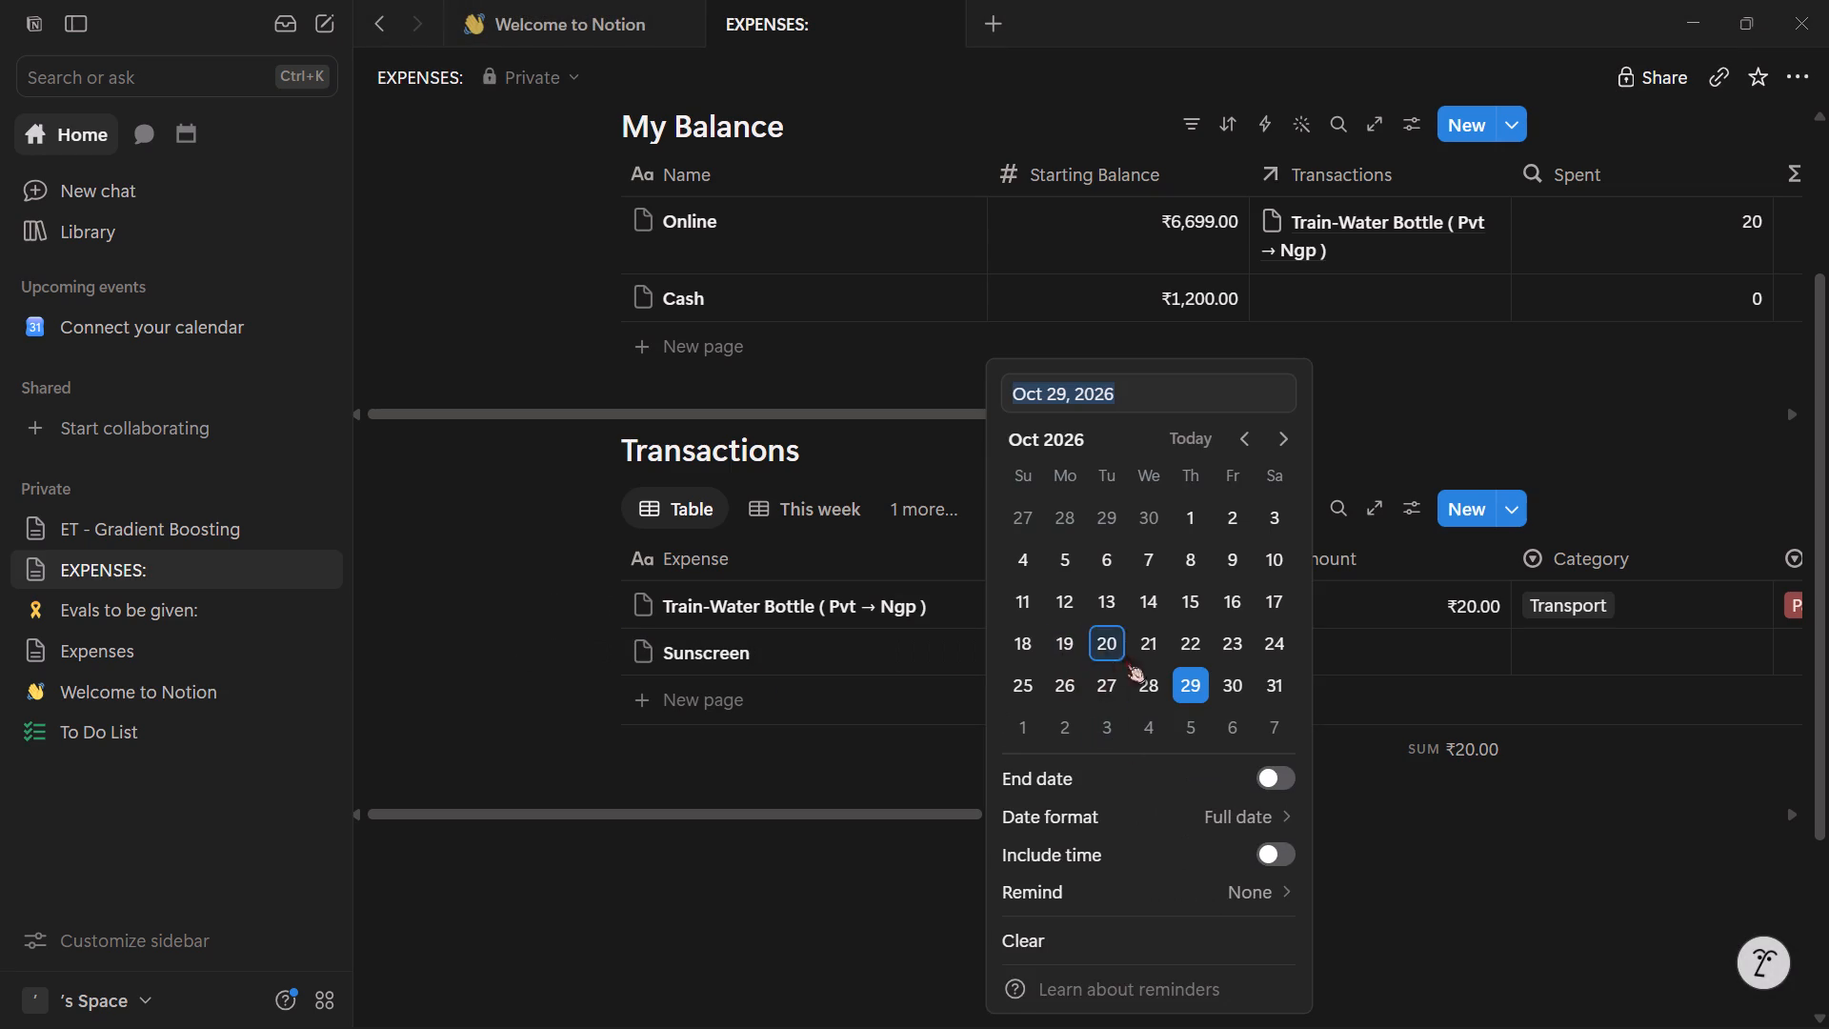
left_click(1025, 682)
left_click(1426, 837)
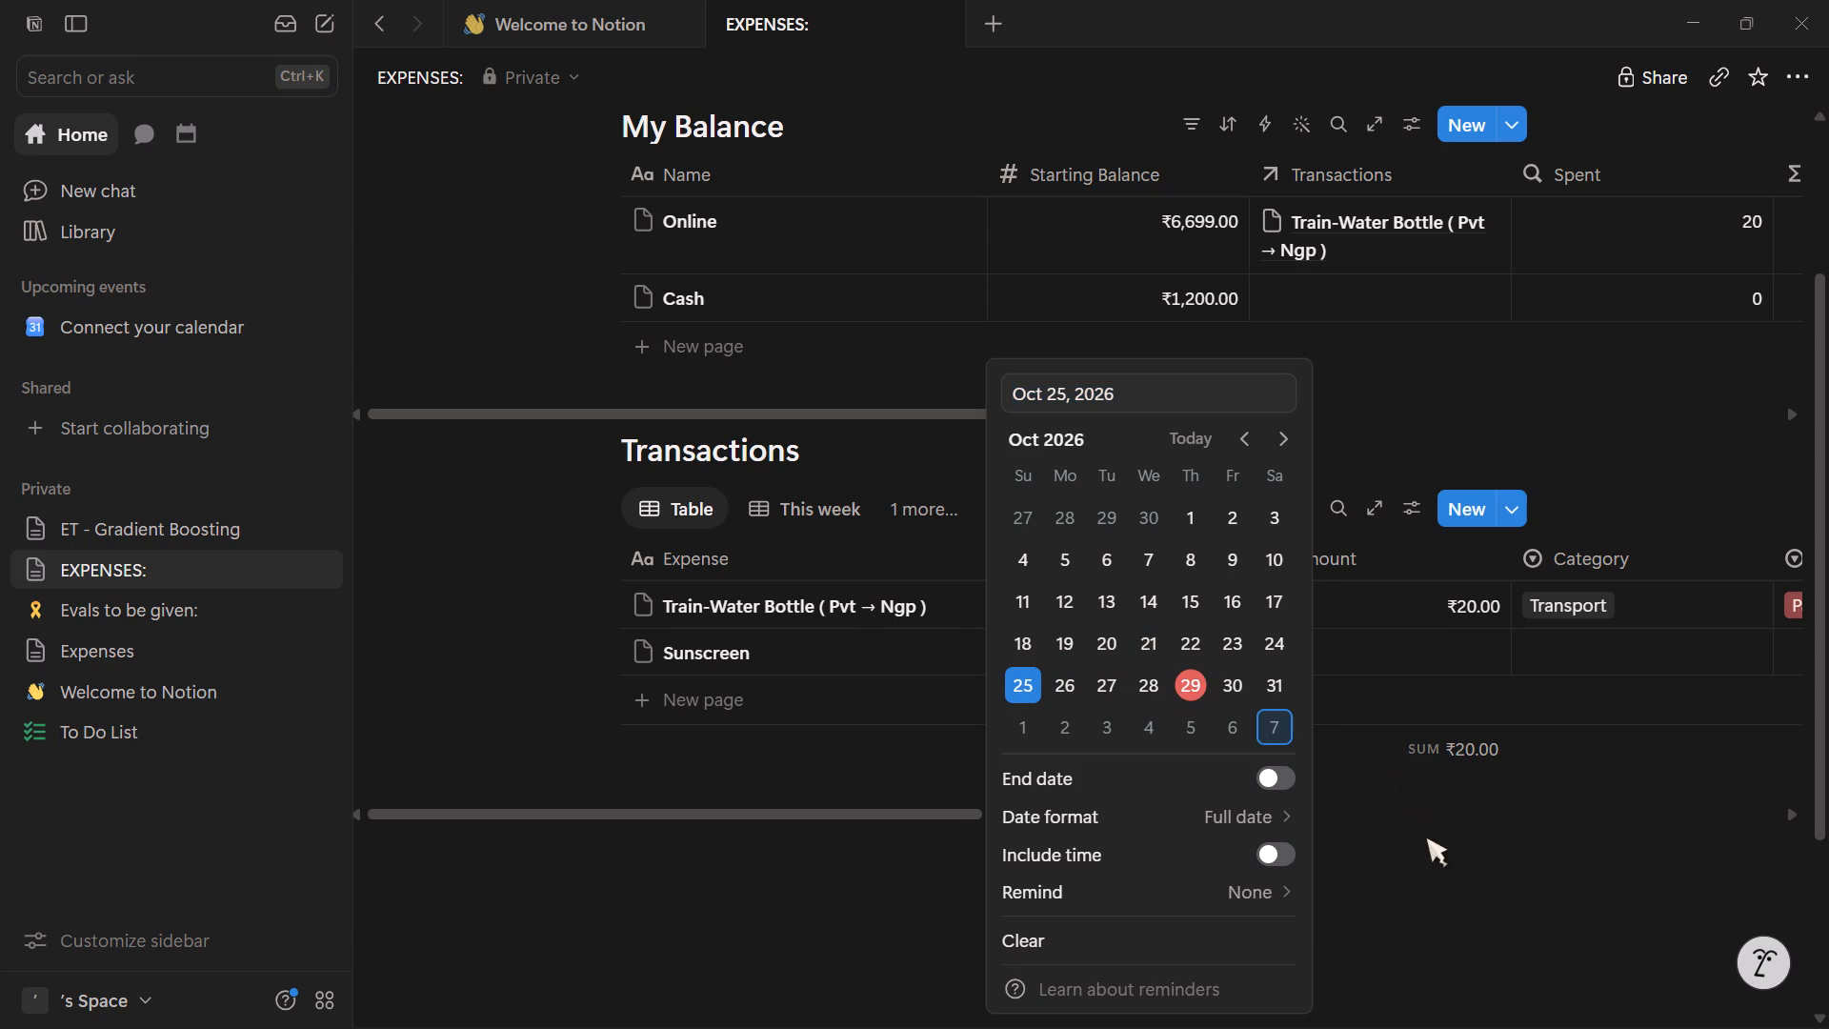
Set the Sunscreen transaction's amount to ₹162 and its category to Shopping.
left_click(1412, 647)
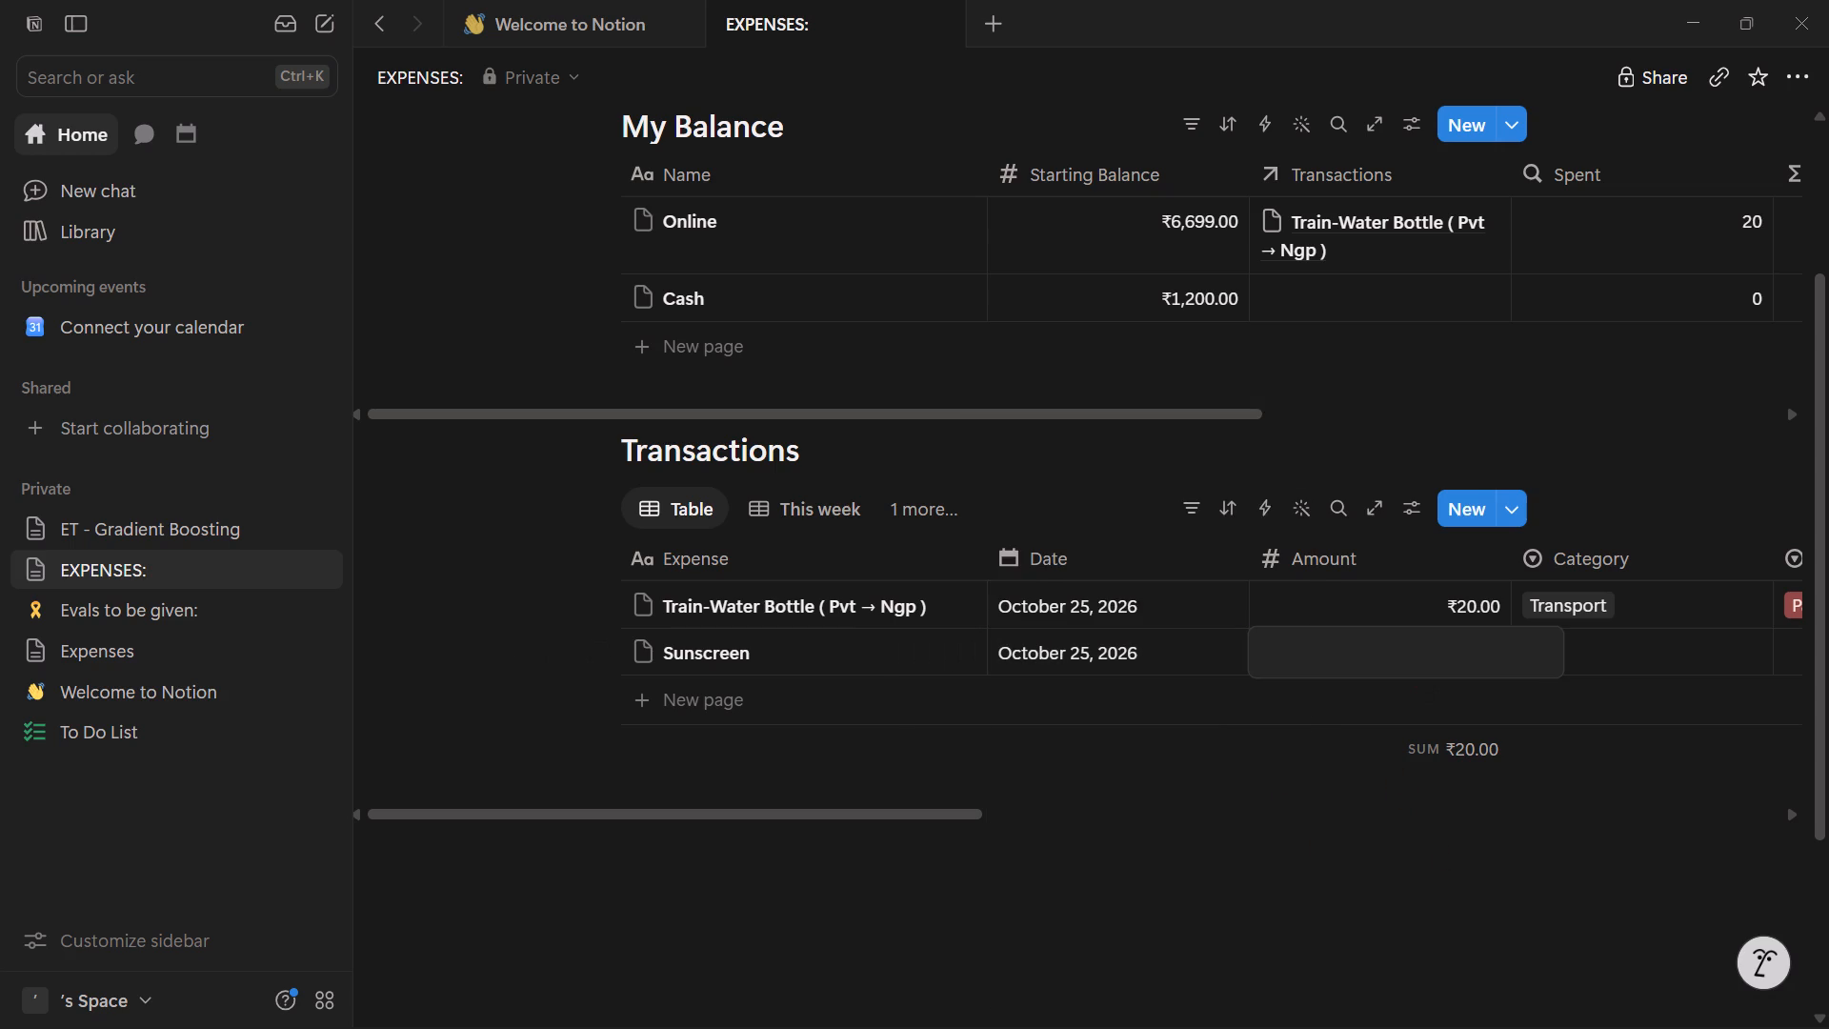
type("162")
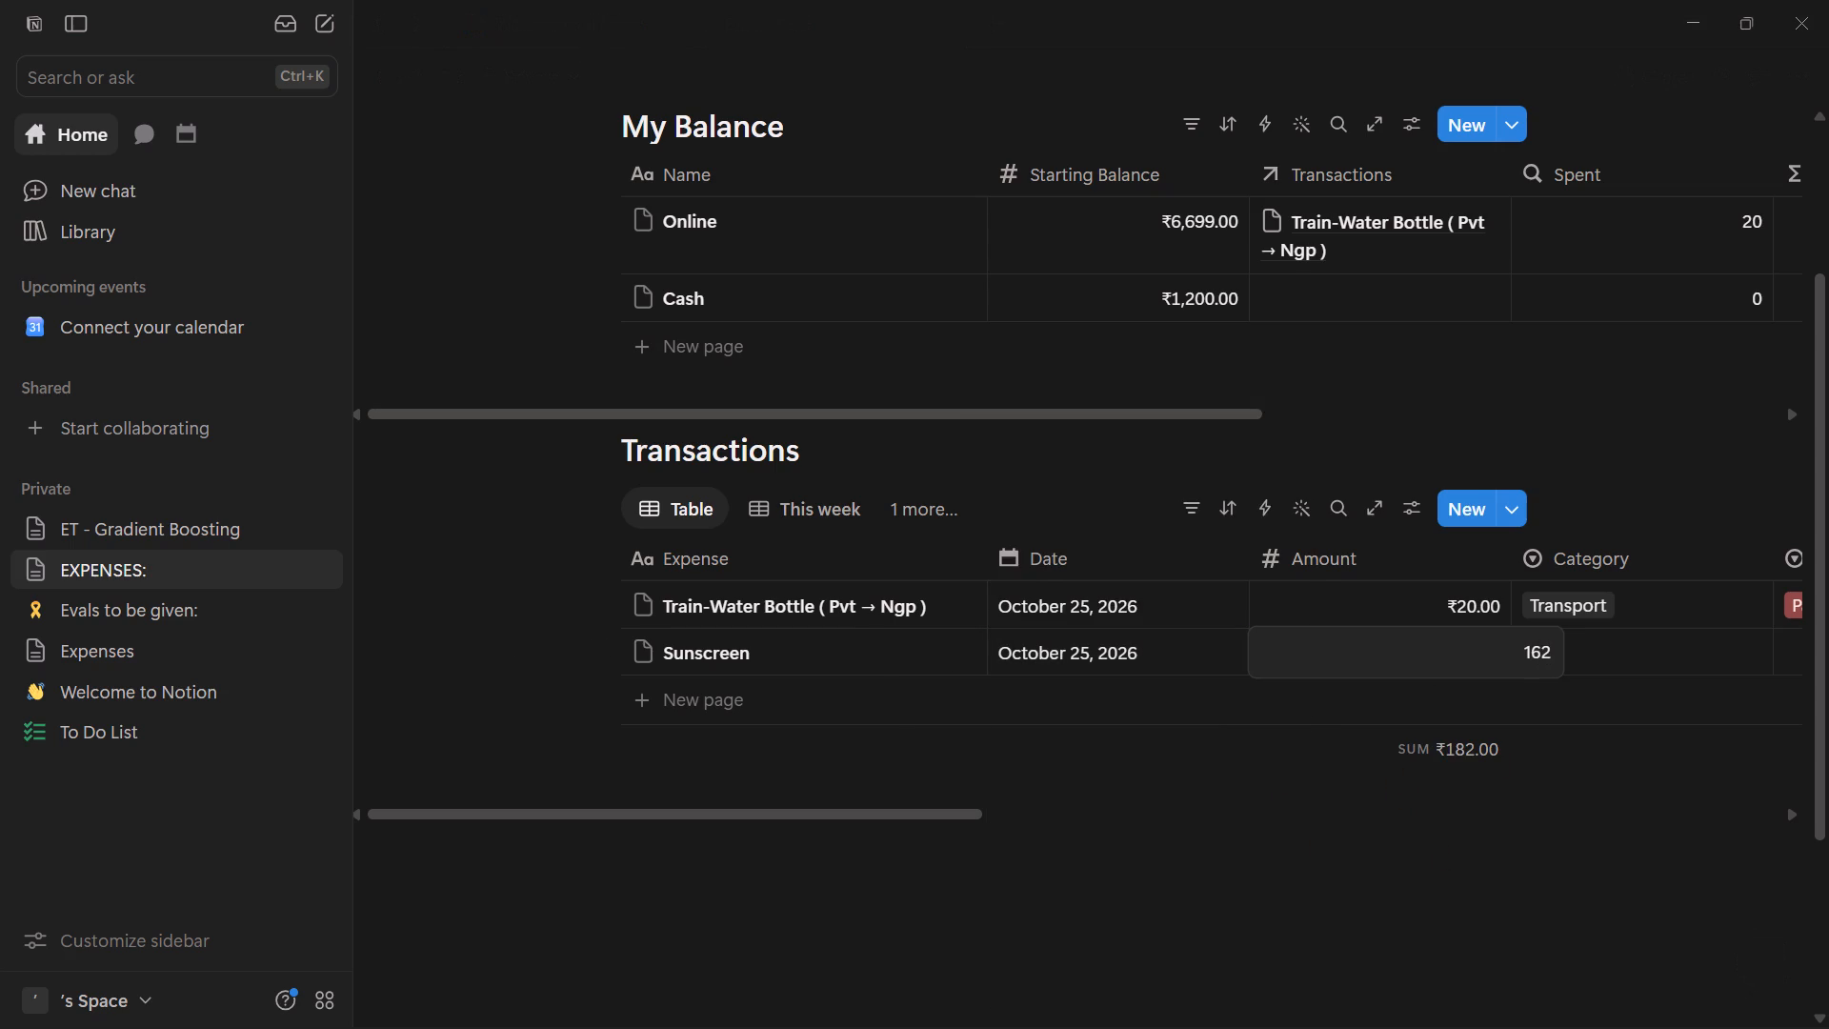
left_click(1483, 828)
scroll(1510, 658, "left", 3)
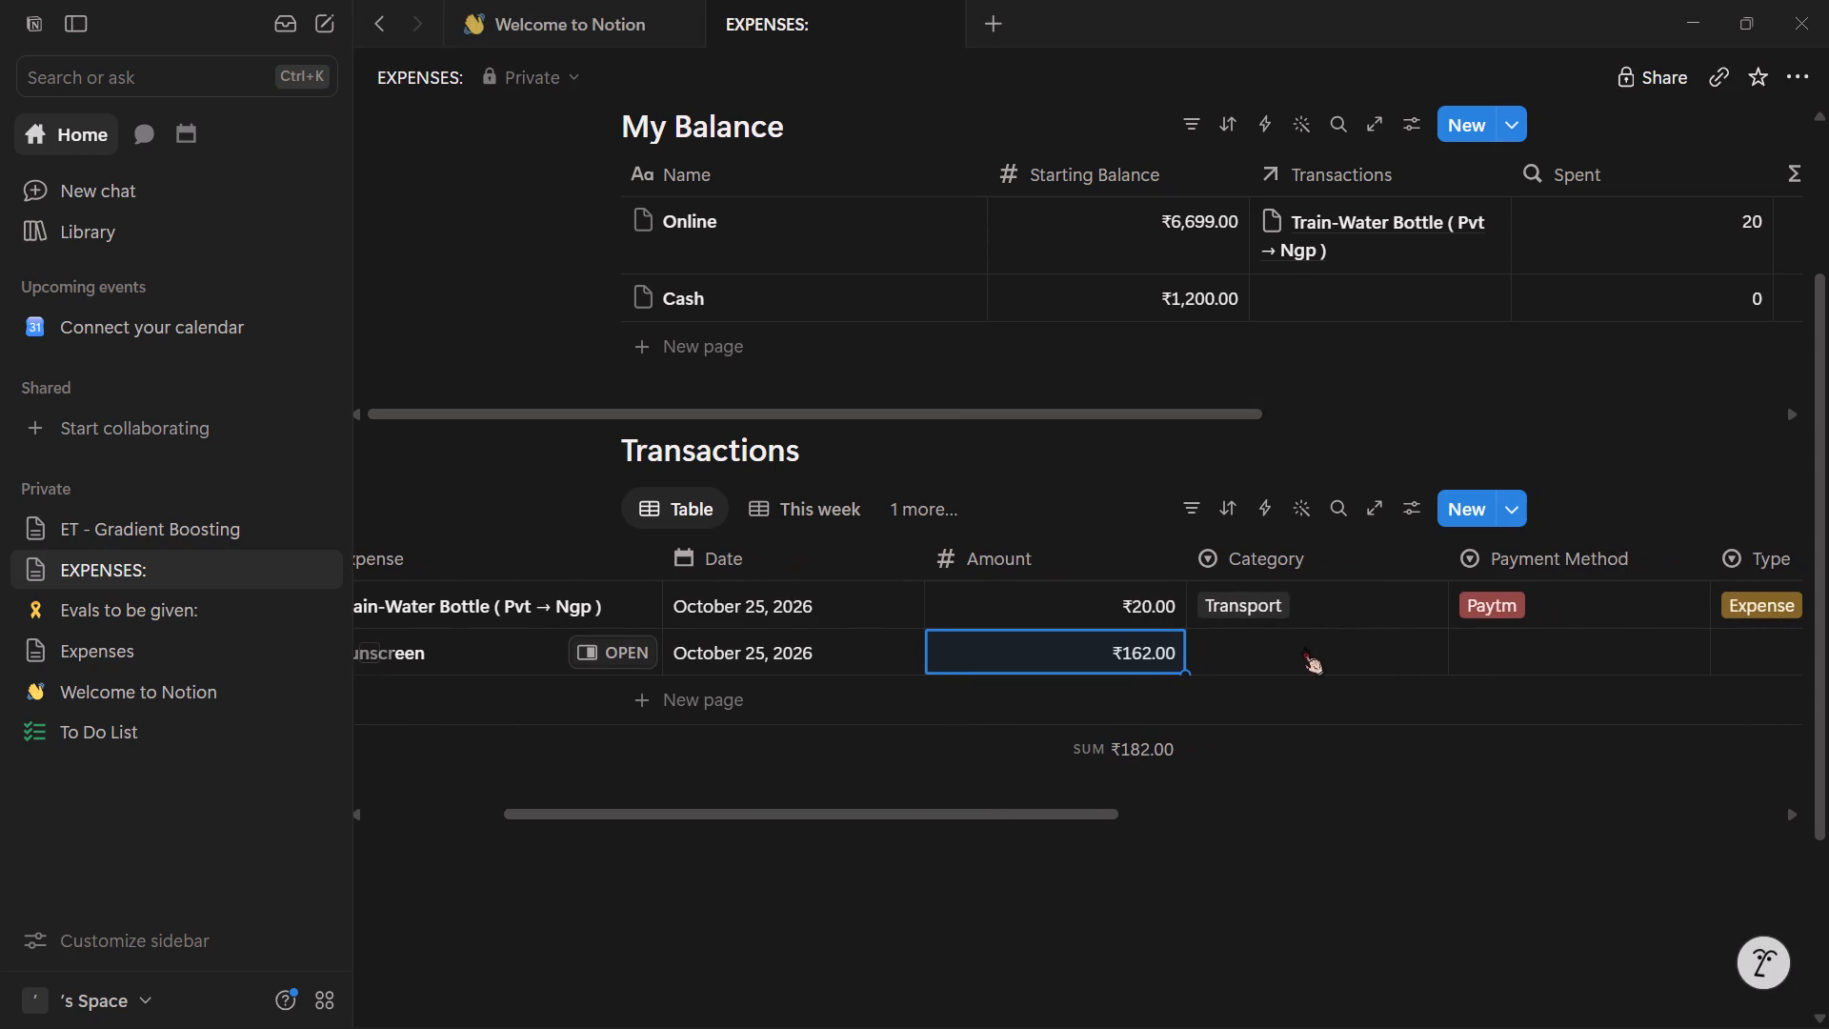
left_click(1271, 652)
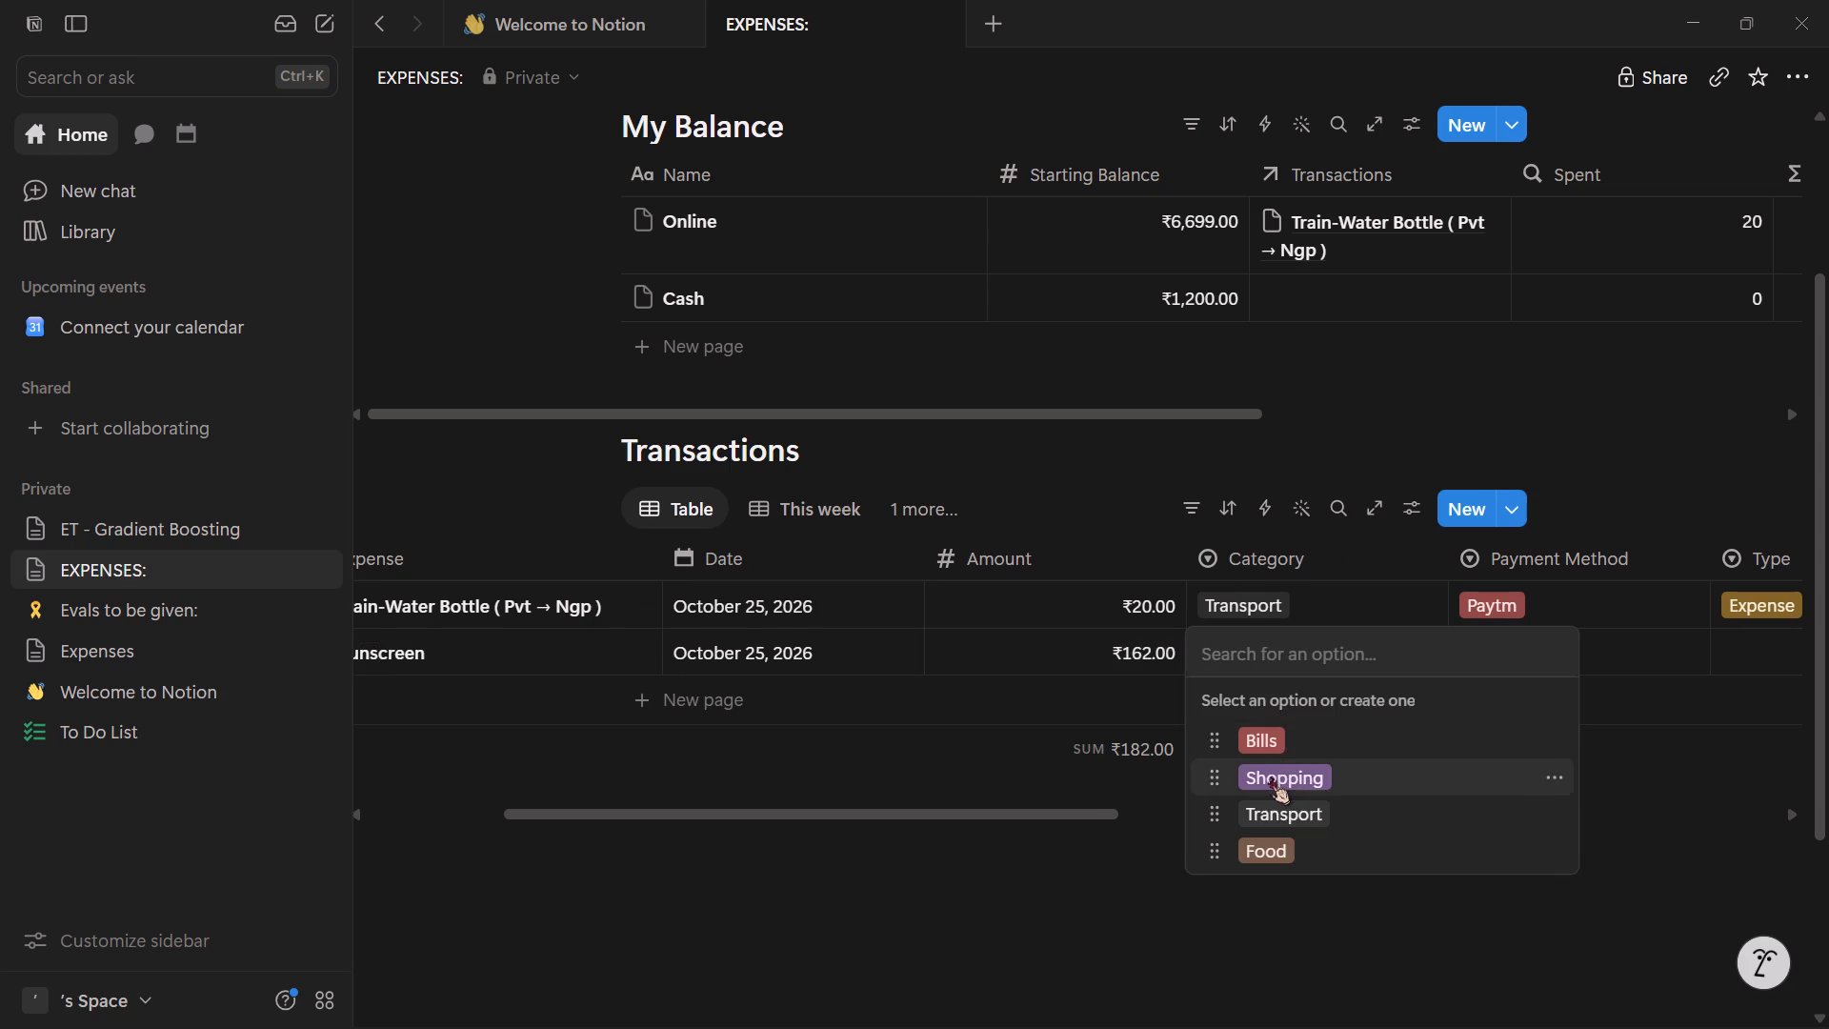
left_click(1270, 777)
Add a new option named Others to the Payment Method property of the Transactions table.
left_click(1497, 644)
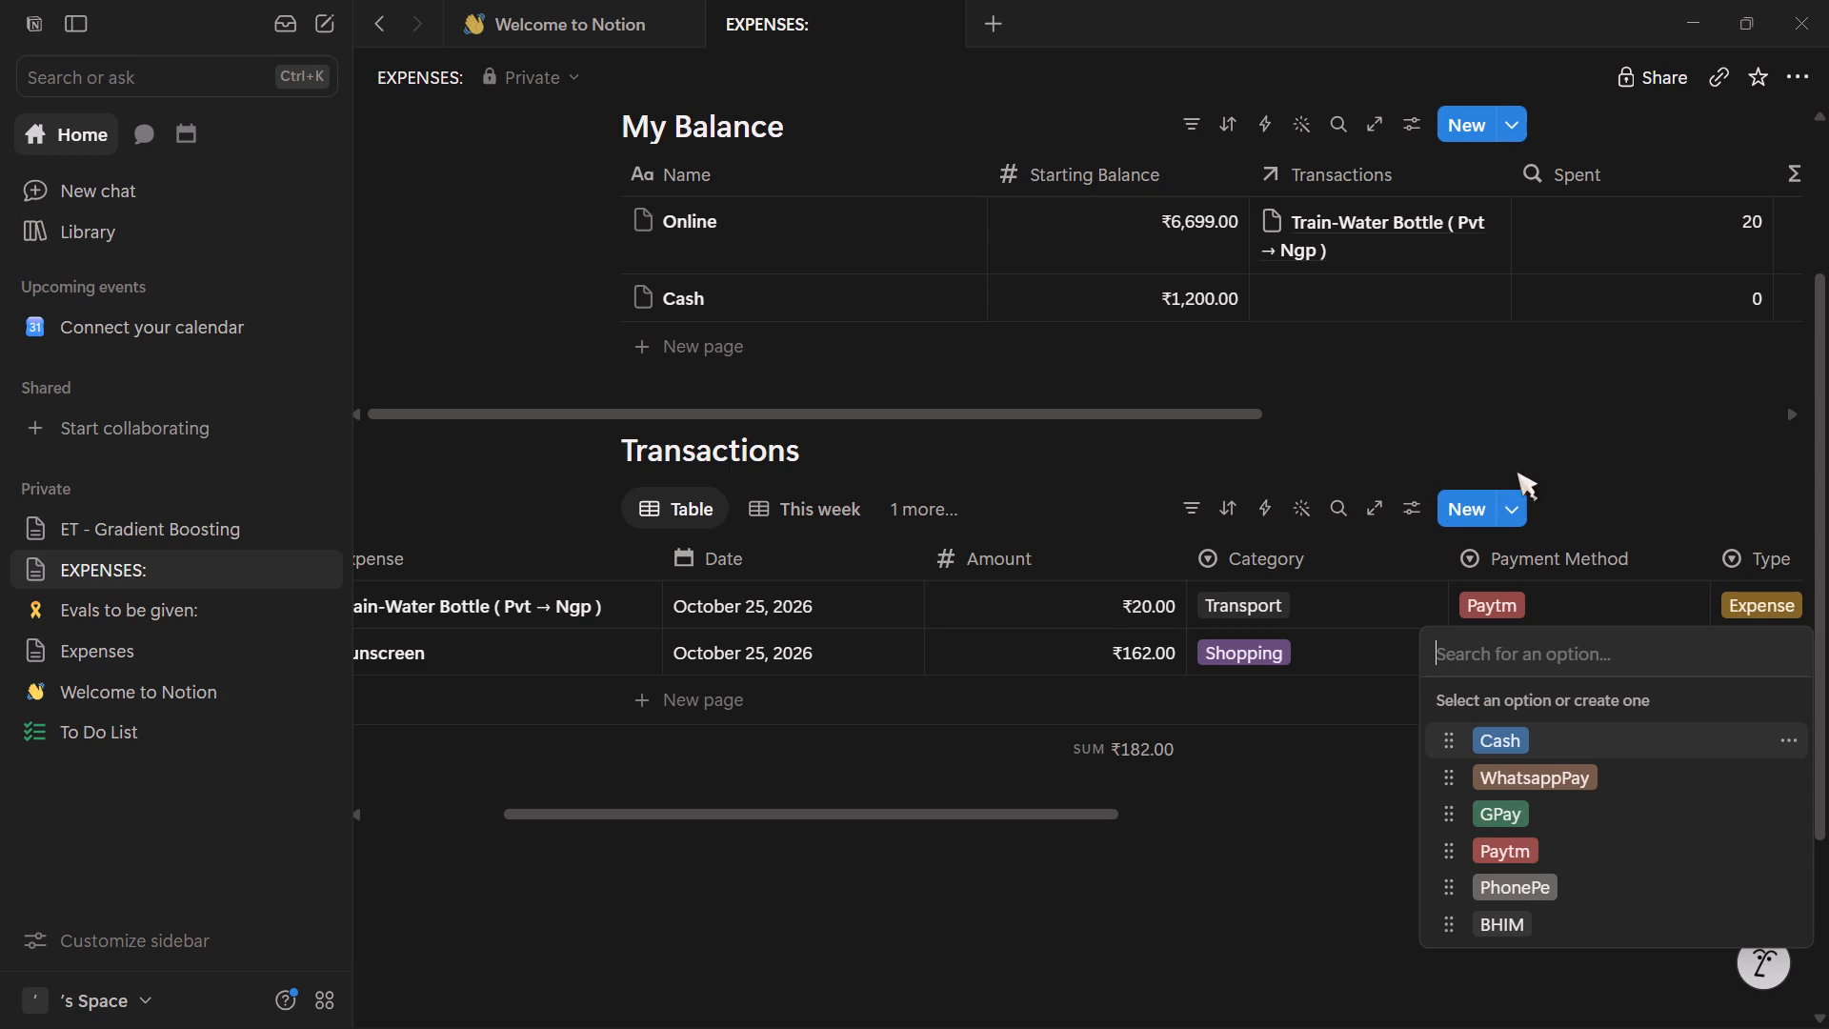
right_click(1508, 561)
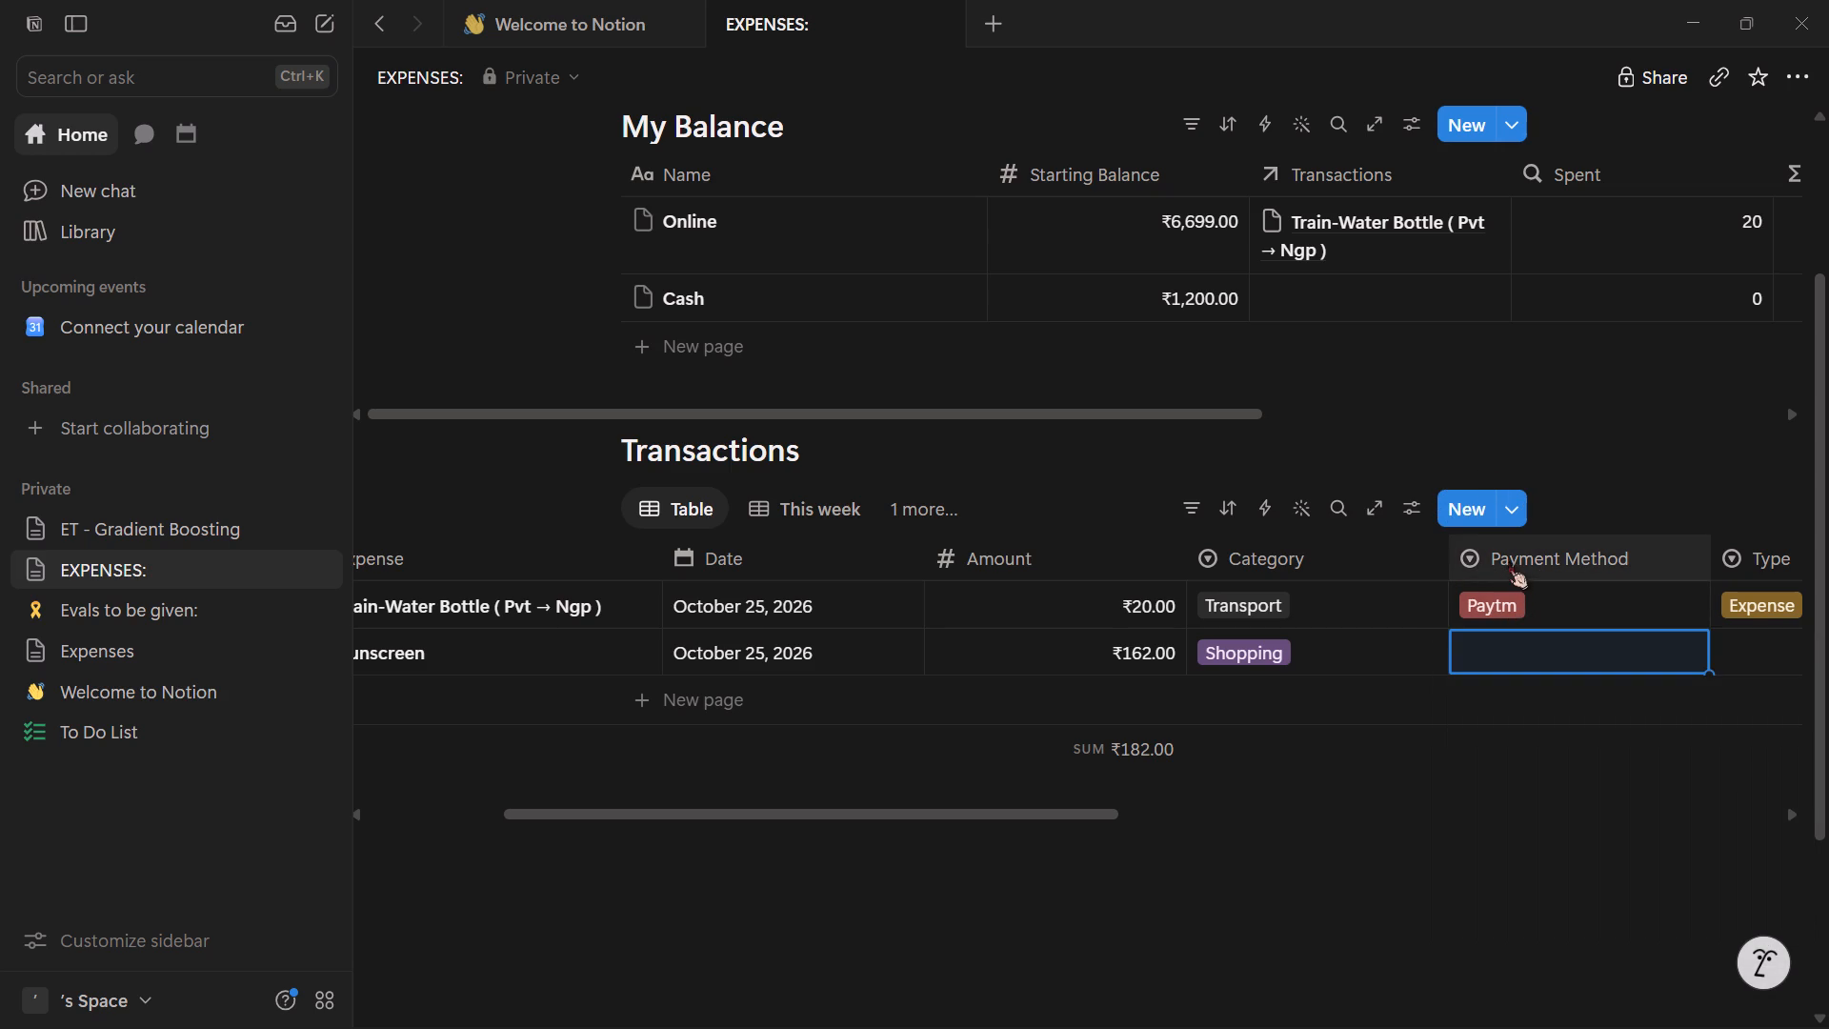
right_click(1521, 562)
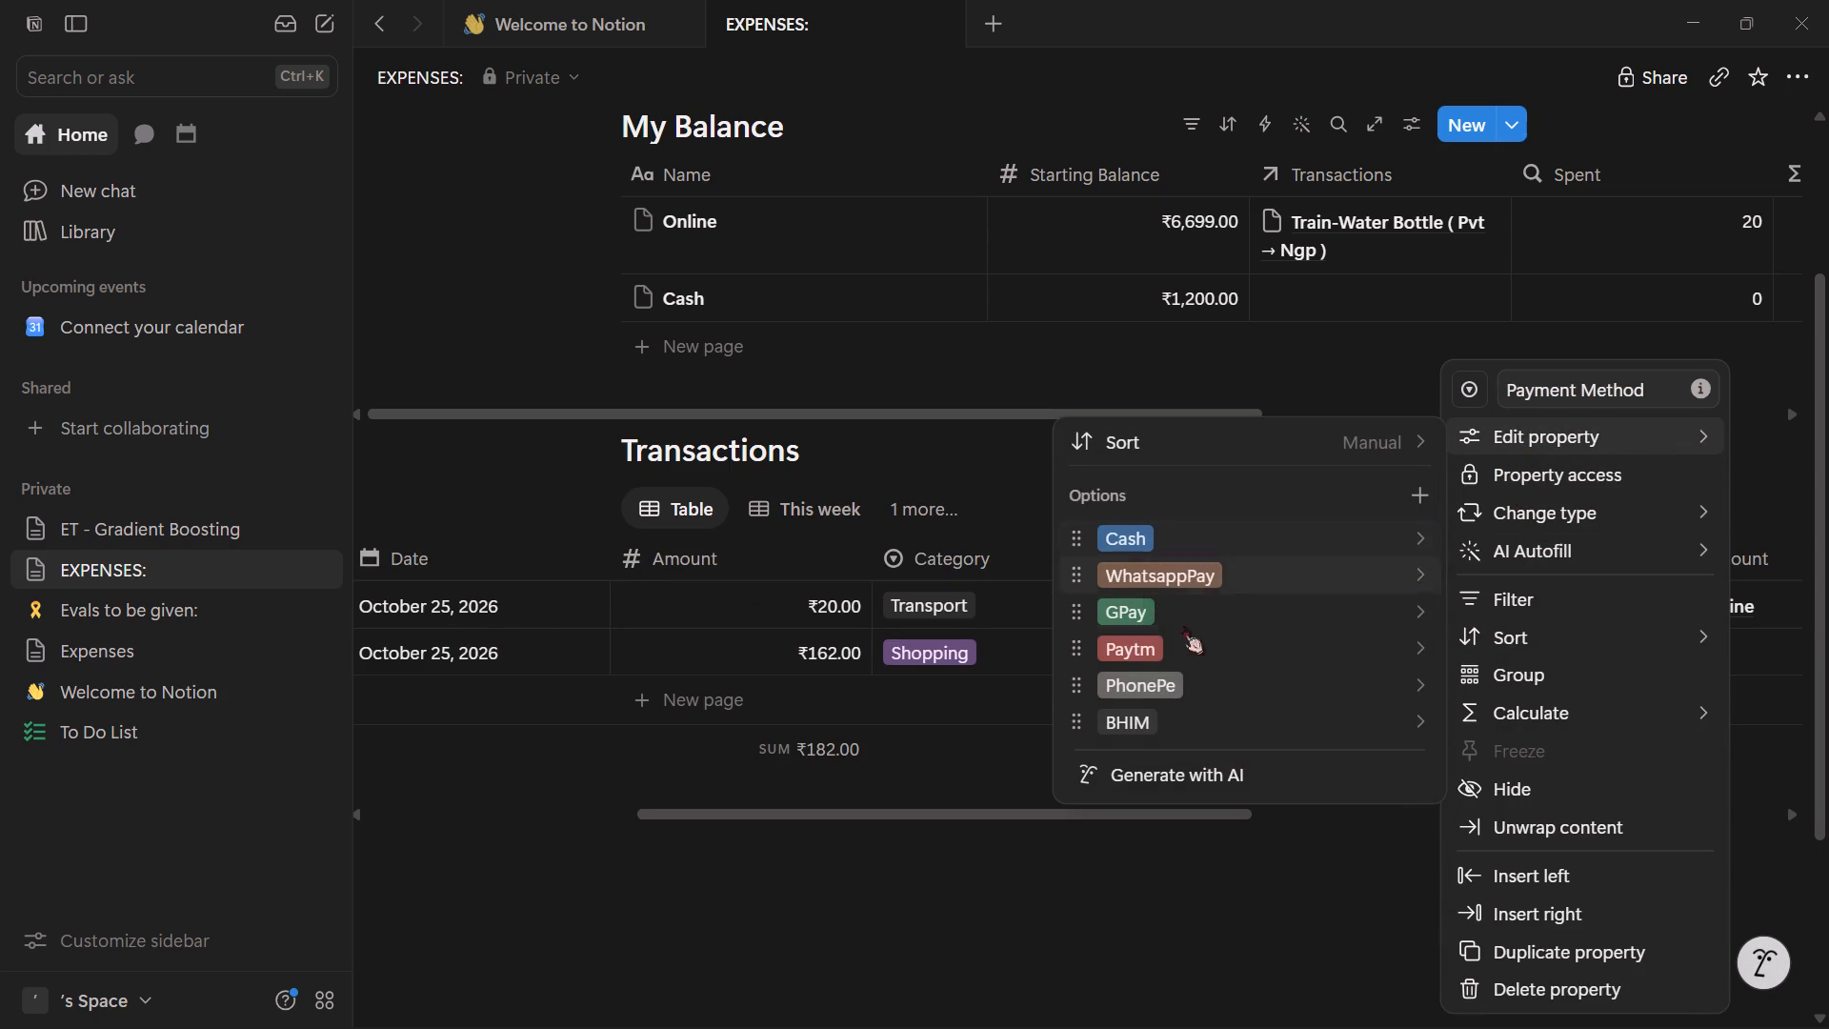
left_click(1360, 499)
left_click(1419, 495)
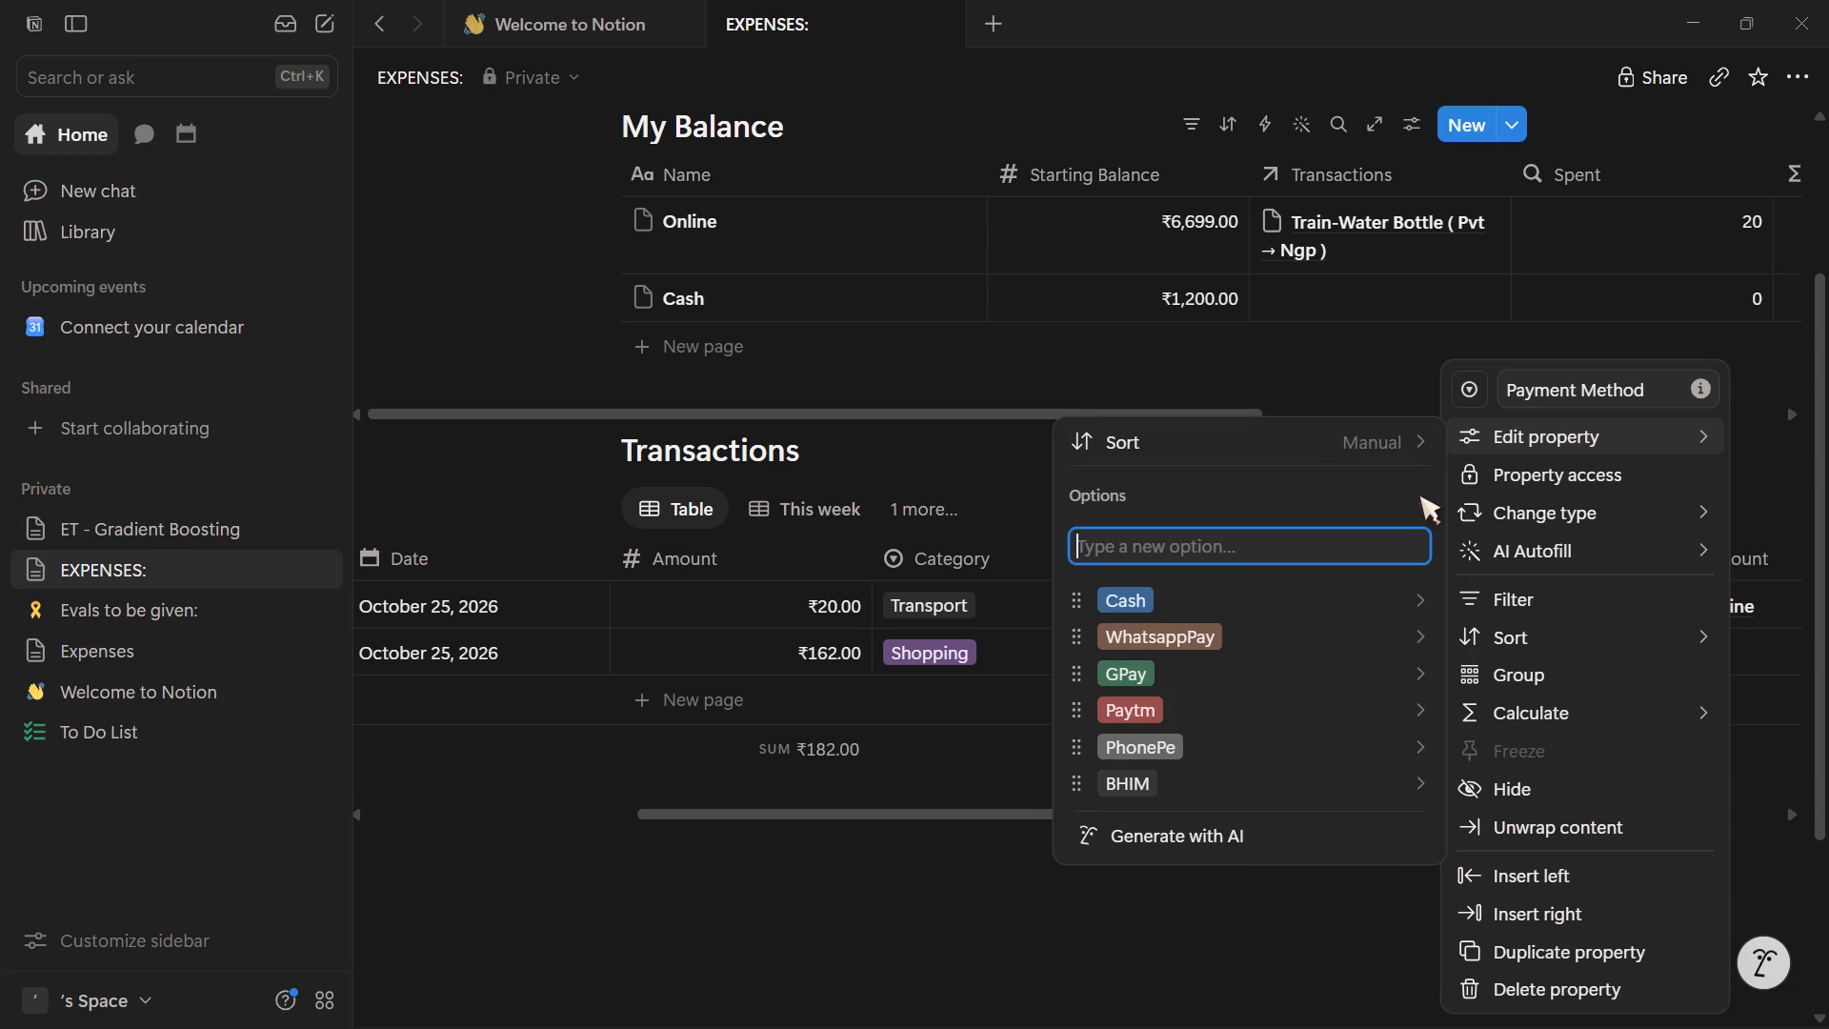
type("Others")
key("Return")
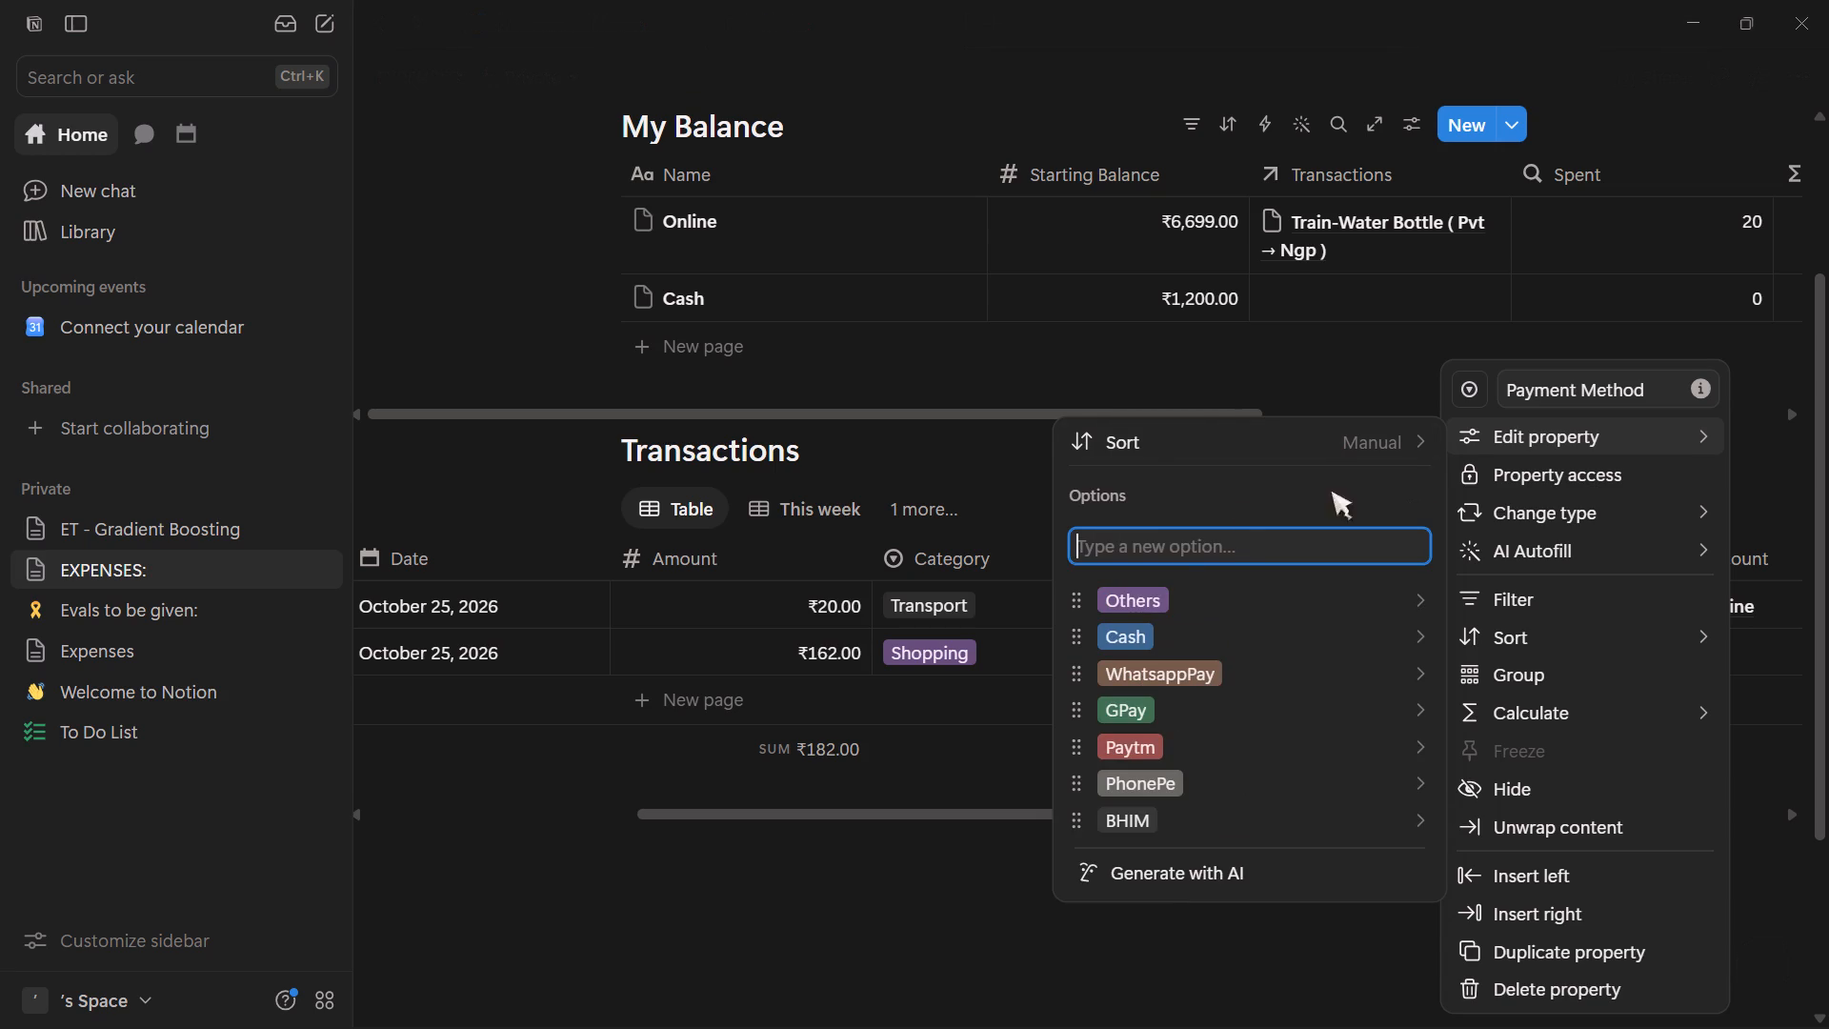
left_click(1025, 944)
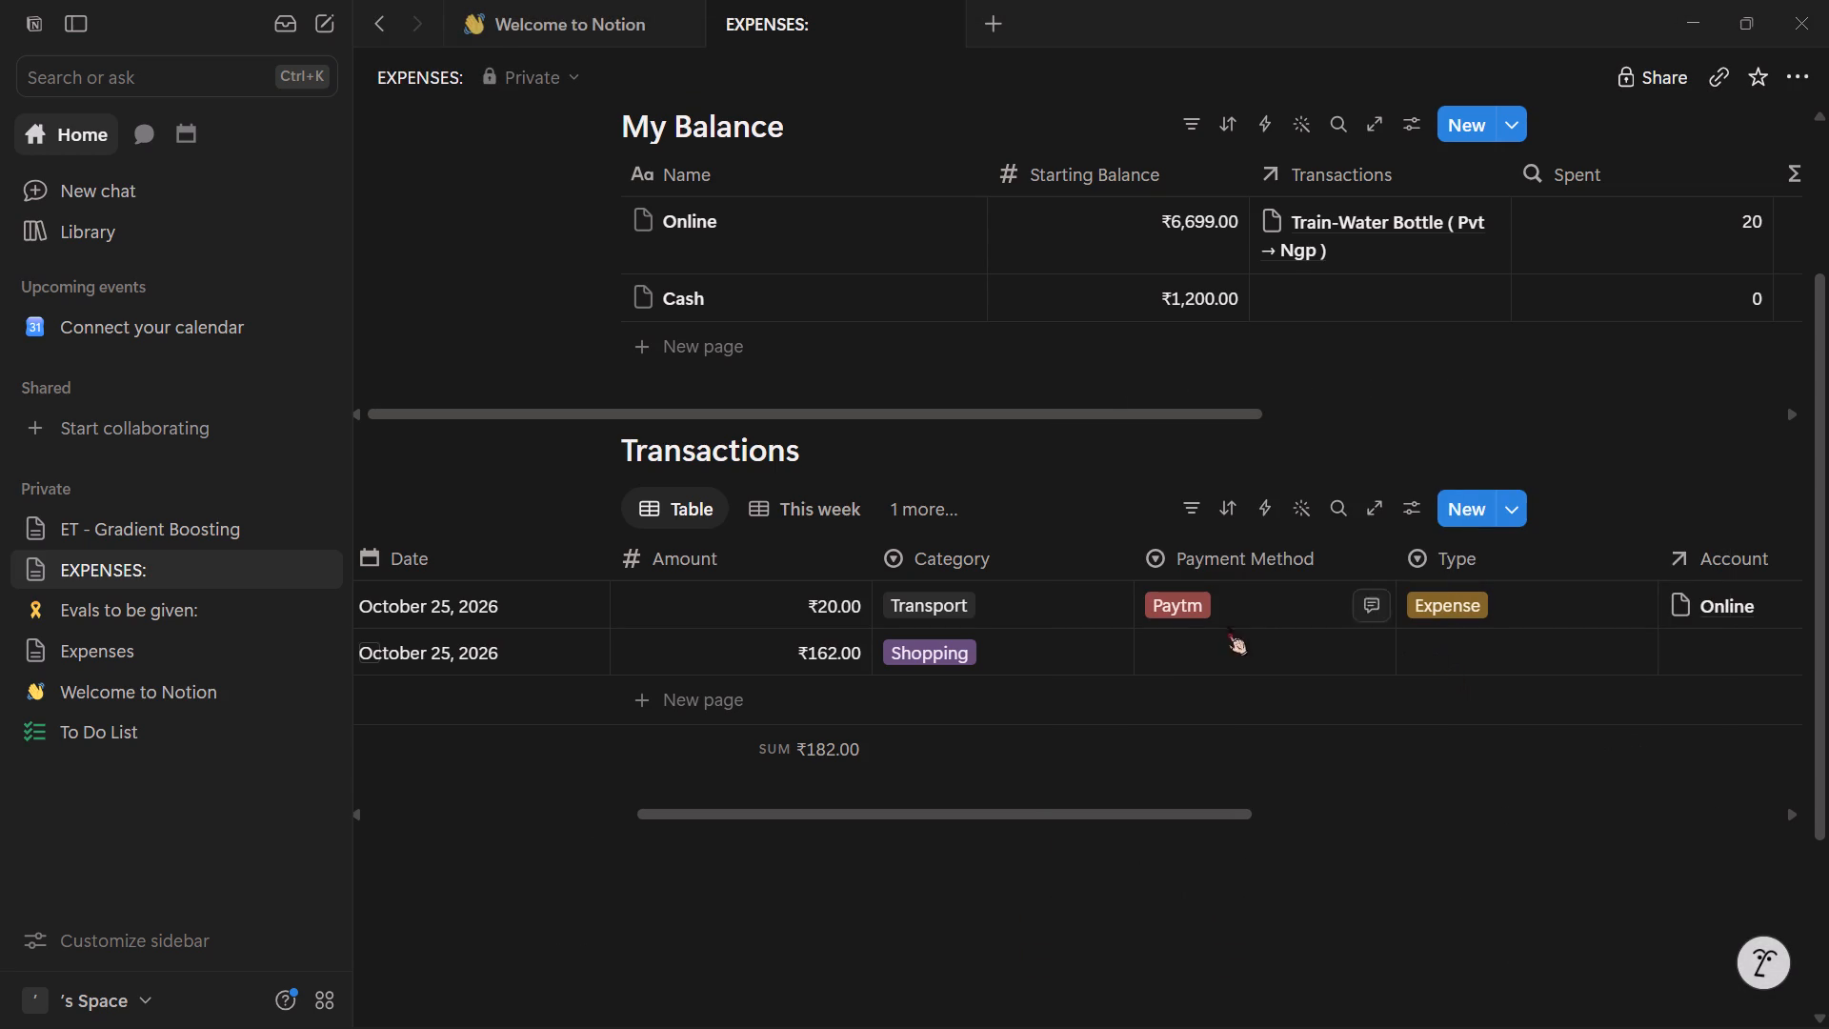
Set the Sunscreen transaction's payment method to Others and its type to Expense.
left_click(1199, 647)
left_click(1206, 730)
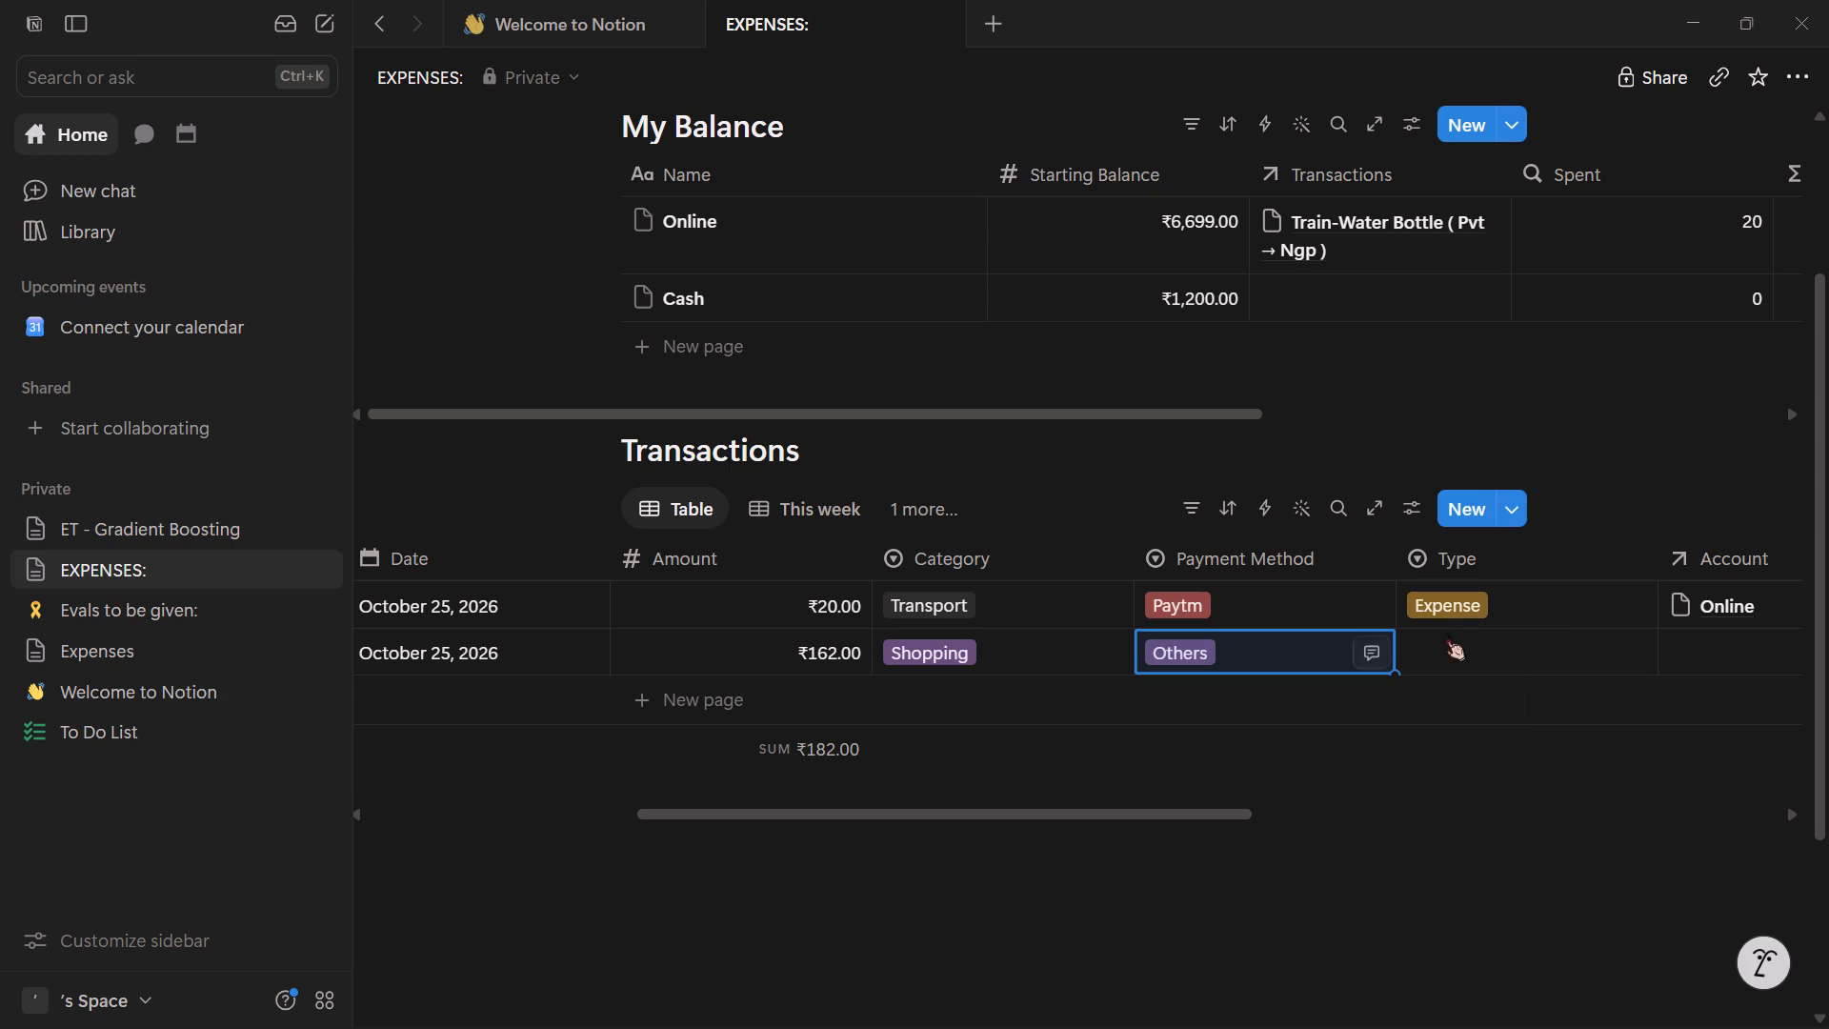
left_click(1451, 649)
left_click(1480, 776)
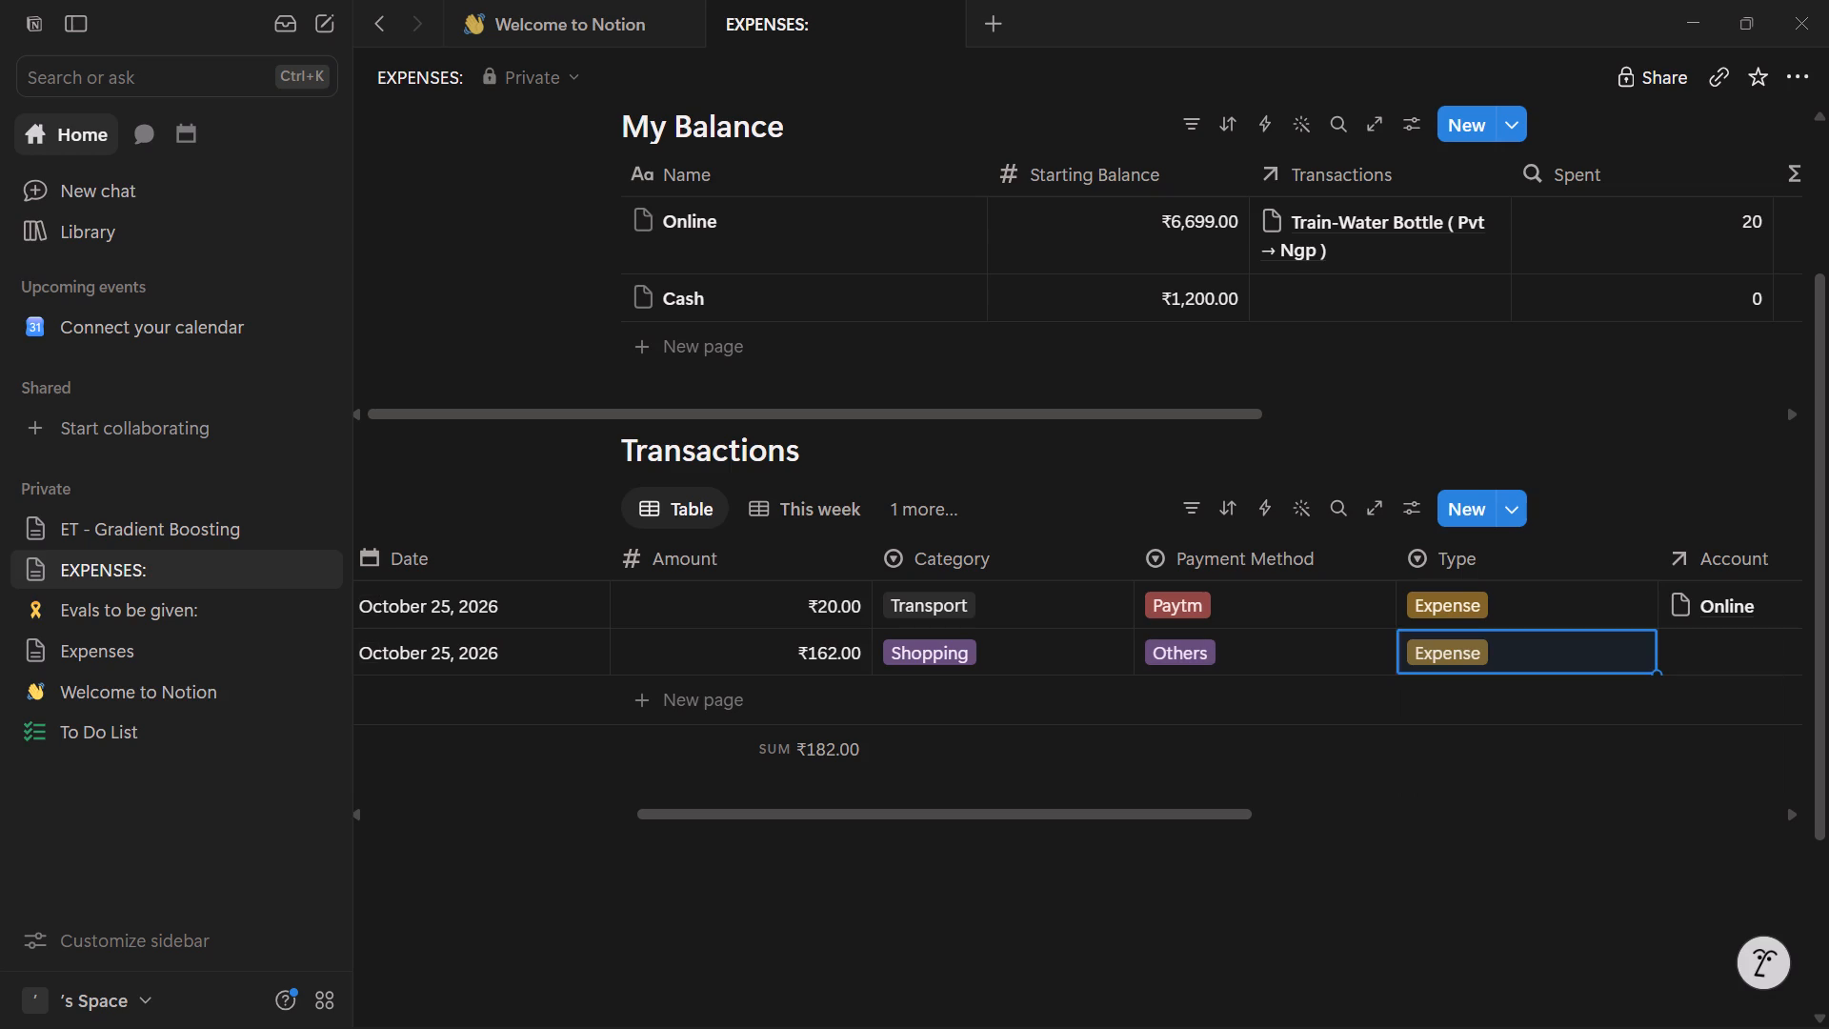
Link the Sunscreen transaction to the Online balance in both the Account and Account 1 columns.
left_click(1710, 637)
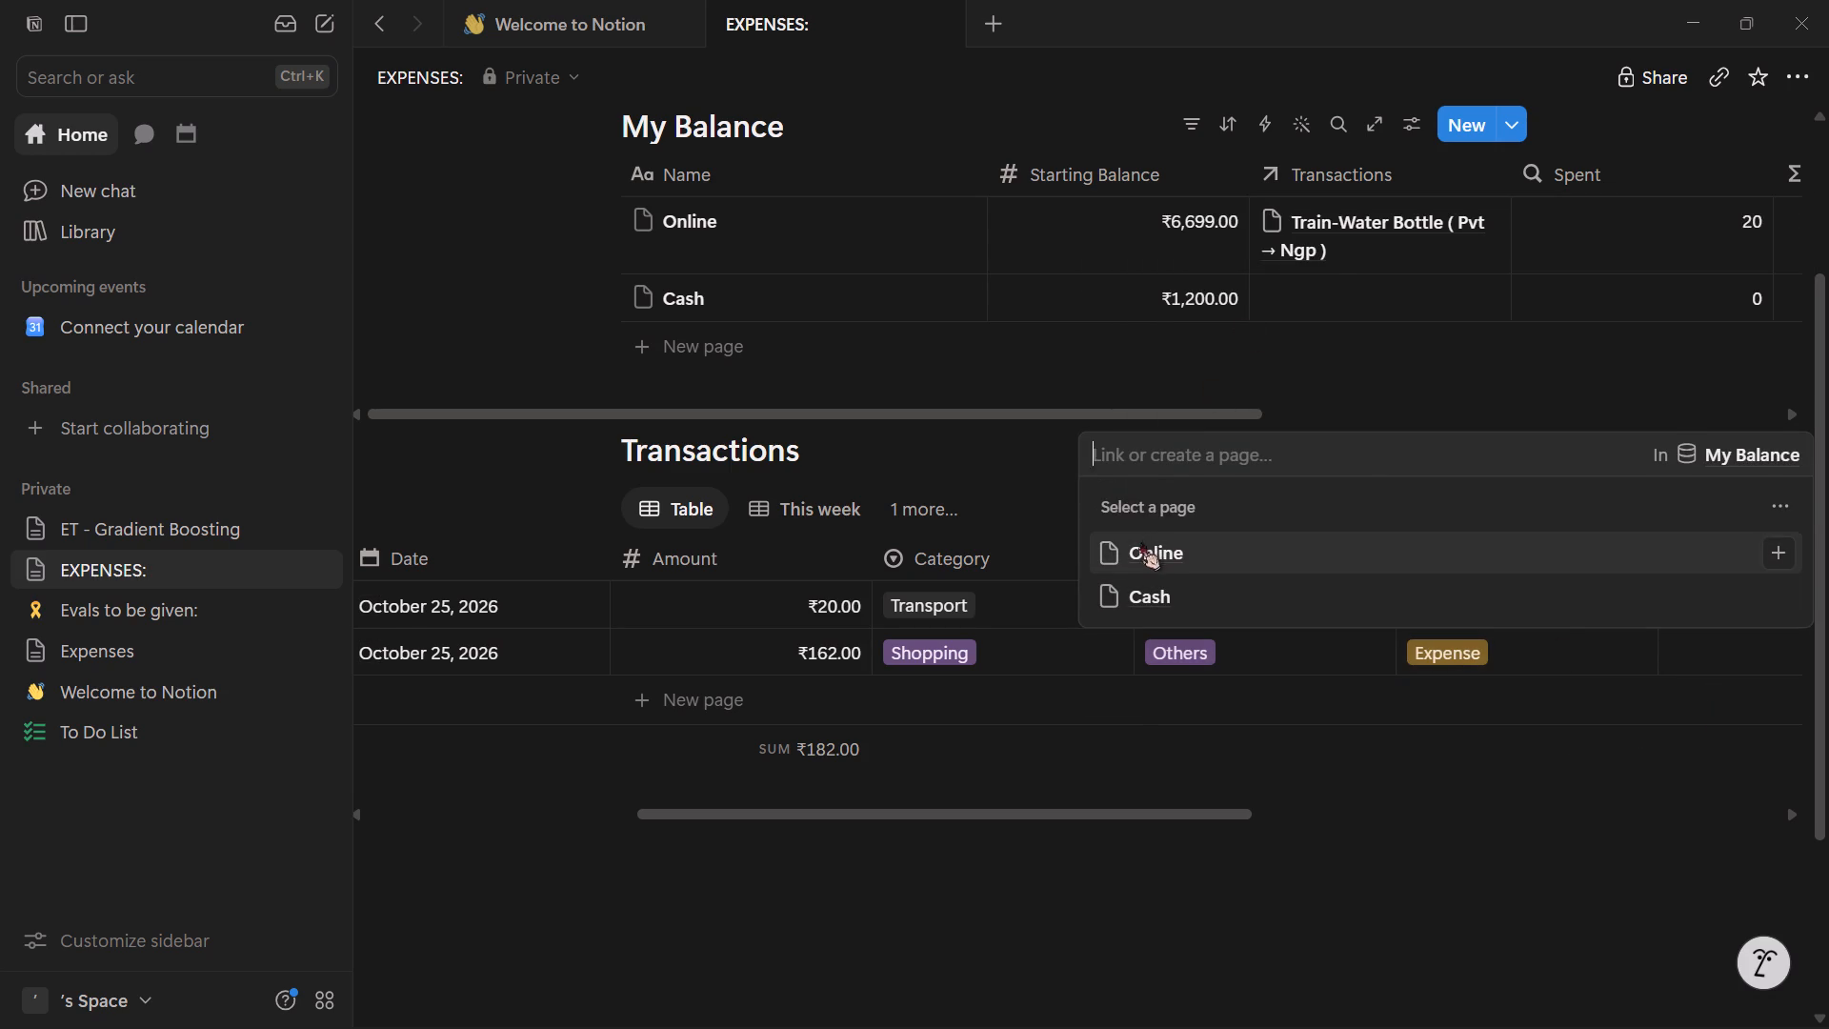
left_click(1140, 542)
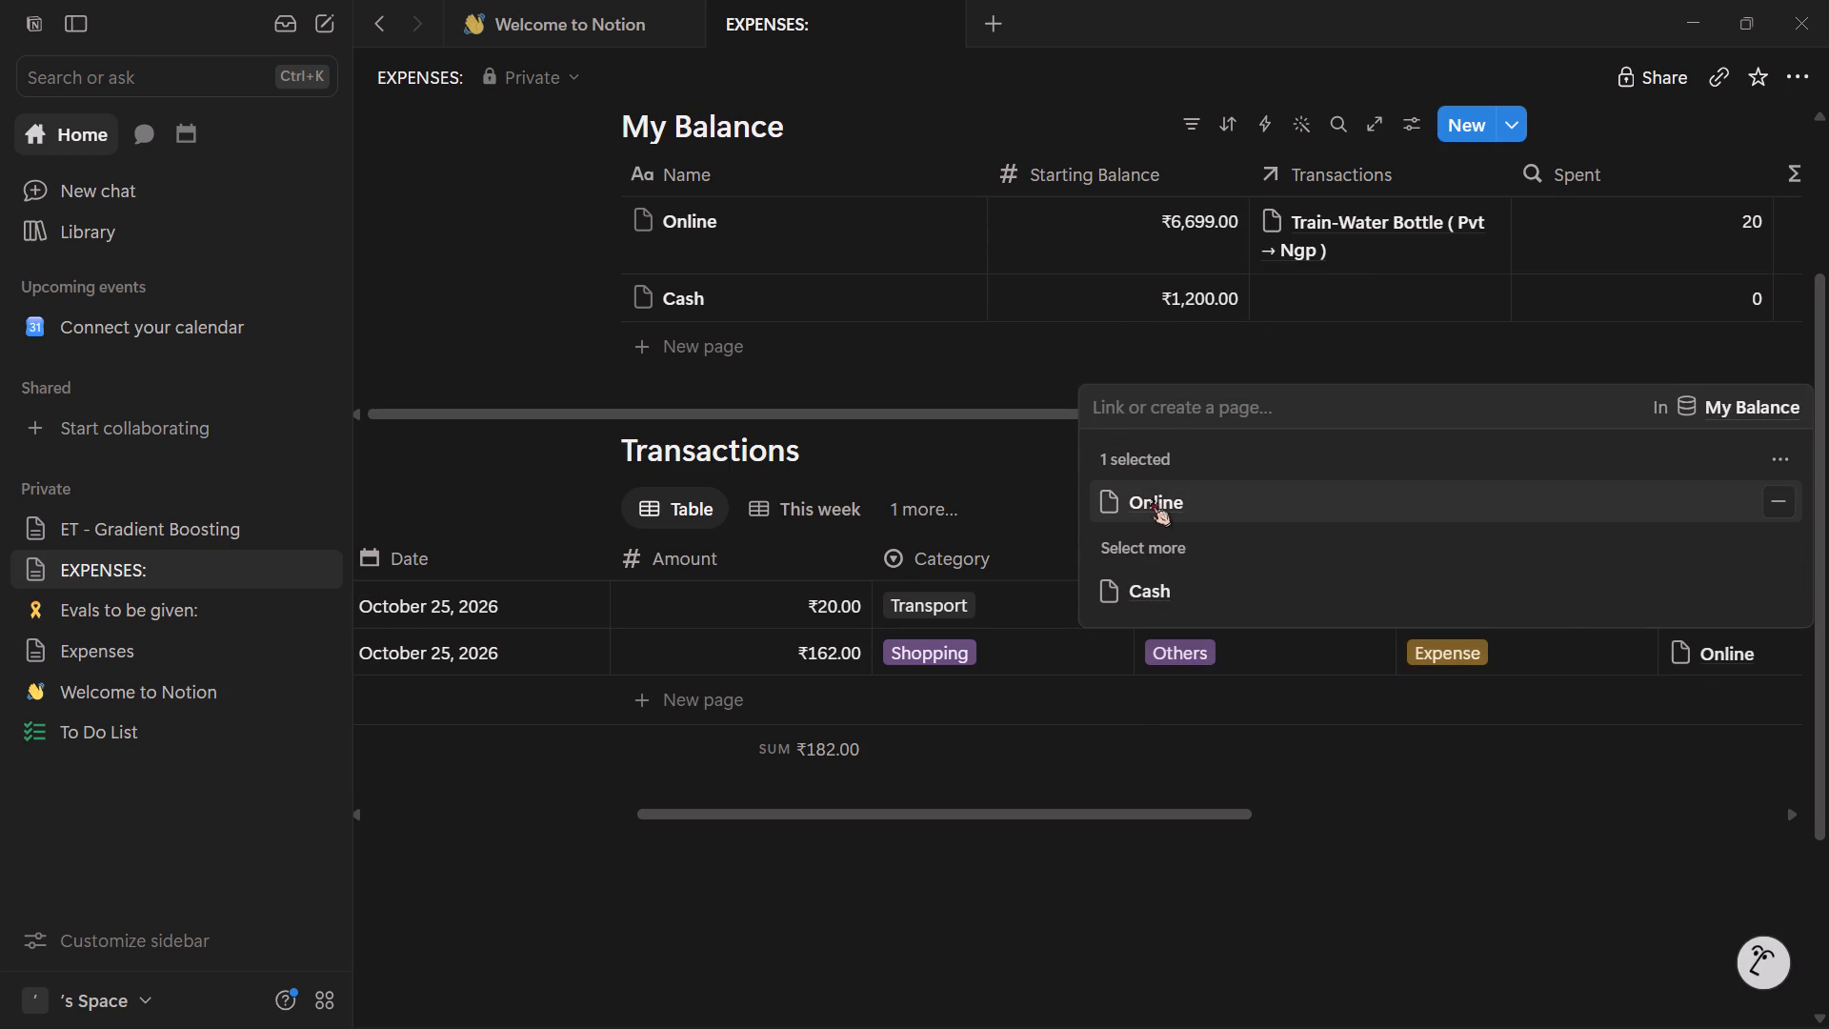
left_click(1502, 845)
left_click(1464, 836)
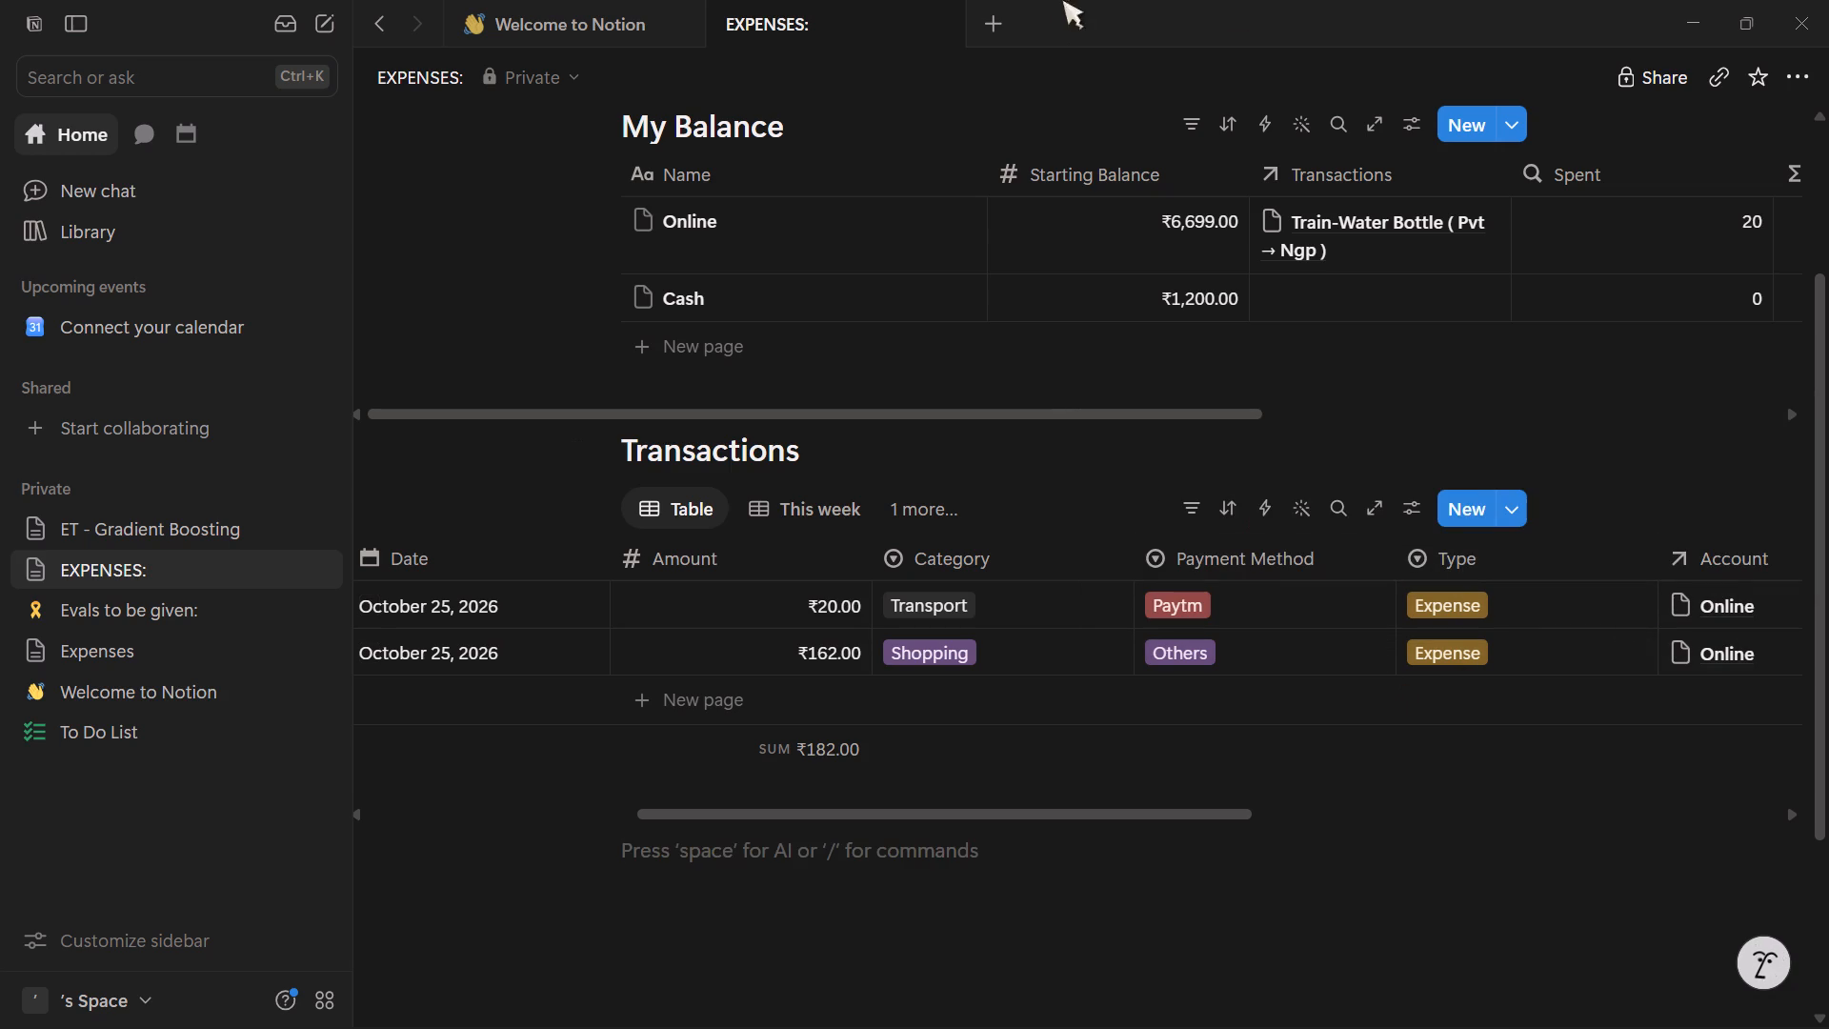
scroll(1326, 476, "left", 2)
scroll(1642, 635, "left", 3)
left_click(1613, 649)
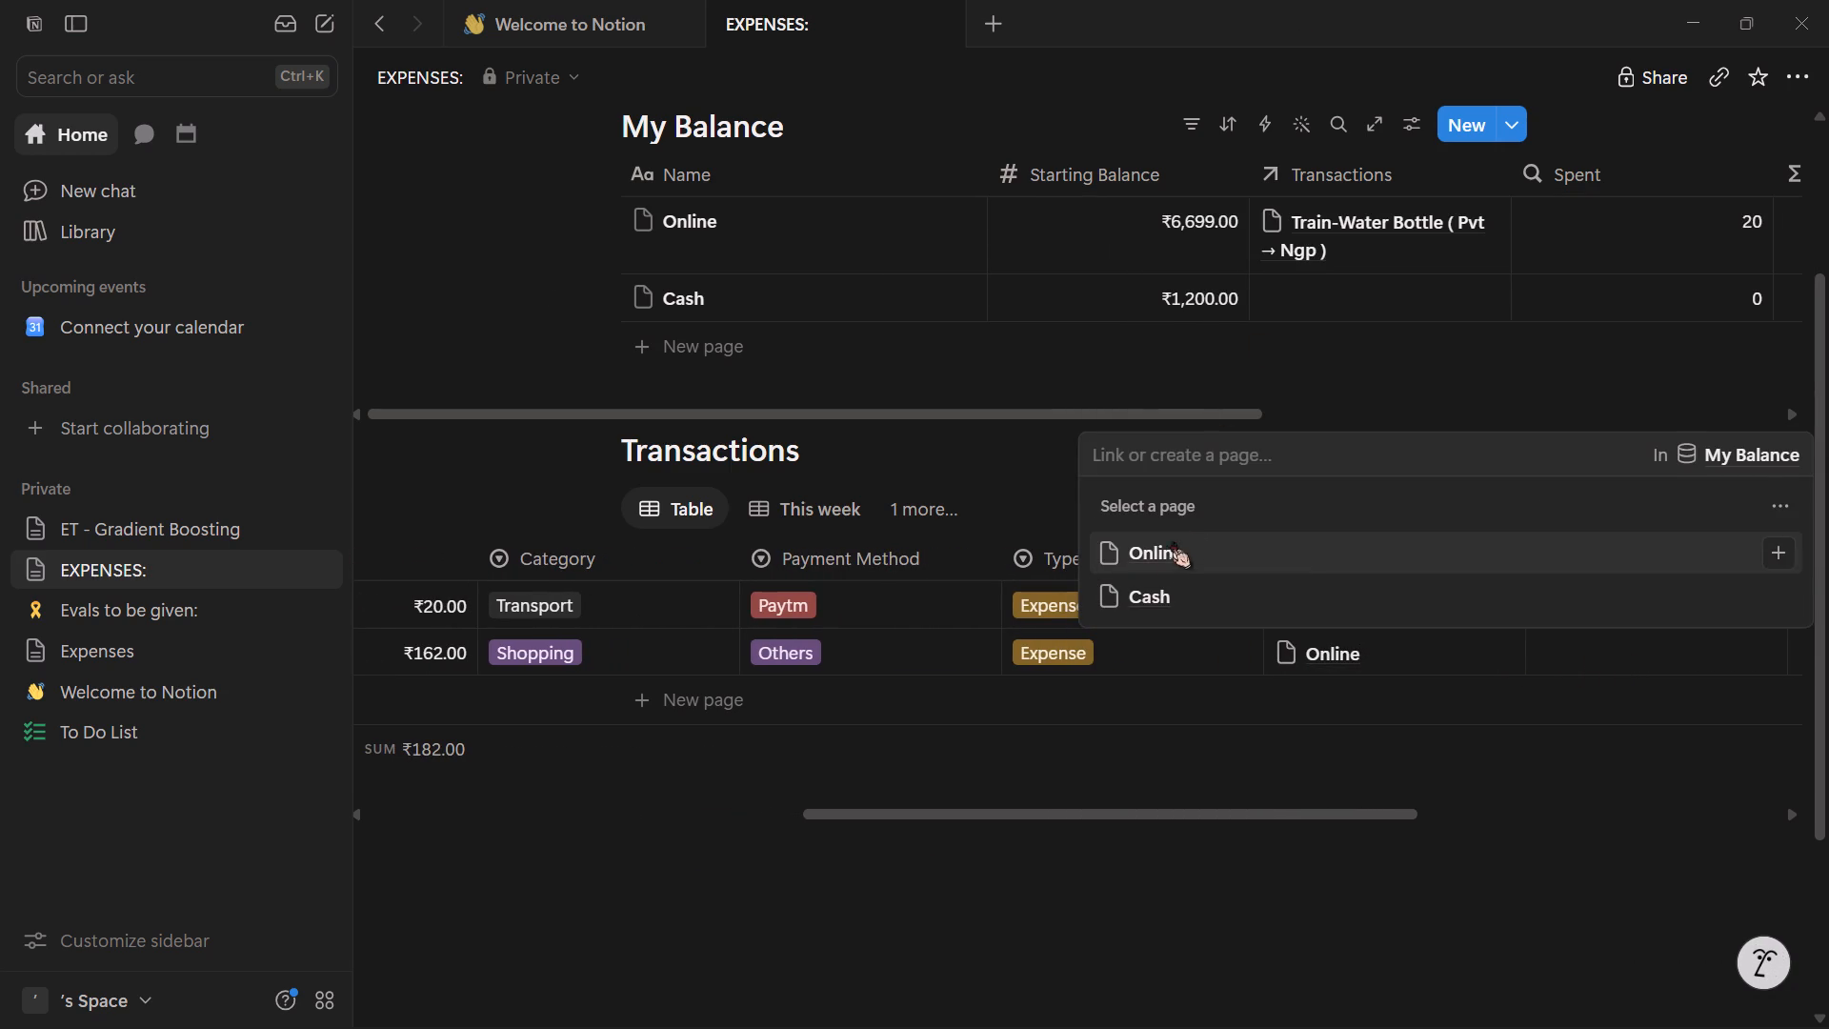
left_click(1159, 556)
left_click(1145, 489)
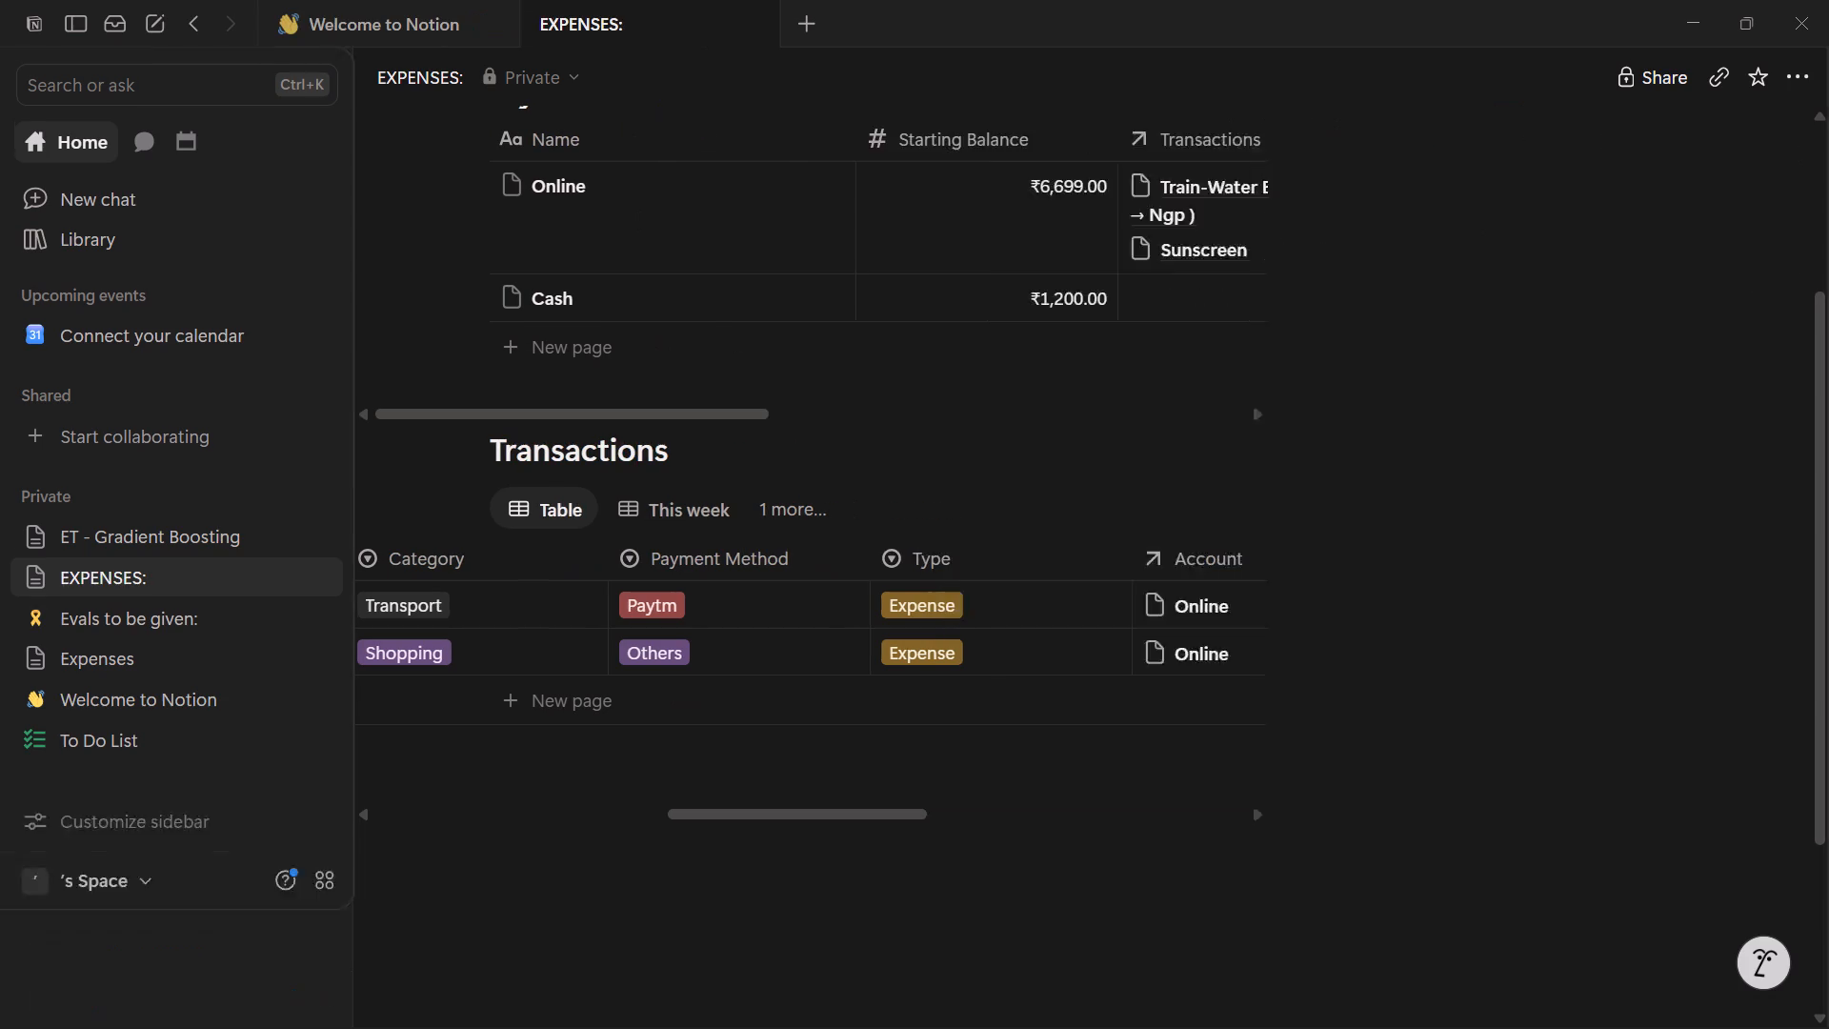
left_click(953, 91)
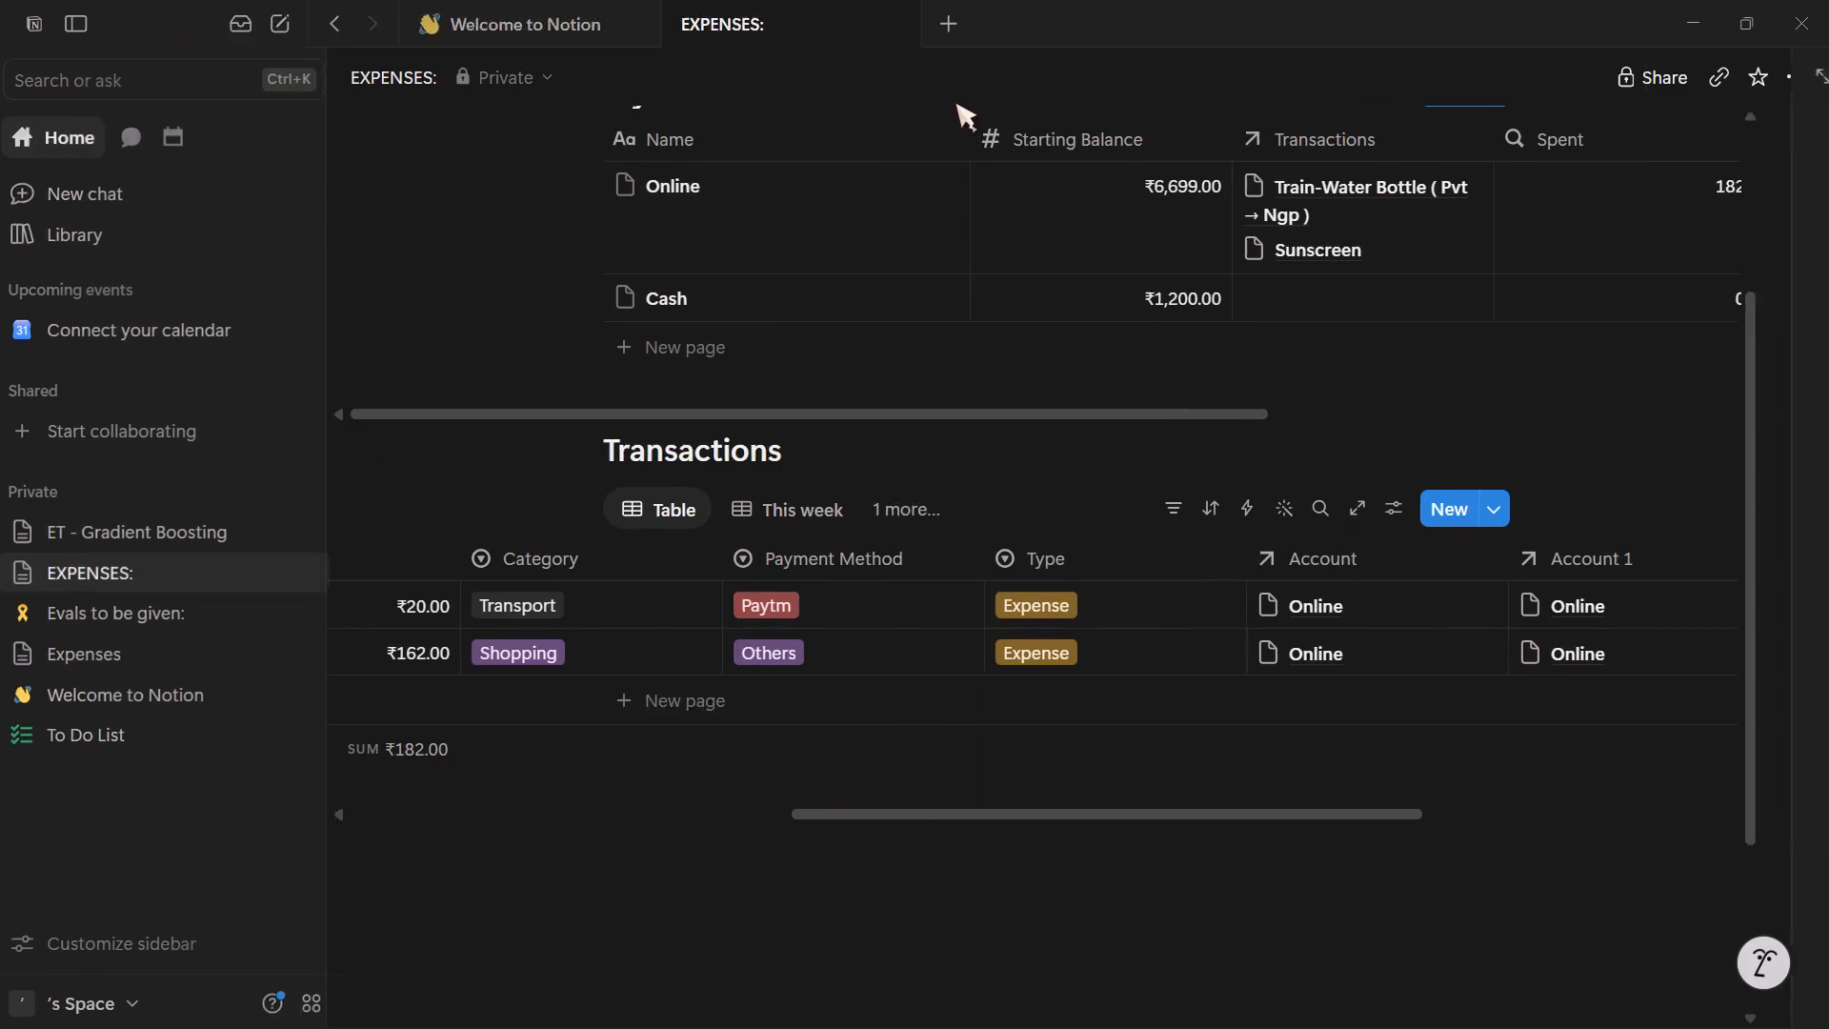
Check the Sunscreen transaction's linked account and the Income Amount and Expense Amount columns of the Transactions table.
scroll(1544, 744, "left", 6)
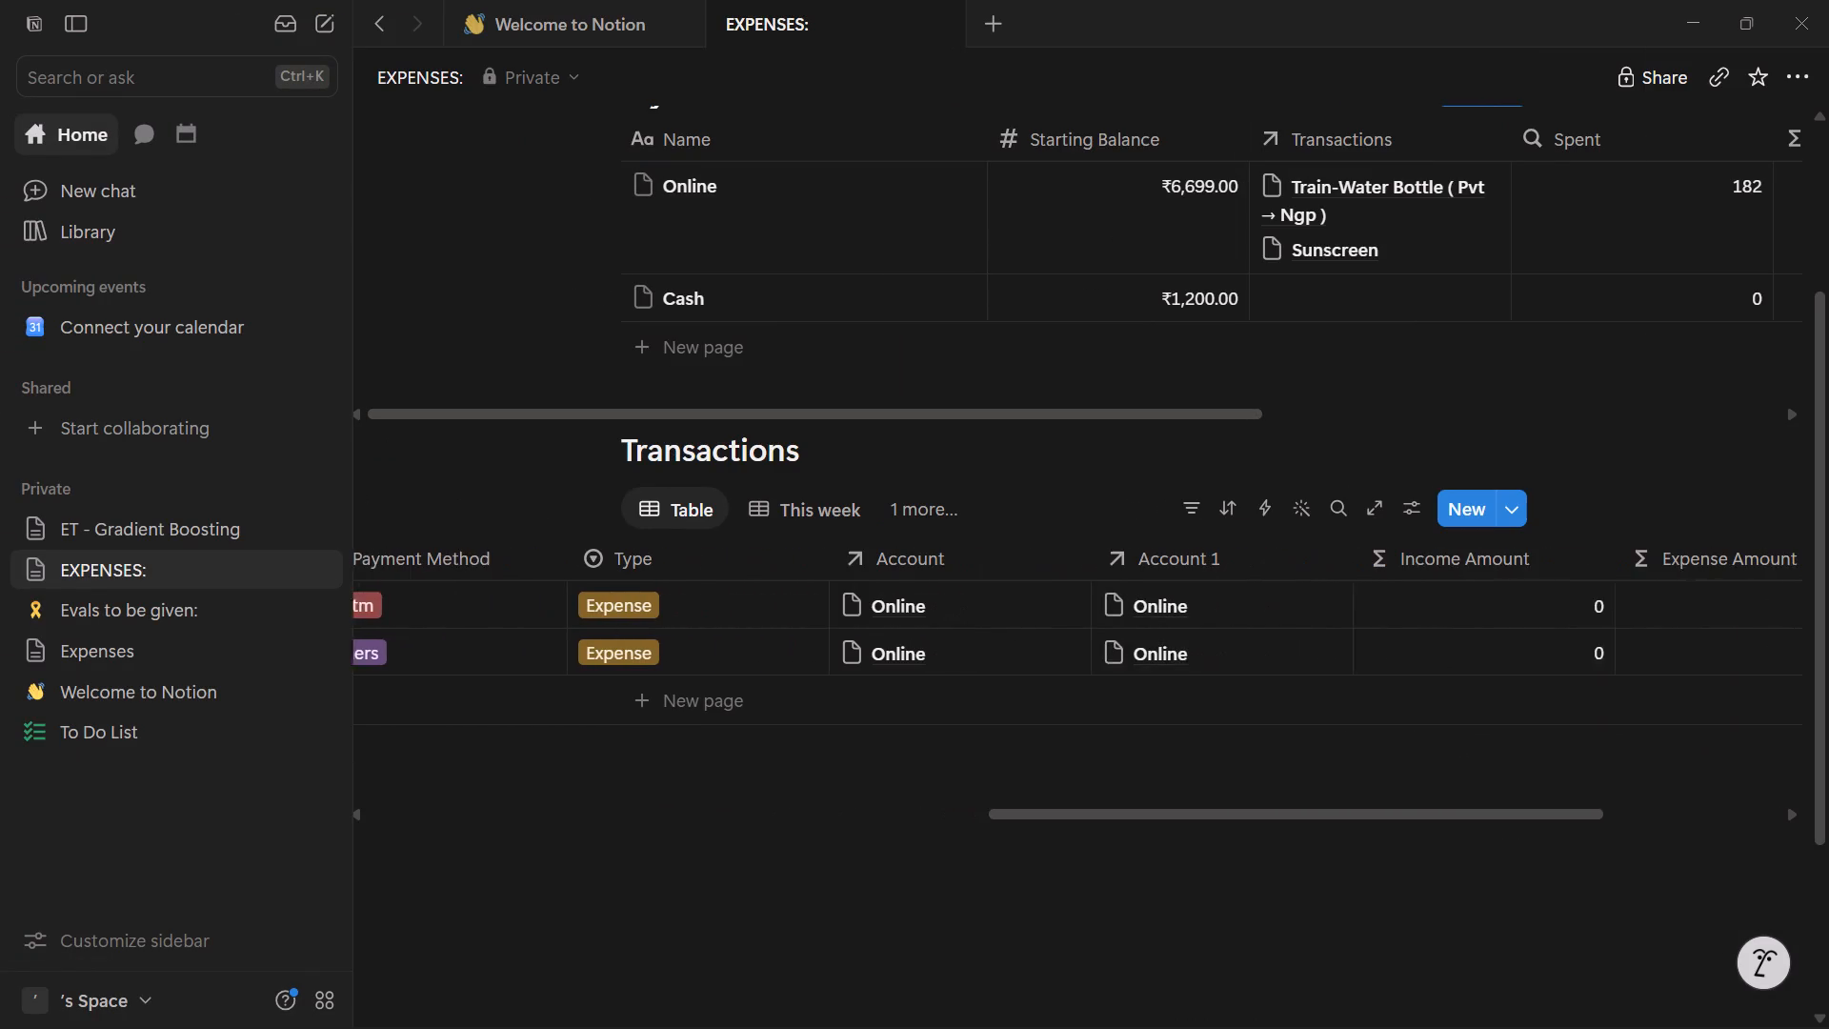
left_click(876, 656)
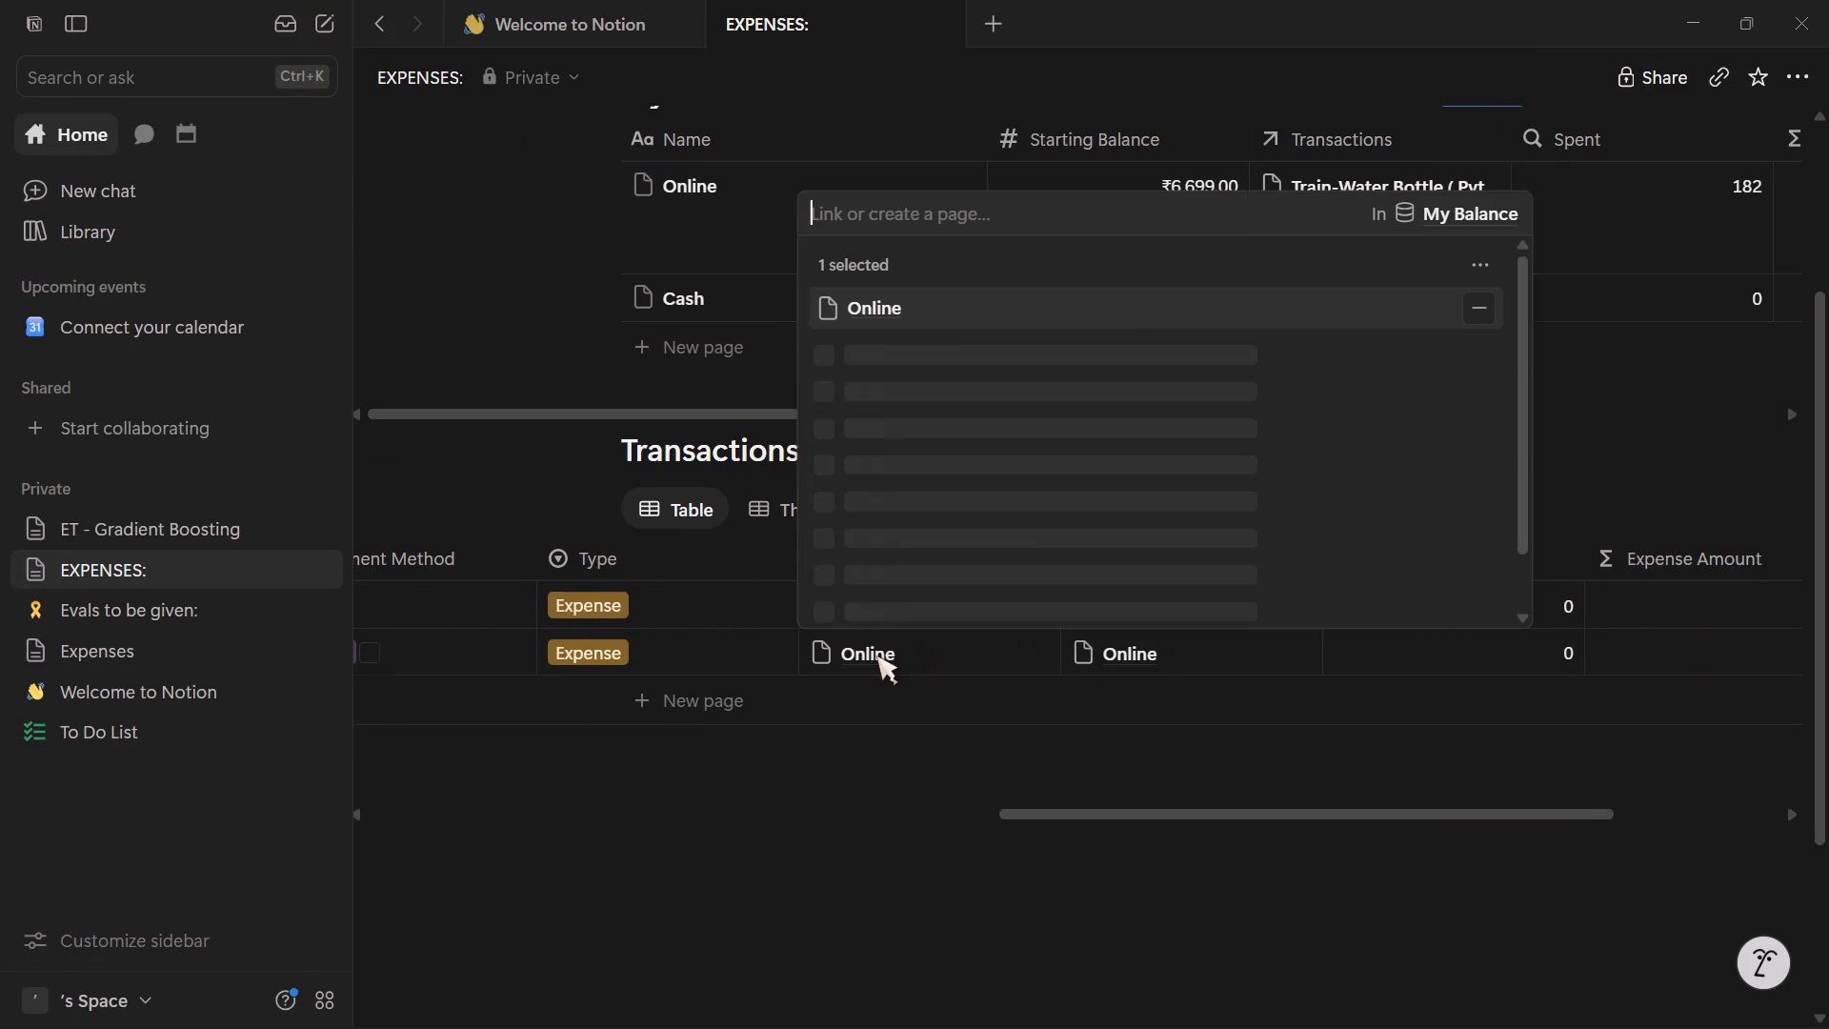
left_click(866, 494)
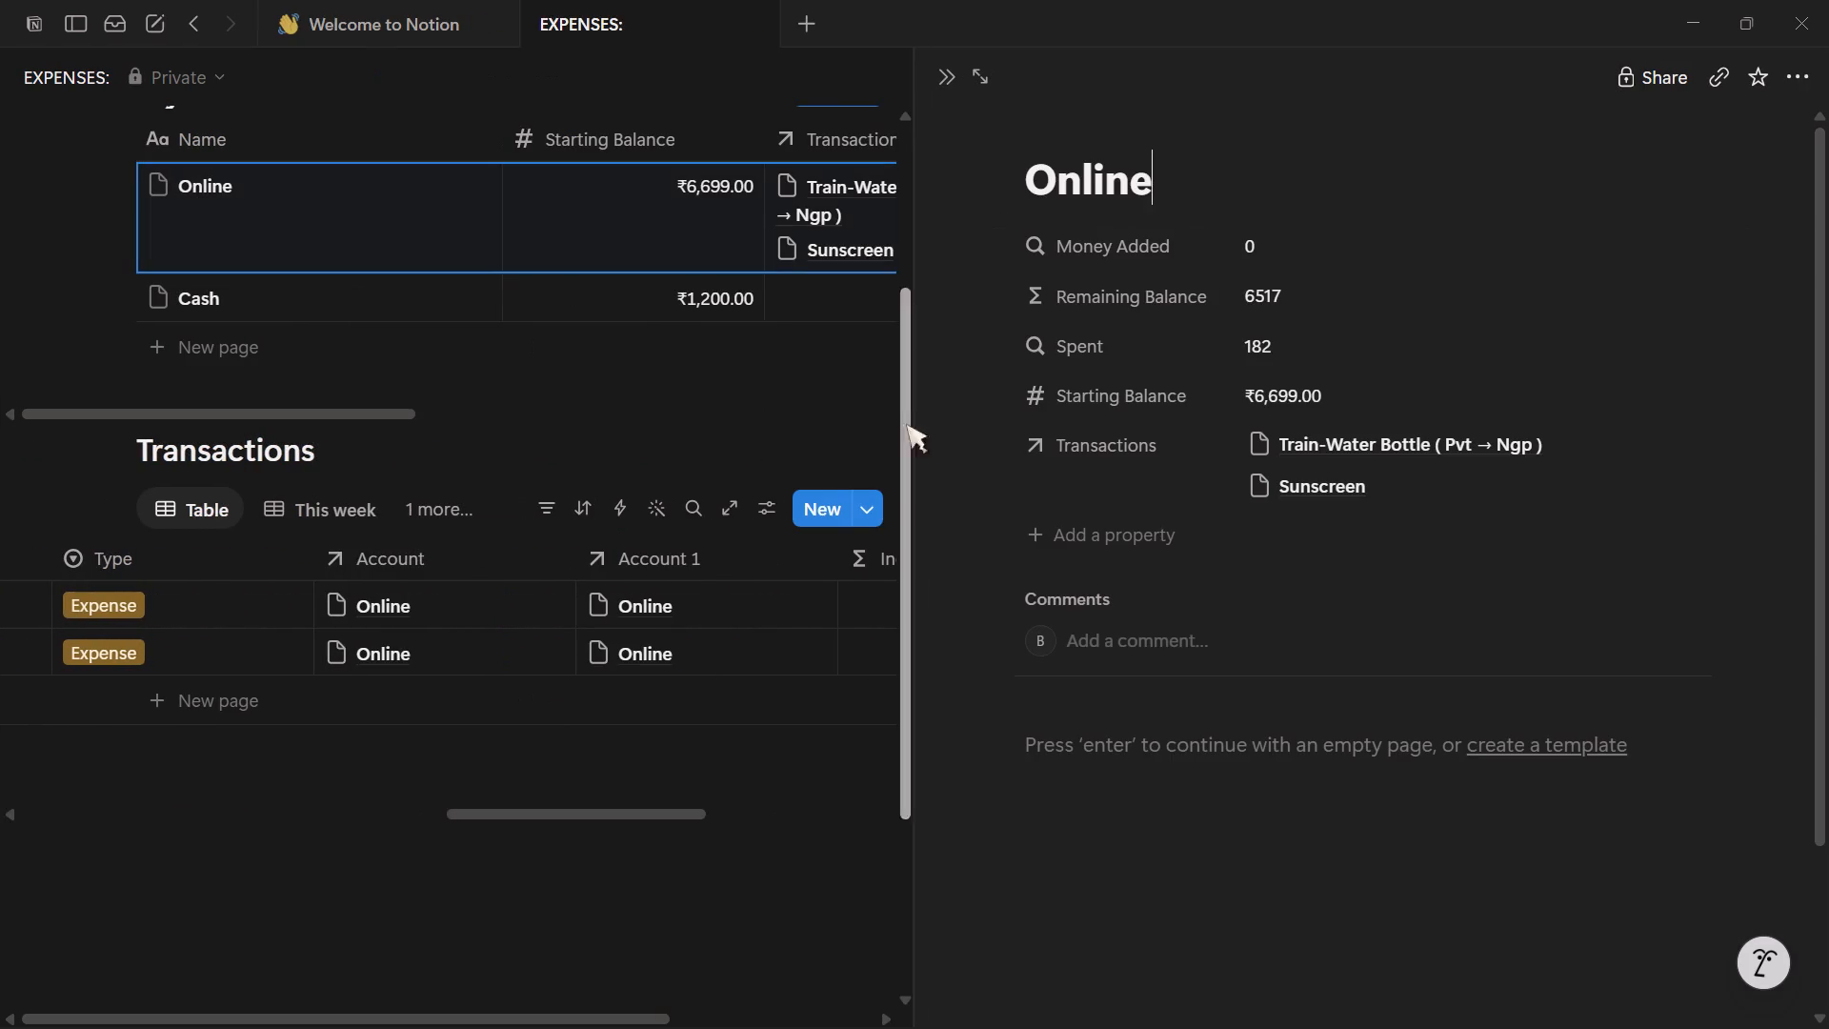
left_click(955, 86)
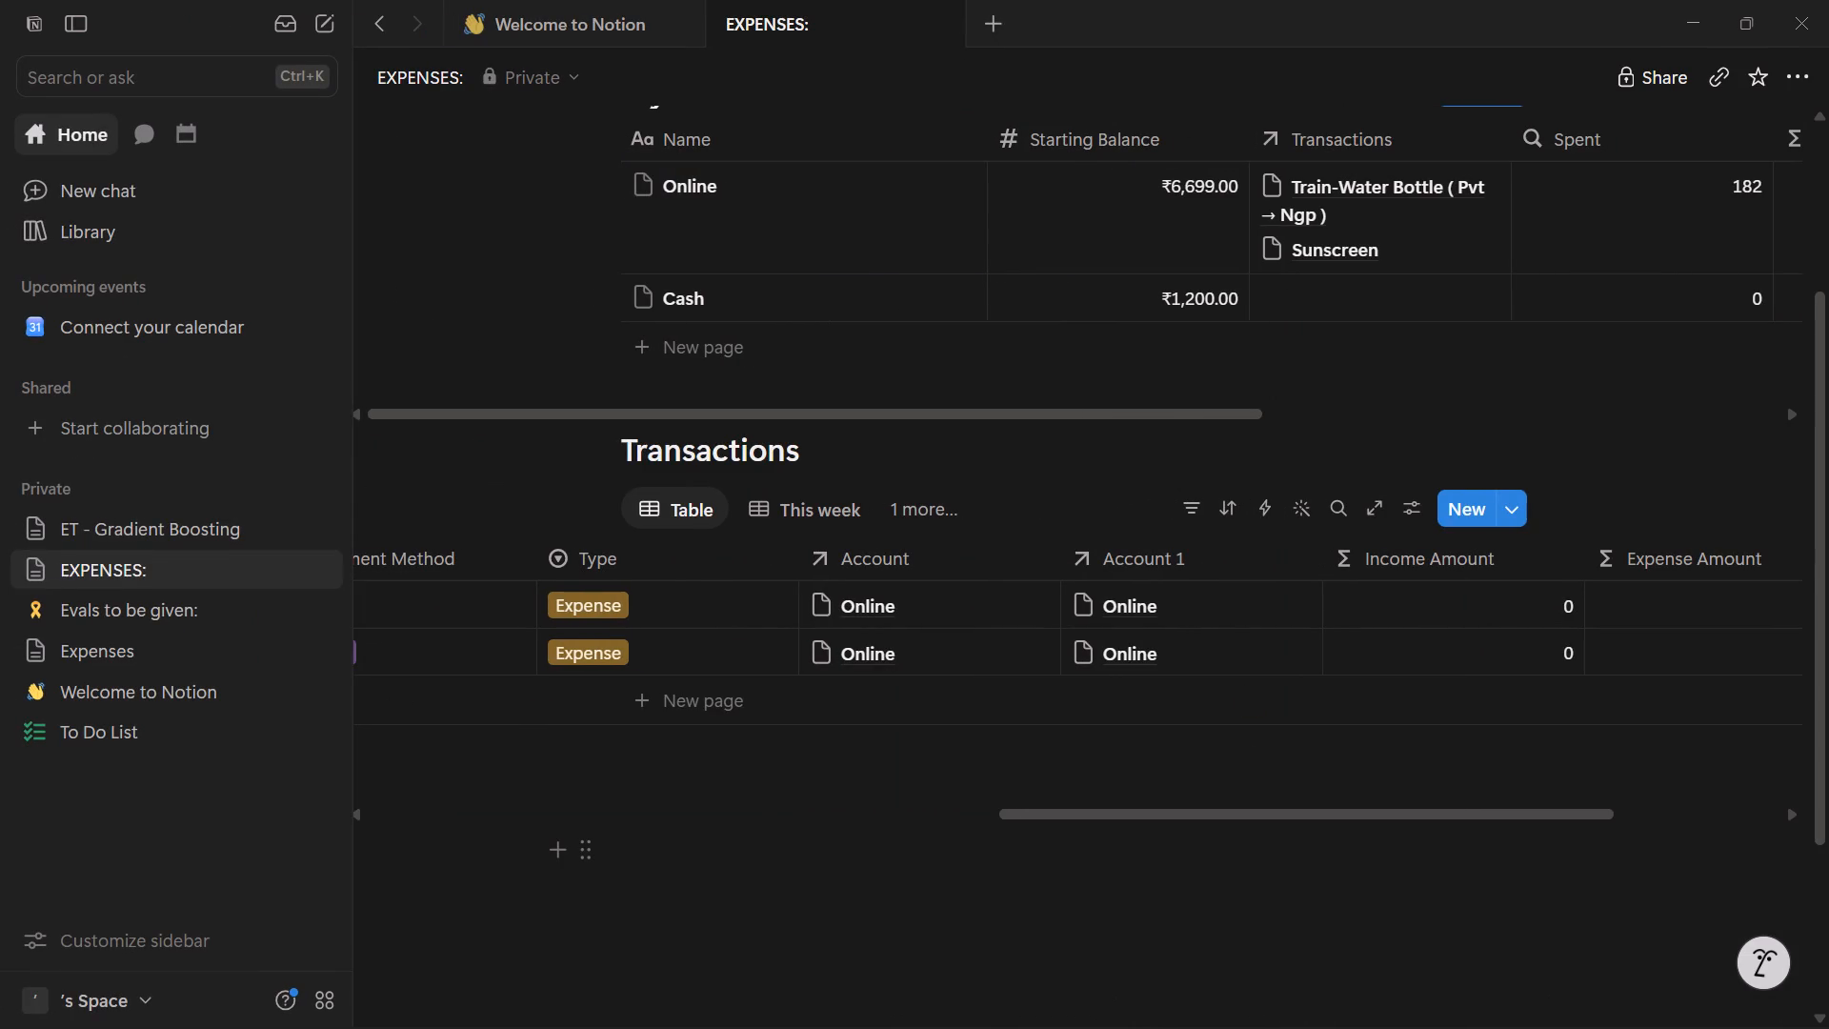
scroll(1234, 864, "left", 3)
scroll(1320, 723, "left", 4)
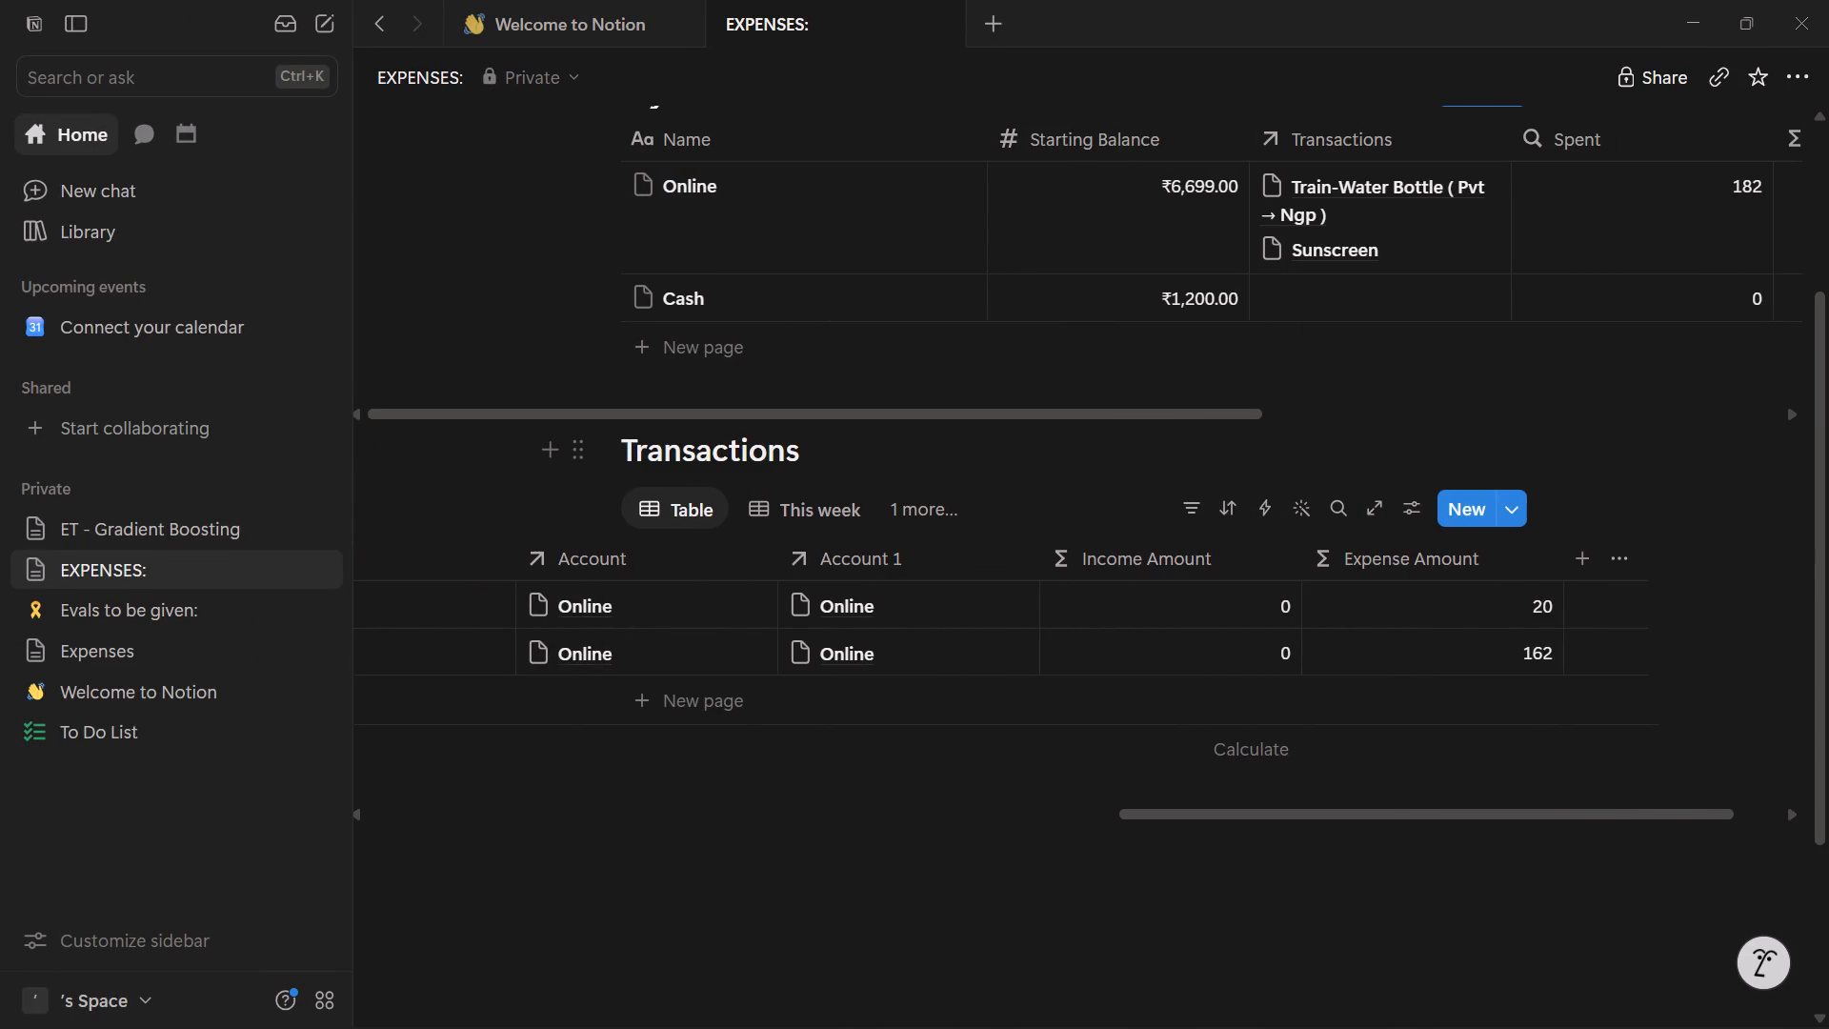
Add a new transaction named Unknown, dated October 26, 2026, to the Transactions table.
scroll(1238, 731, "right", 3)
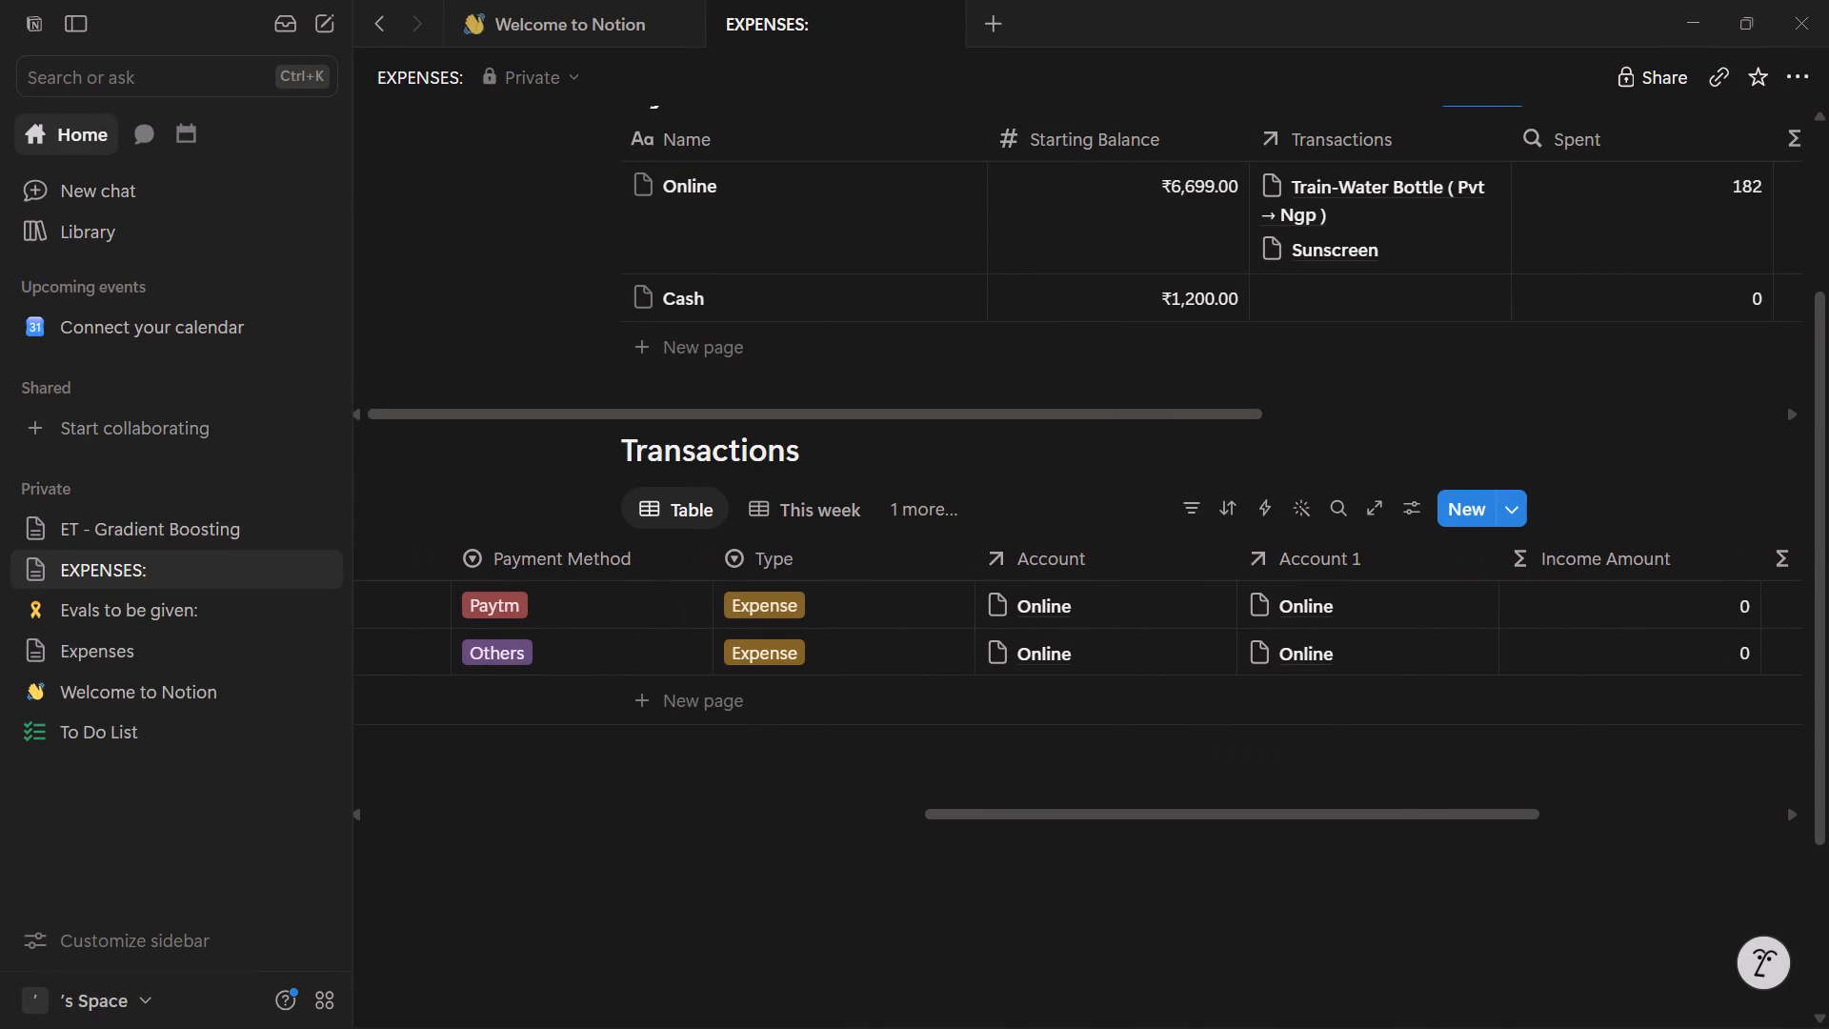
scroll(1060, 685, "right", 4)
scroll(812, 670, "right", 4)
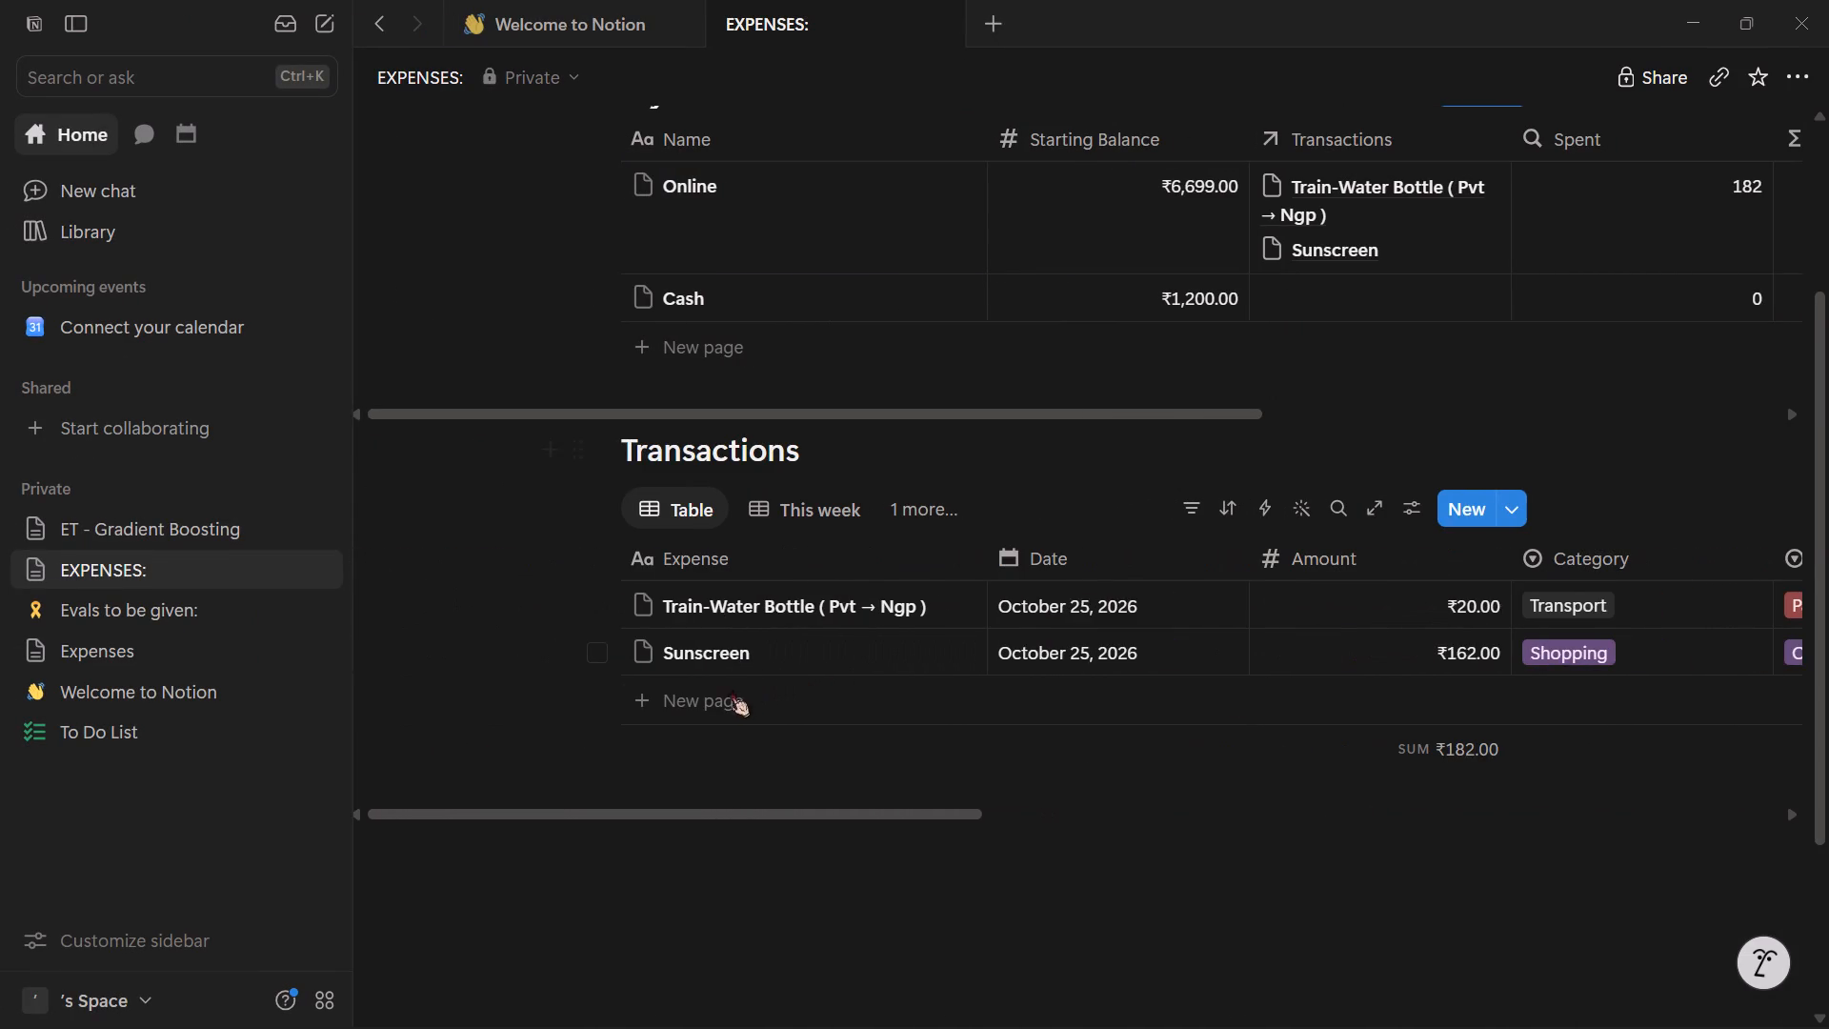
left_click(724, 694)
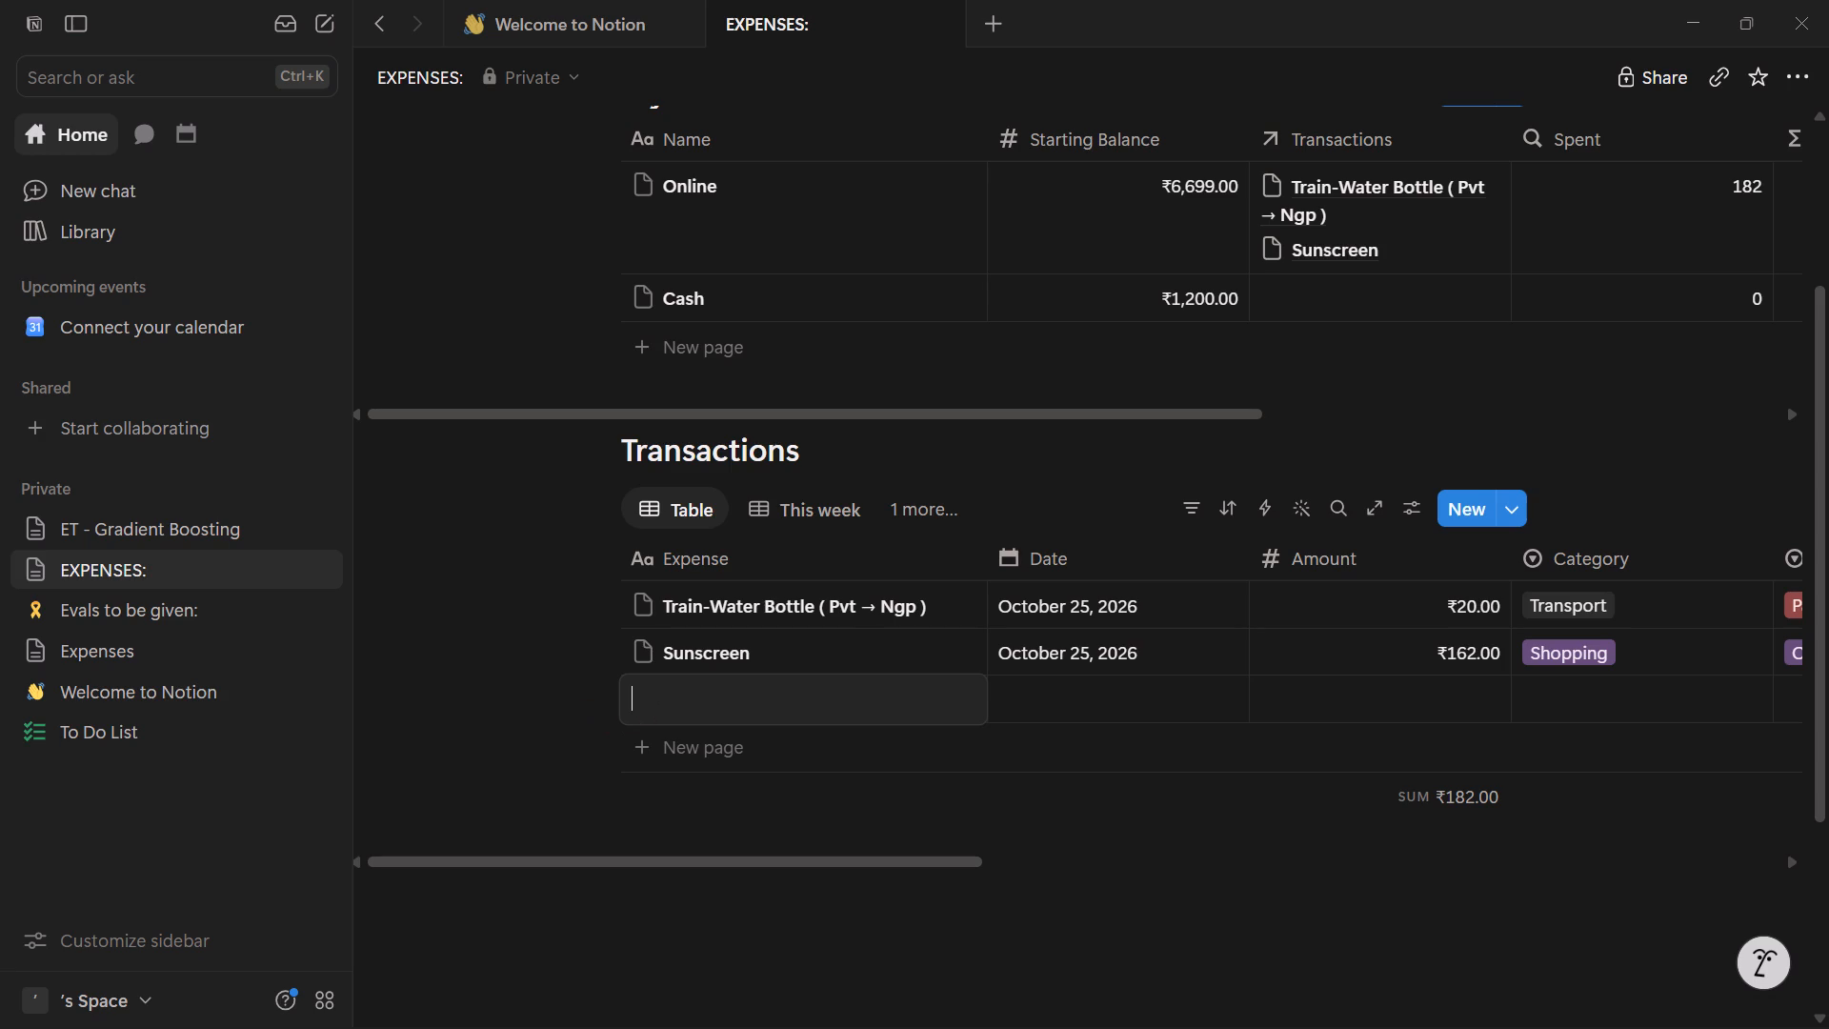
type("Unknown")
key("Return")
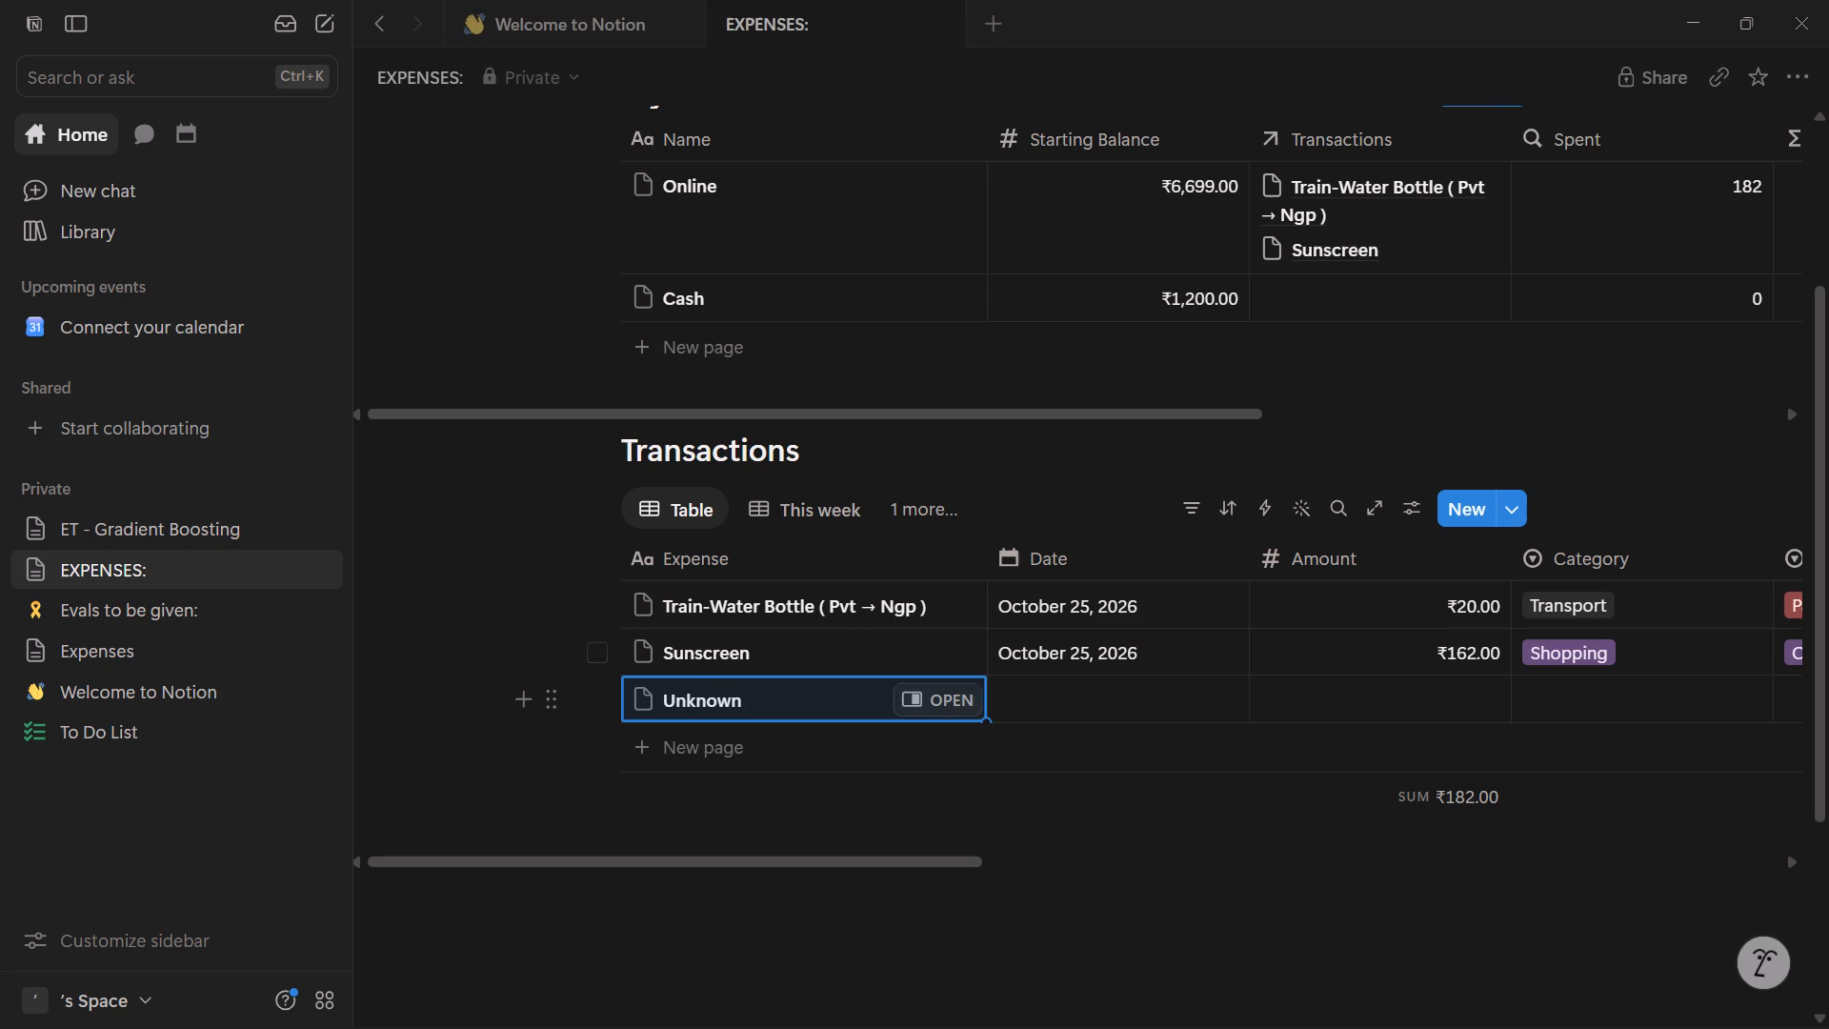
left_click(1052, 691)
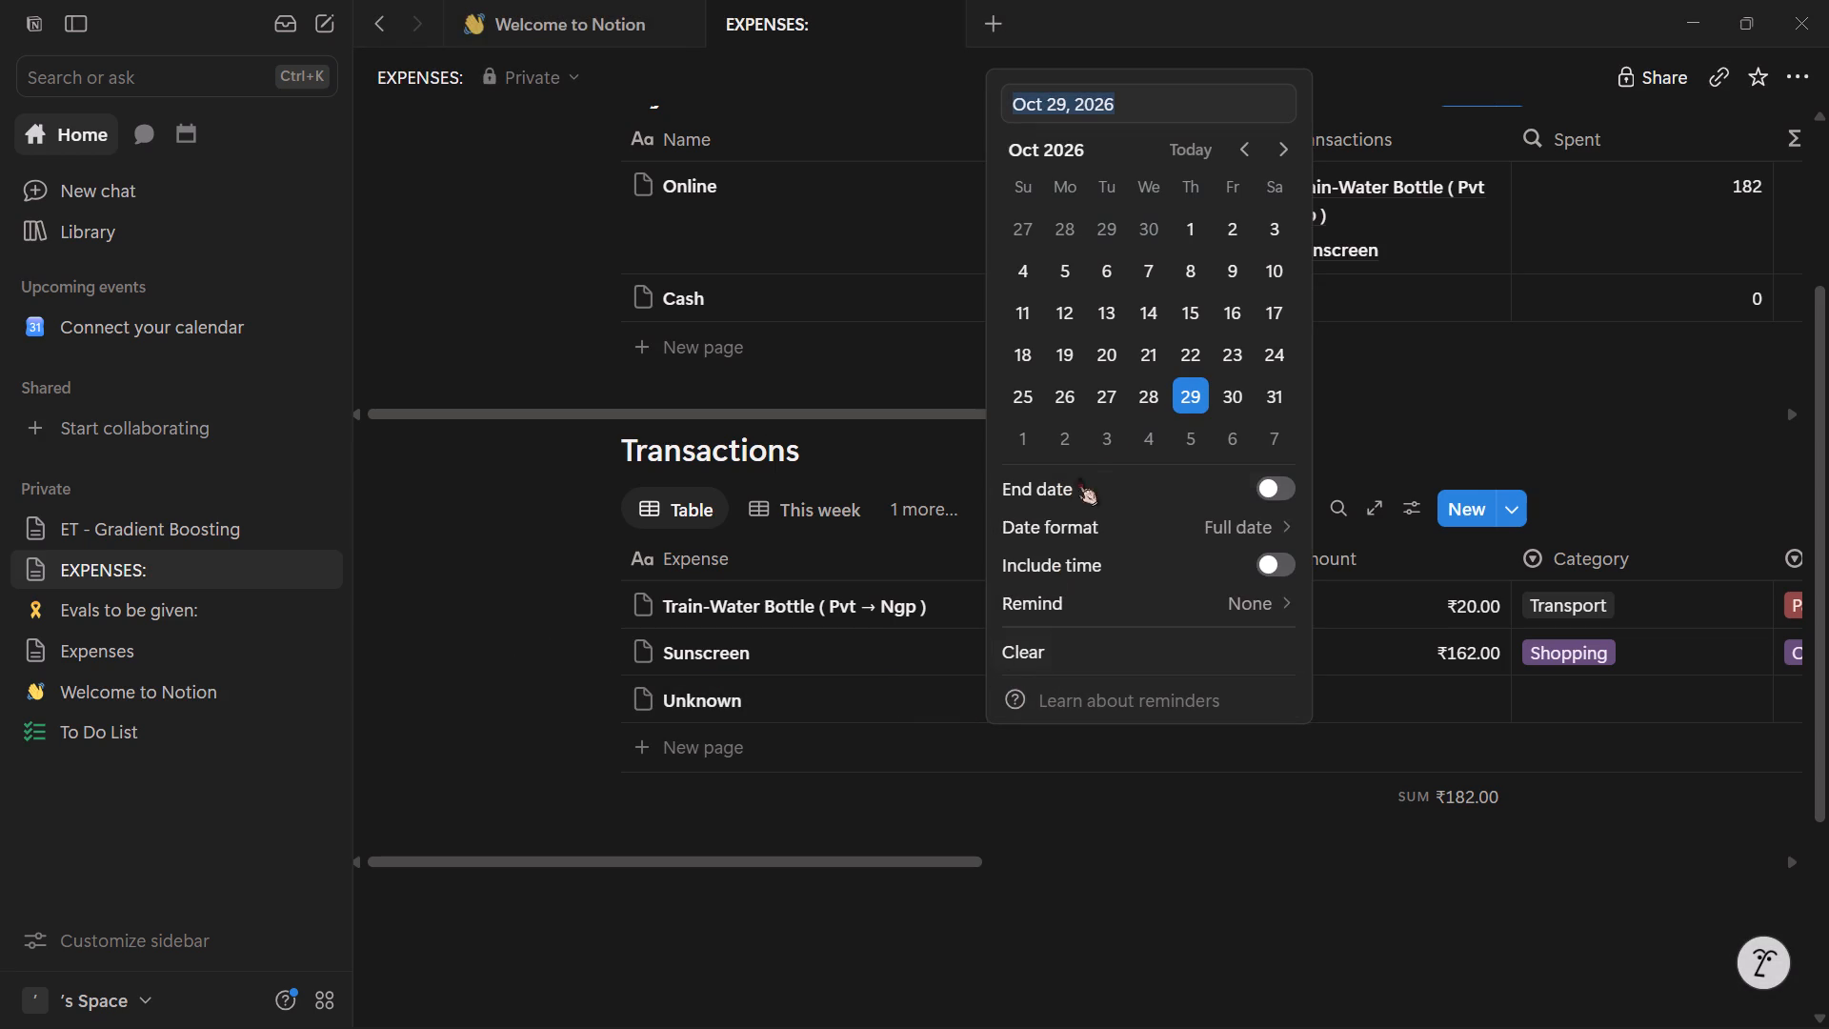
left_click(1067, 394)
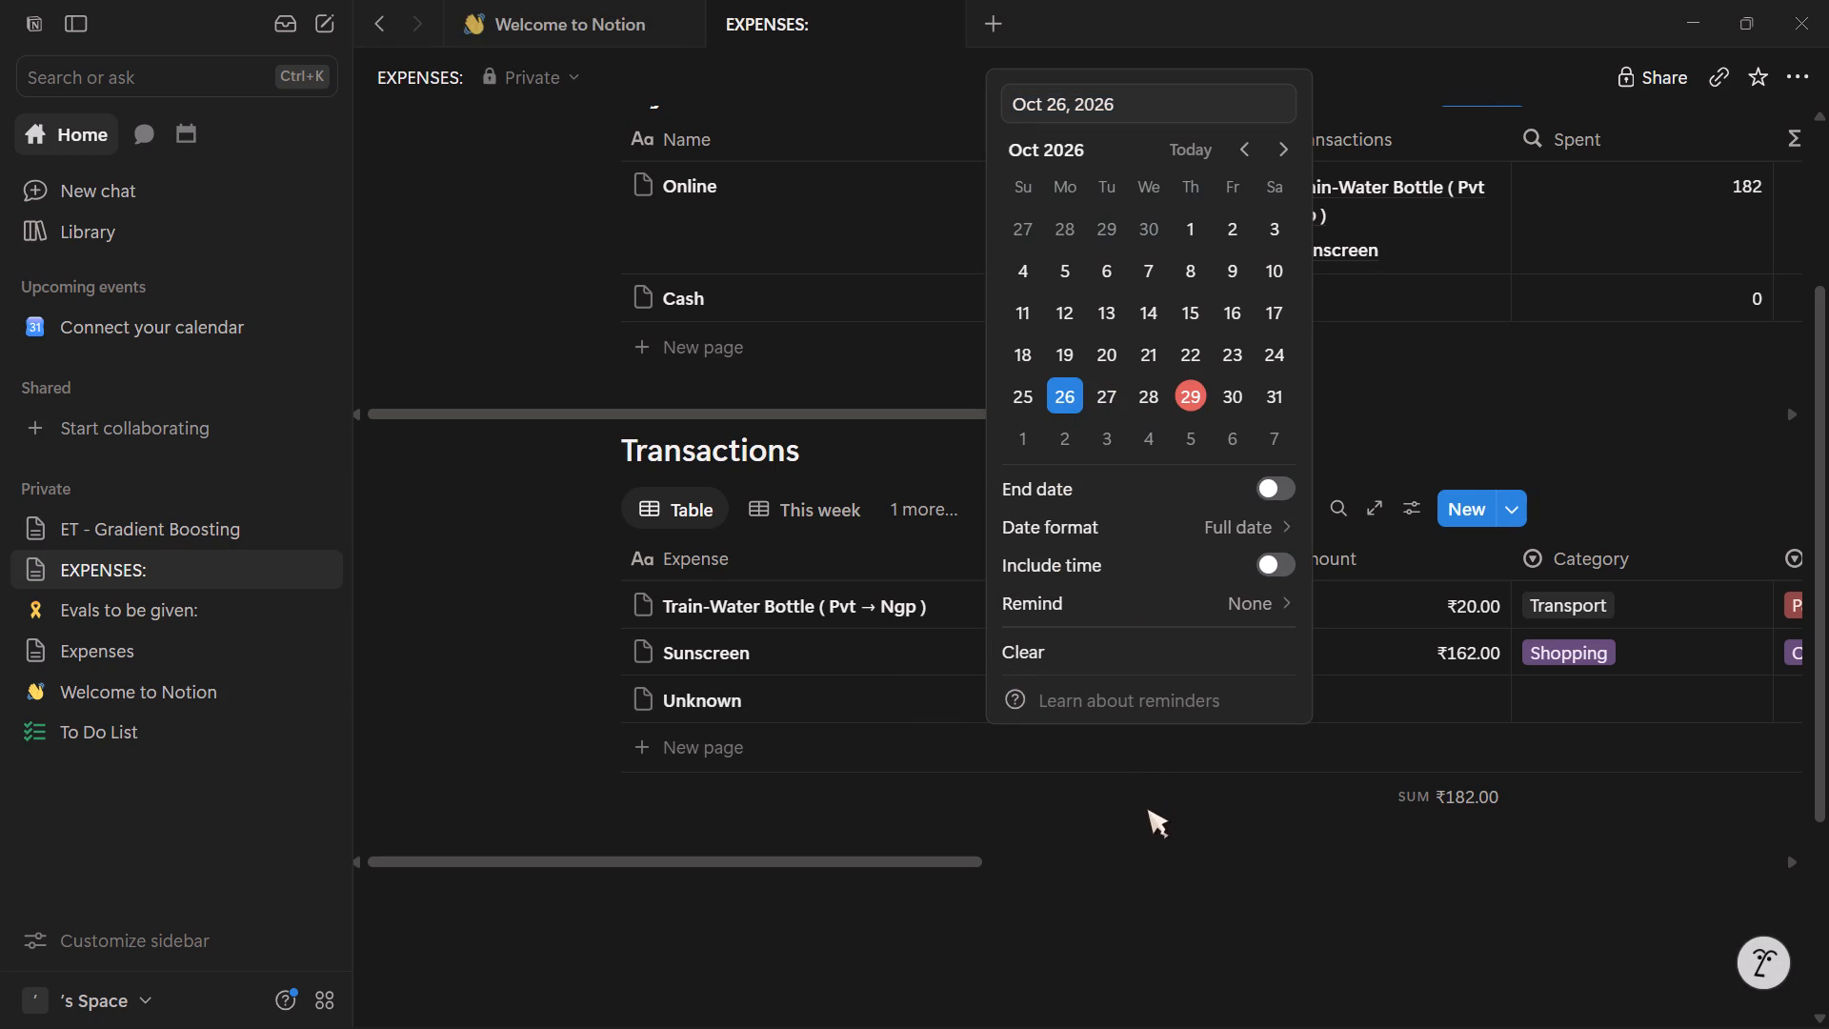
key("Return")
left_click(1149, 810)
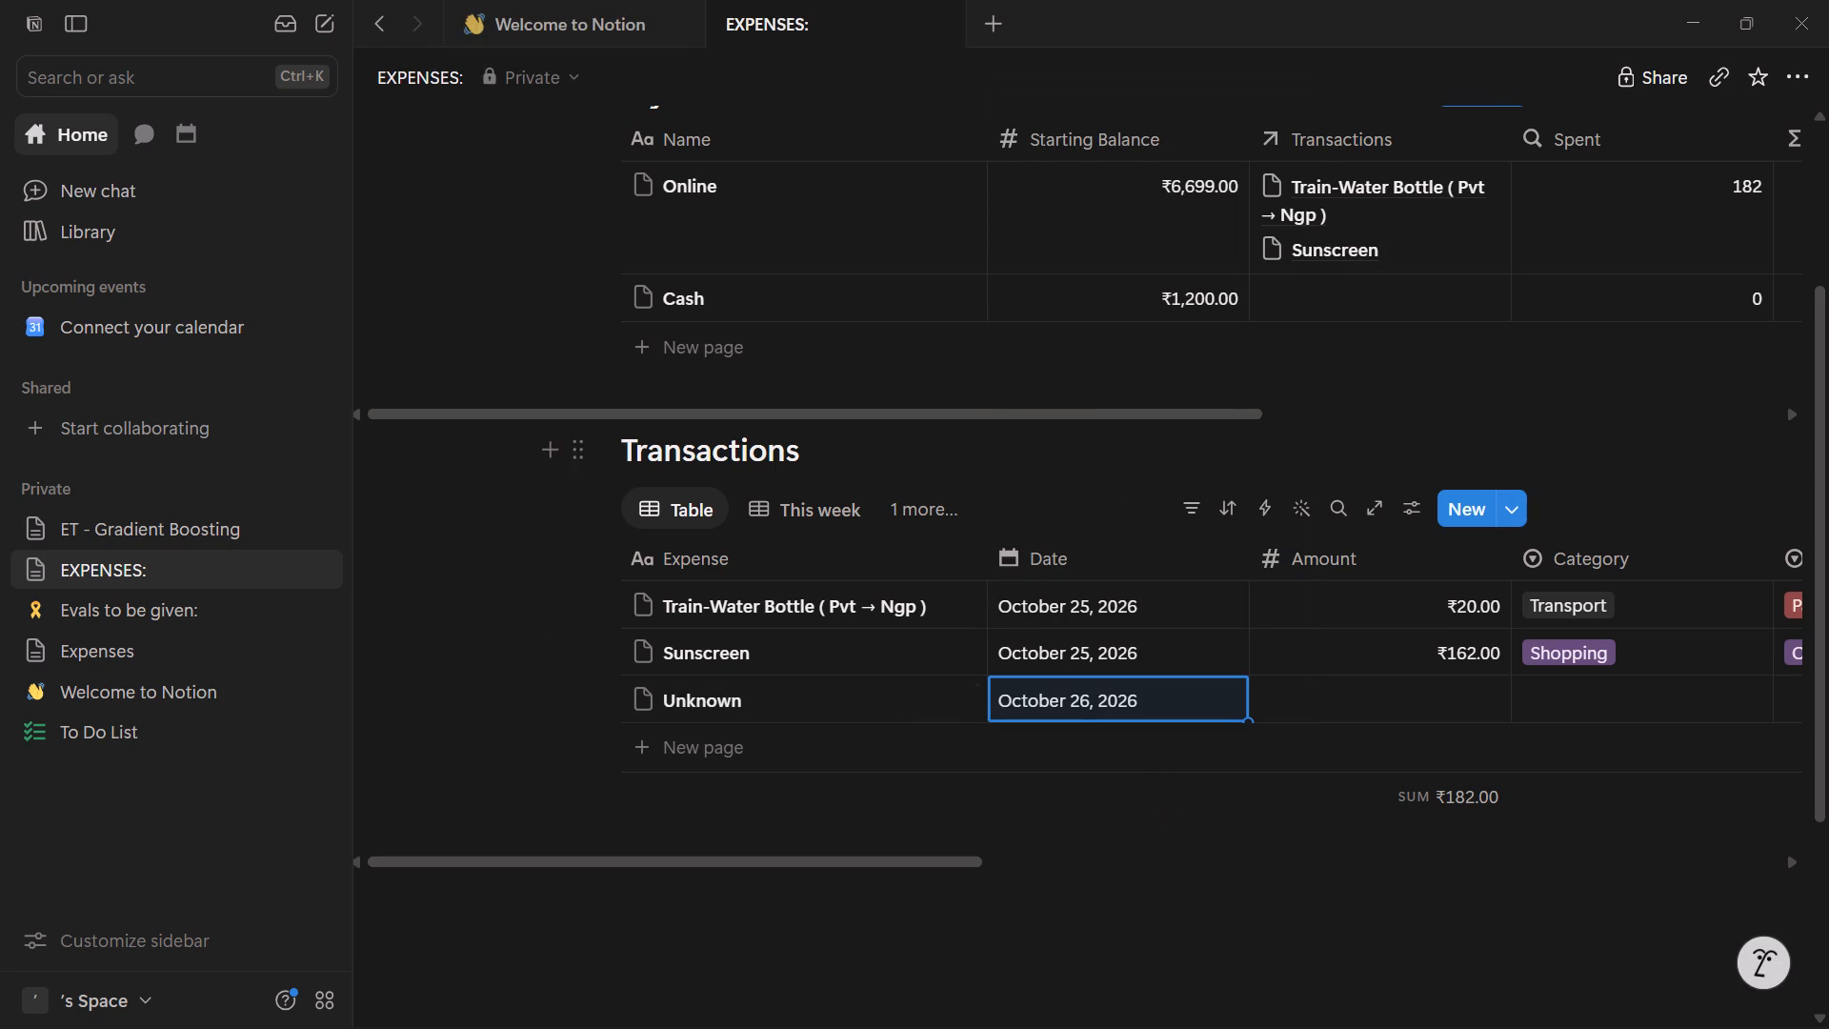
Set the Unknown transaction's amount to ₹199 and its type to Money added.
left_click(1361, 686)
type("199")
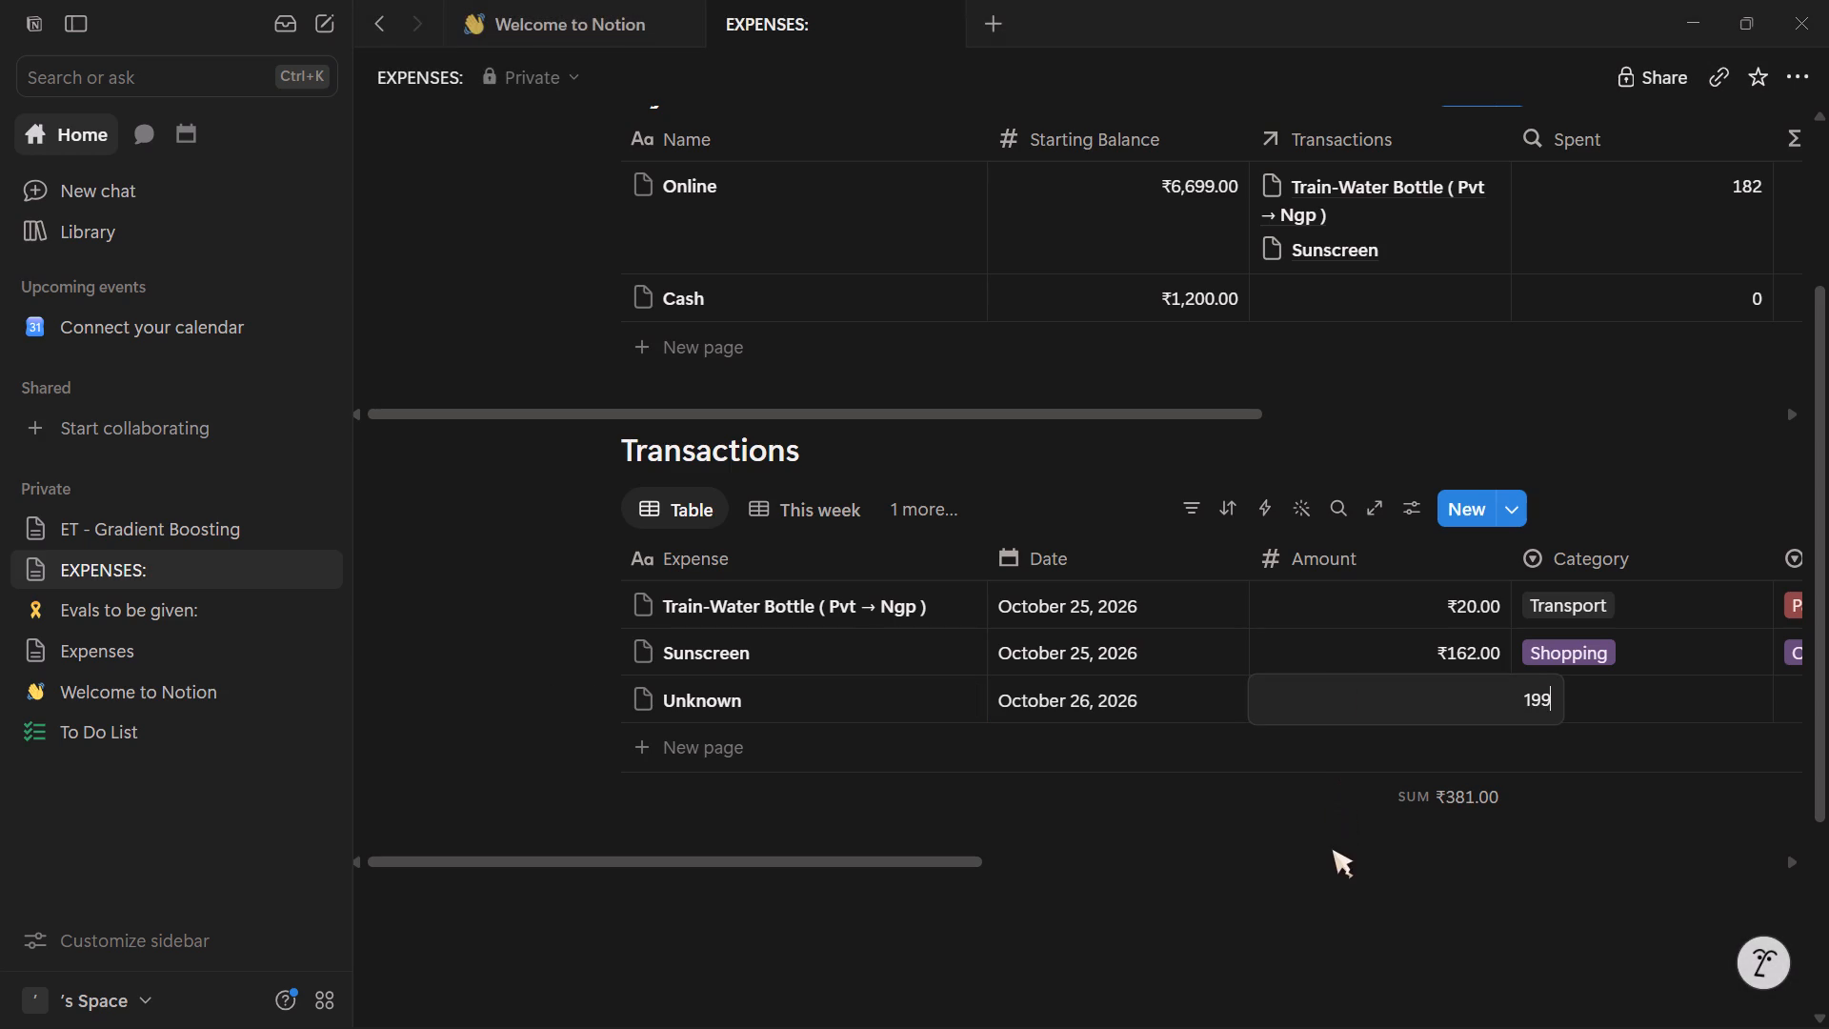
left_click(1332, 849)
left_click(1572, 690)
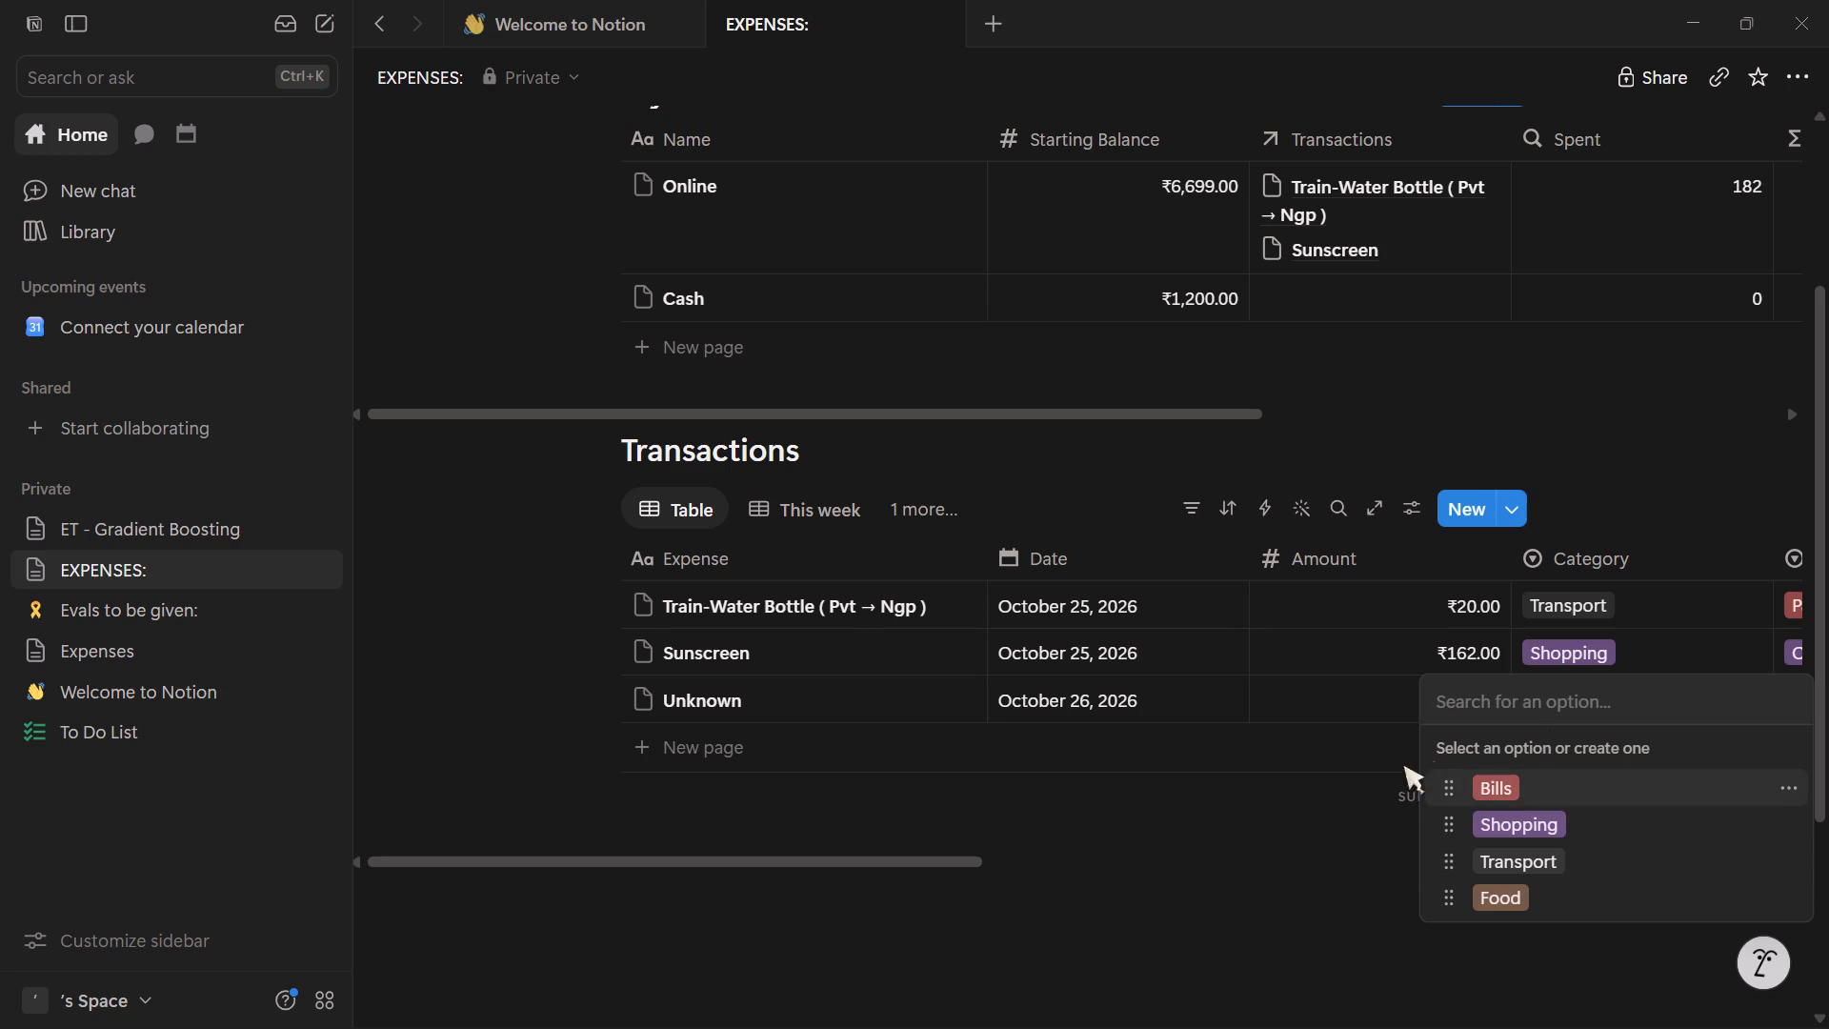
left_click(1292, 843)
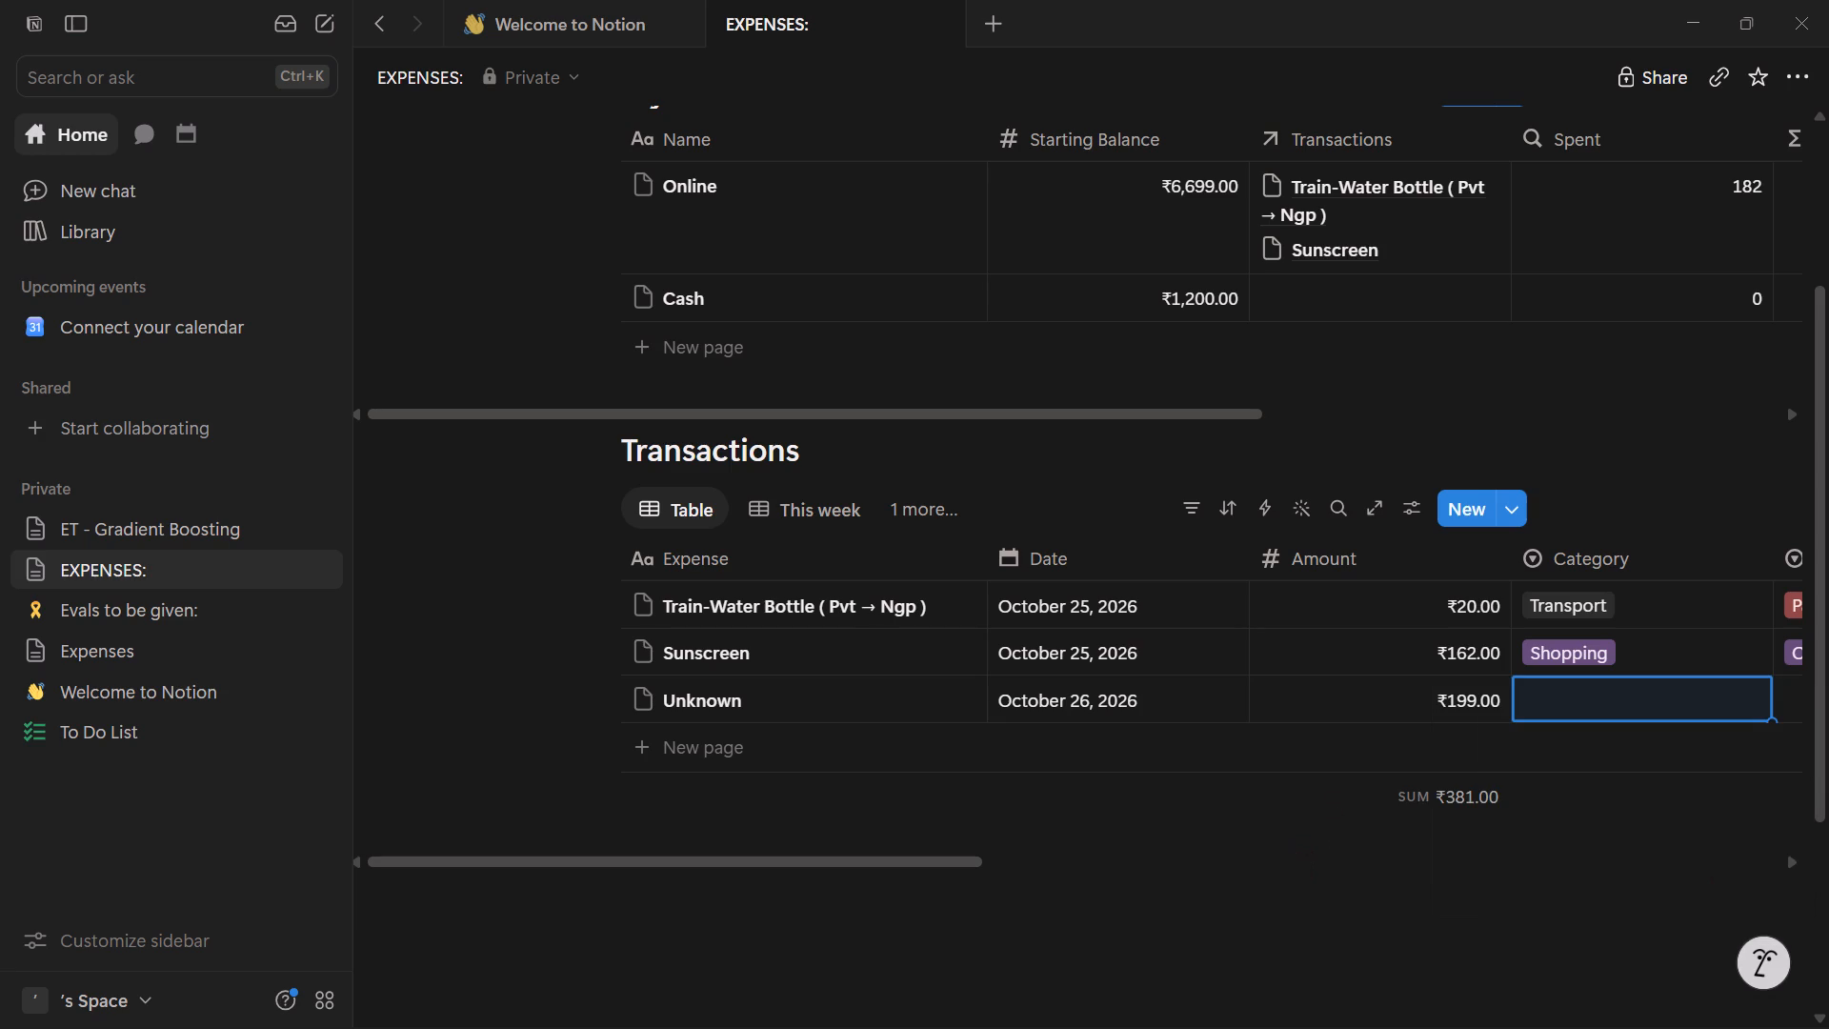
scroll(1473, 736, "left", 9)
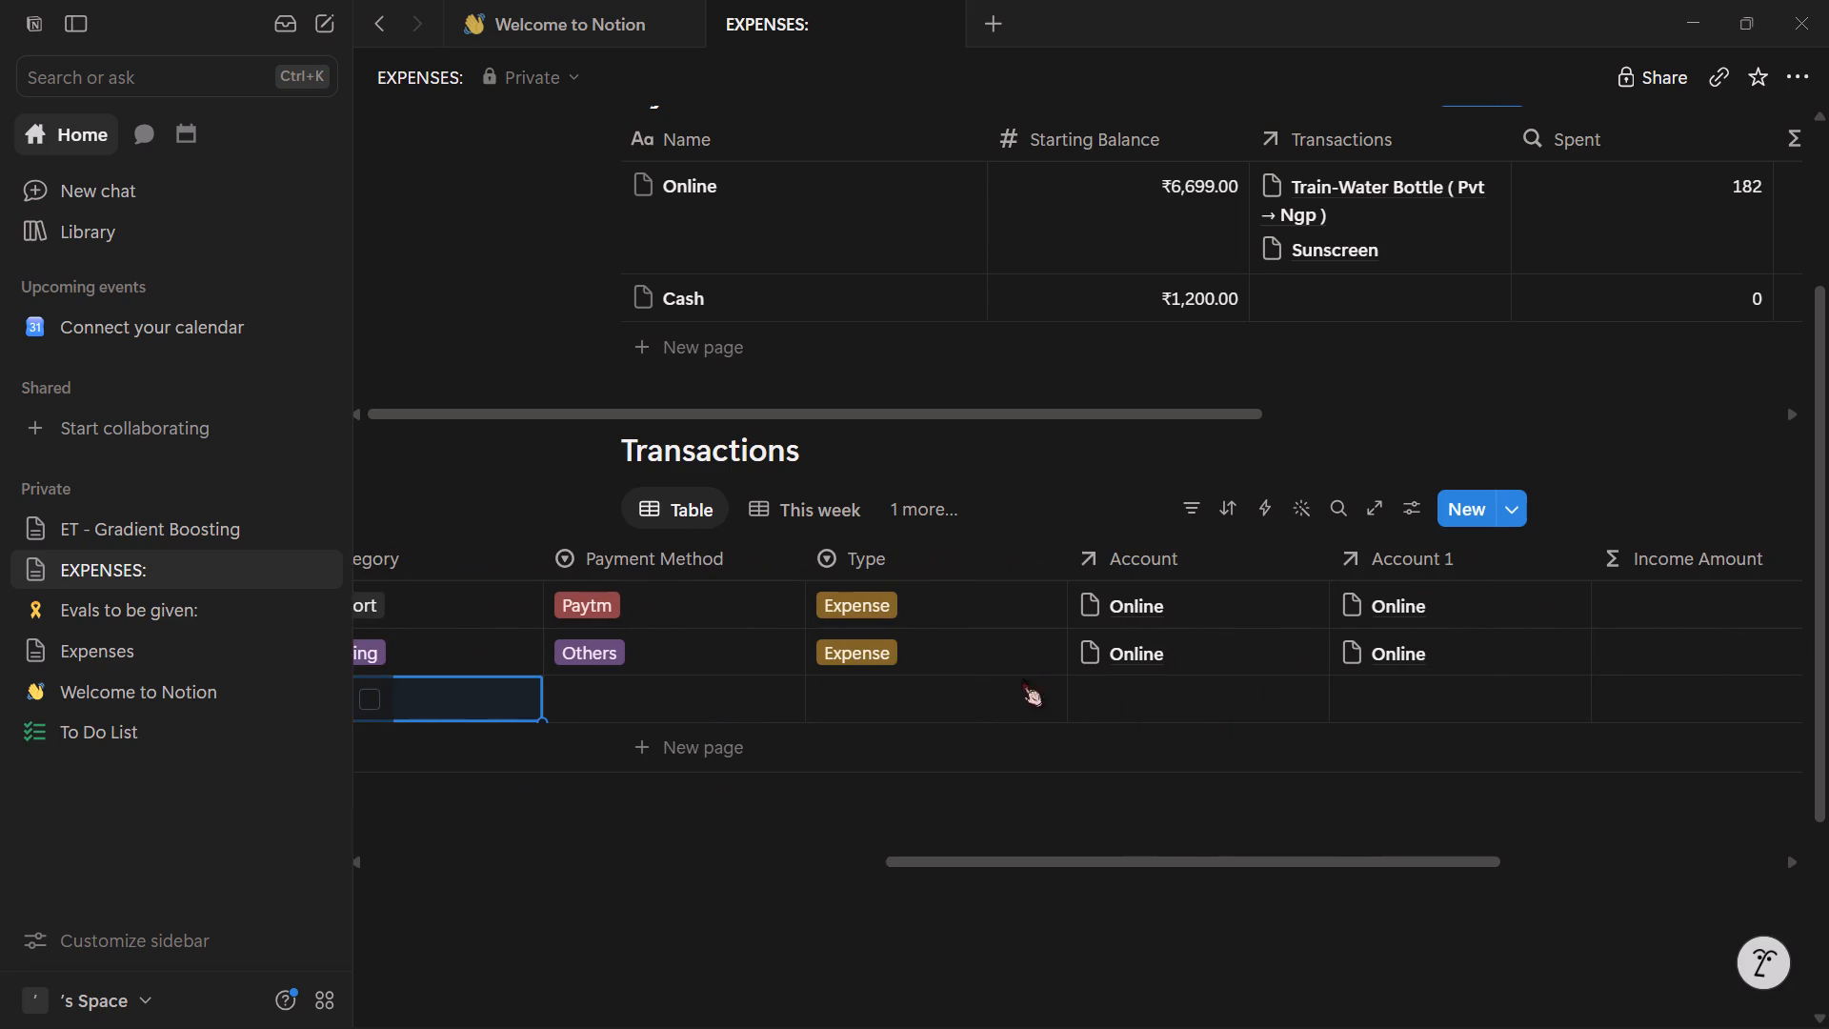
left_click(864, 688)
left_click(896, 795)
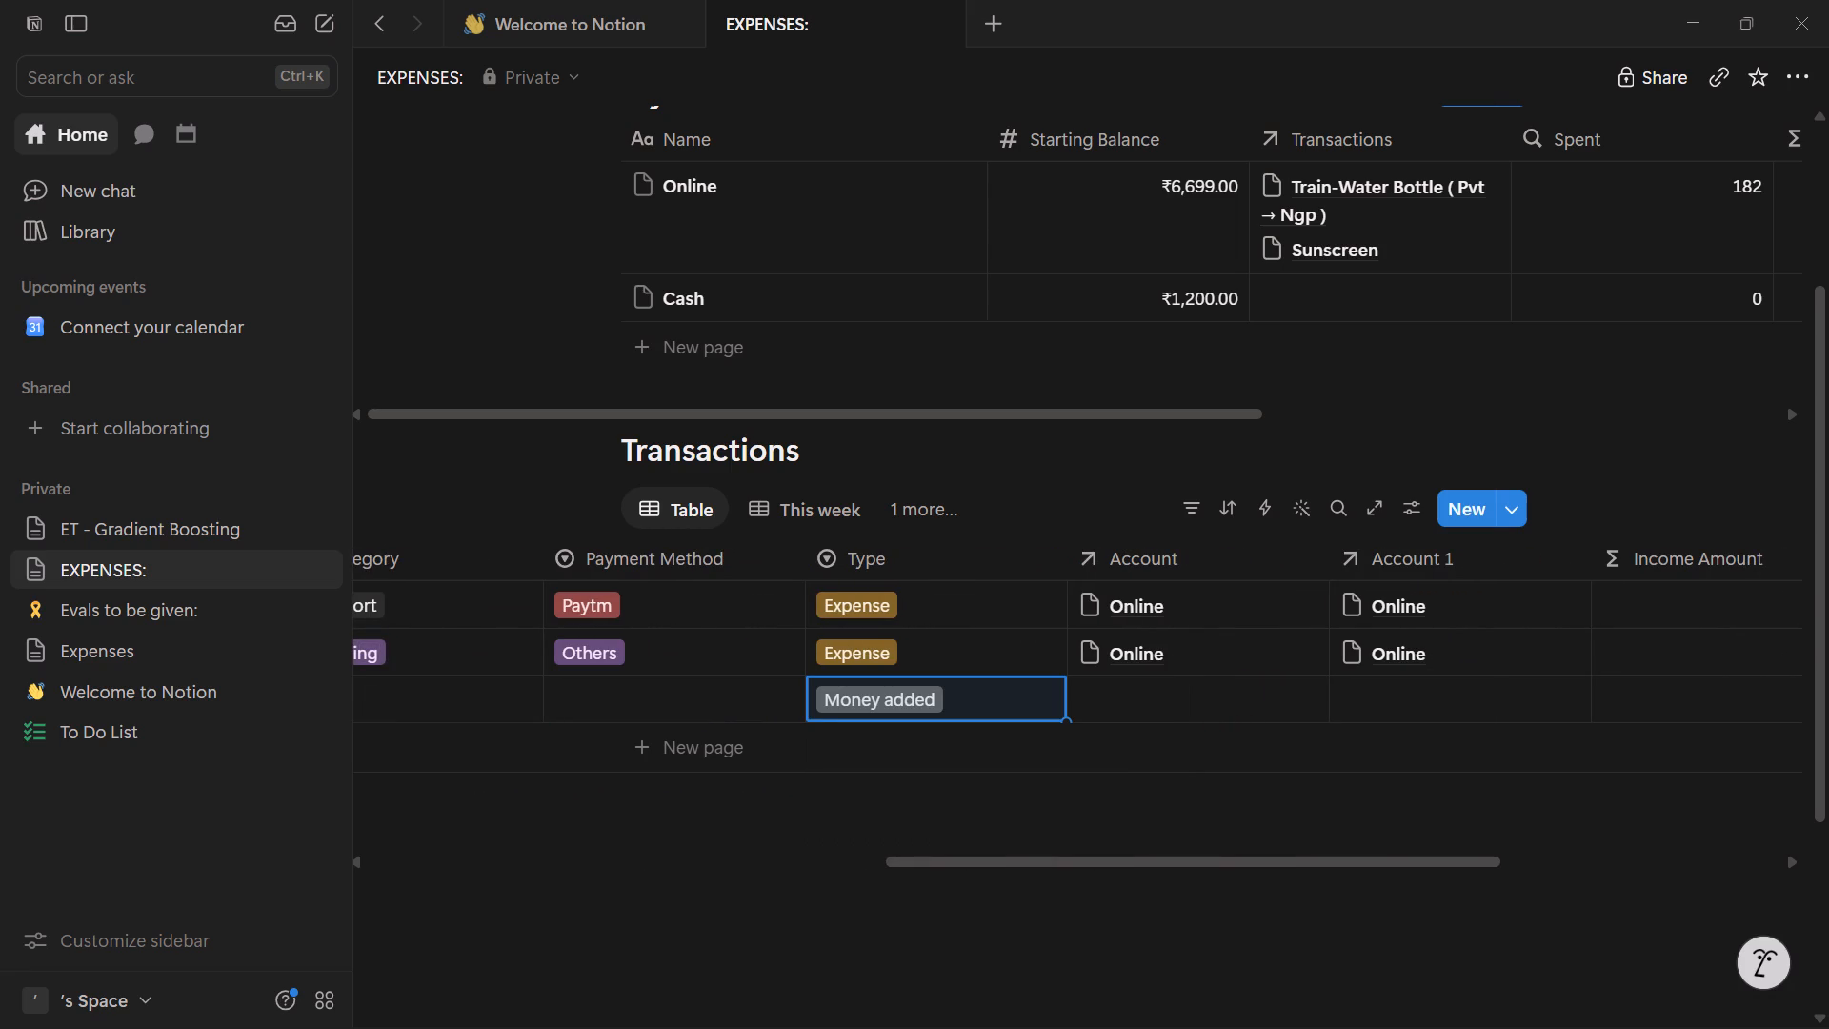
left_click(932, 822)
Link the Unknown transaction to the Online balance in both the Account and Account 1 columns.
left_click(1159, 677)
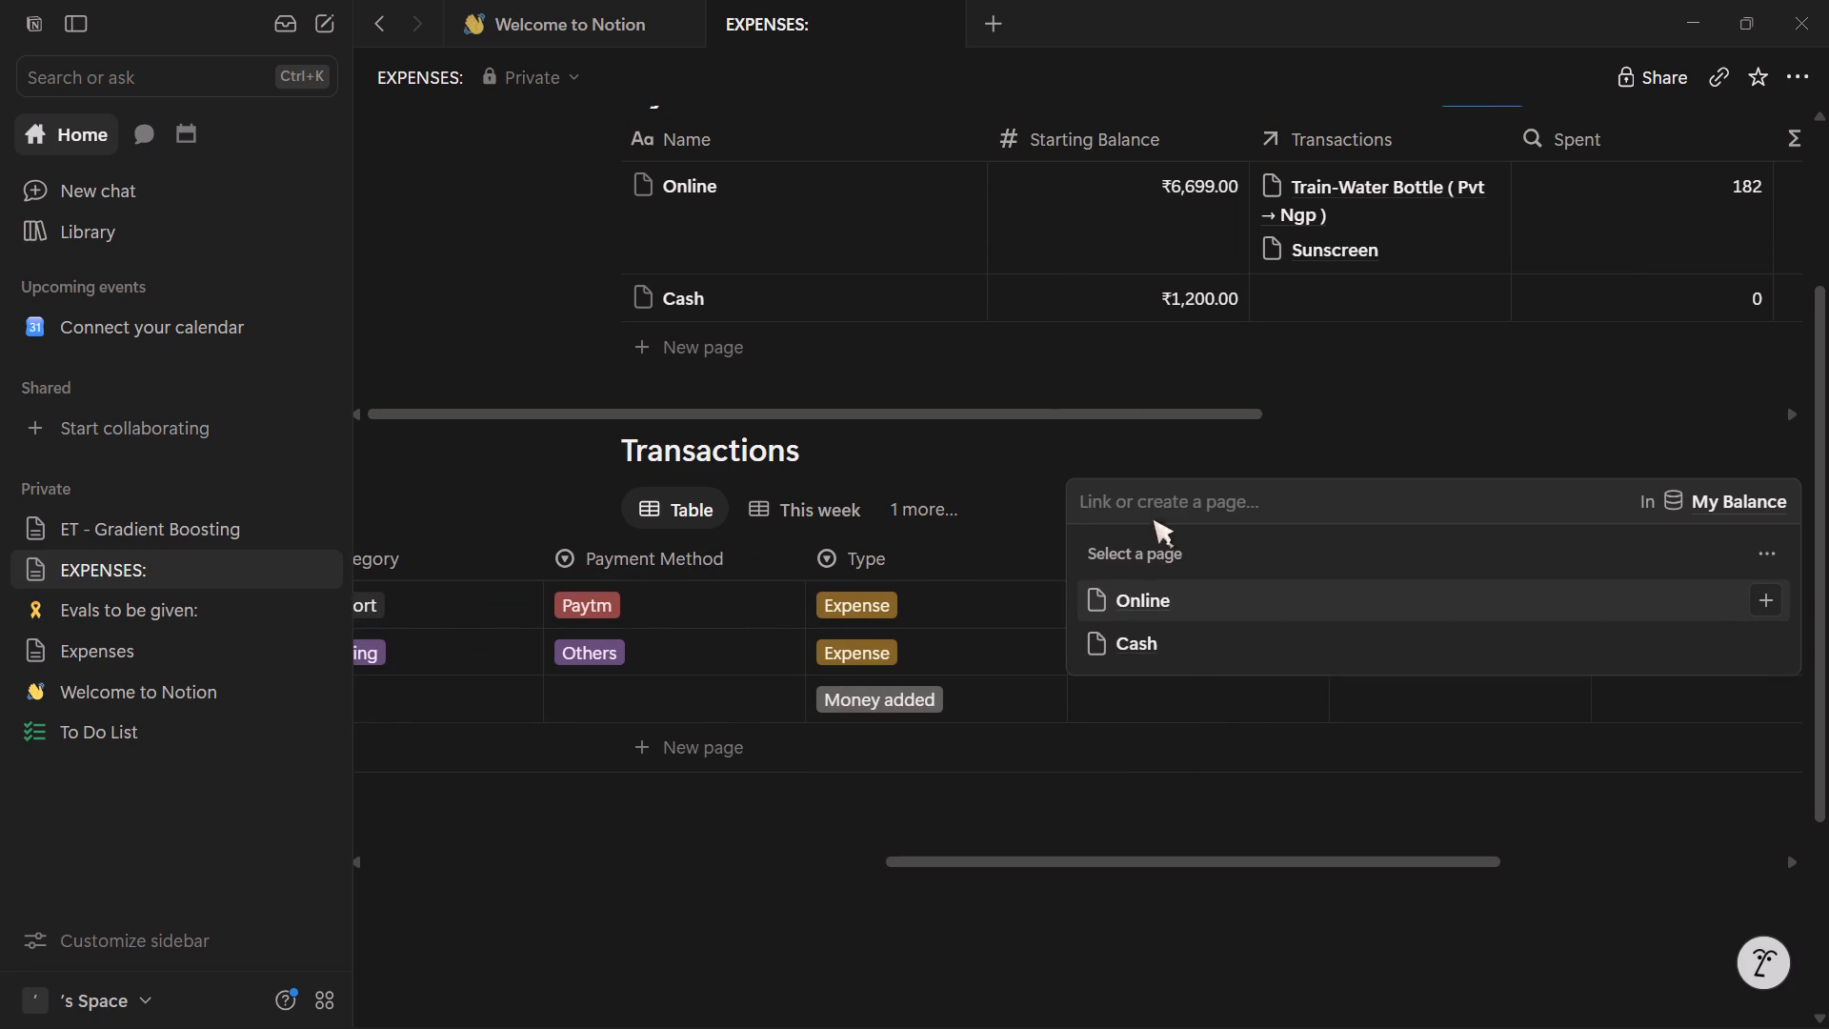
left_click(1144, 598)
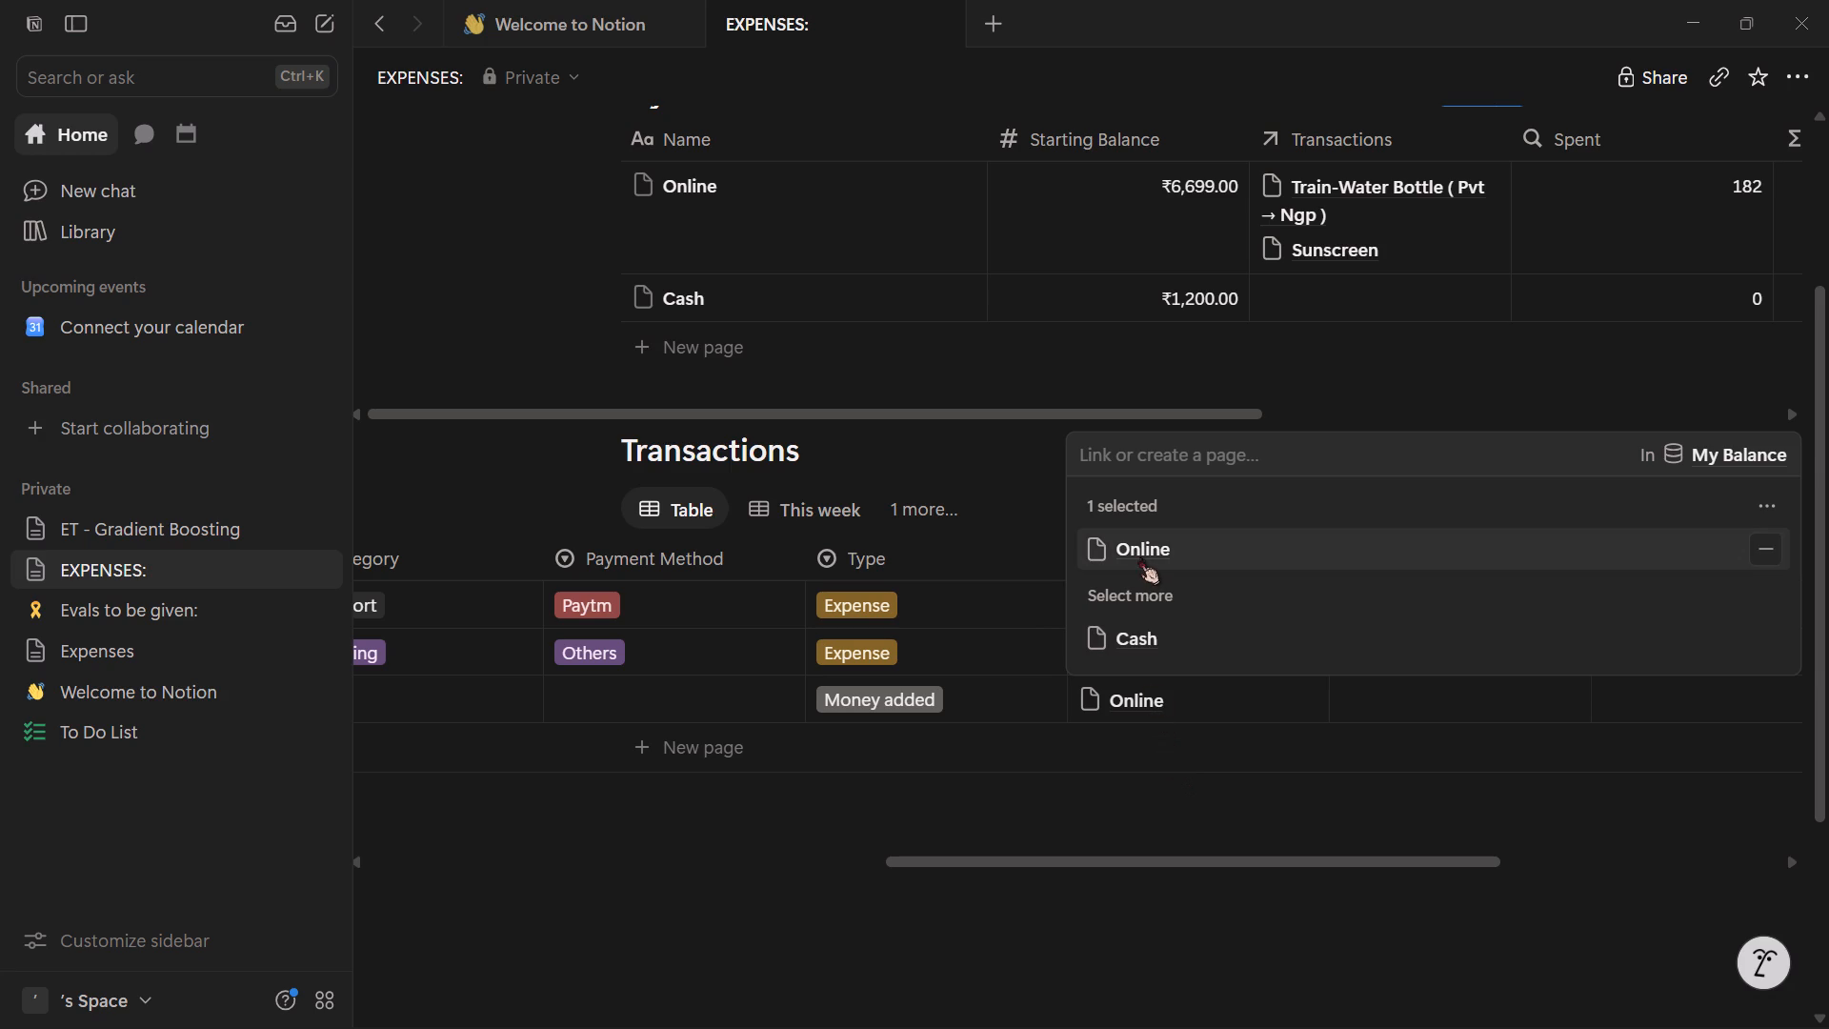
left_click(1139, 556)
left_click(848, 860)
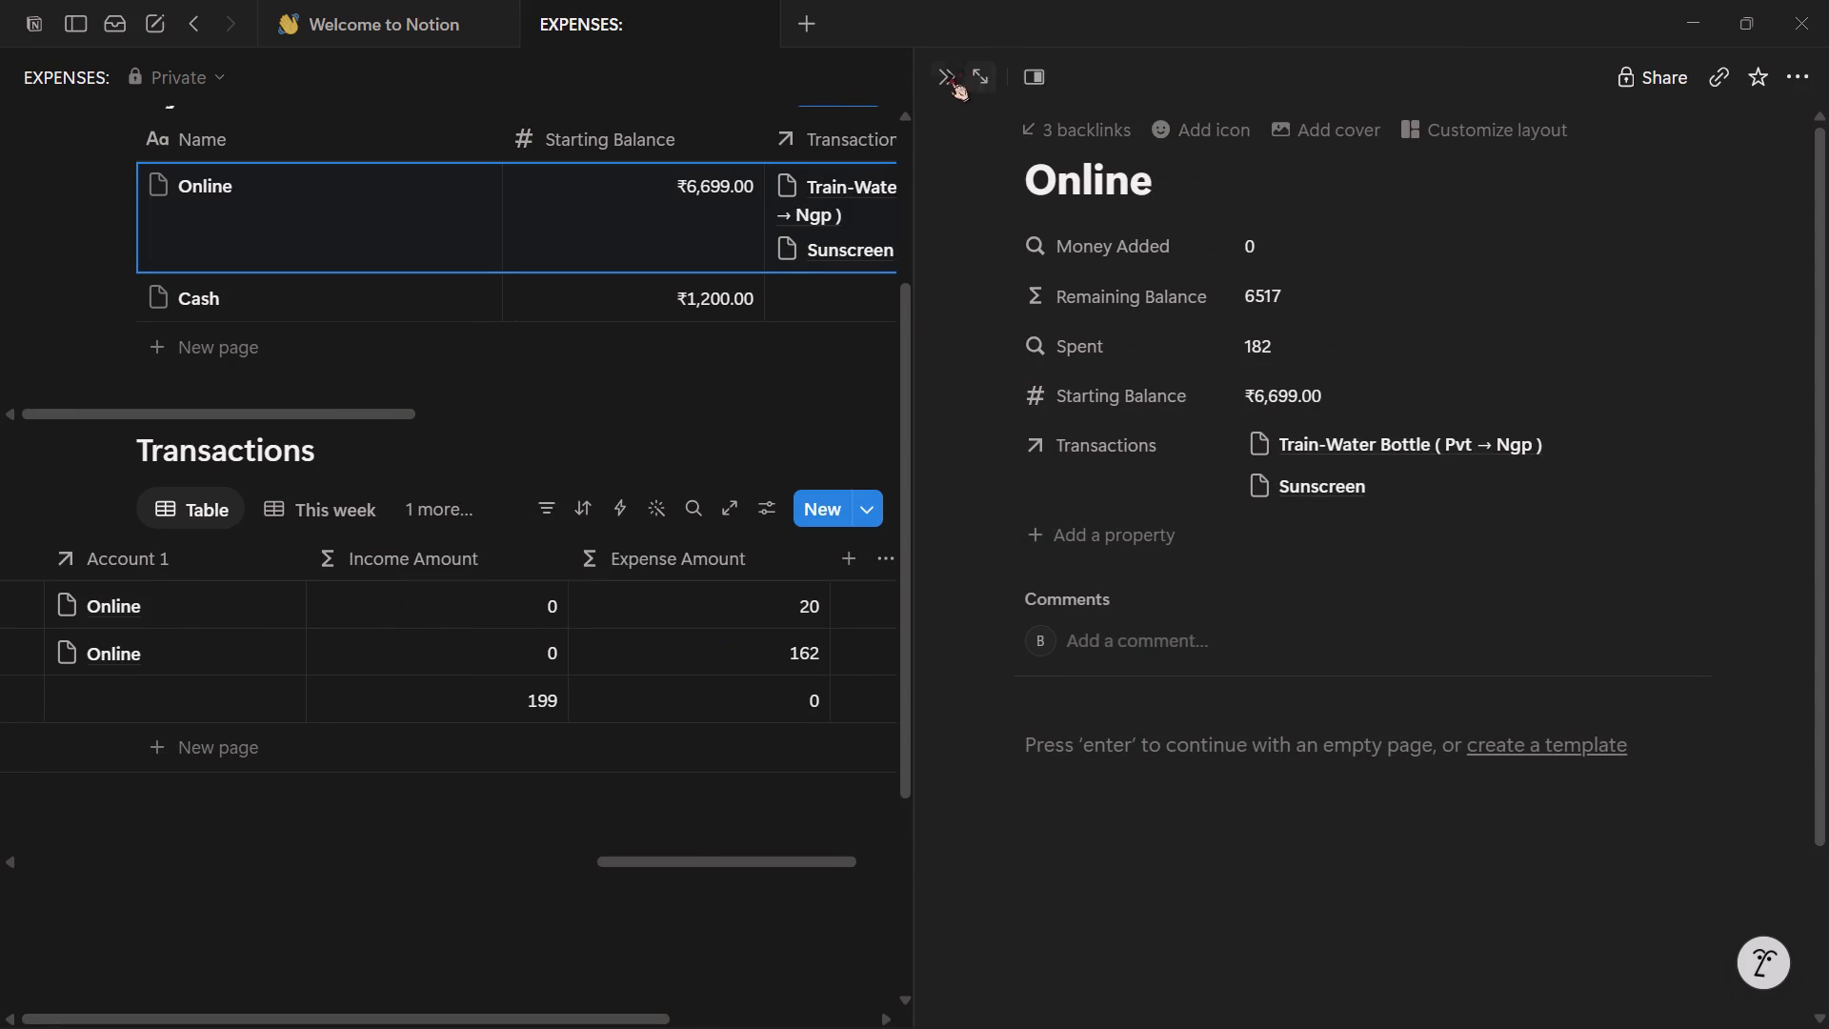
left_click(941, 77)
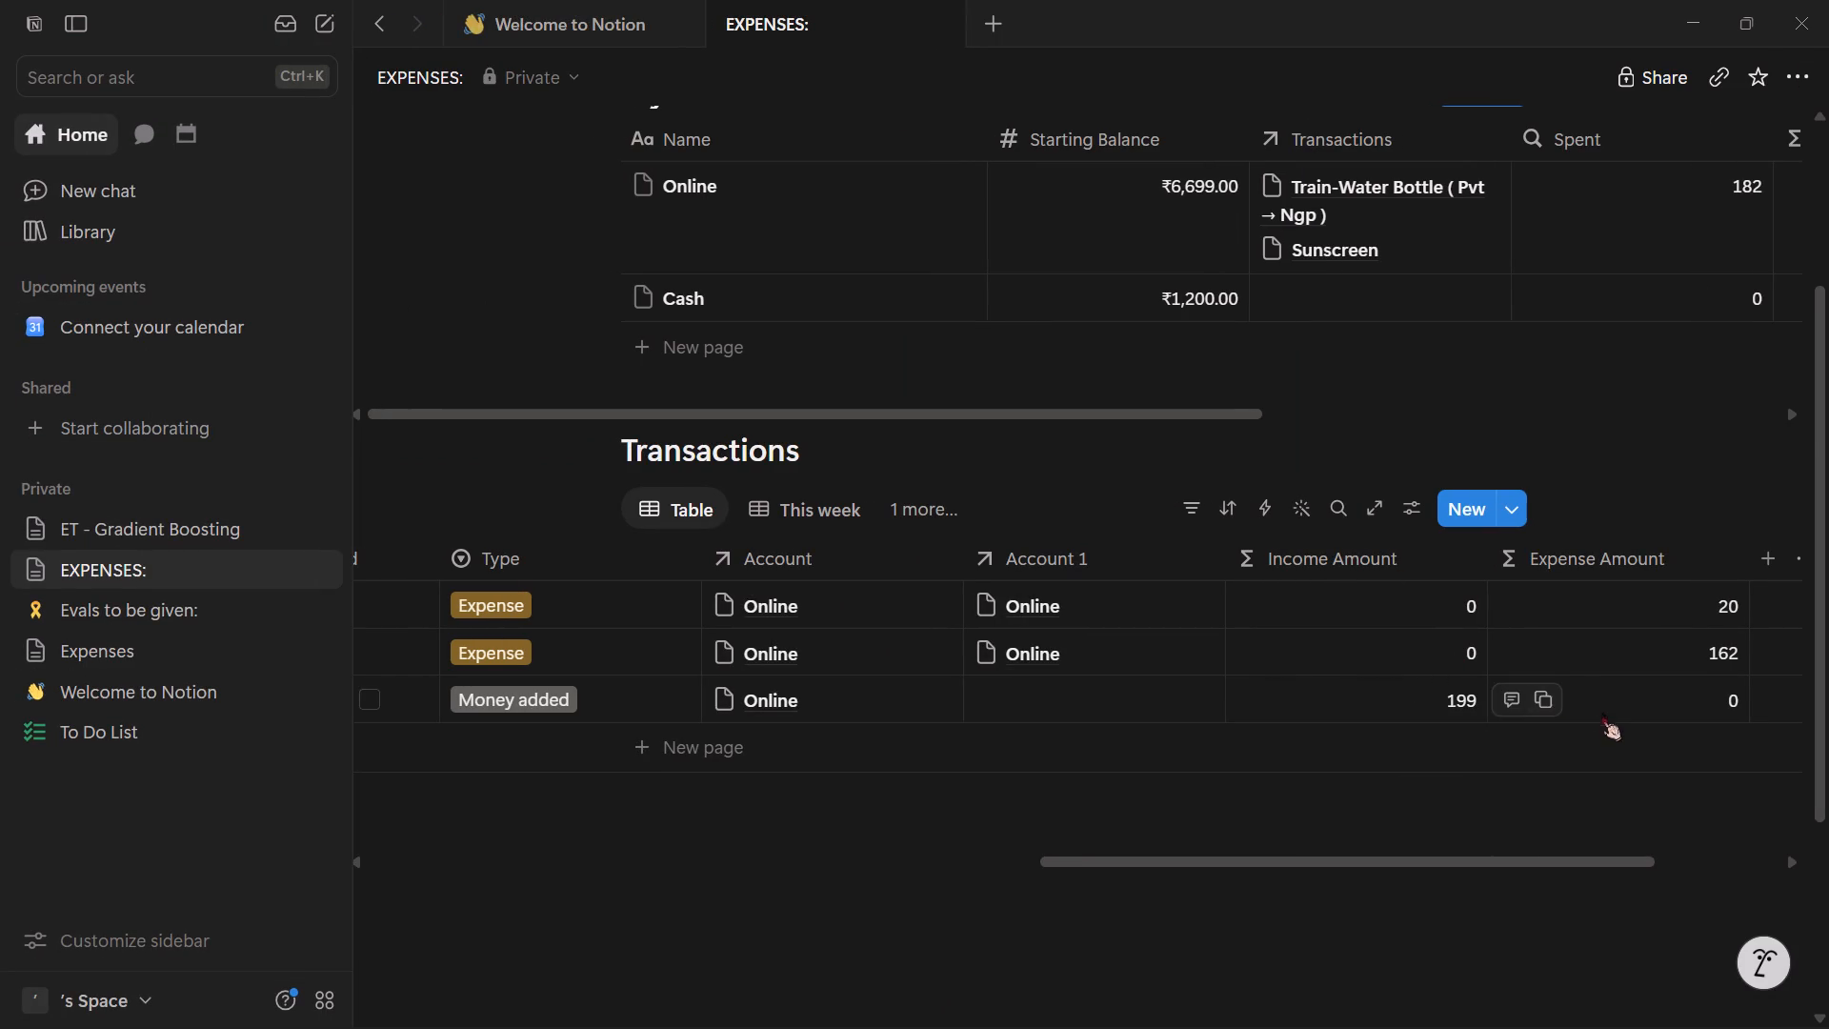
scroll(1574, 738, "left", 3)
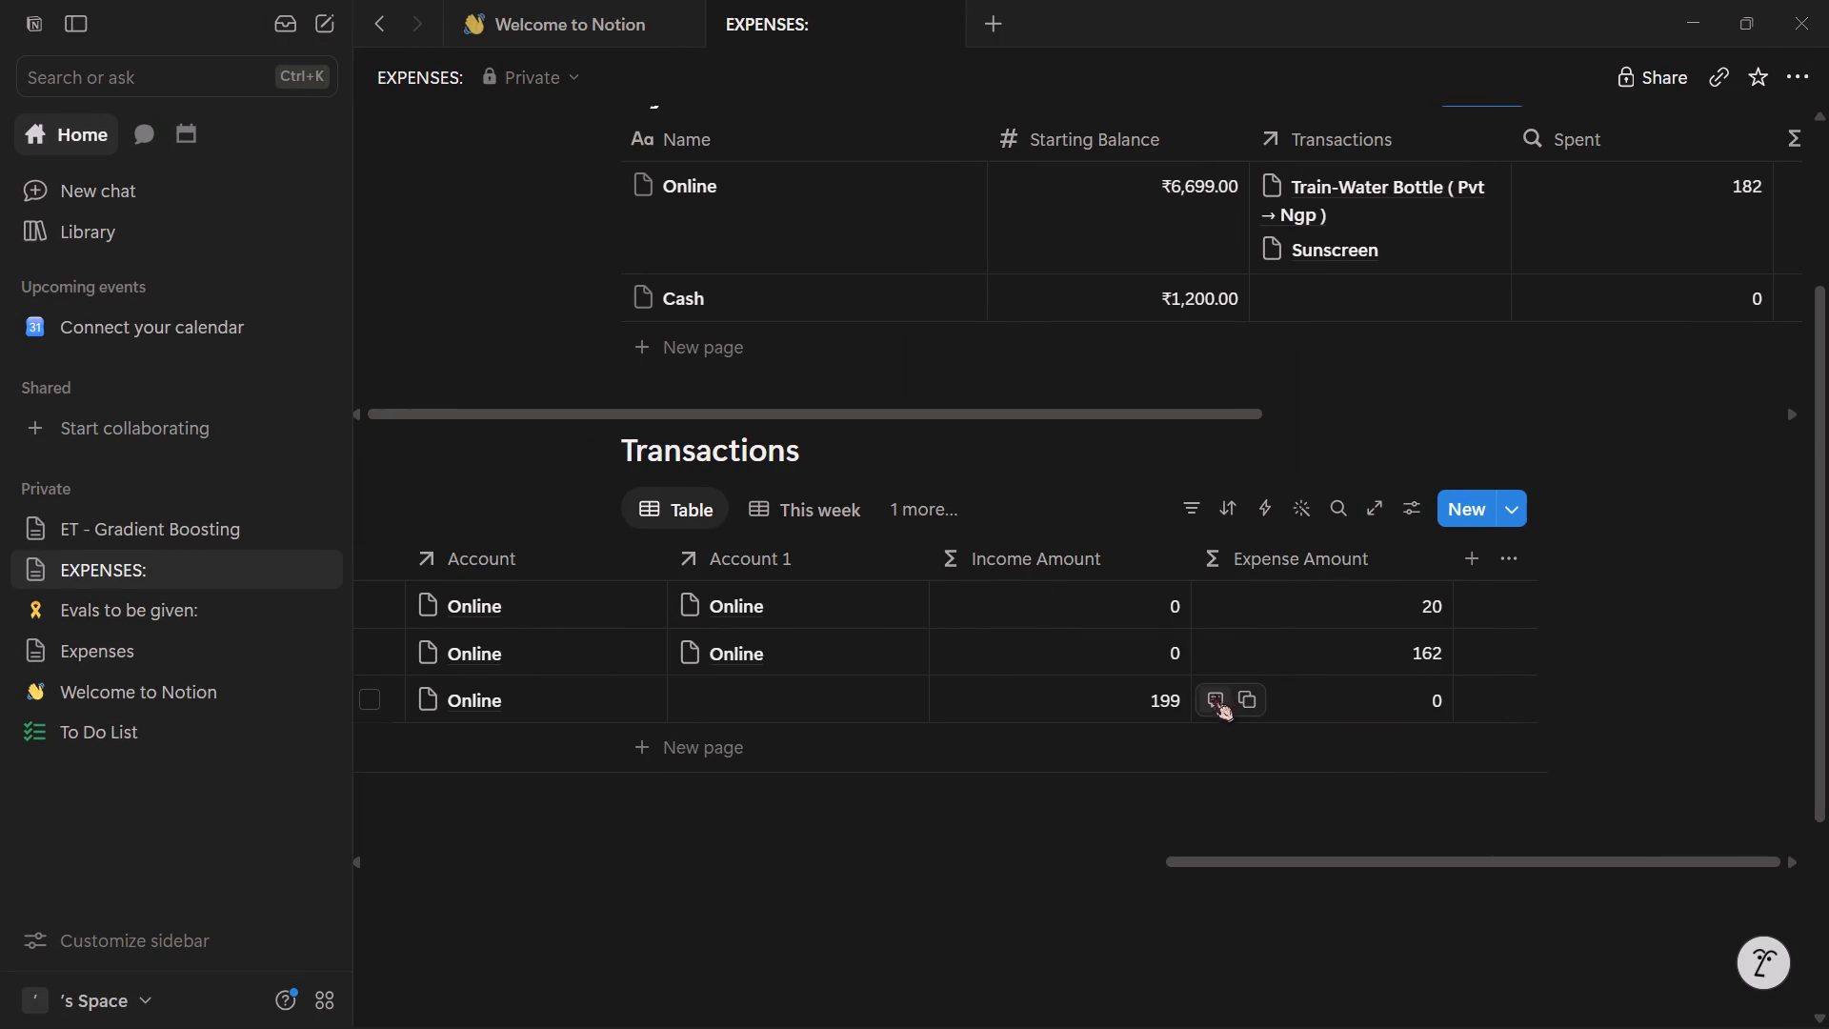
left_click(731, 687)
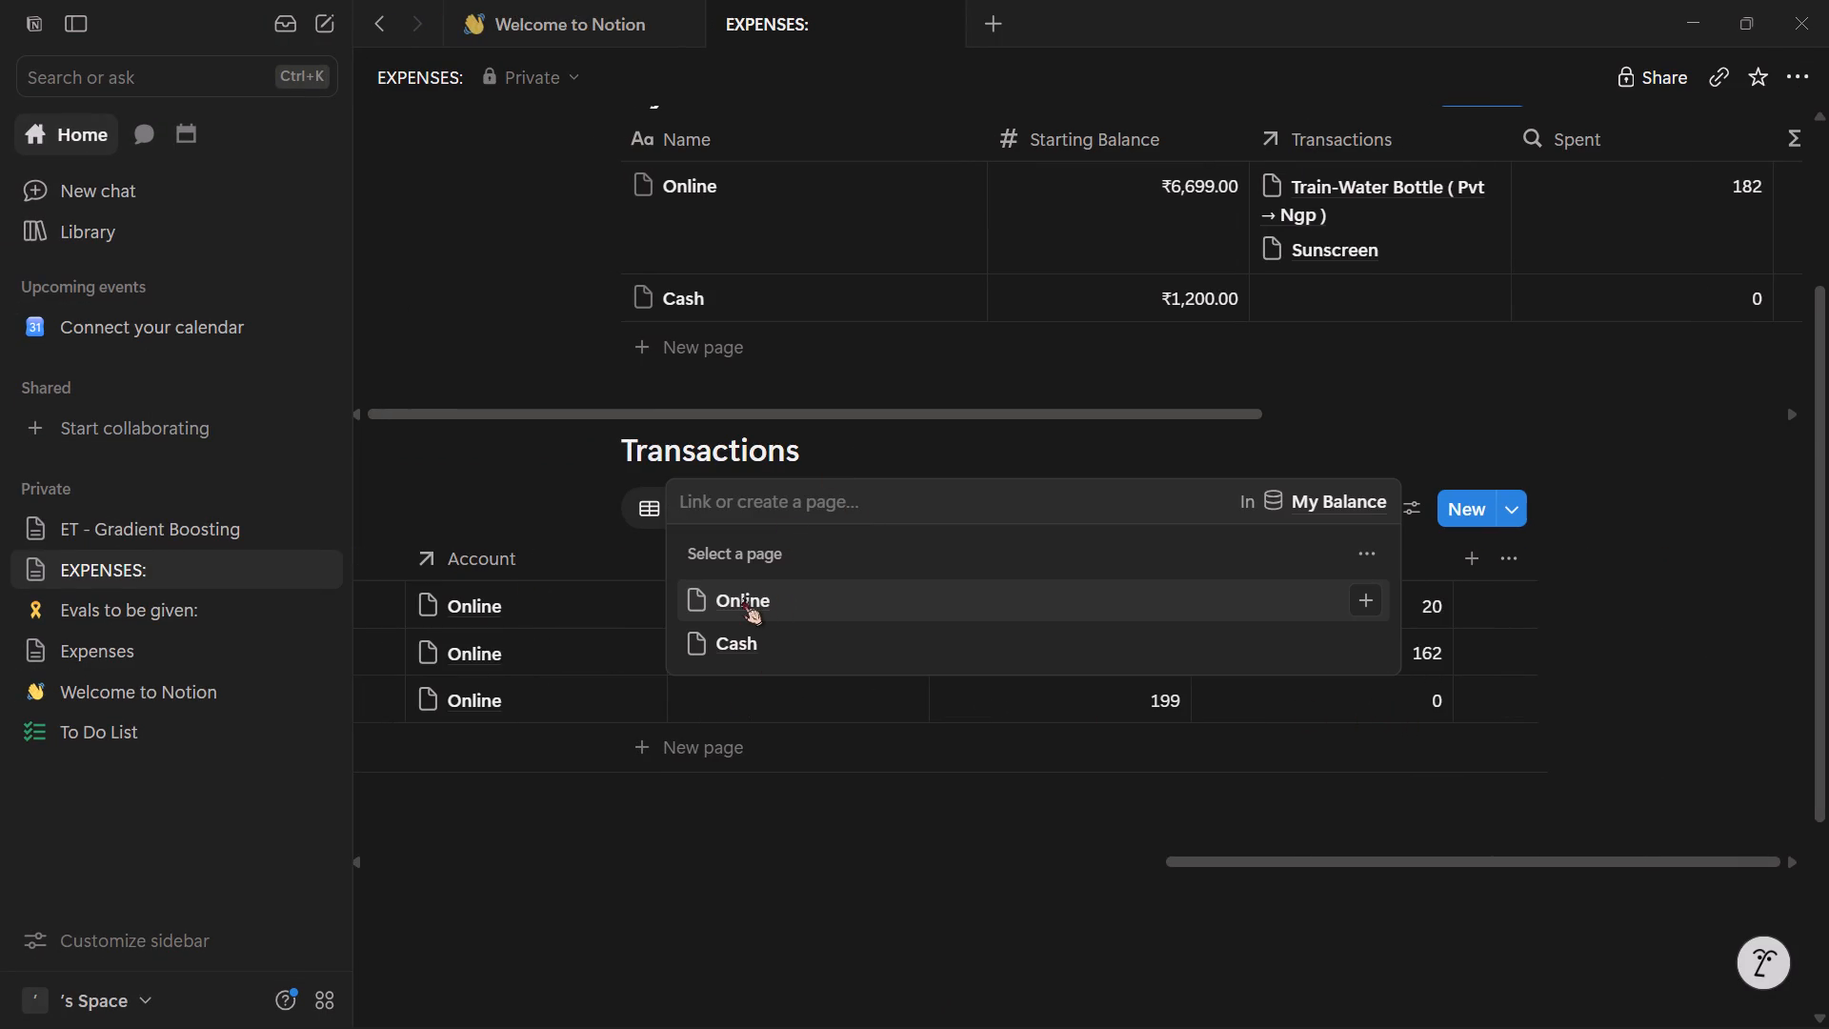
left_click(742, 602)
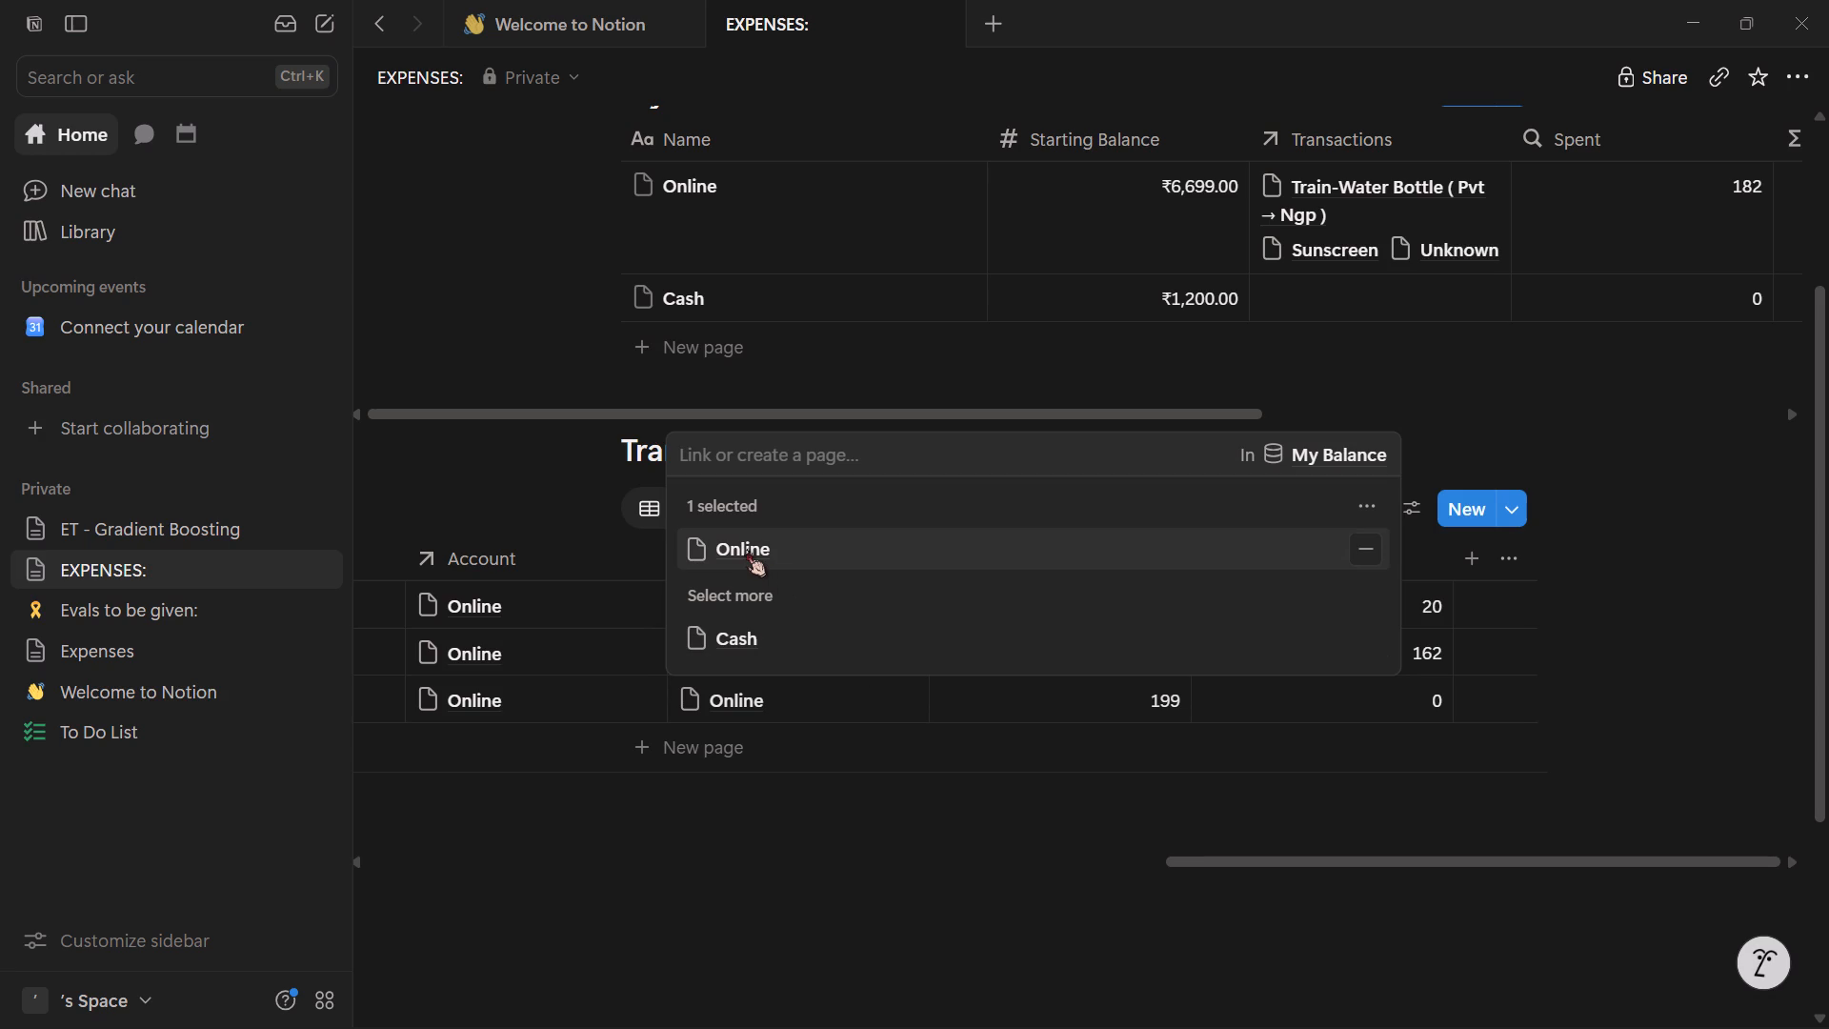
left_click(746, 549)
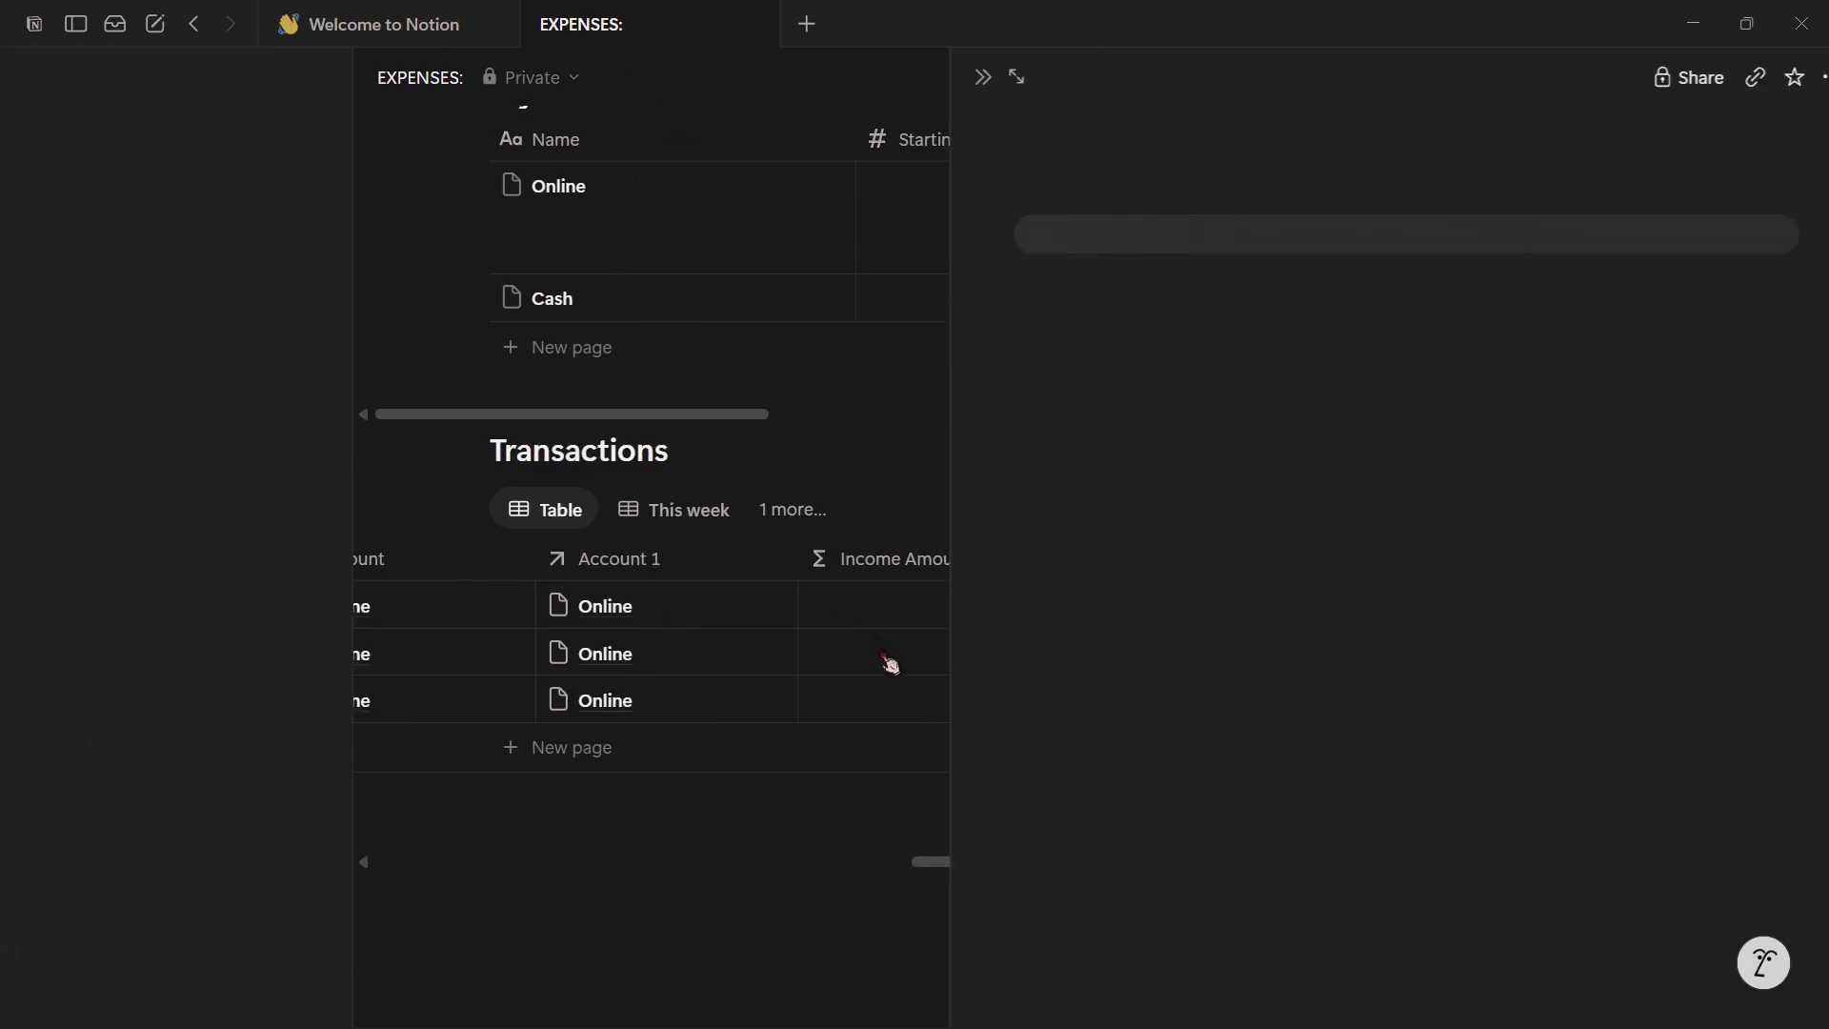
left_click(778, 844)
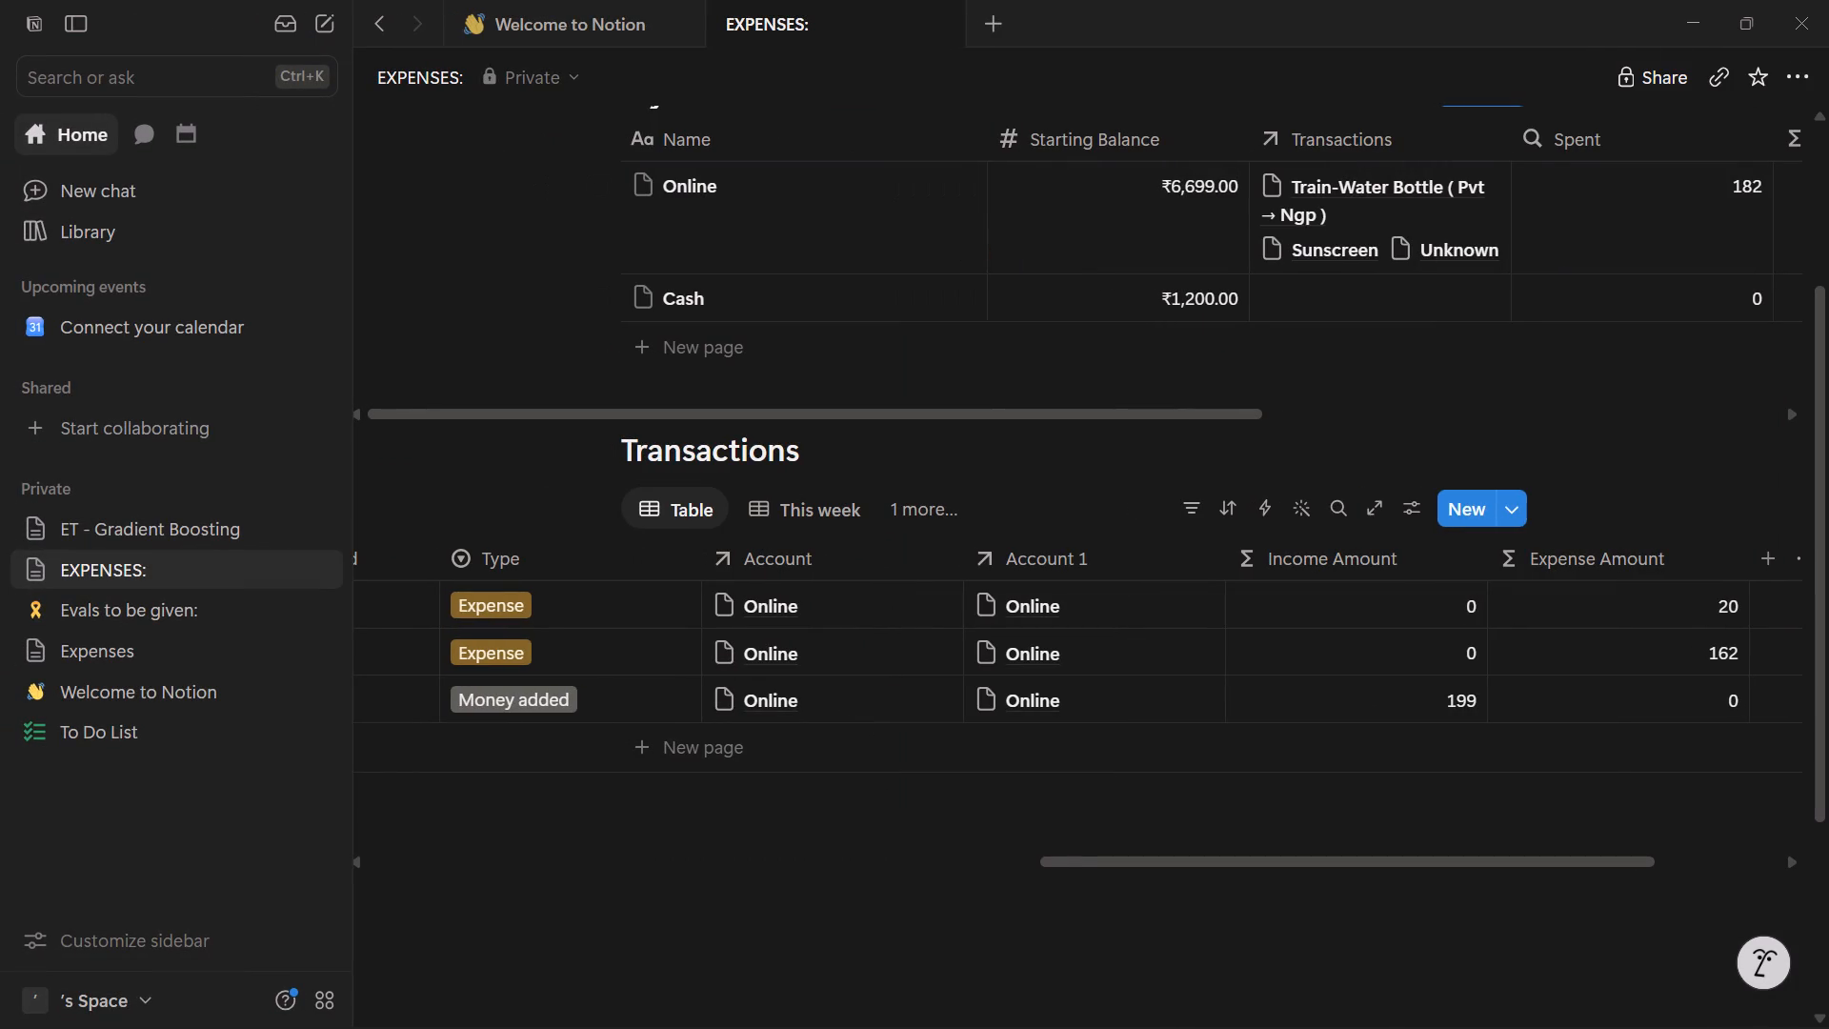
Review the Remaining Balance and Money Added columns of My Balance and the rows of the Transactions table.
scroll(1566, 362, "left", 9)
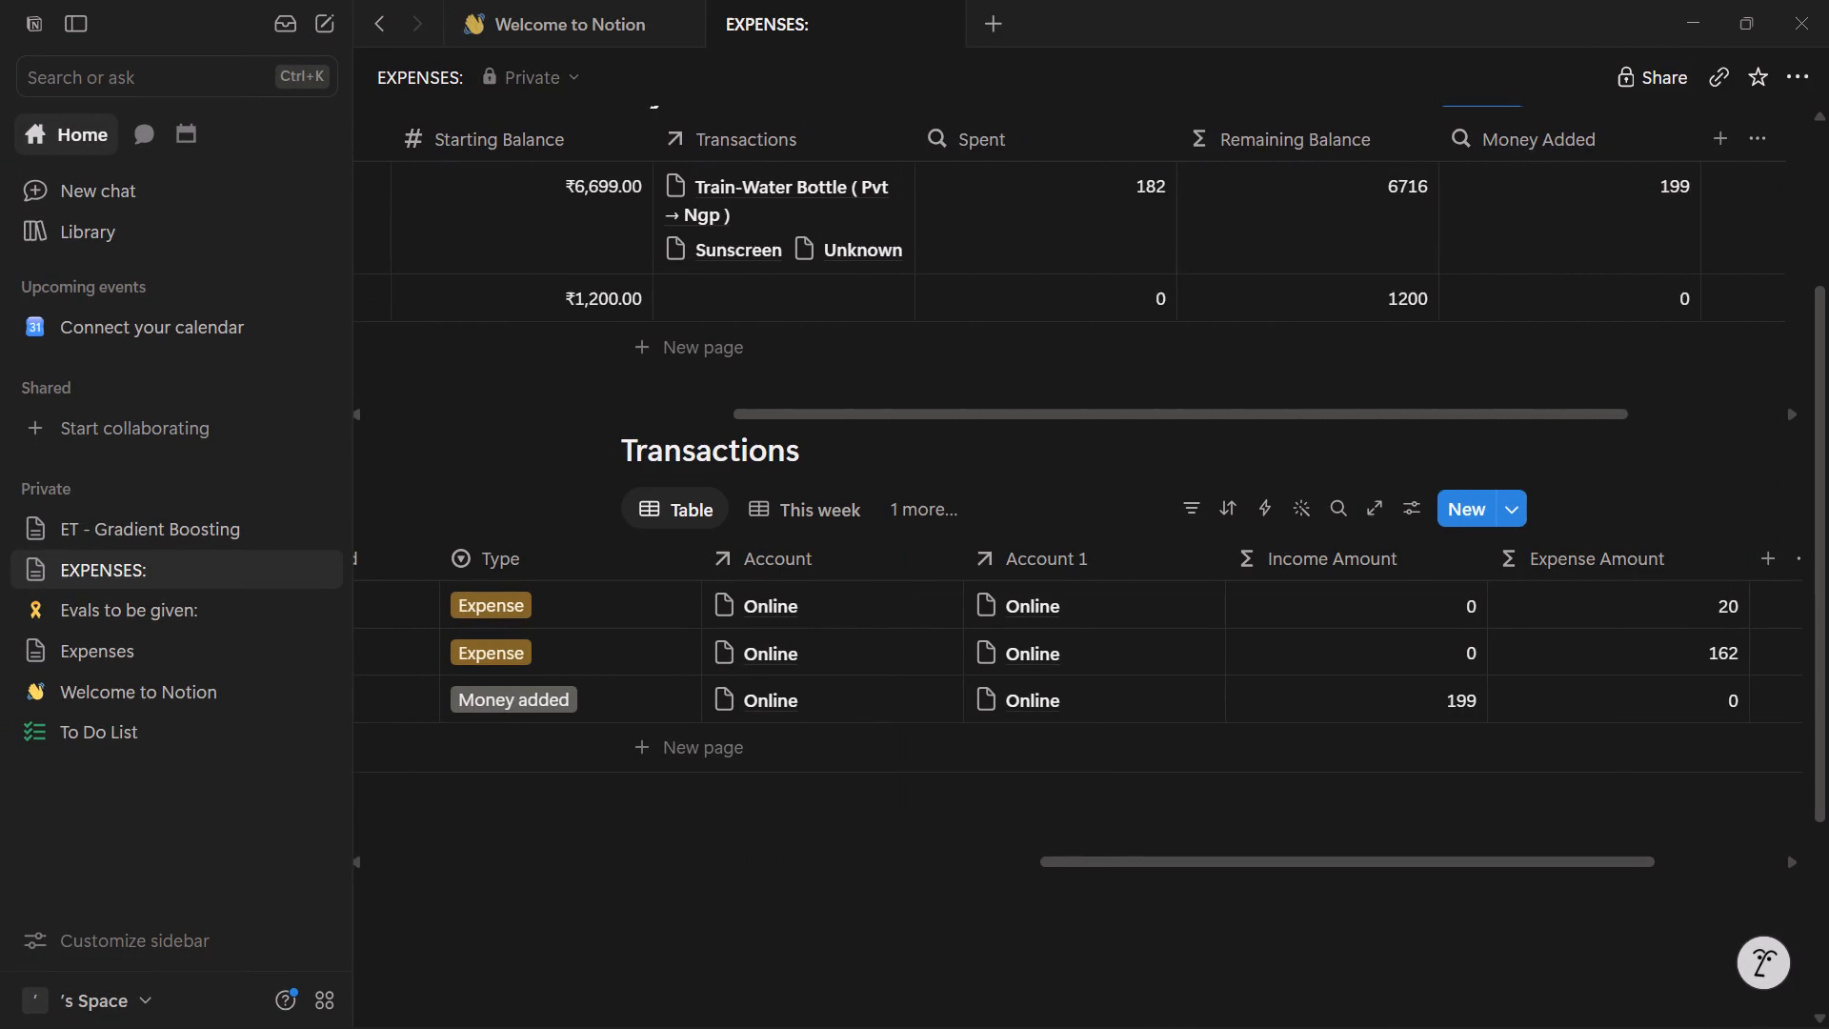
scroll(1564, 375, "right", 6)
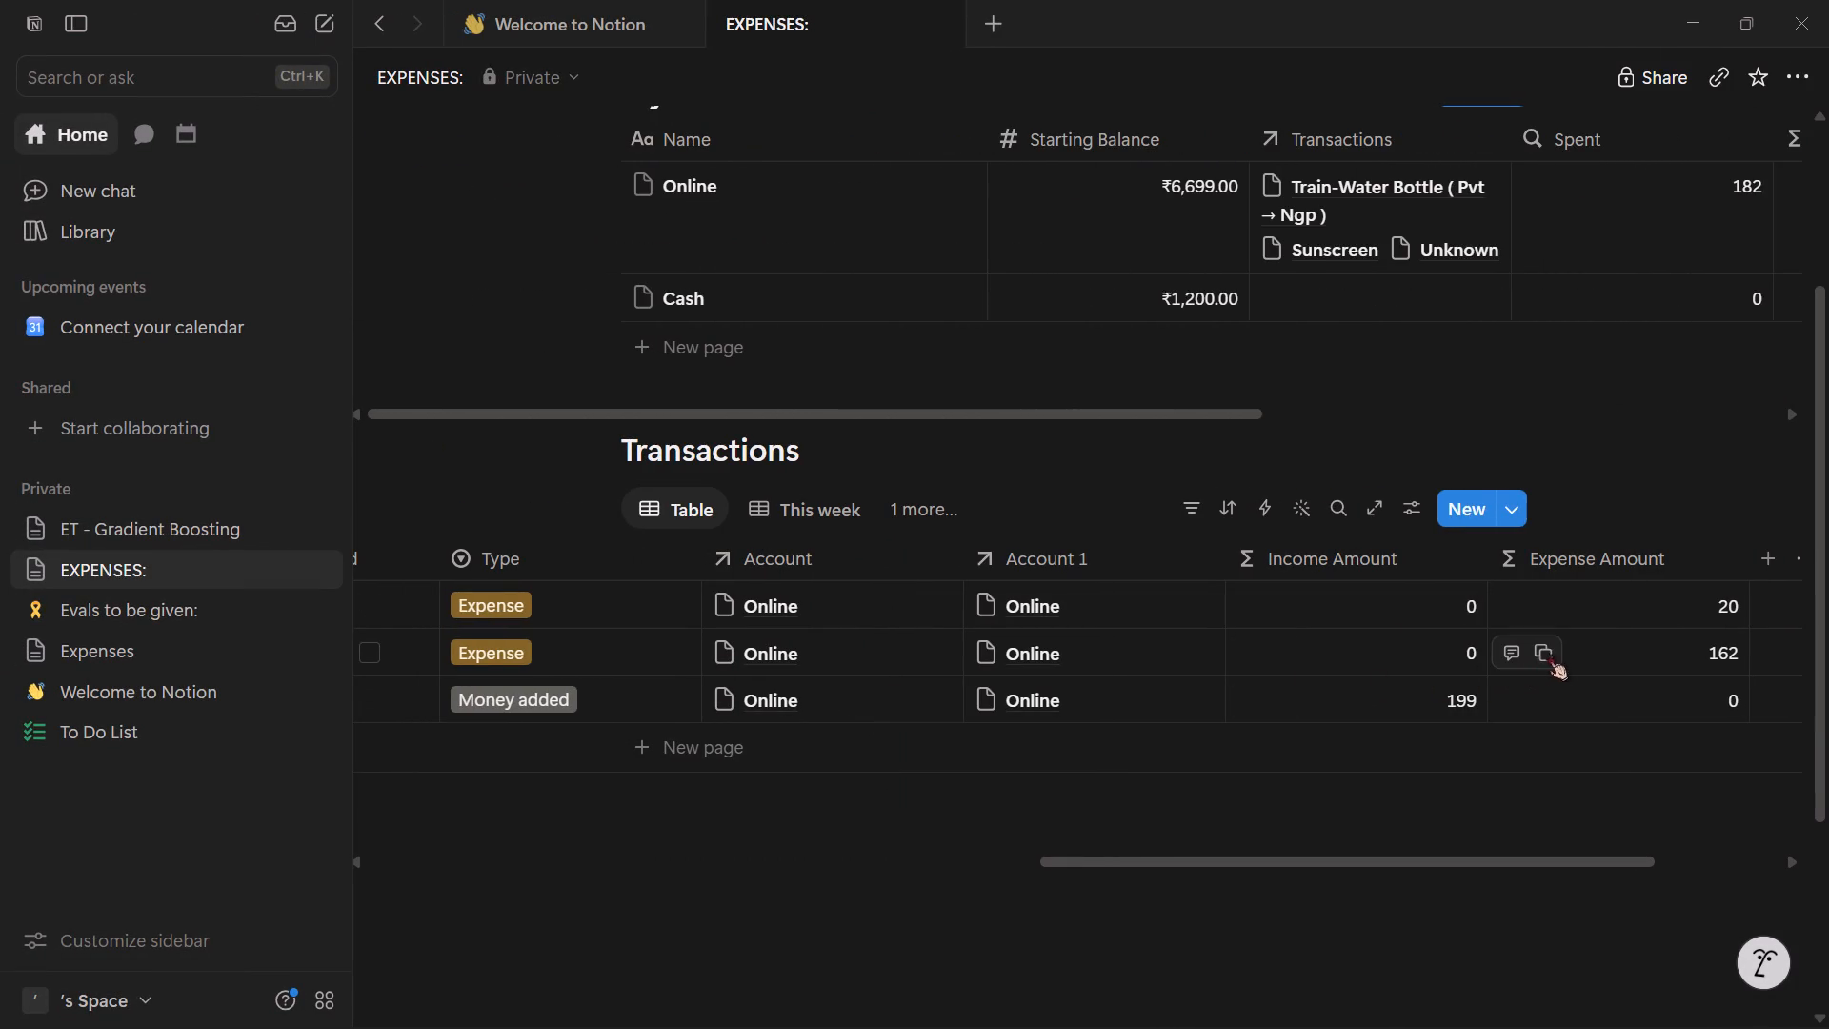
scroll(1551, 650, "left", 4)
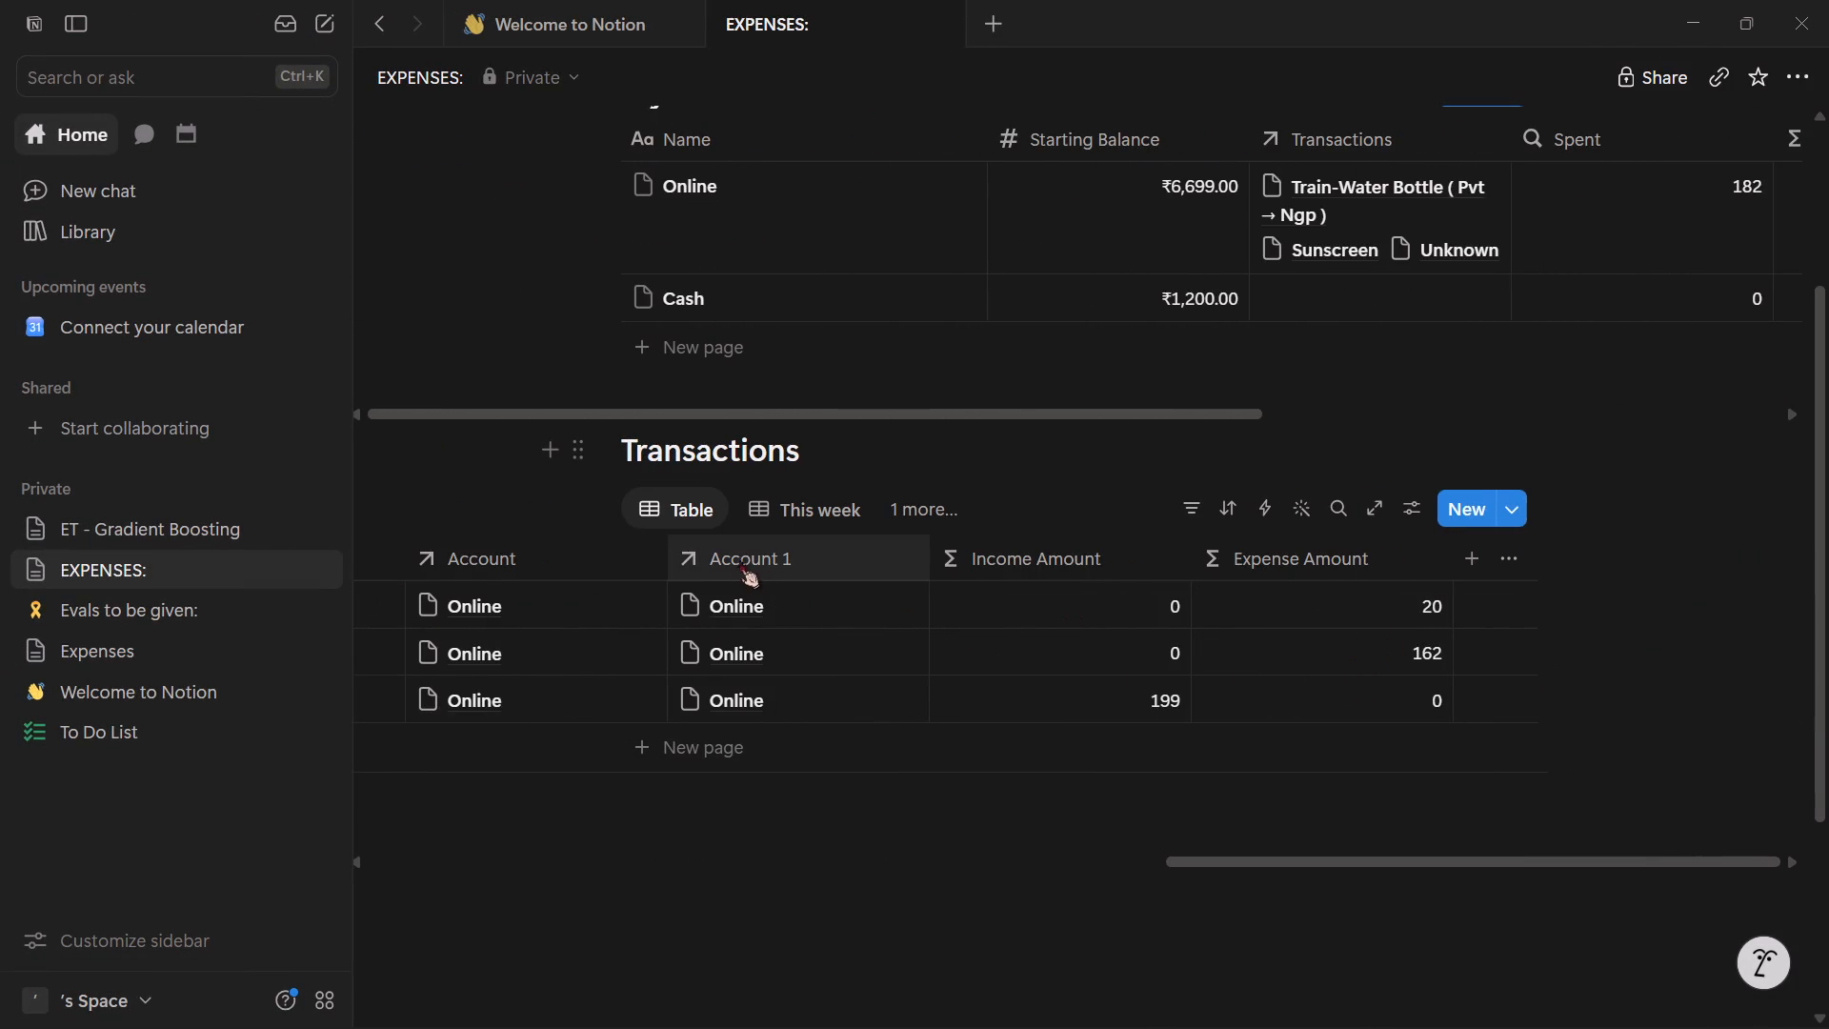
scroll(595, 555, "right", 2)
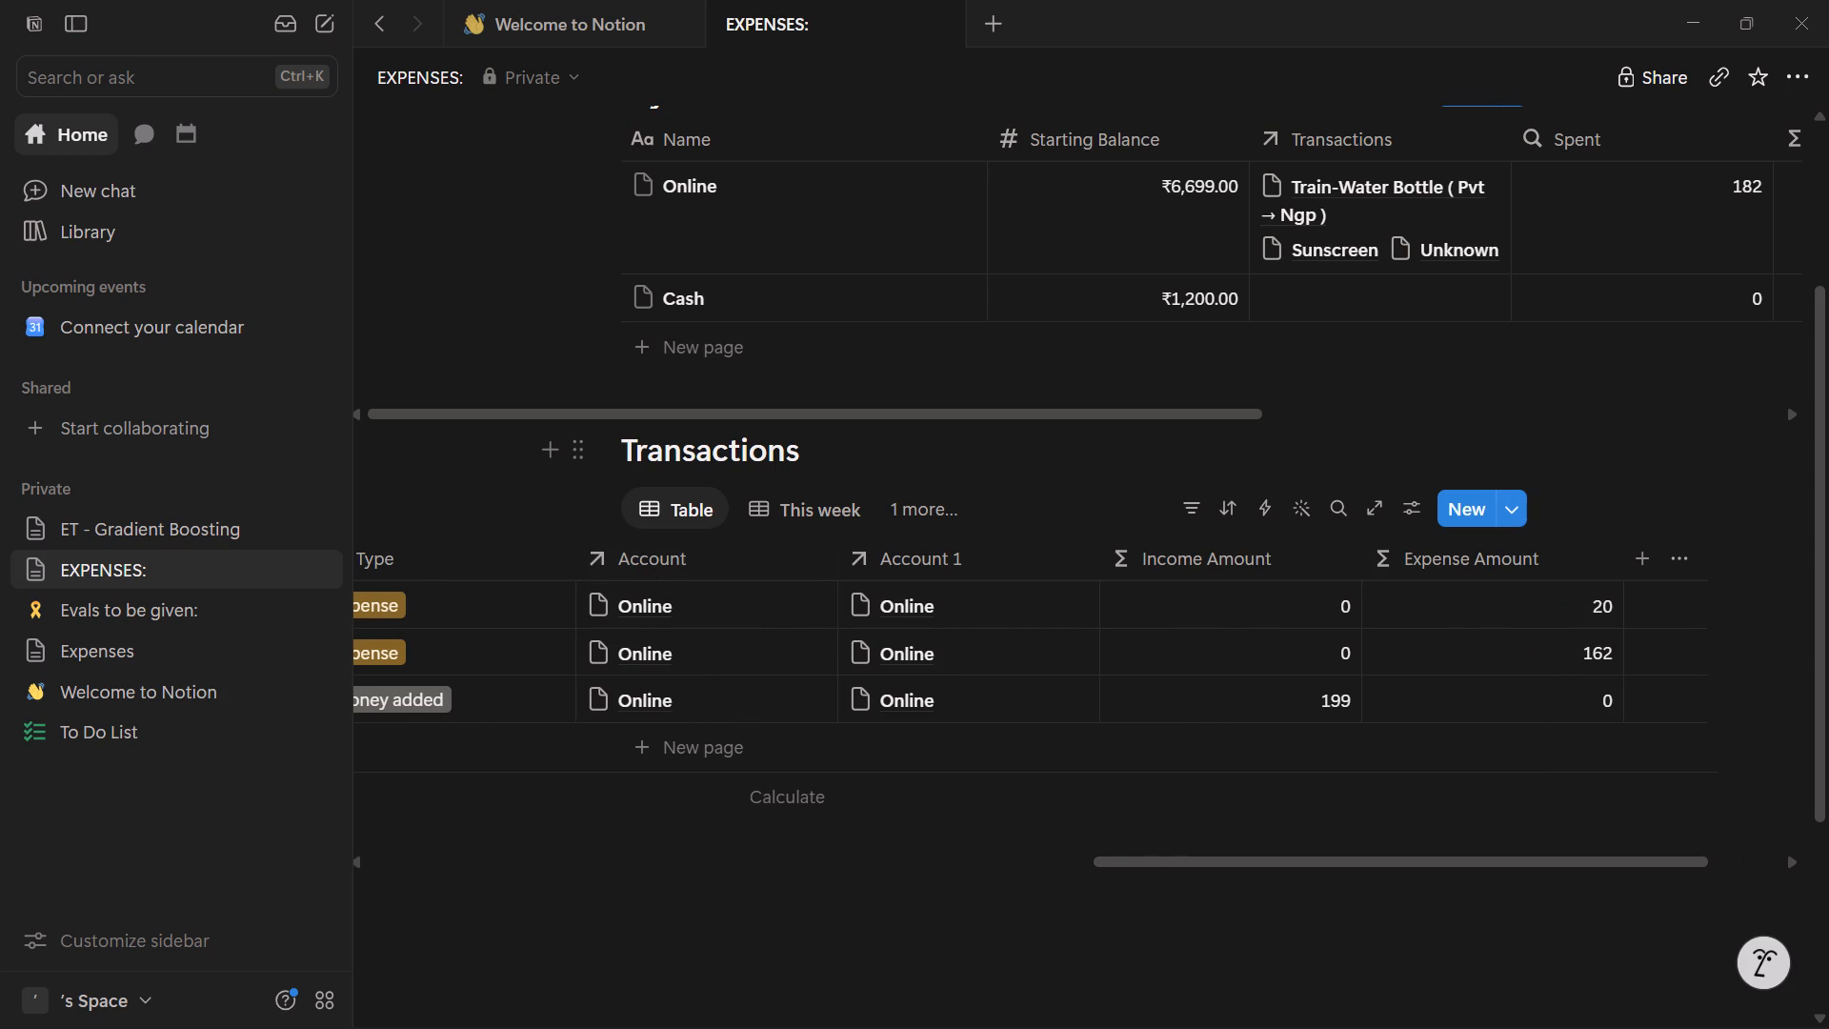
scroll(828, 750, "right", 6)
scroll(745, 726, "right", 4)
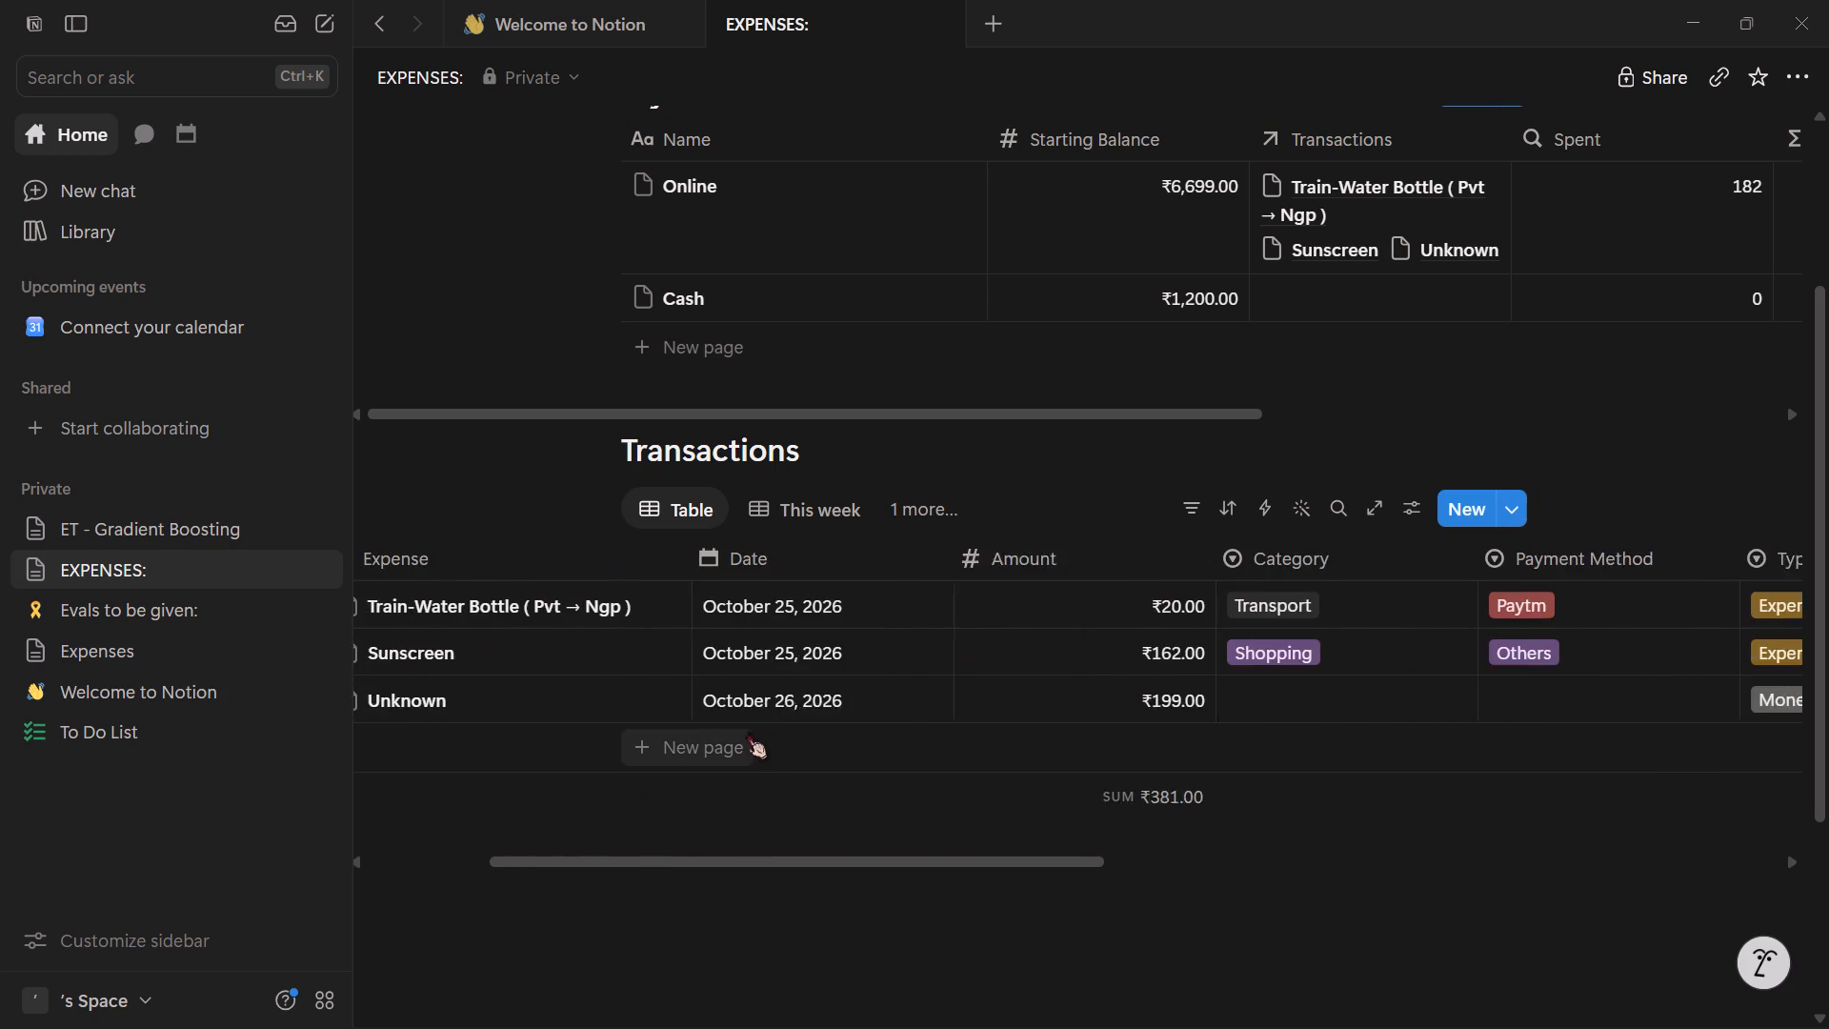
scroll(628, 733, "right", 4)
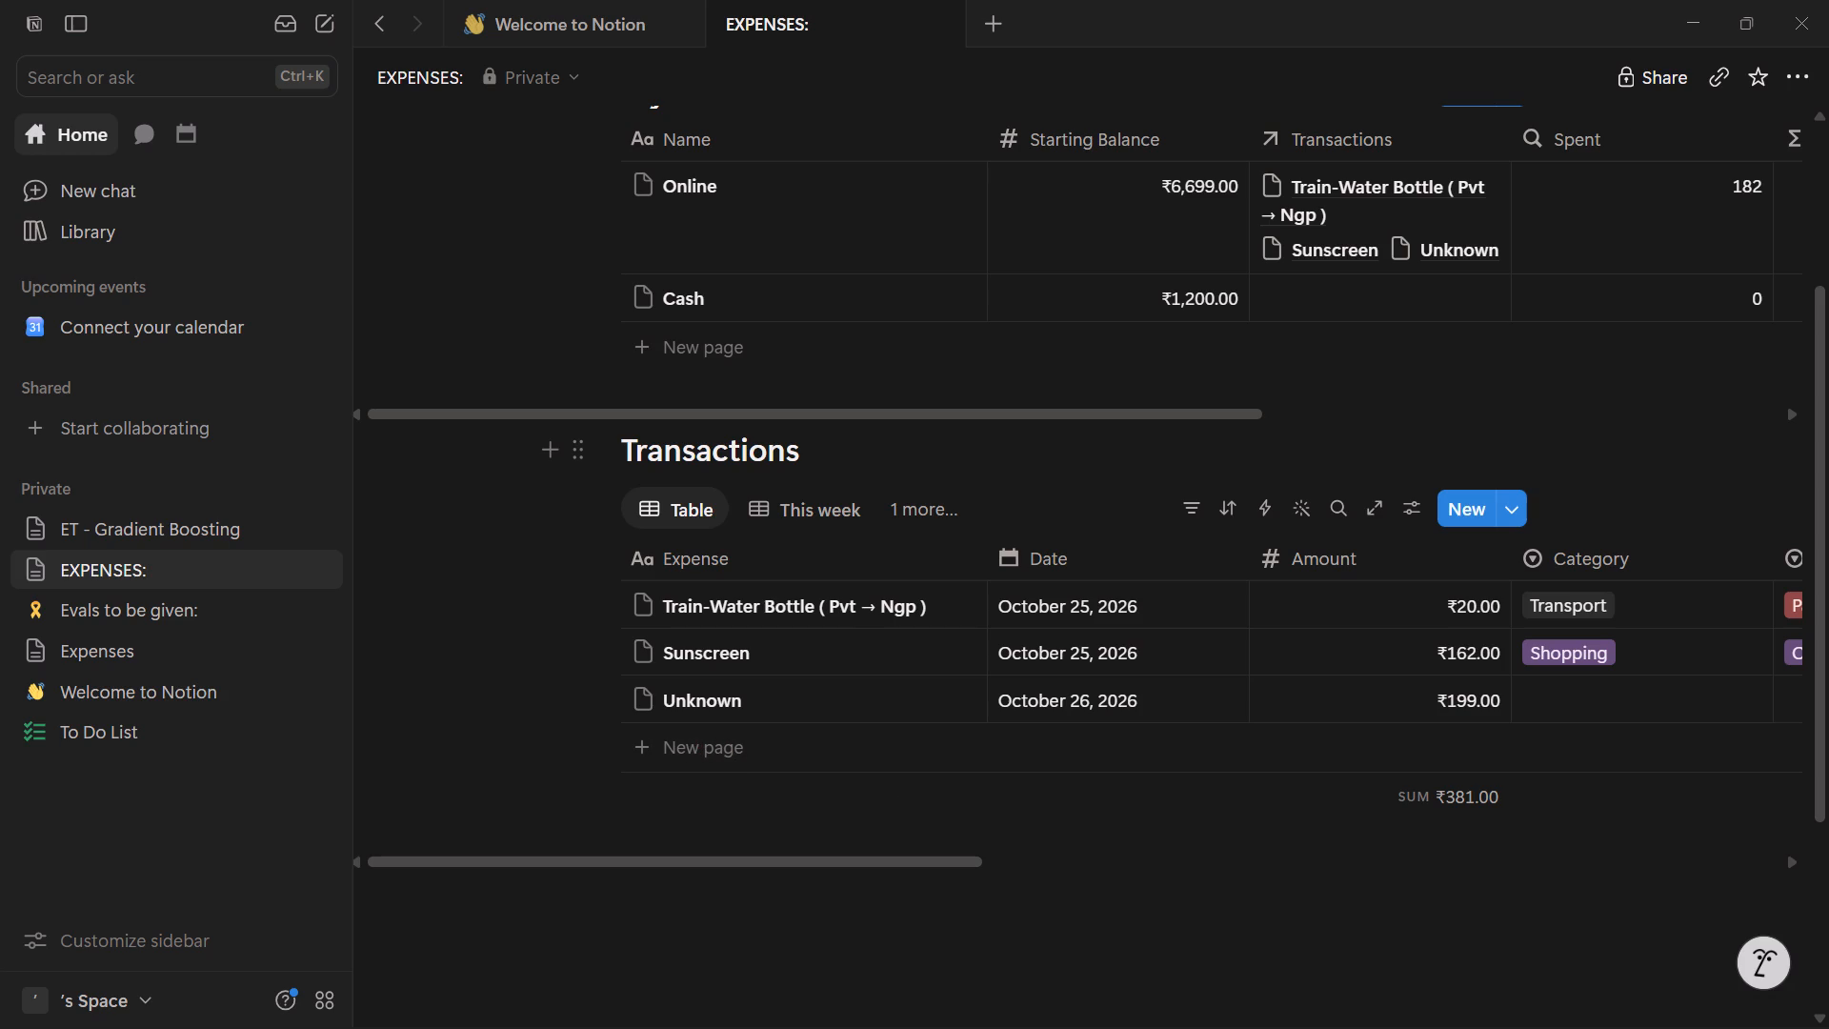
scroll(1107, 609, "up", 2)
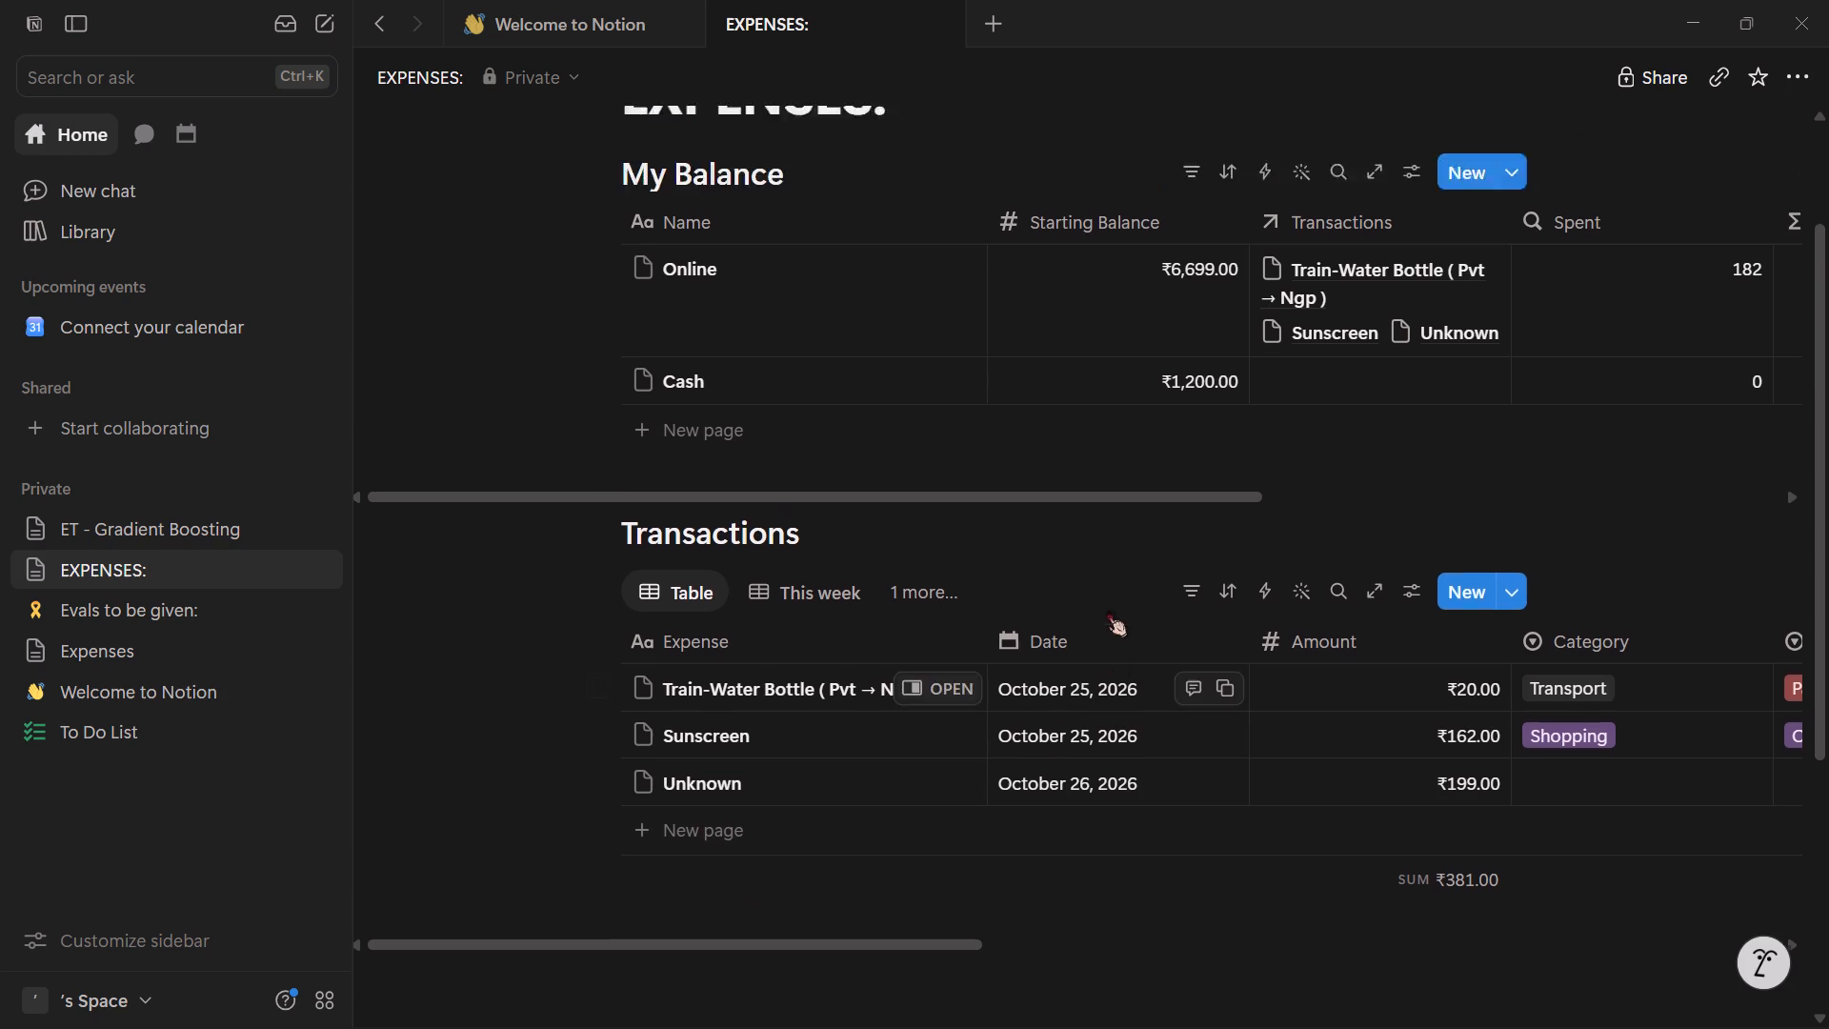
scroll(1291, 471, "left", 4)
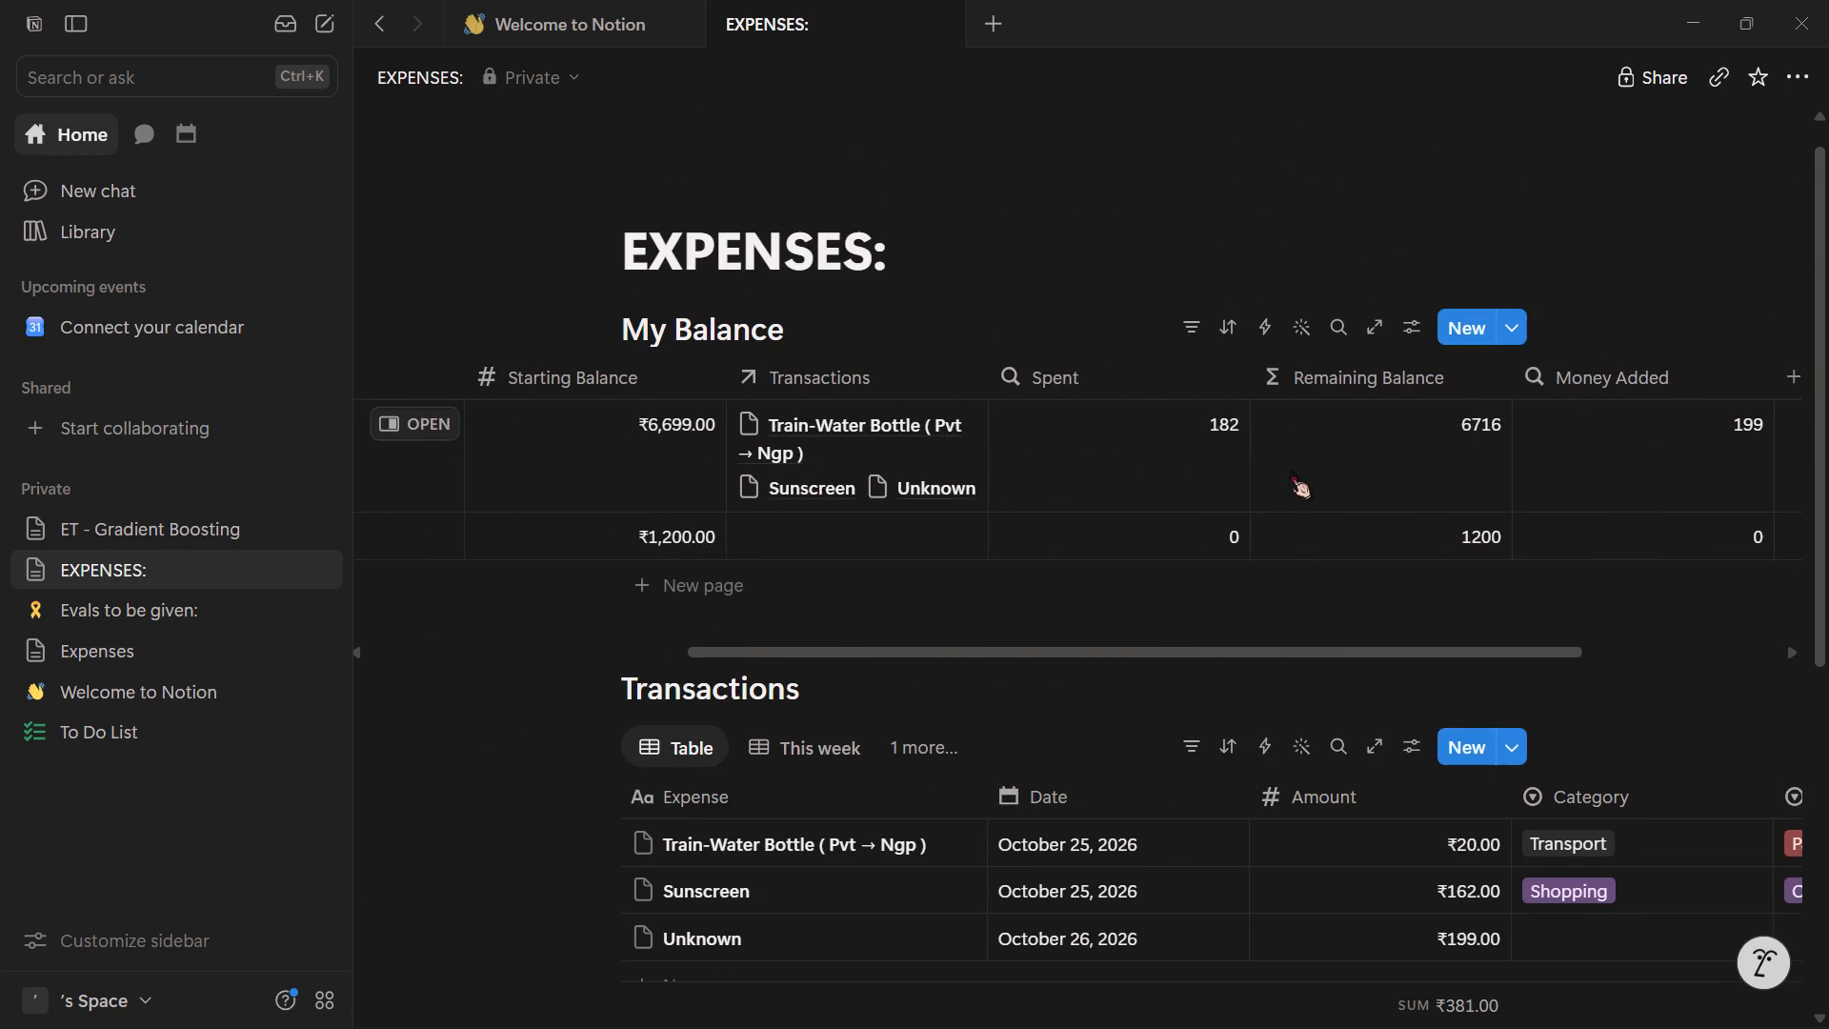
Add a new transaction named Snitch Half-Zipper Tshirt, dated October 26, 2026, to the Transactions table.
scroll(1291, 471, "left", 3)
scroll(1210, 676, "down", 4)
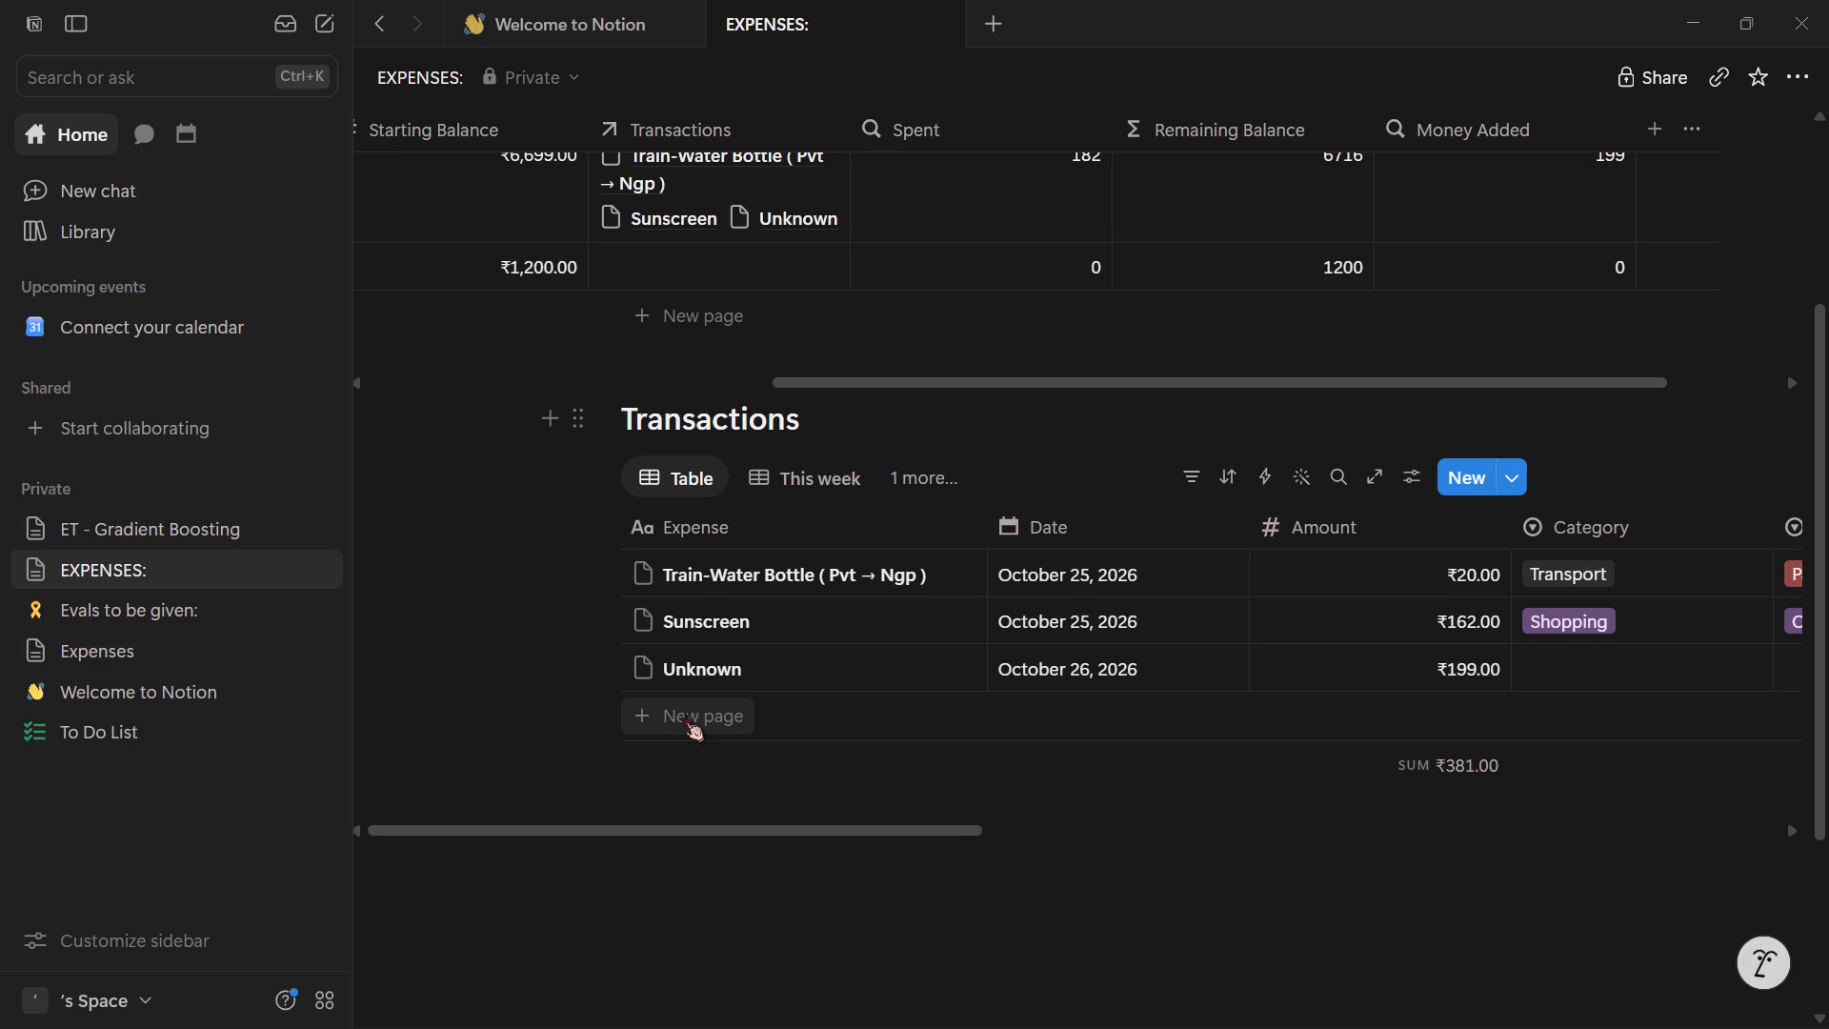
left_click(684, 714)
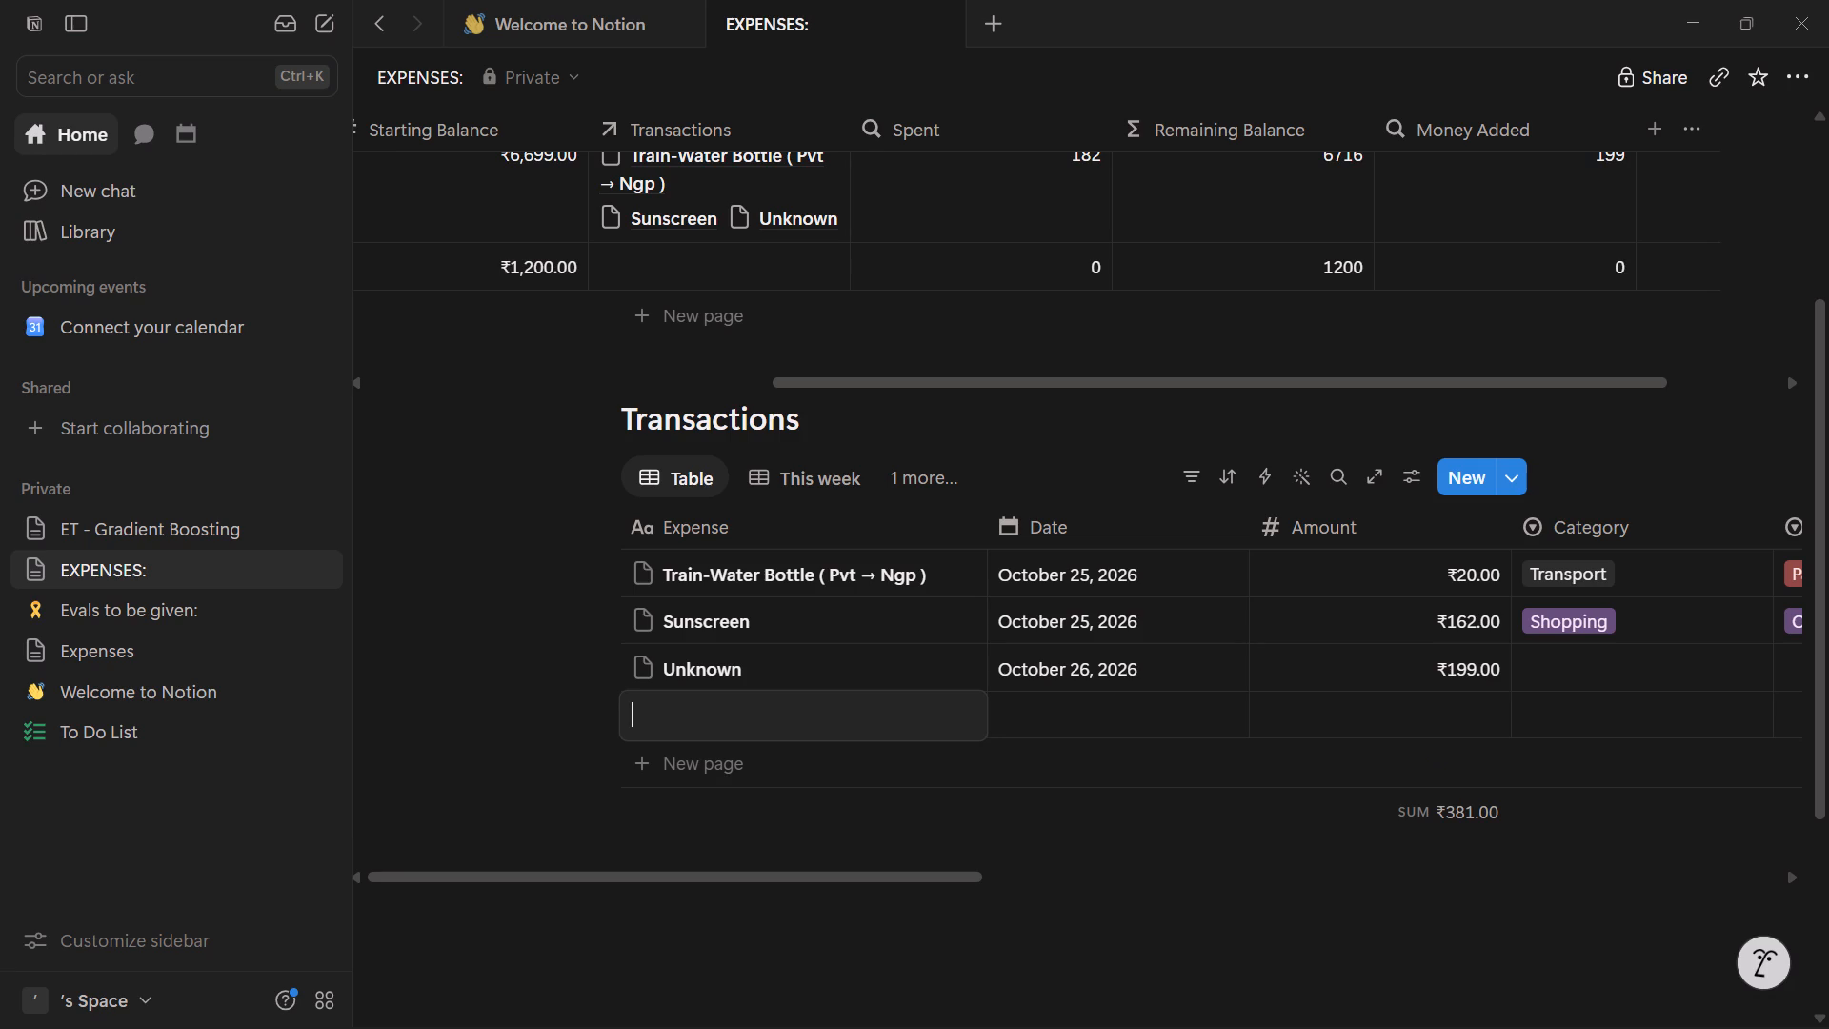
type("Snitch Half-Zipper Tshirt")
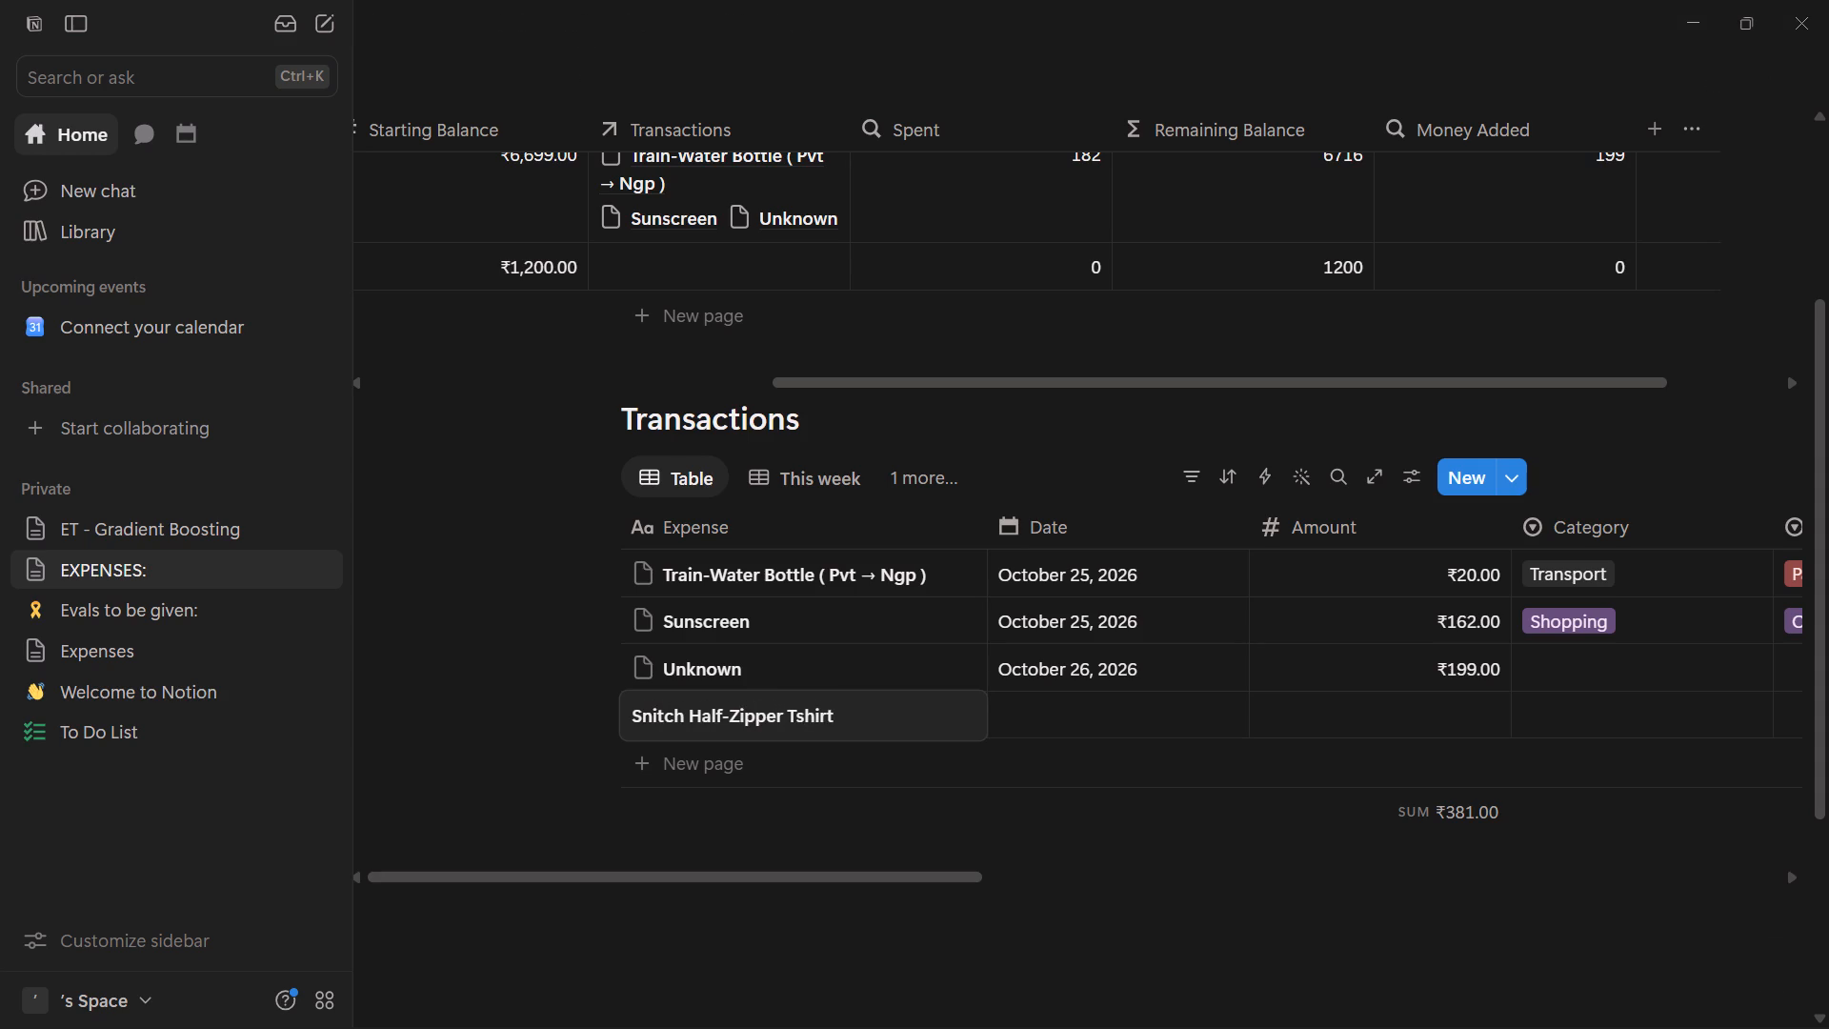
key("Return")
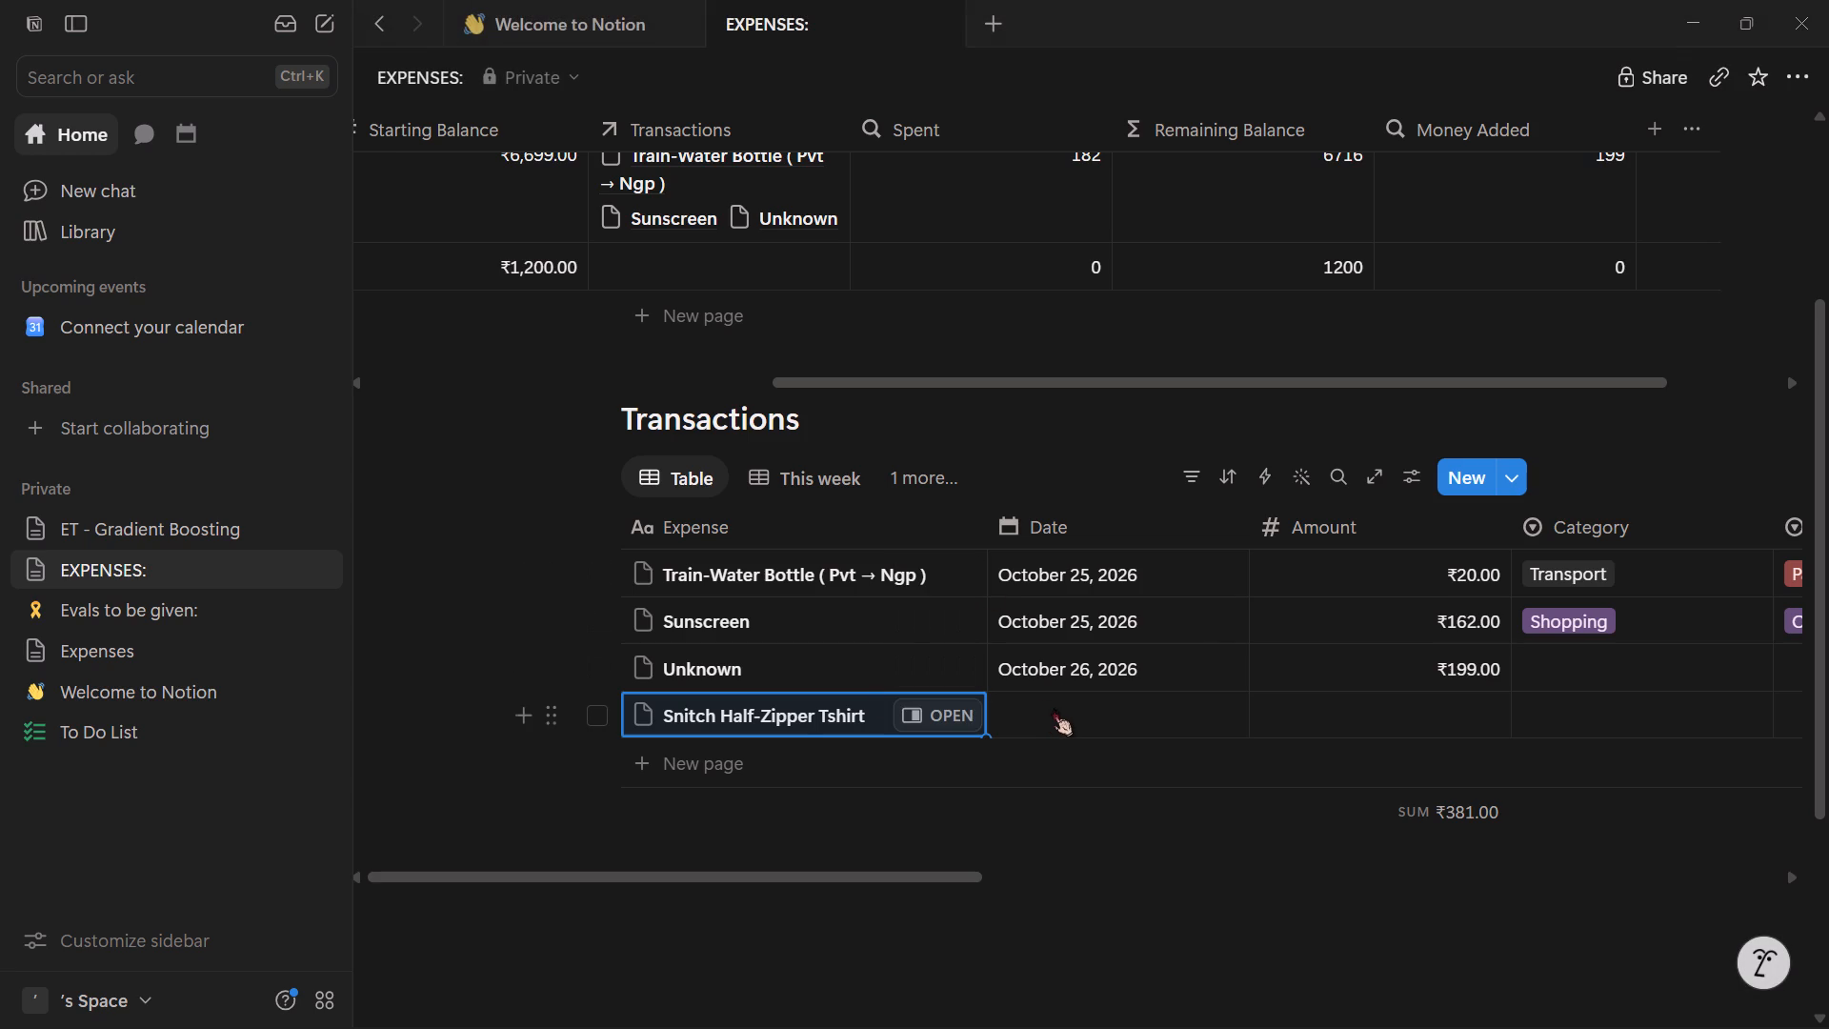
left_click(1053, 708)
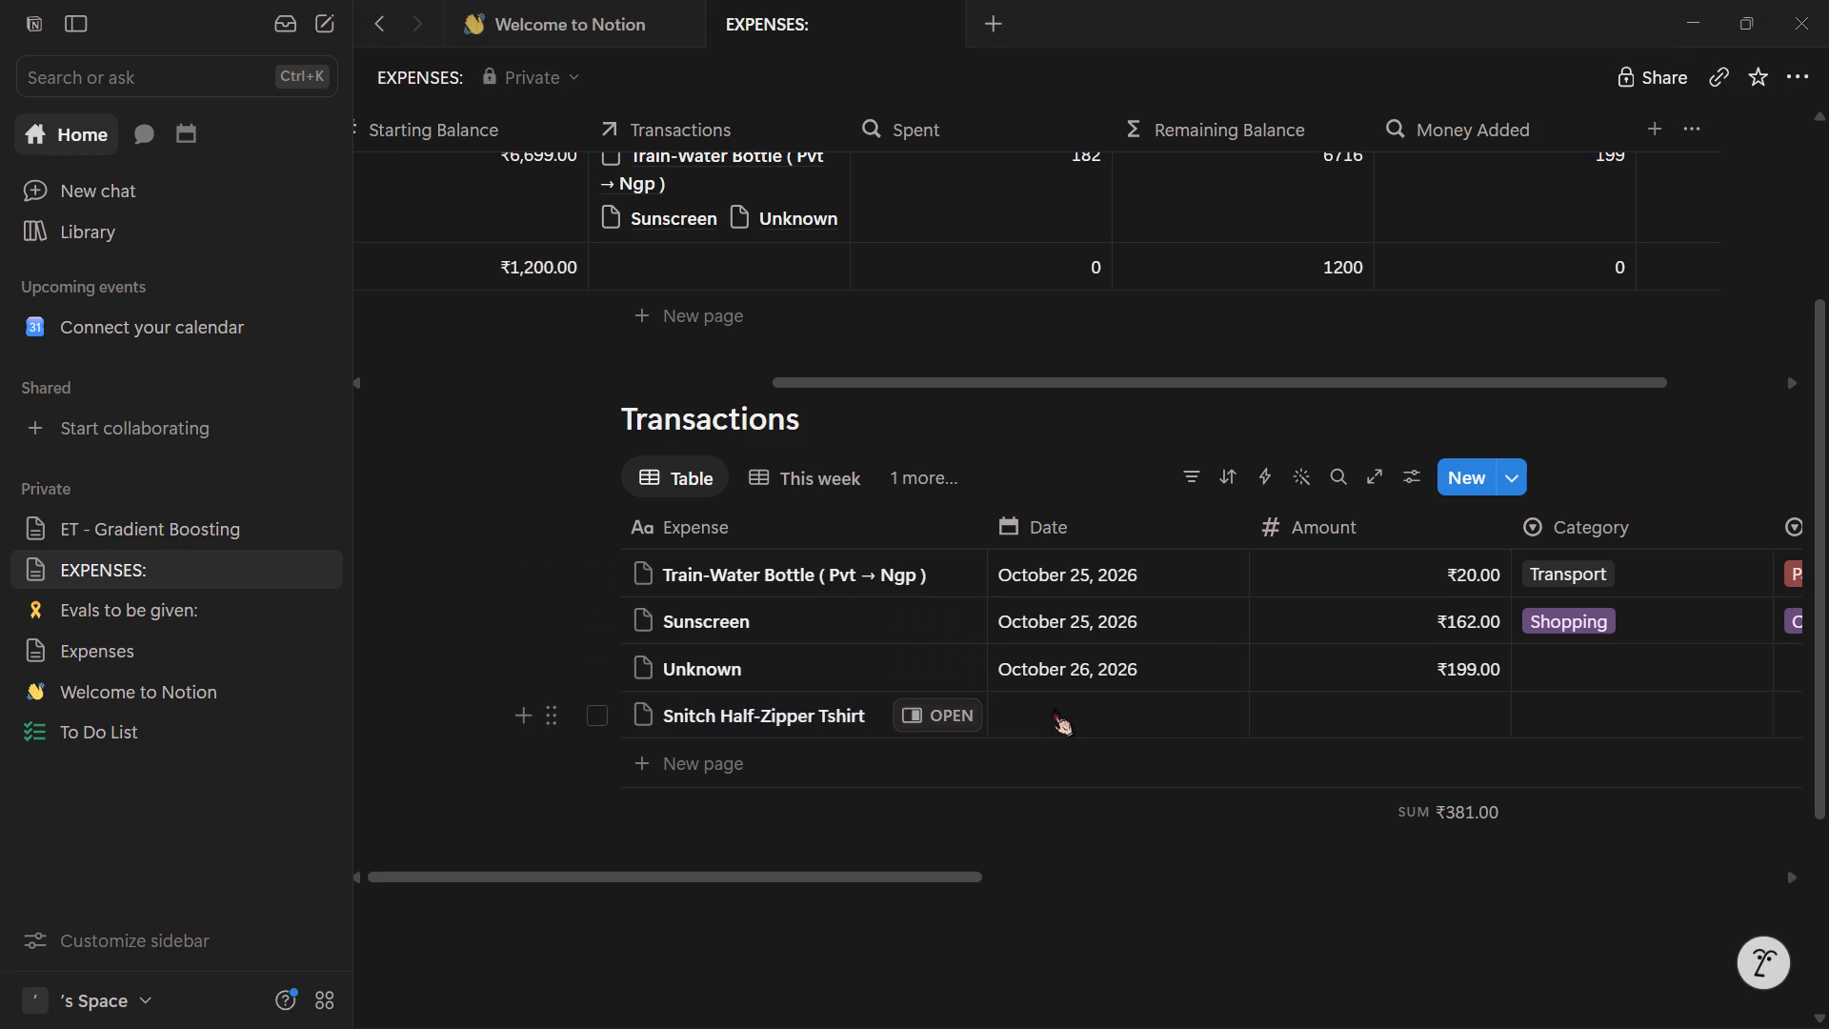
left_click(1057, 419)
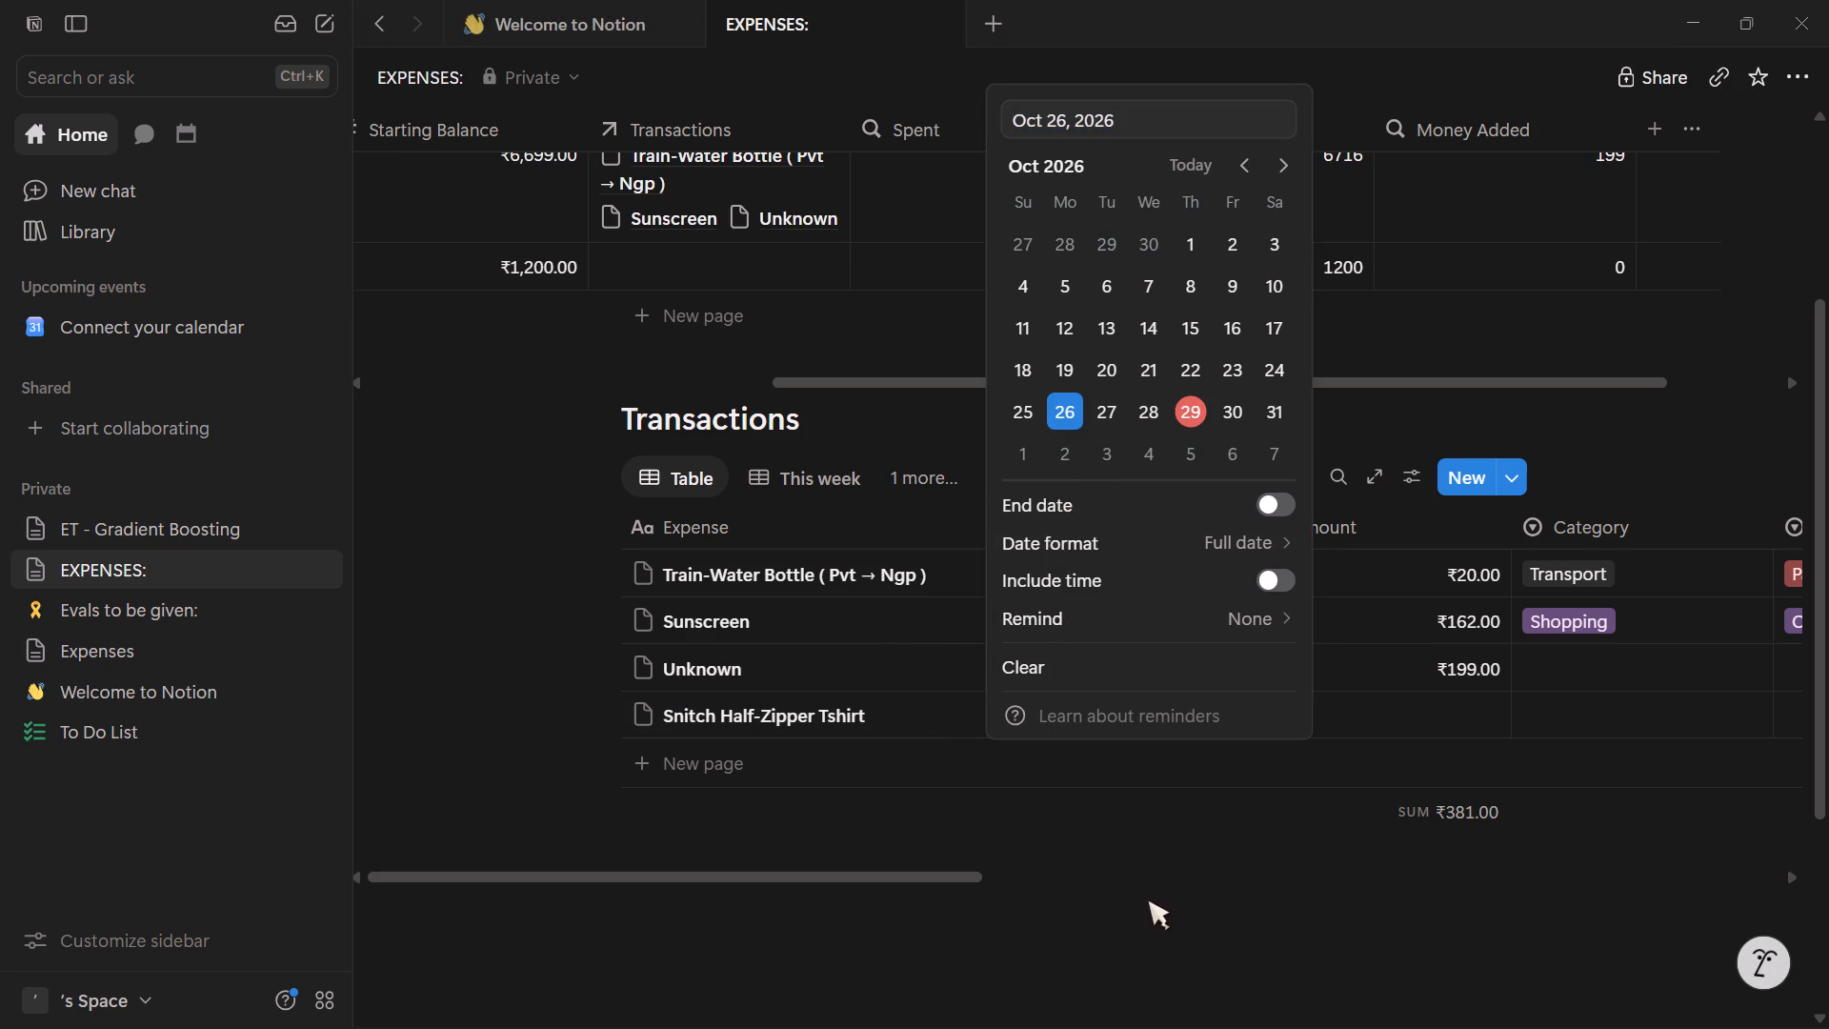
left_click(1147, 896)
Set the Snitch Half-Zipper Tshirt transaction's amount to ₹470 and its category to Shopping.
left_click(1371, 708)
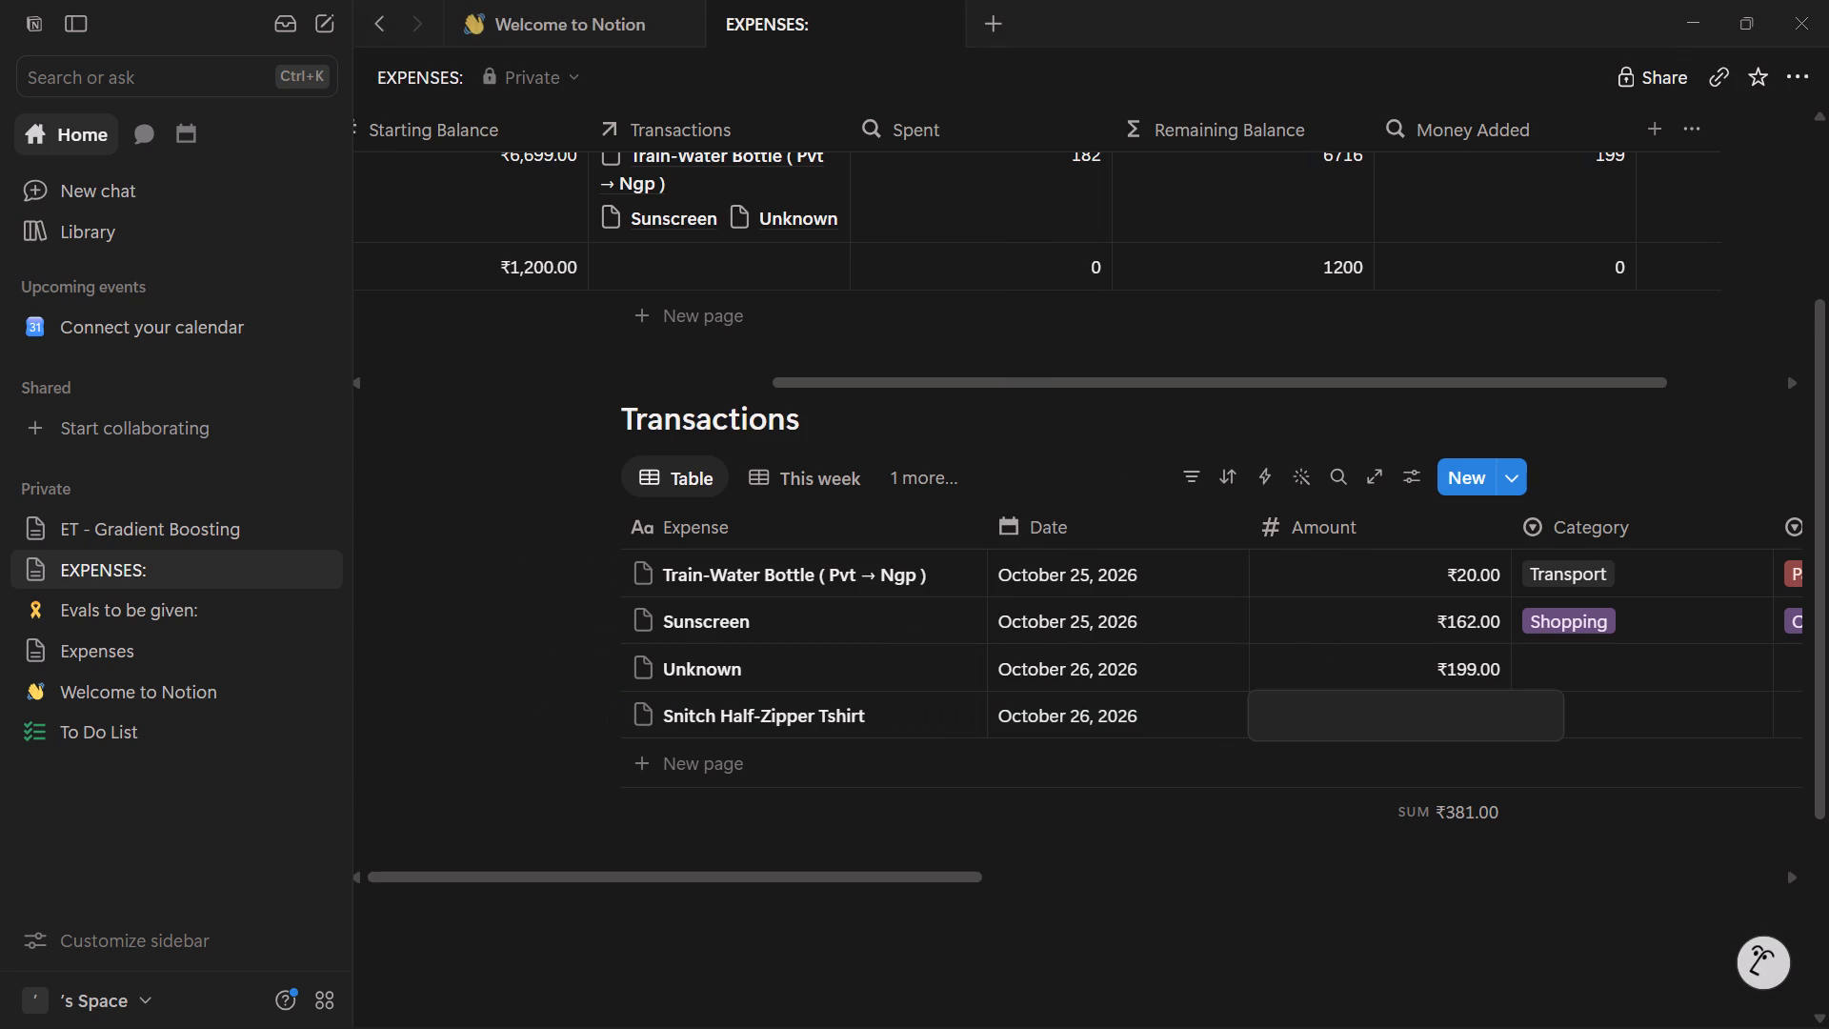
key("4")
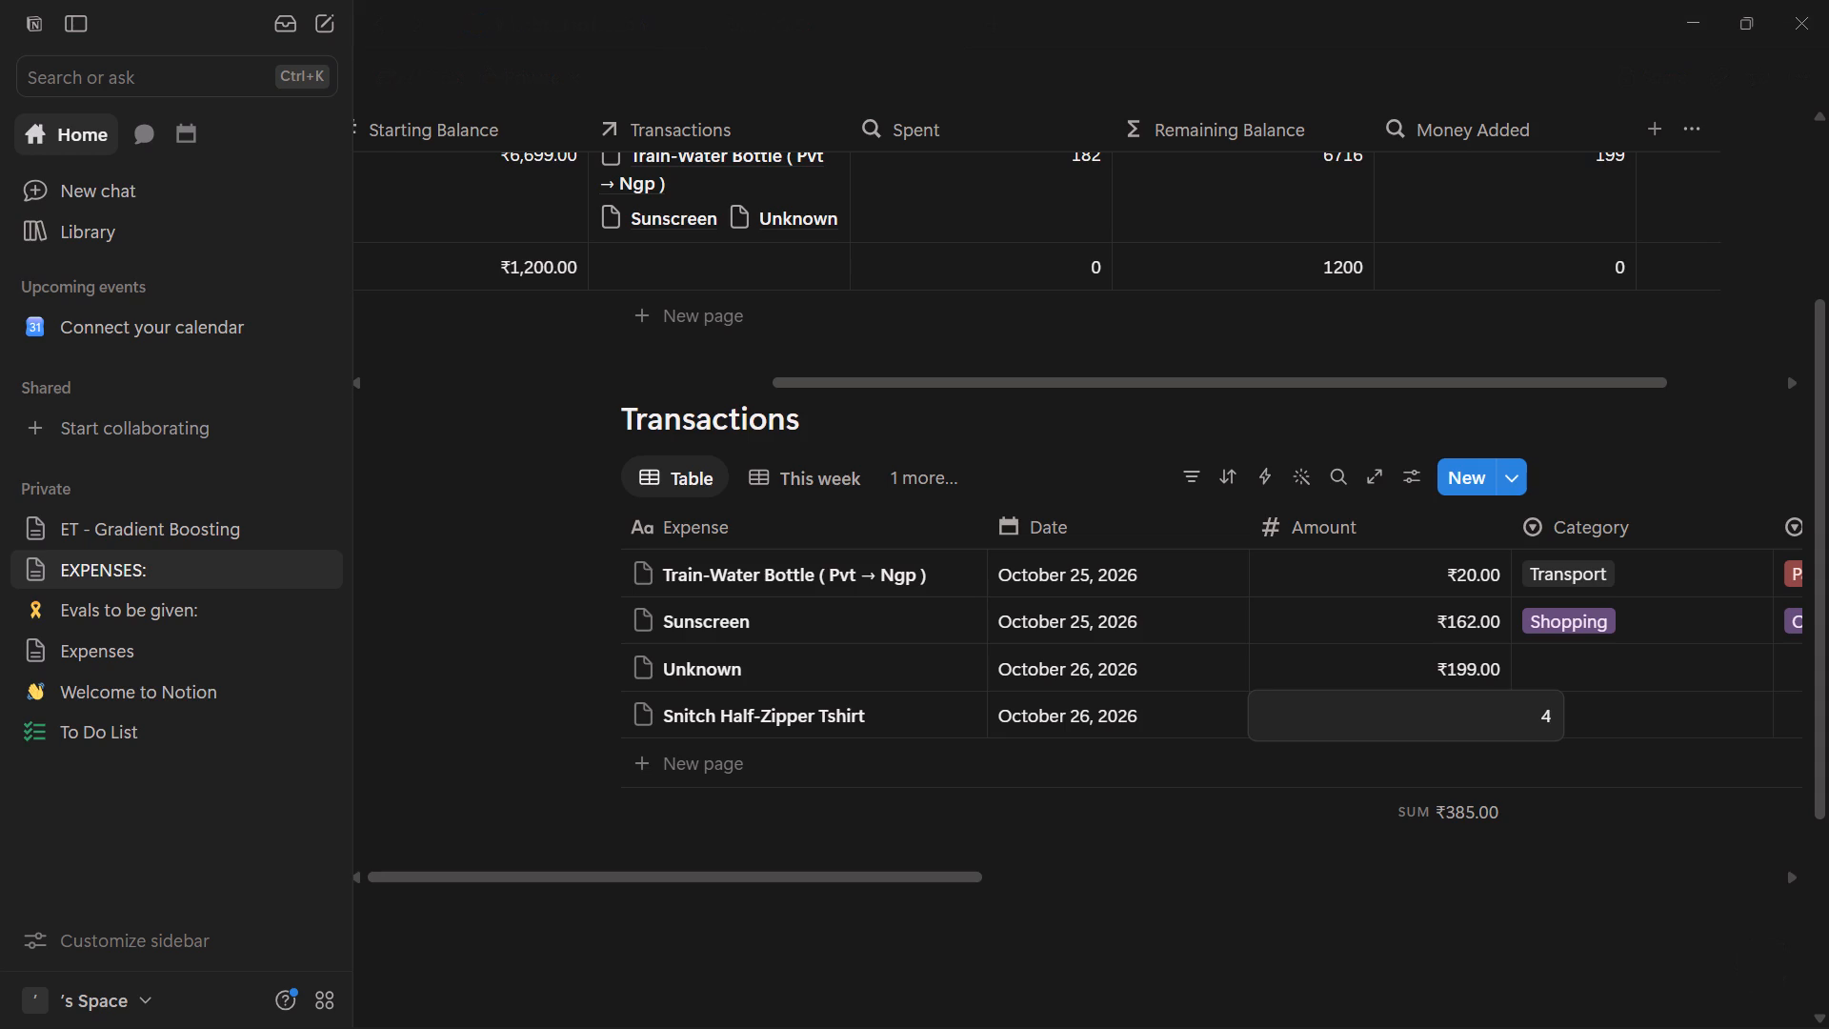
type("70")
key("Return")
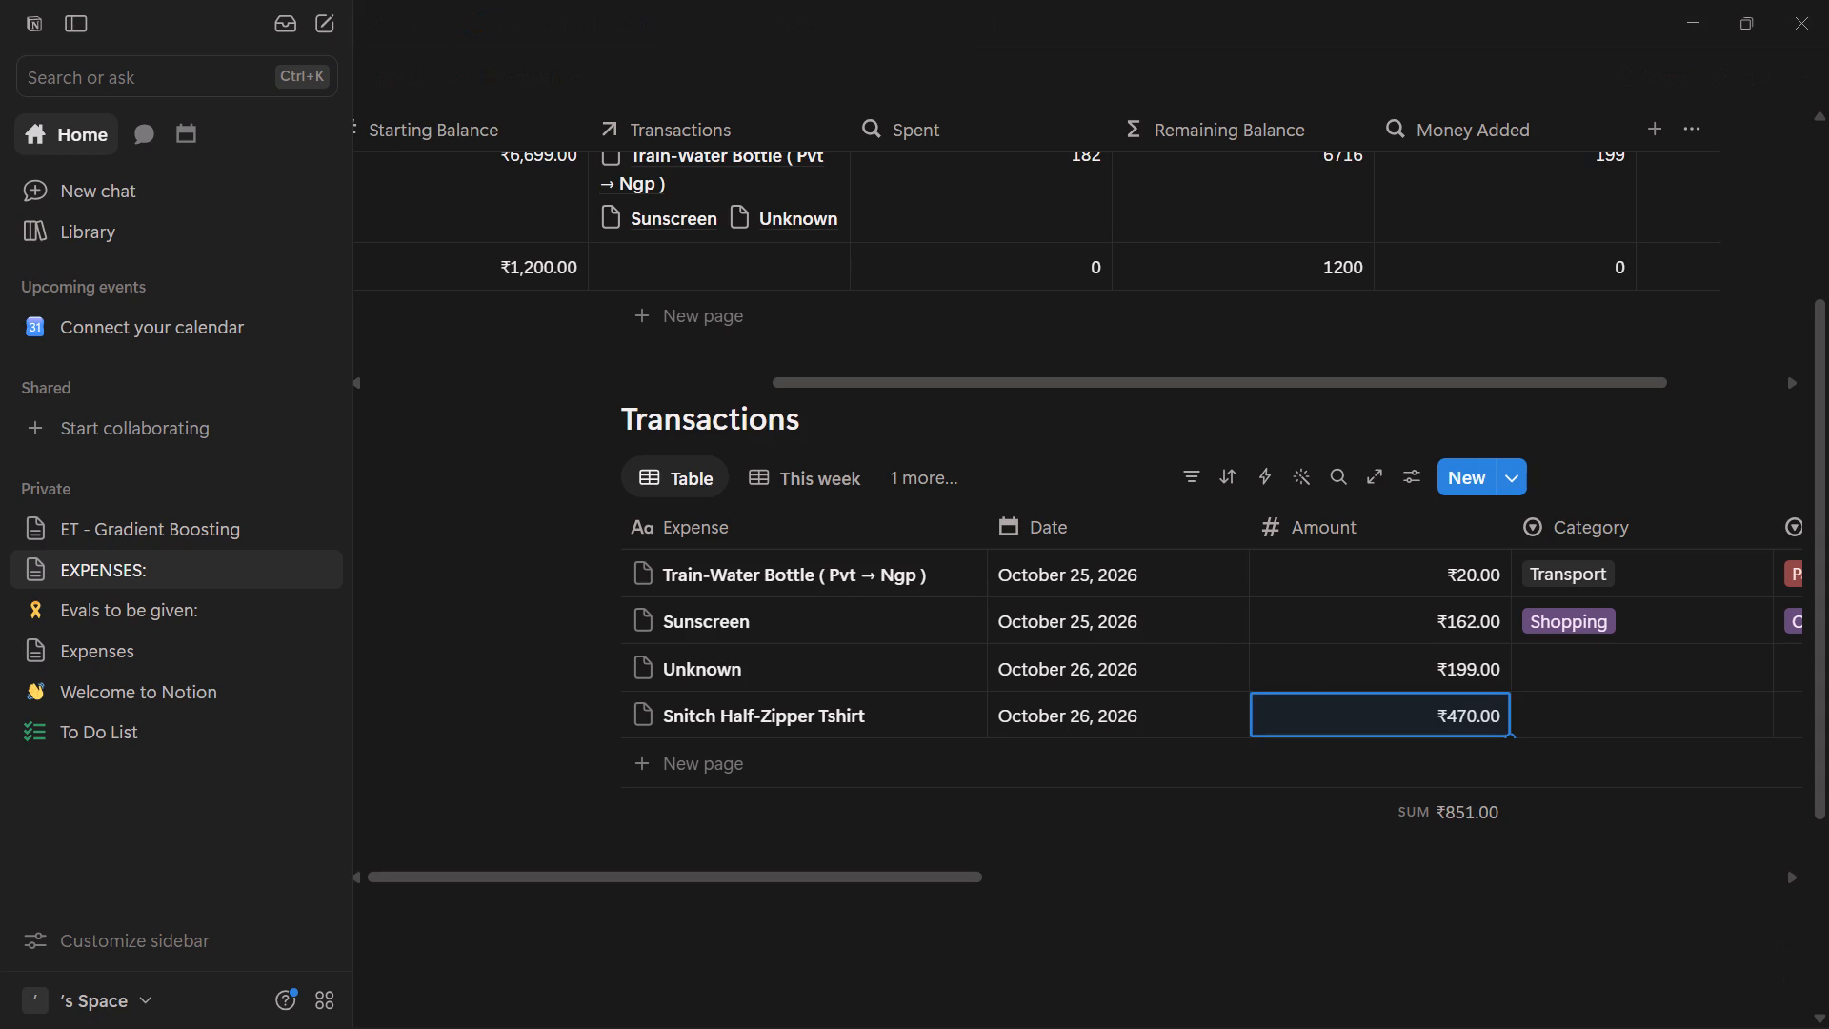
left_click(1614, 699)
left_click(1513, 839)
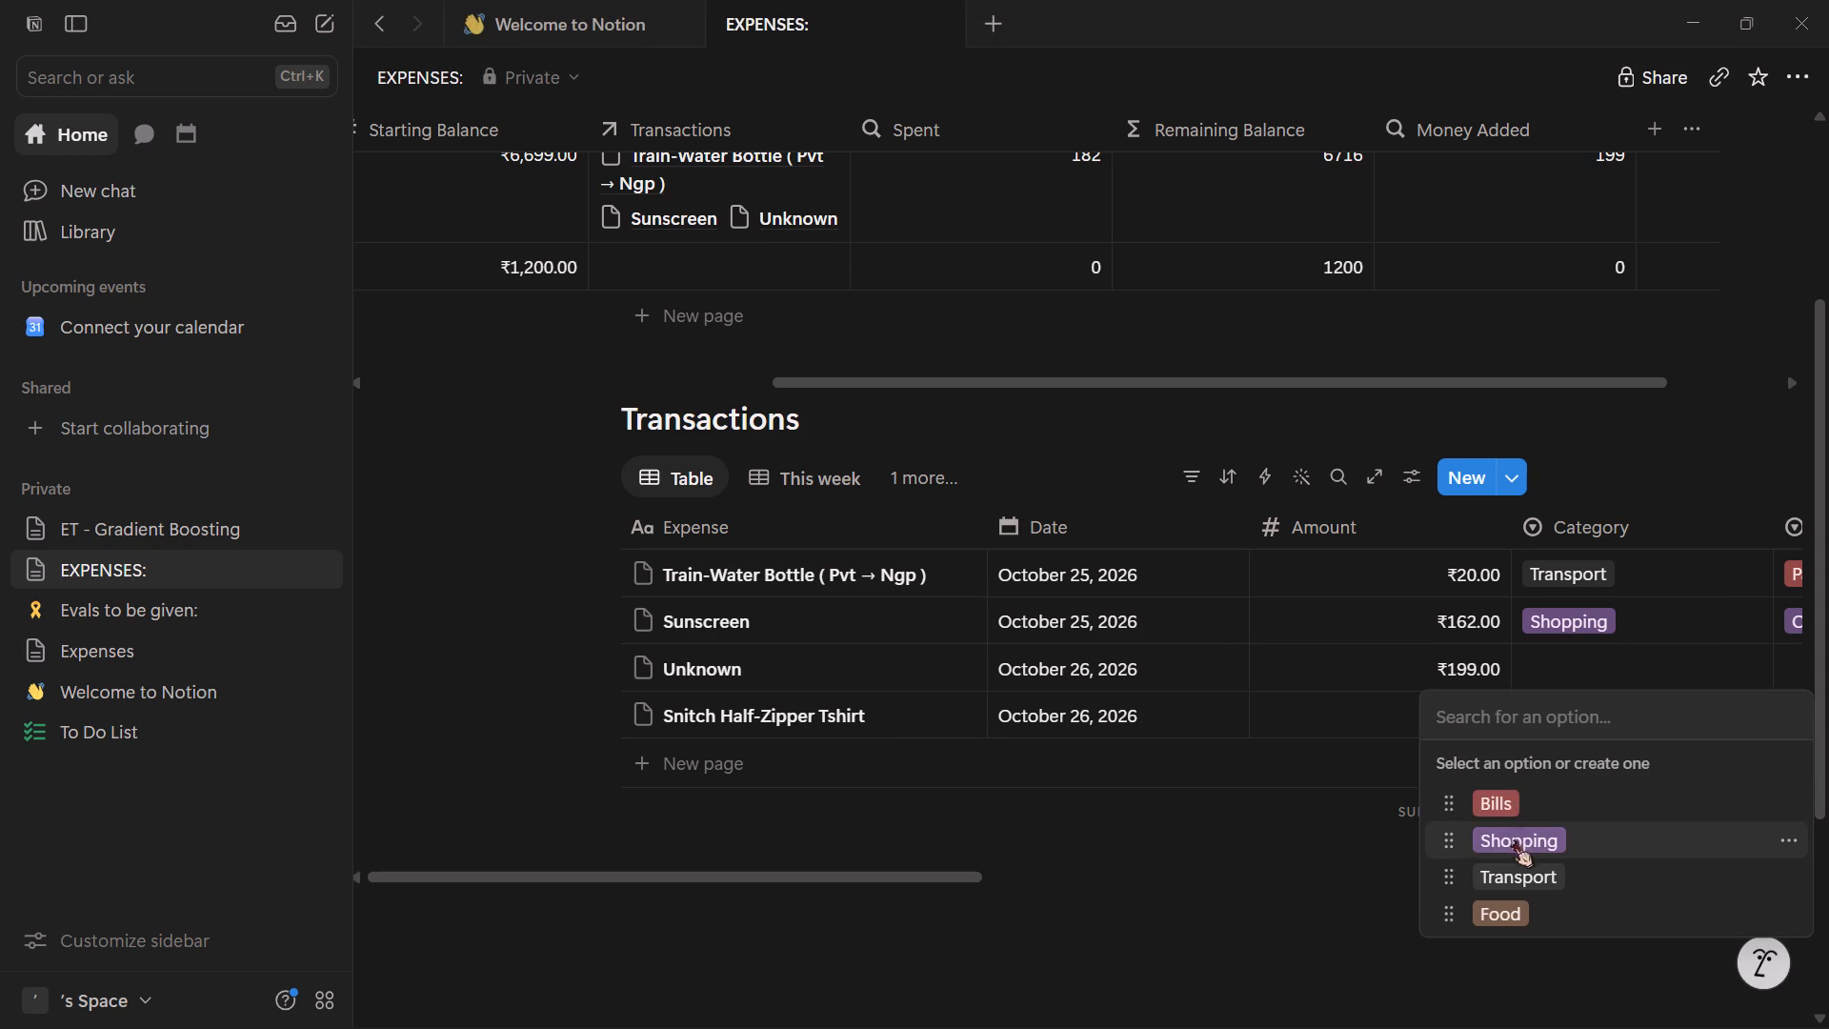
Set the Snitch Half-Zipper Tshirt transaction's payment method to PhonePe and its type to Expense.
scroll(1598, 721, "left", 4)
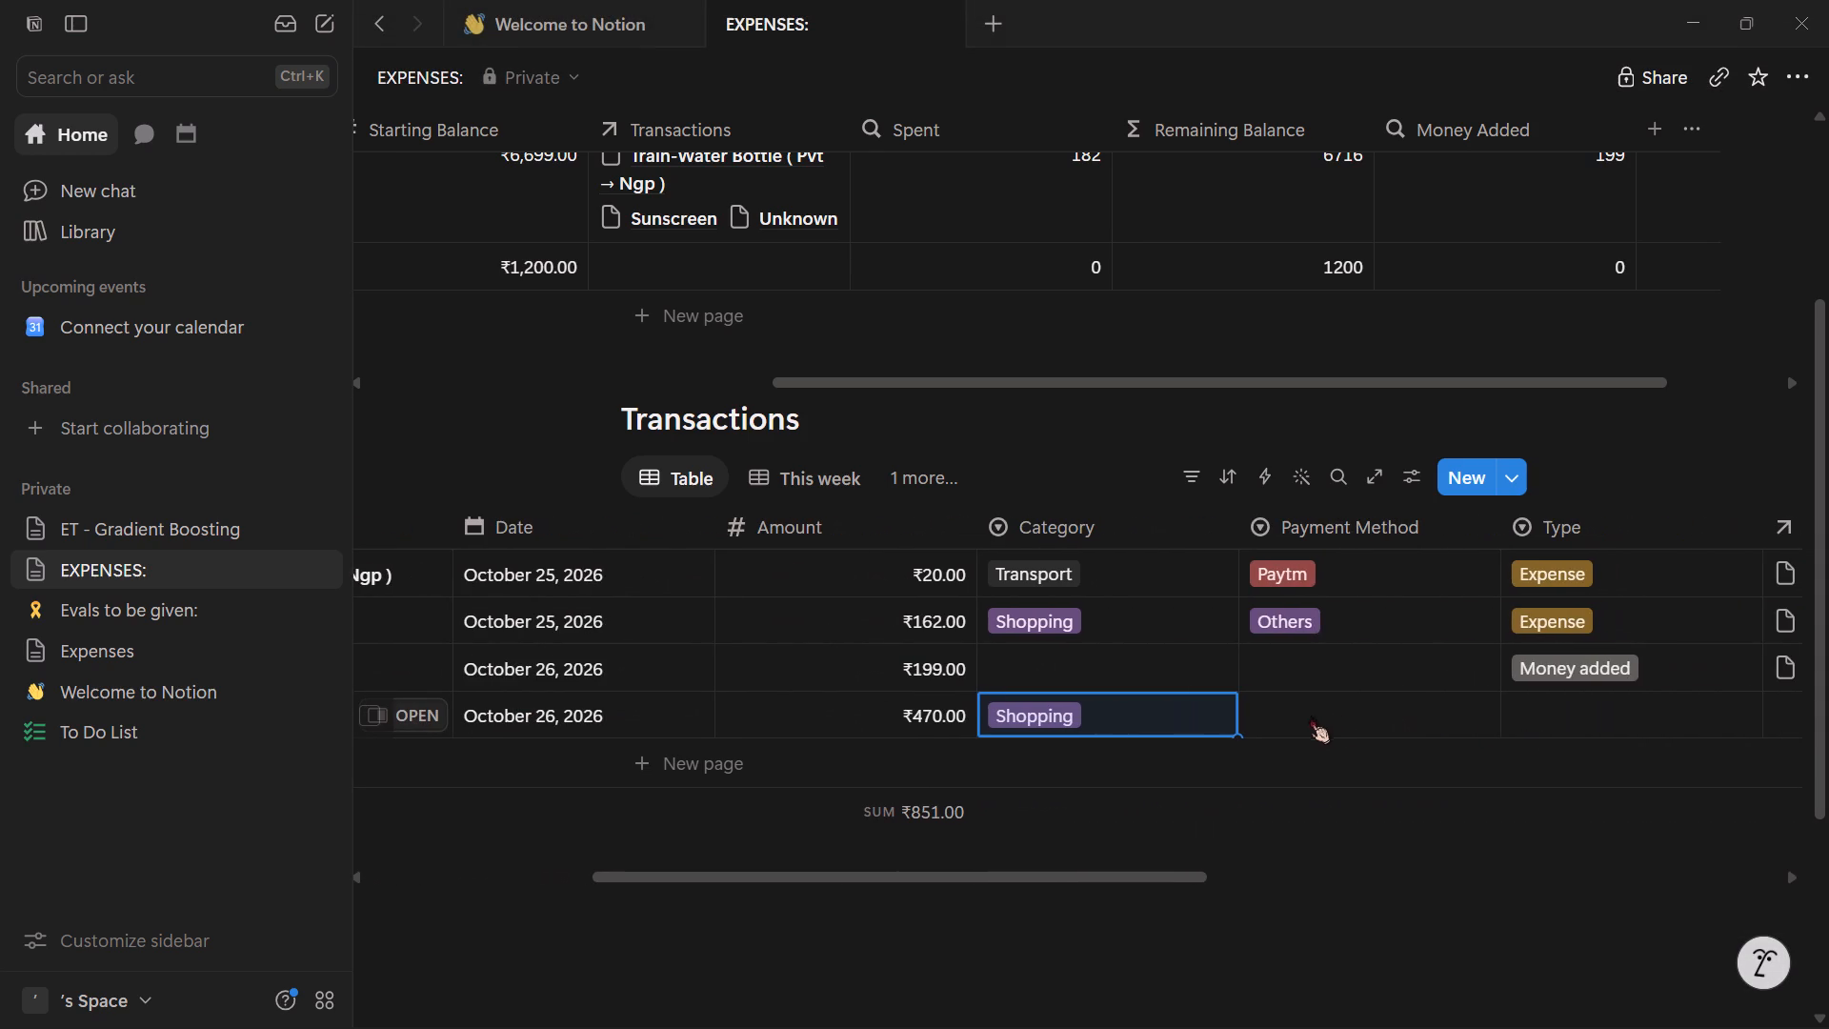
left_click(1304, 720)
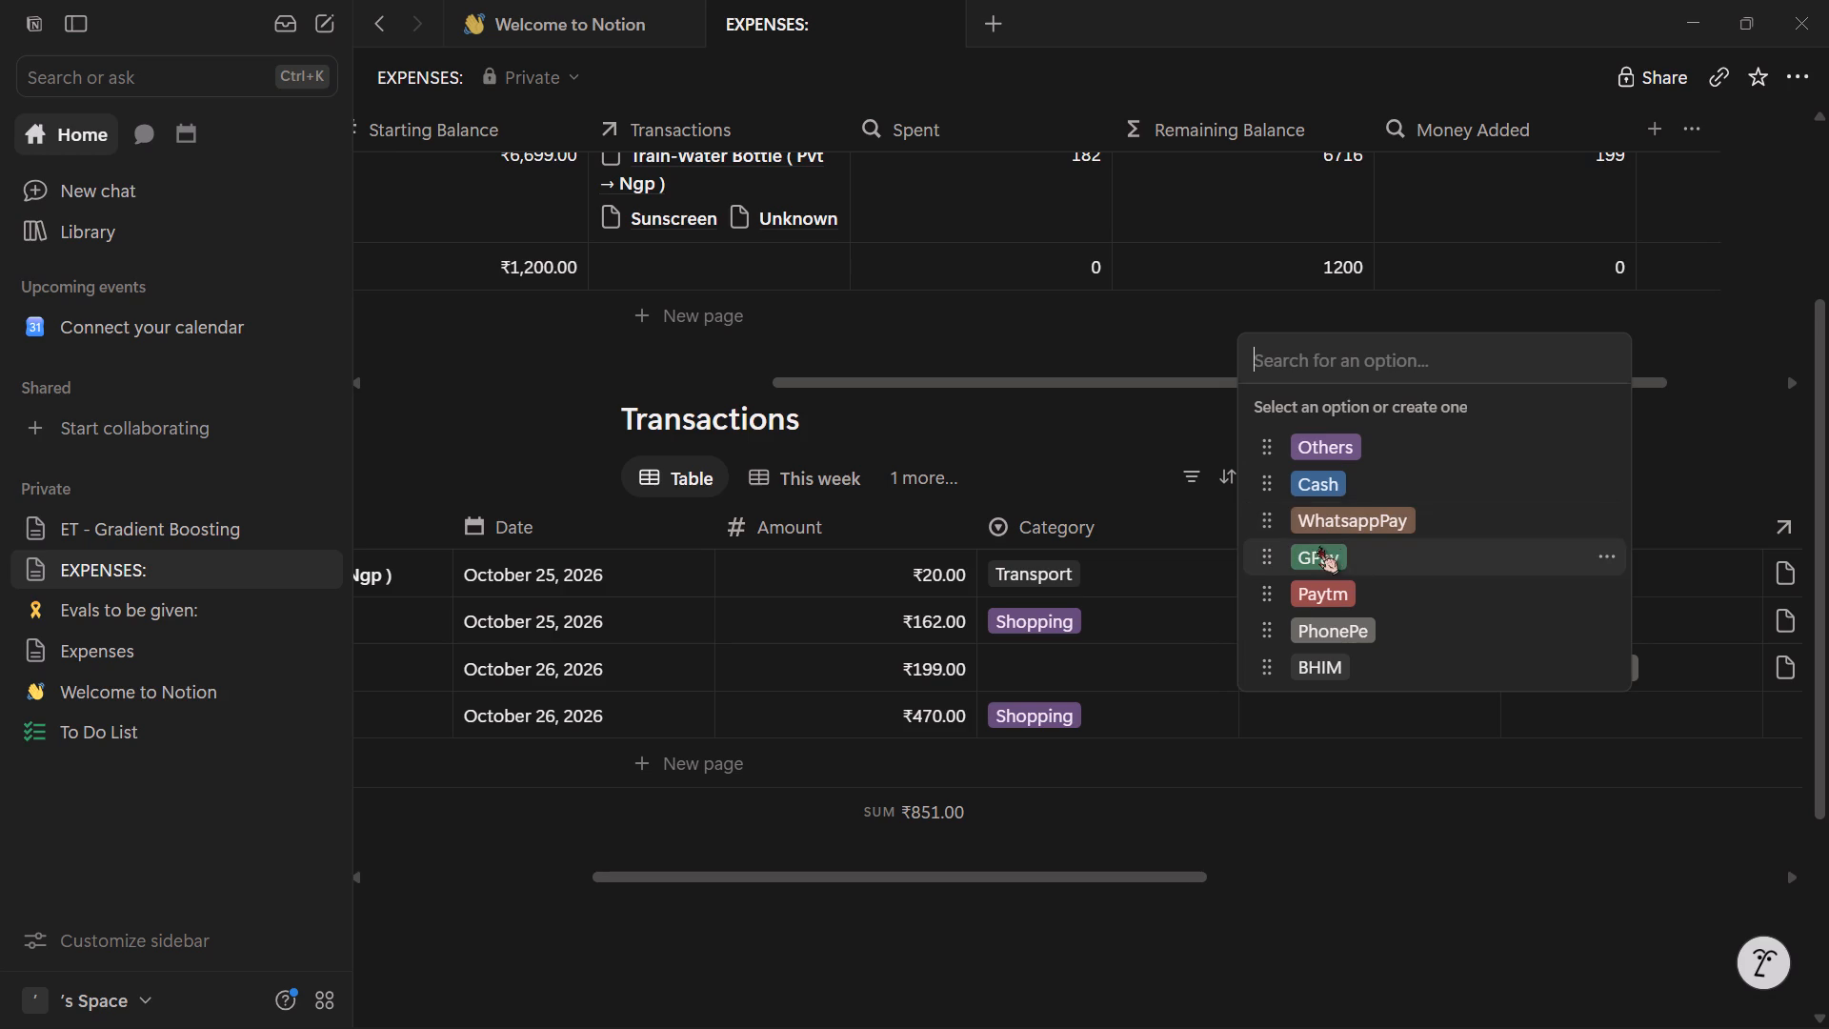
left_click(1319, 632)
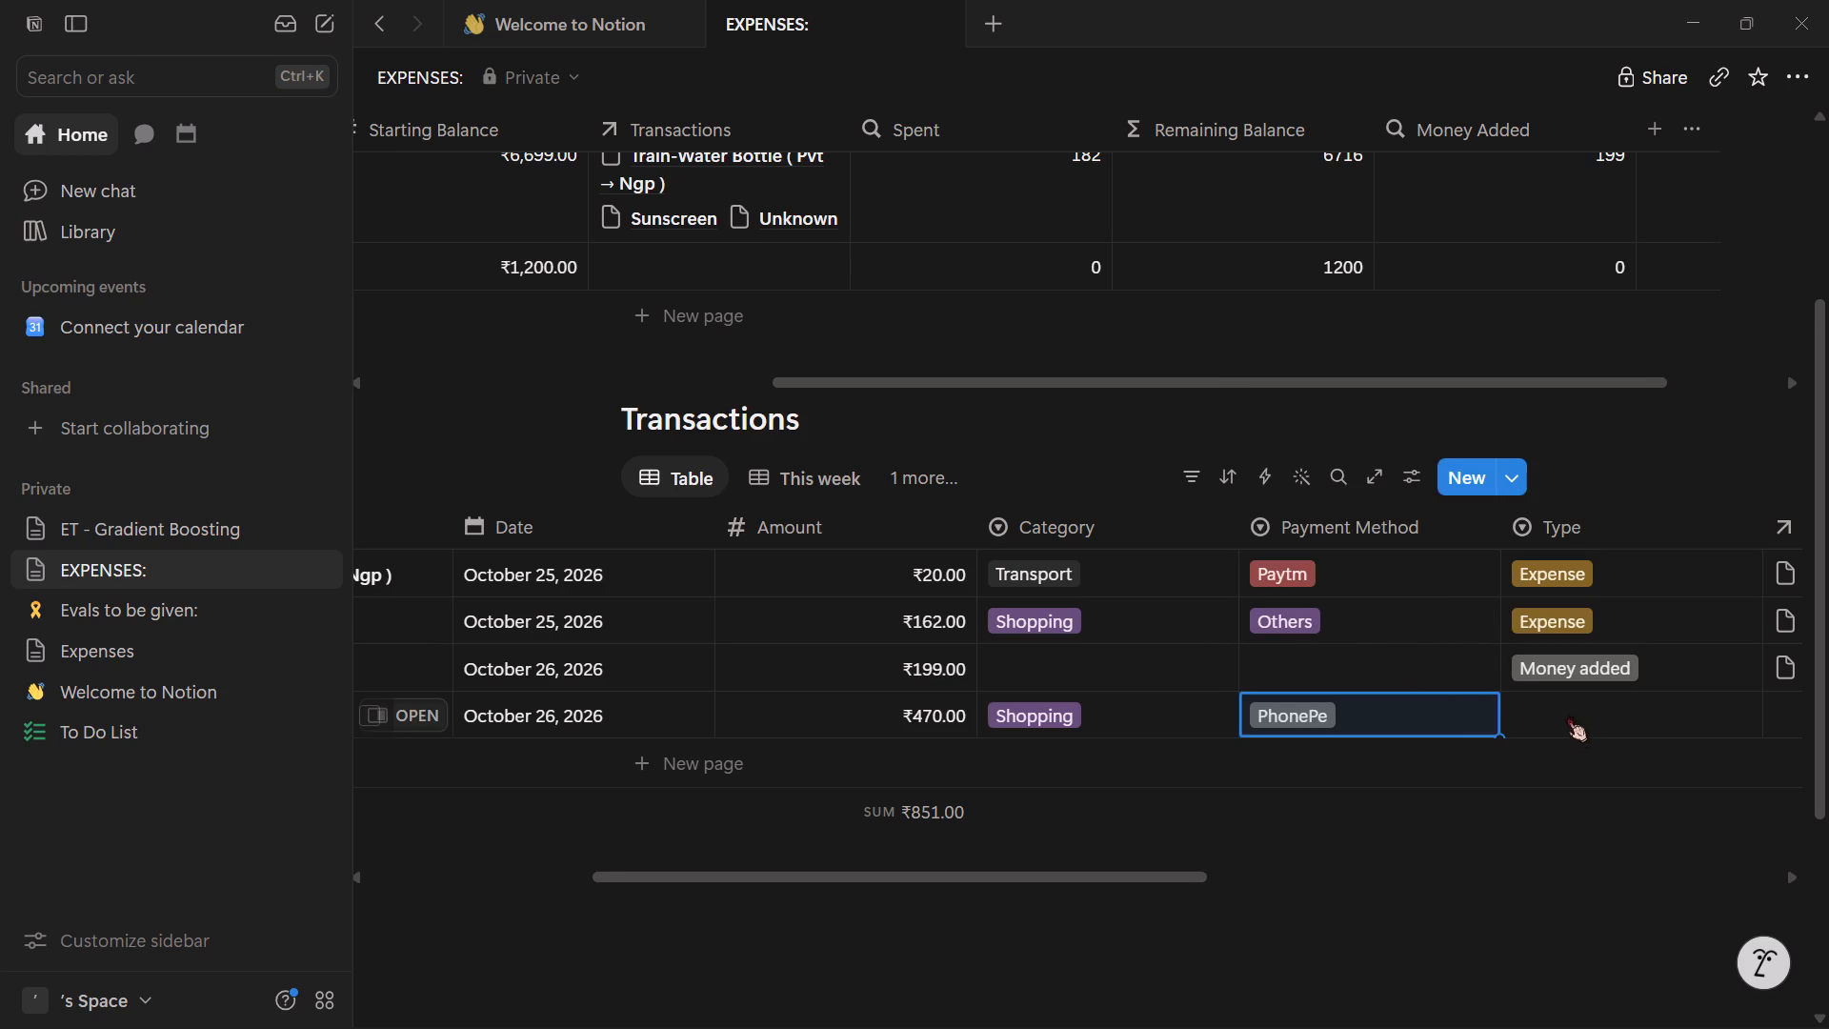
left_click(1567, 714)
left_click(1506, 837)
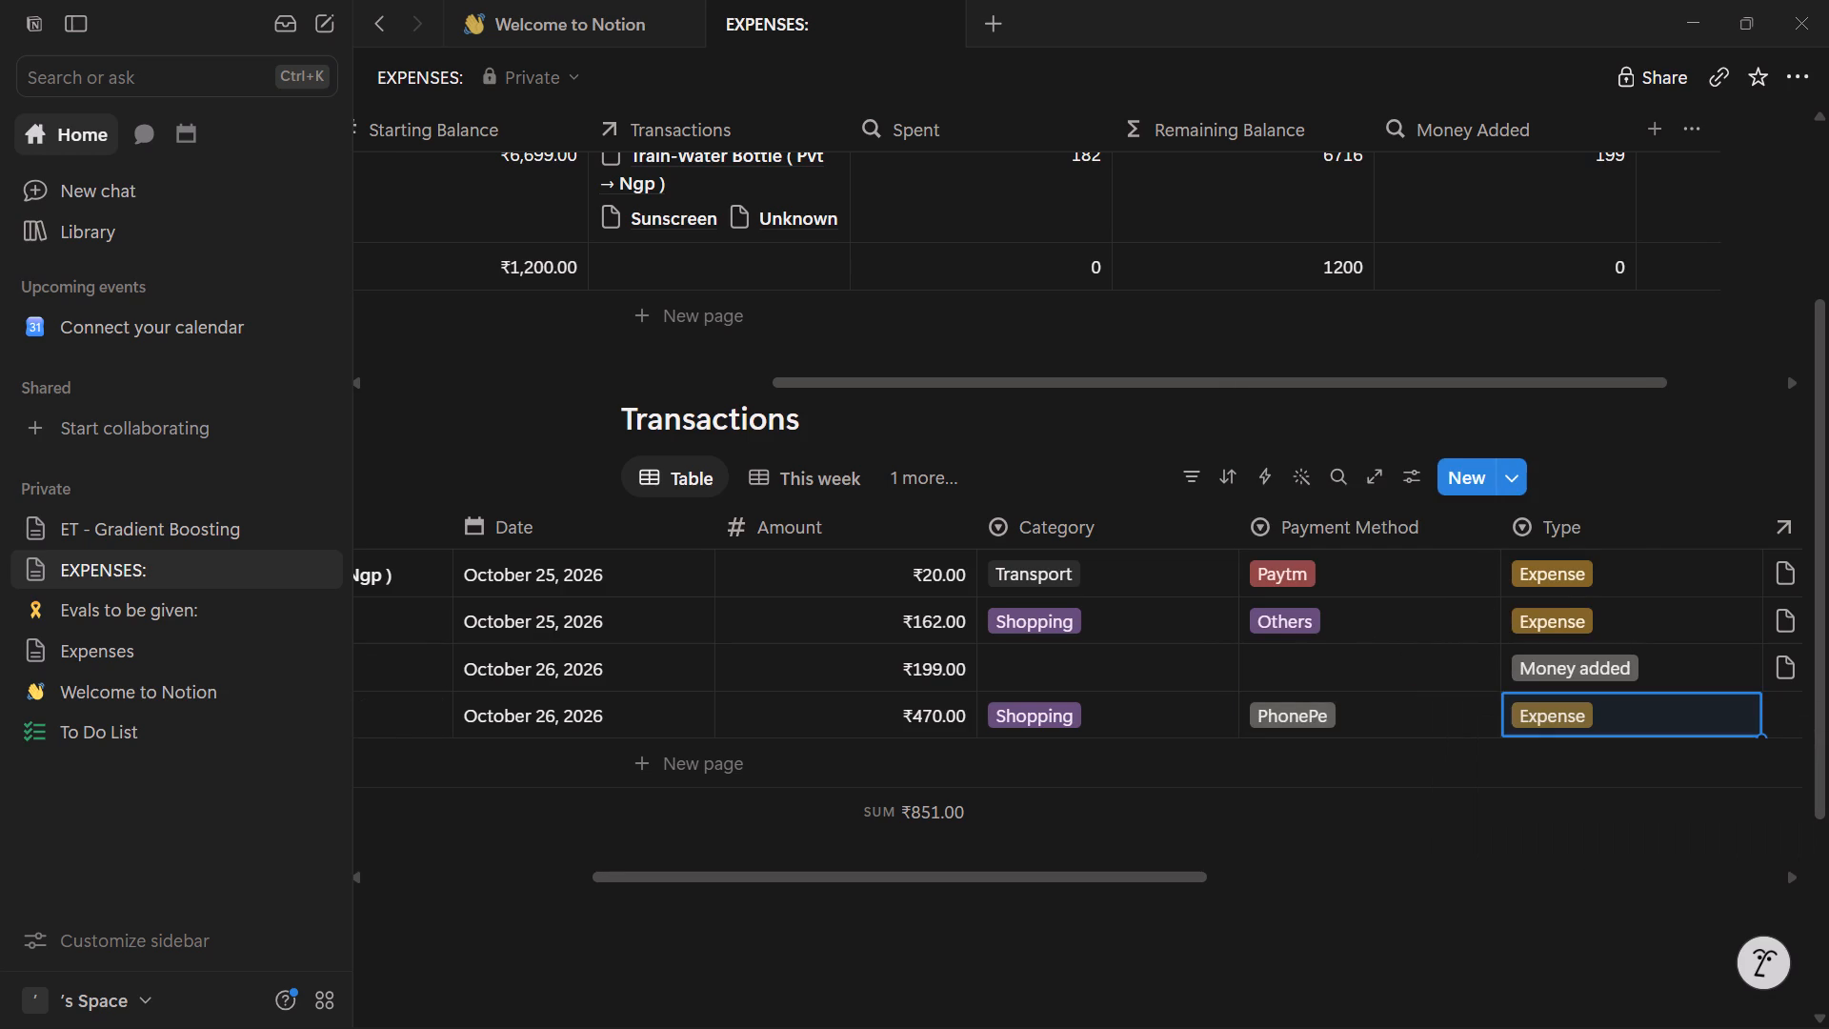
Link the Snitch Half-Zipper Tshirt transaction to the Online balance in the Account 1 column.
scroll(1507, 837, "left", 6)
left_click(1488, 719)
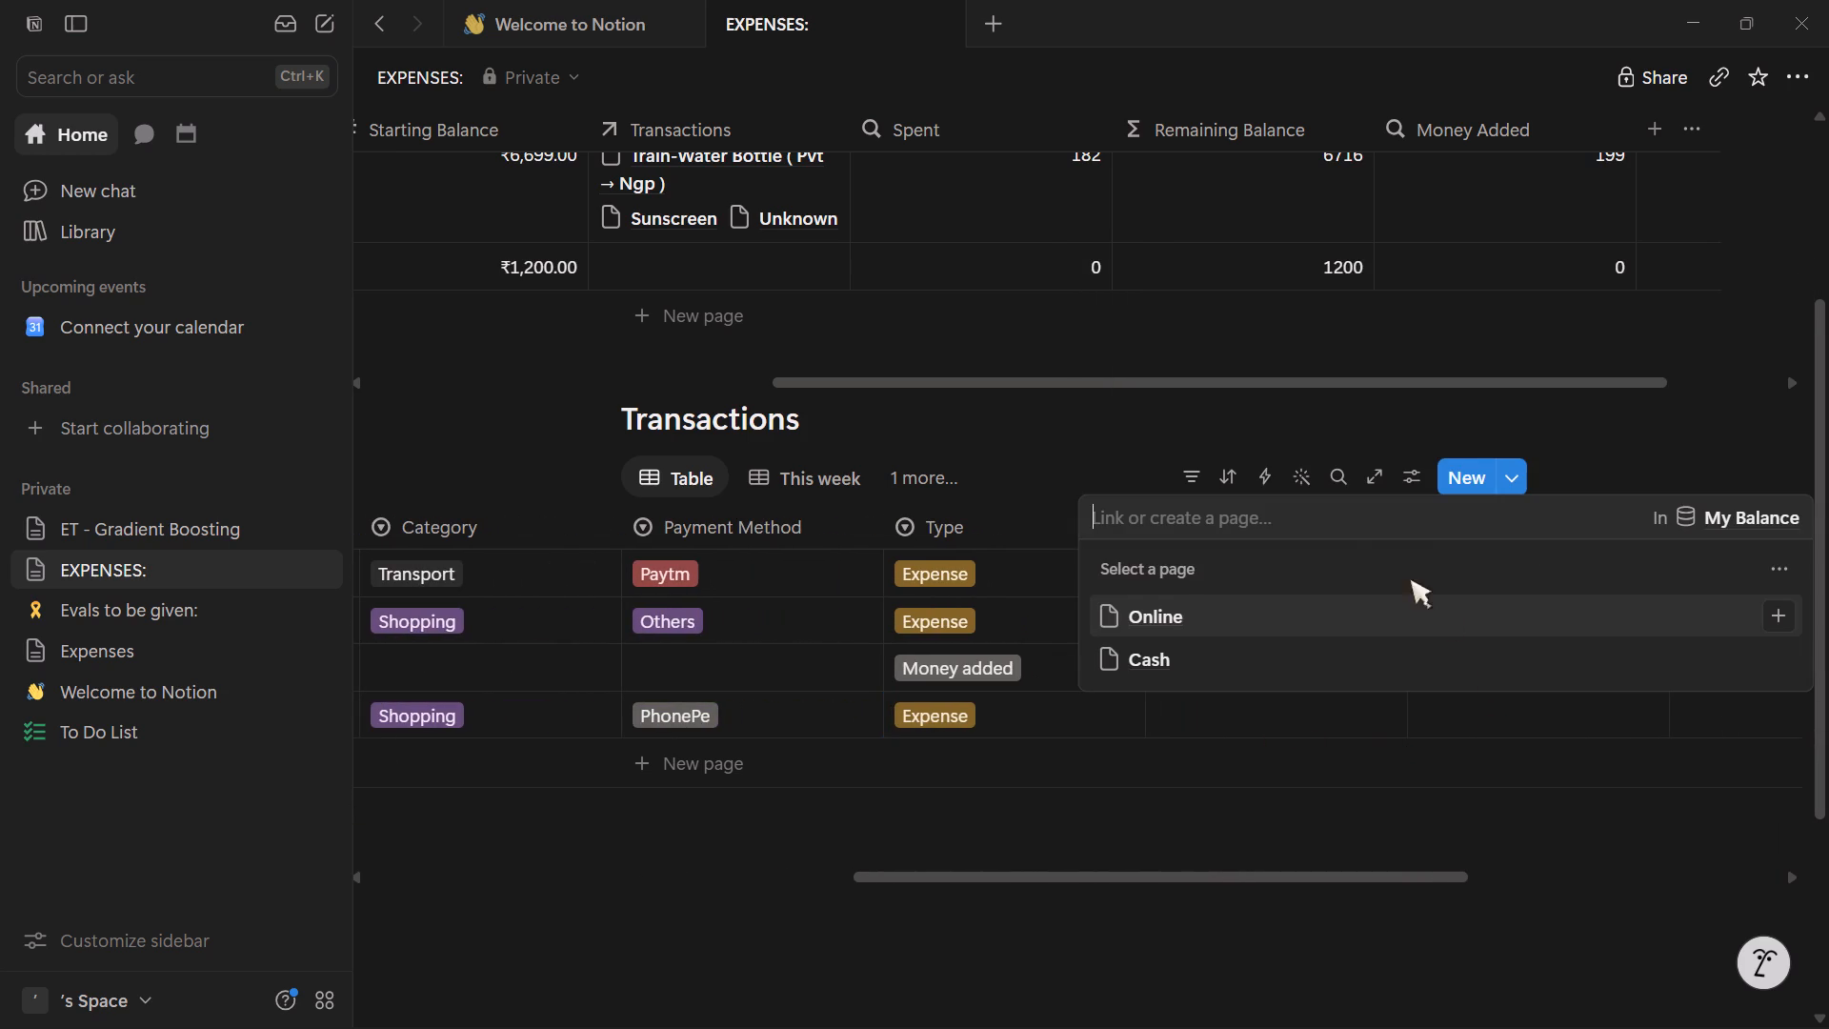
left_click(1195, 619)
left_click(1204, 564)
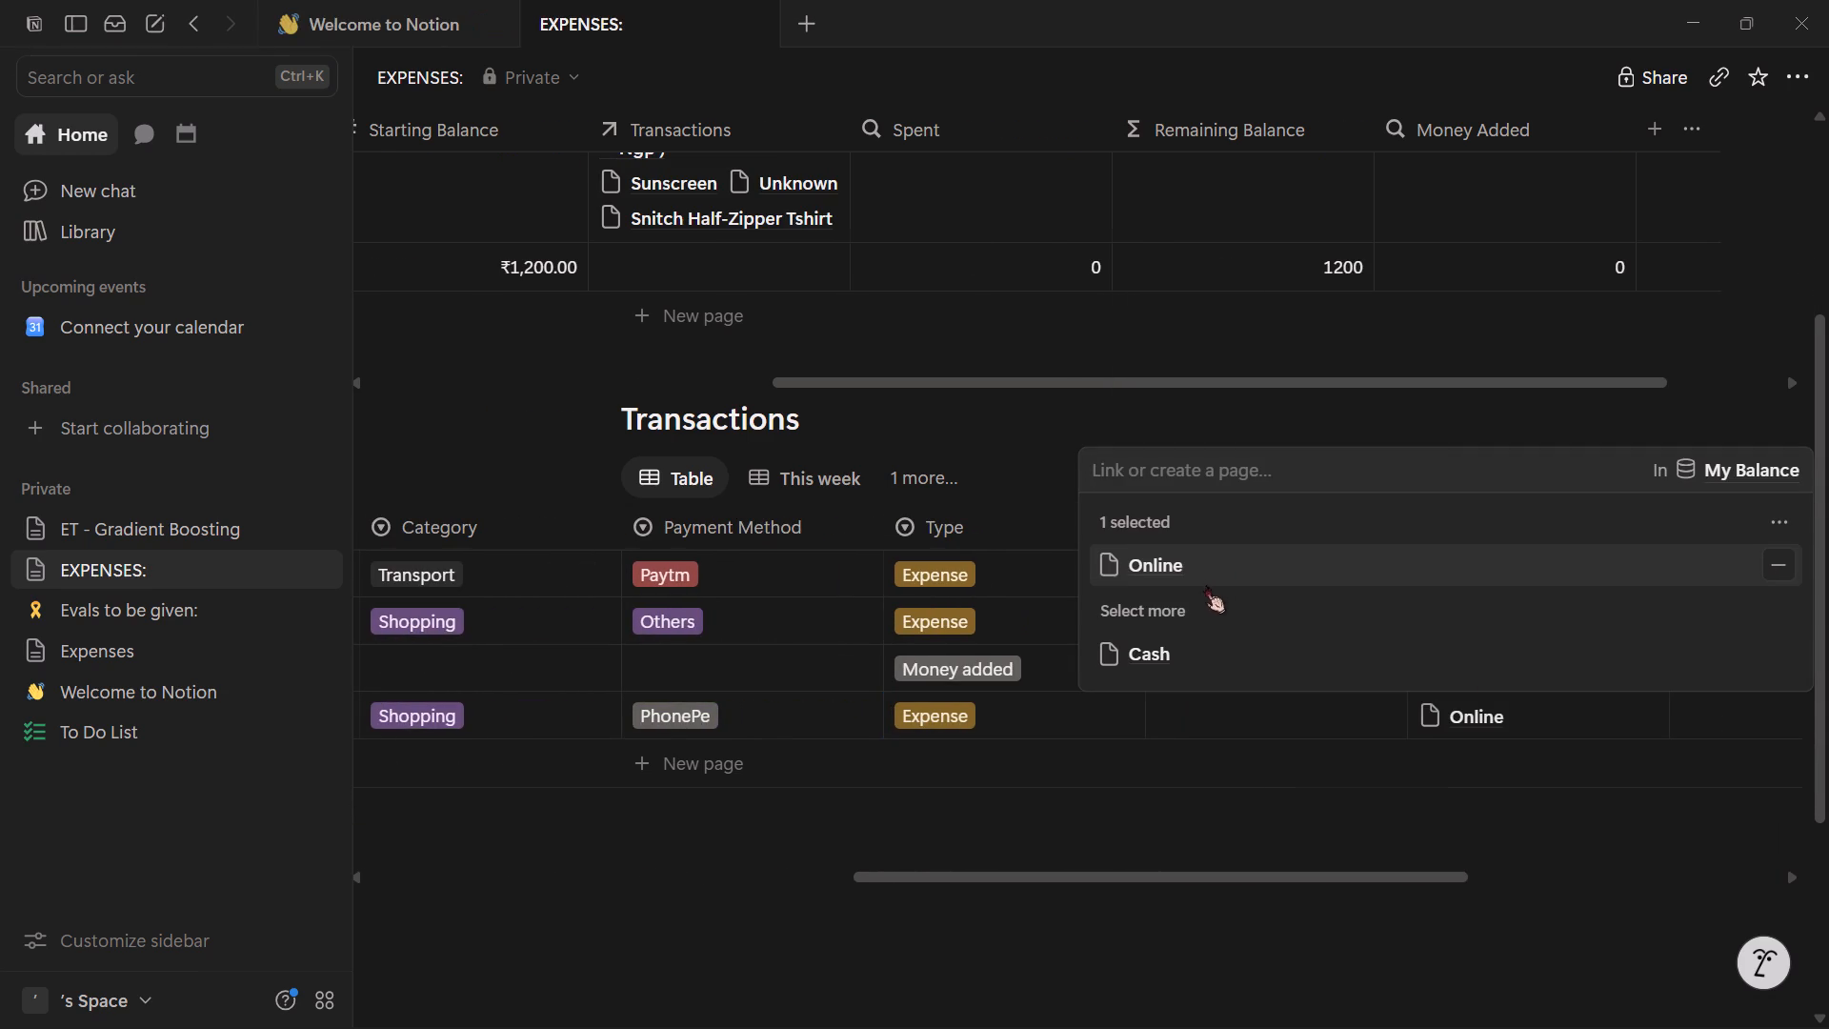
left_click(955, 79)
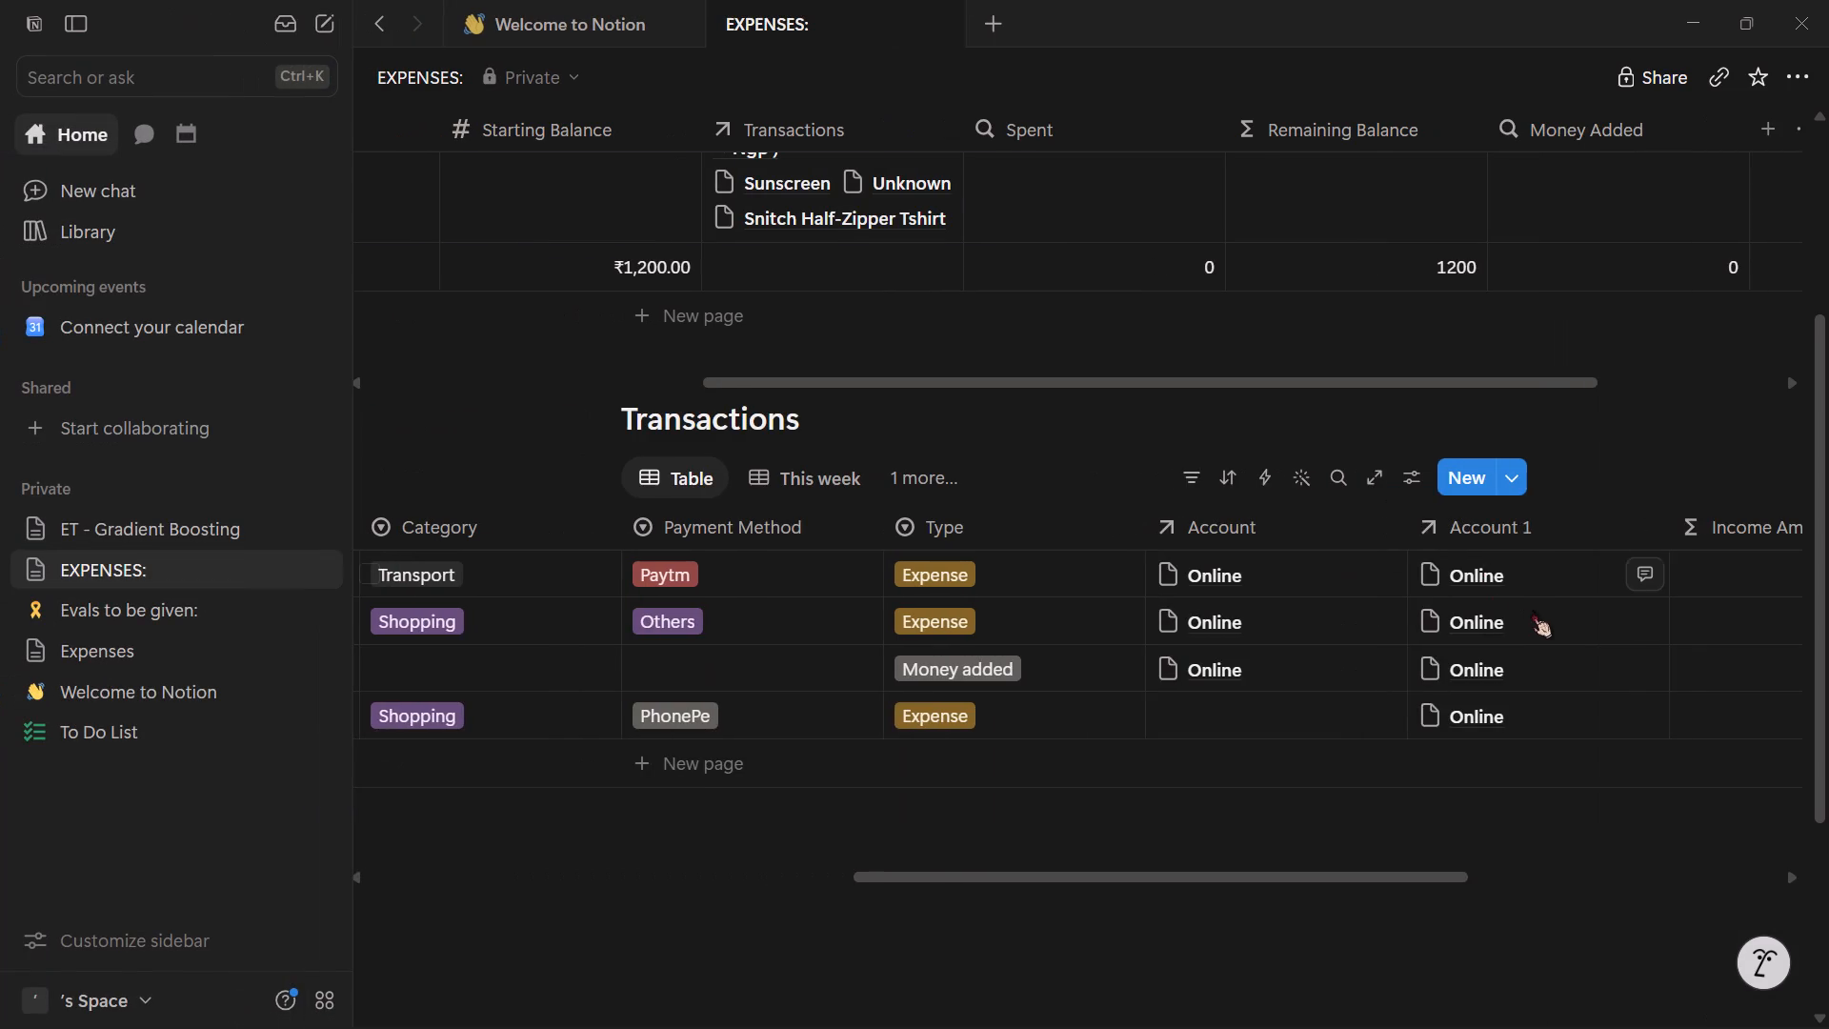
Review the Spent and Remaining Balance columns of My Balance and the Income Amount and Expense Amount columns of Transactions.
scroll(1564, 613, "up", 3)
scroll(1564, 613, "down", 2)
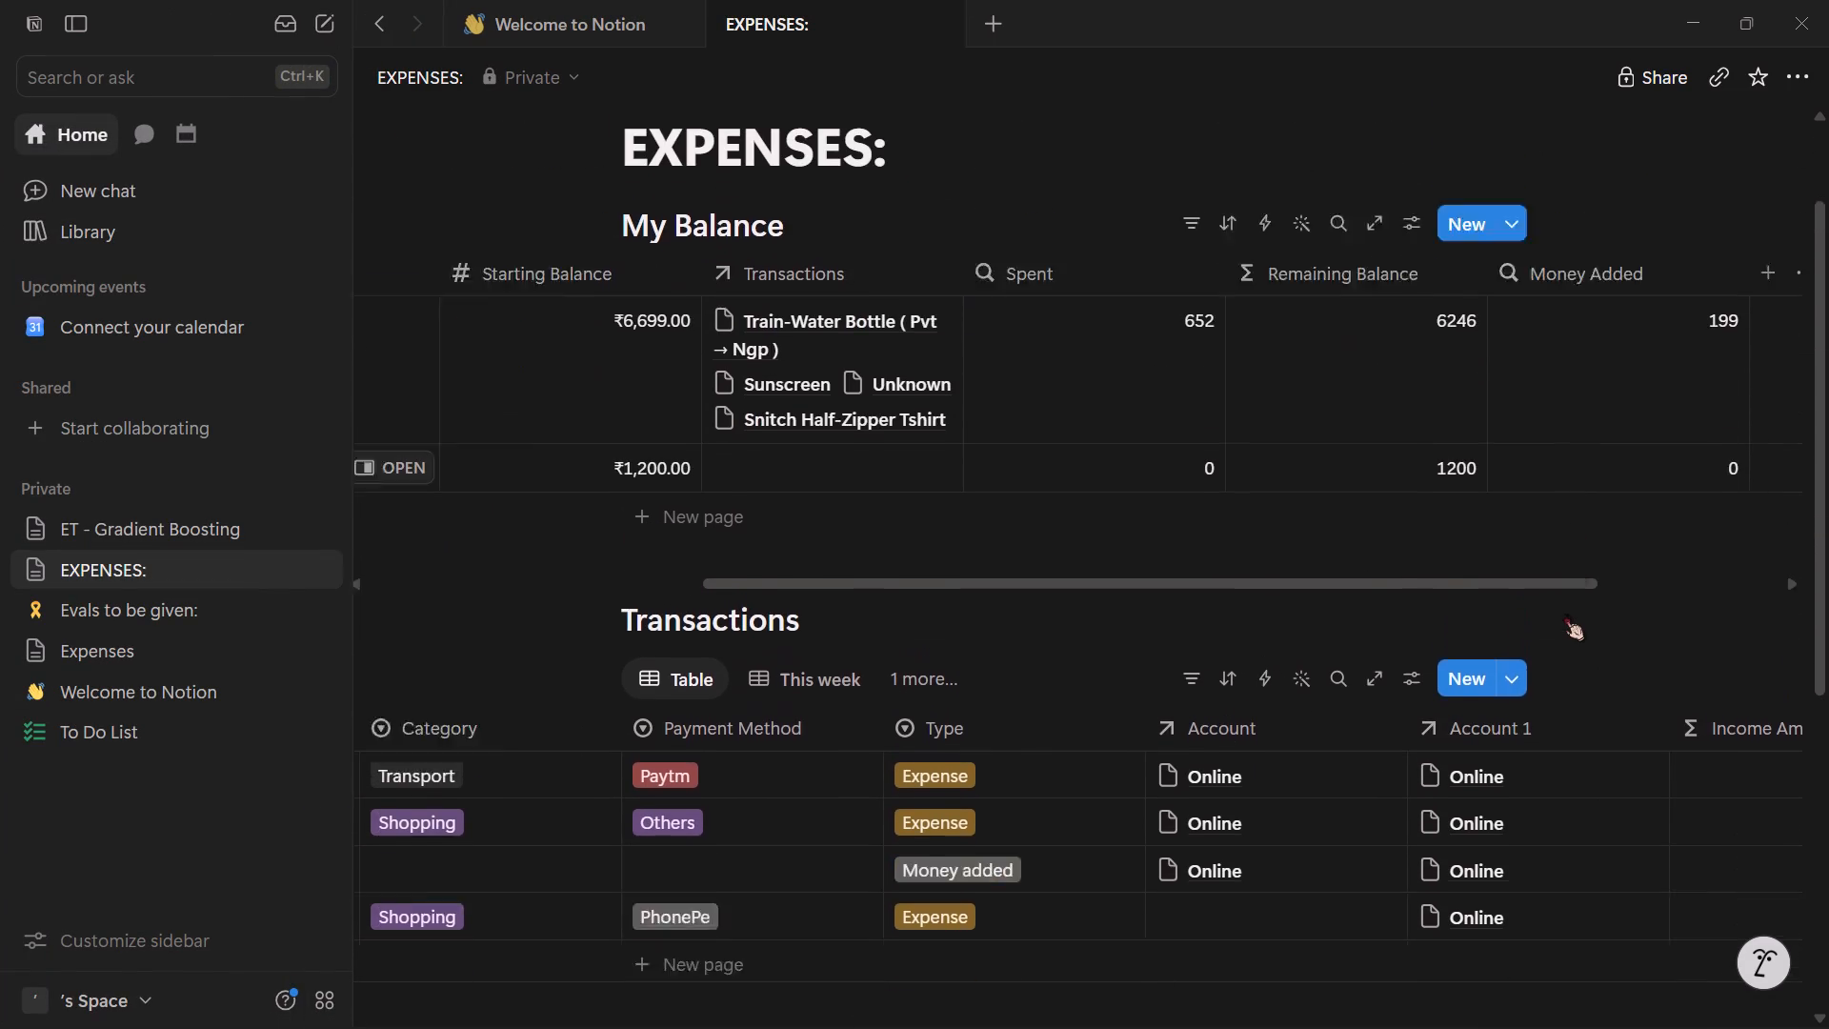
scroll(1198, 491, "down", 2)
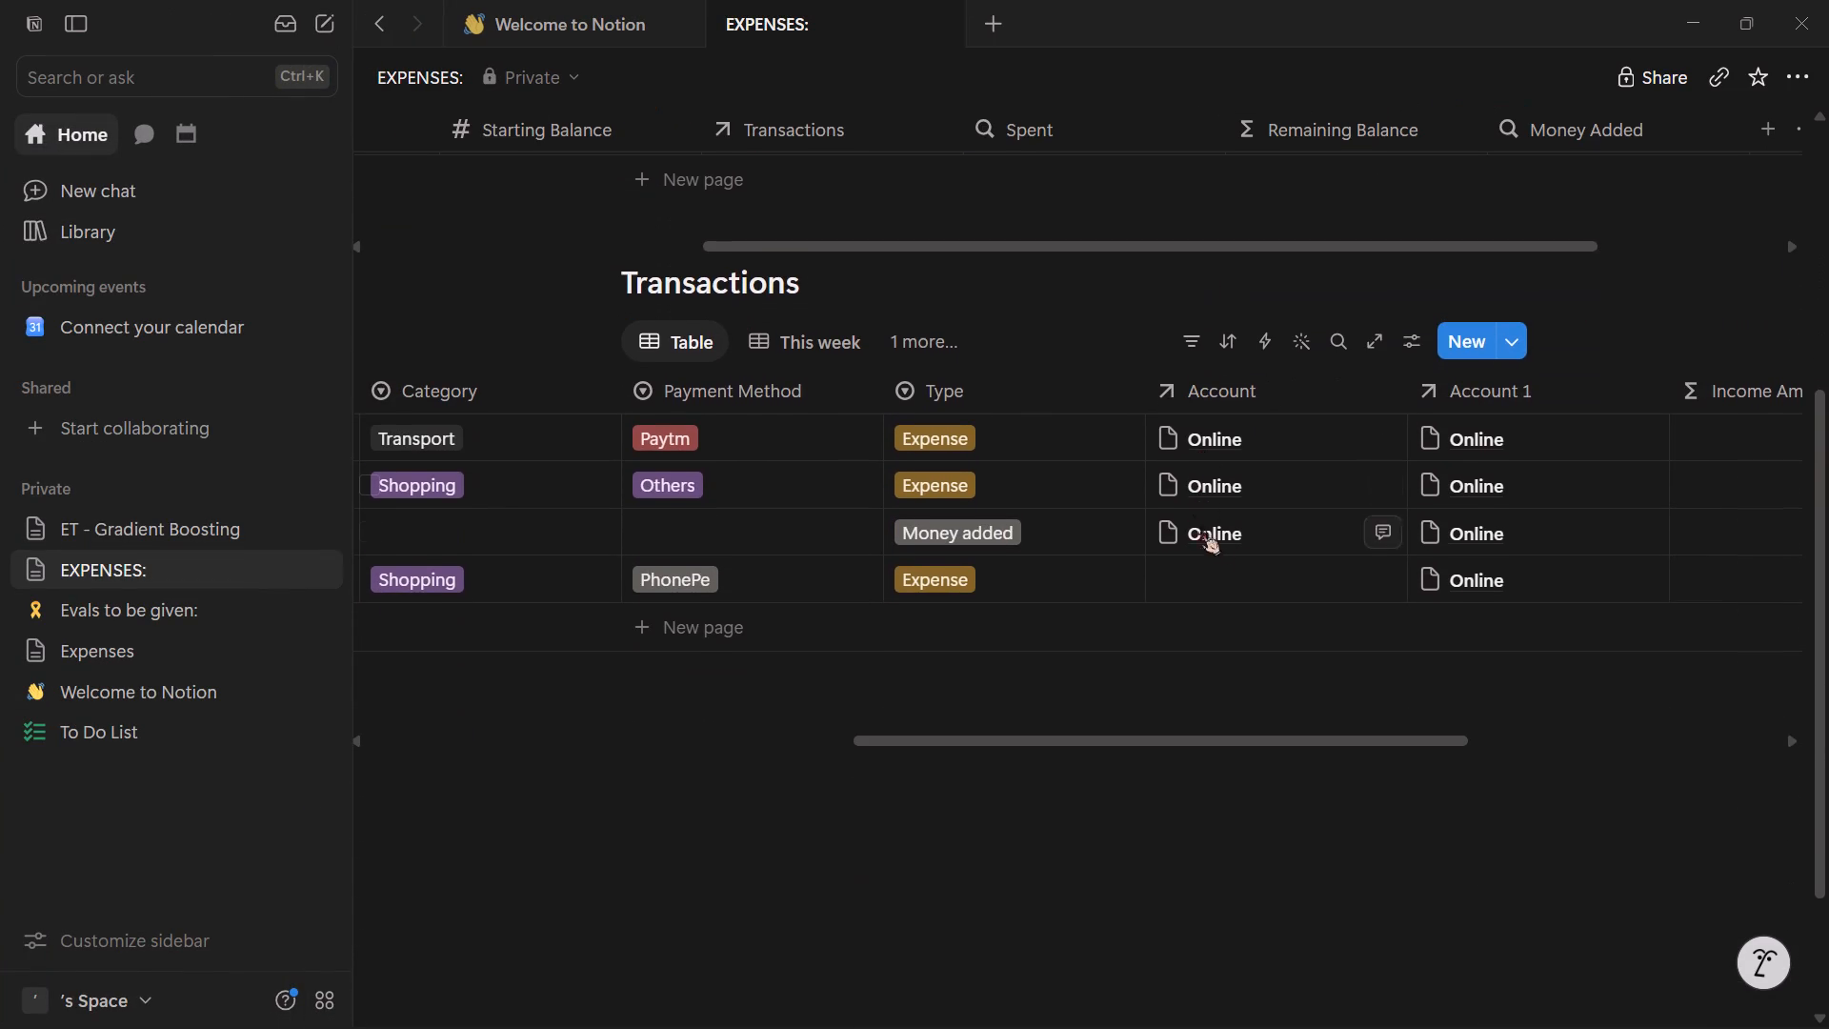
scroll(1531, 567, "left", 4)
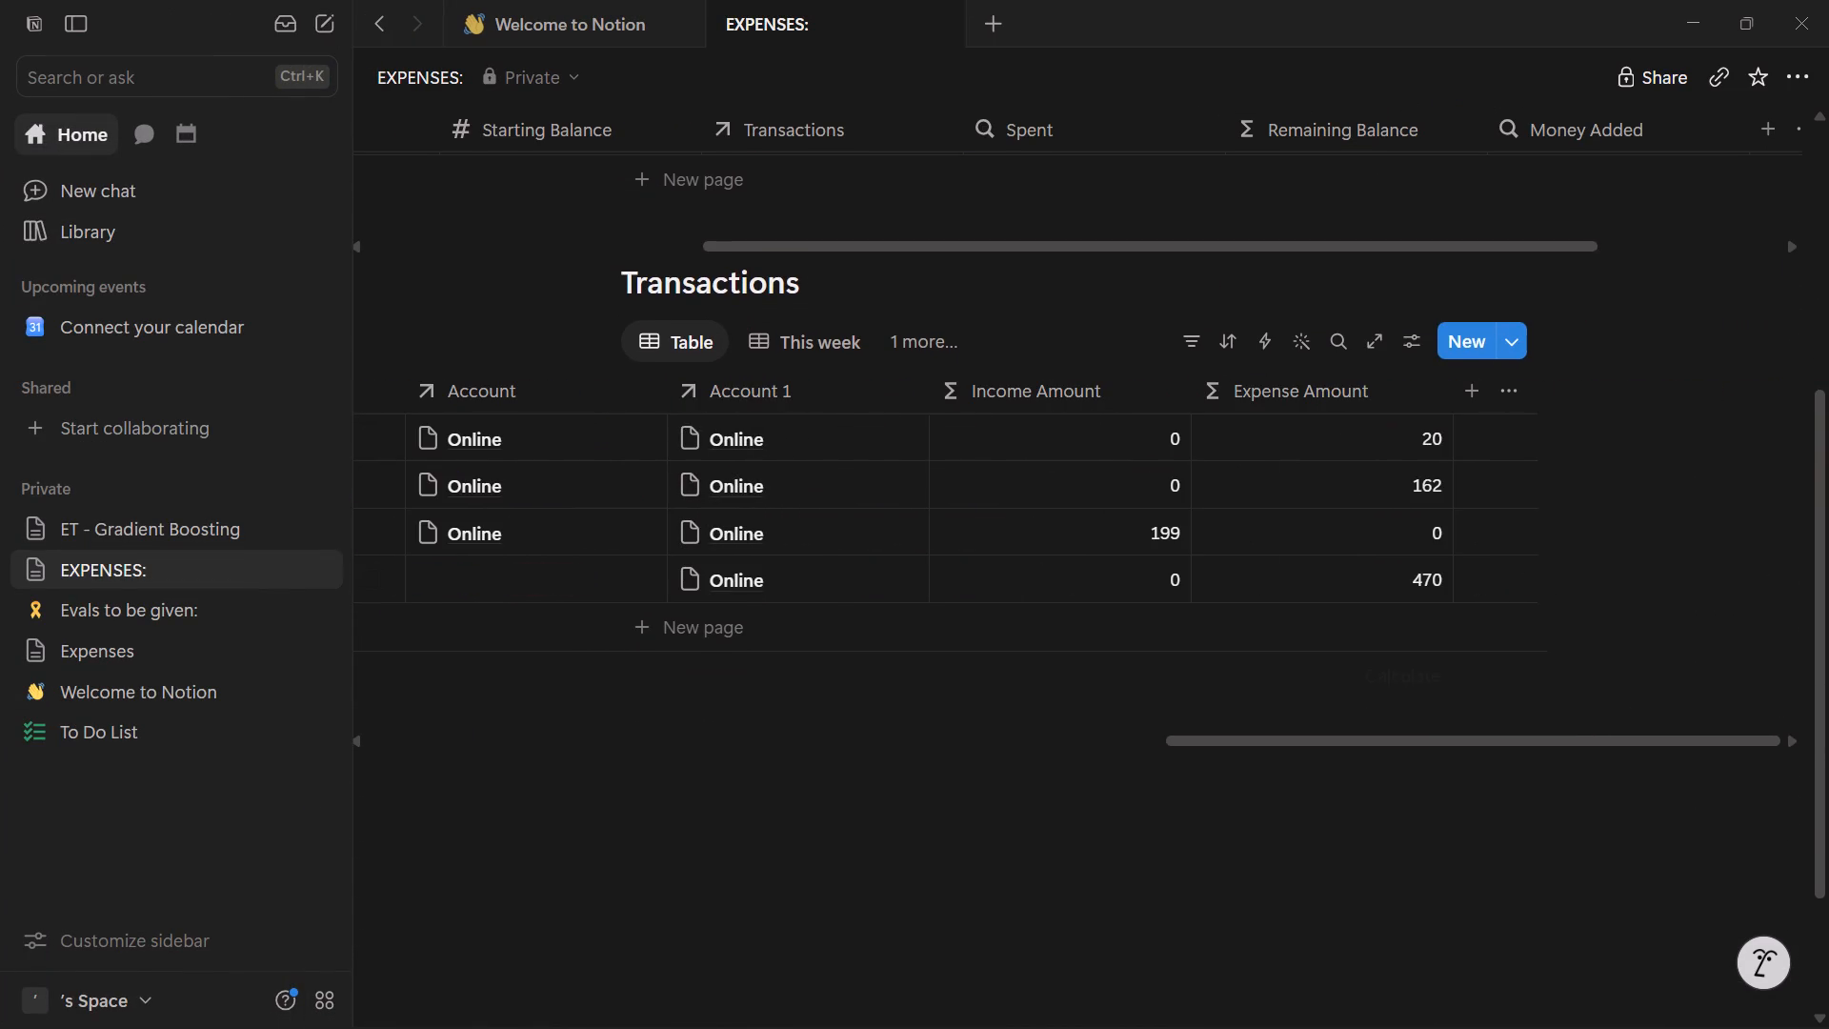
scroll(1282, 660, "right", 12)
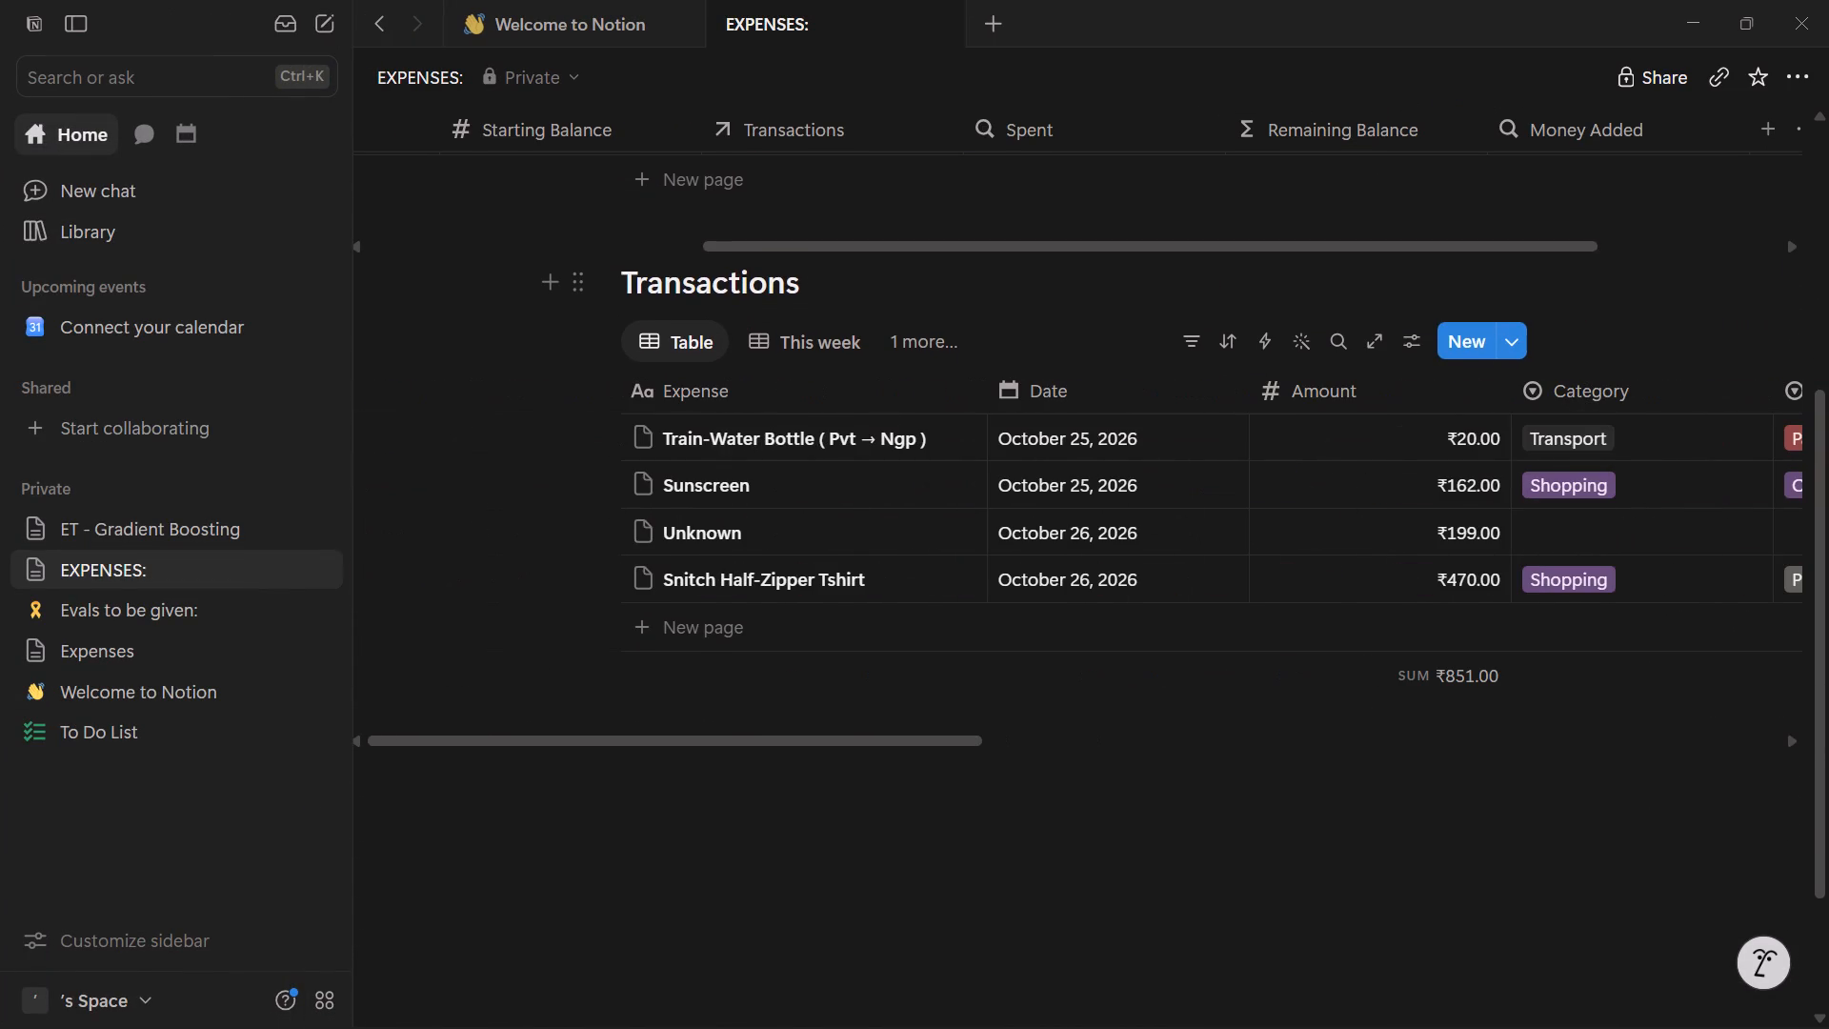
Add a new blank row below the Snitch Half-Zipper Tshirt transaction in the Transactions table.
left_click(801, 634)
left_click(716, 631)
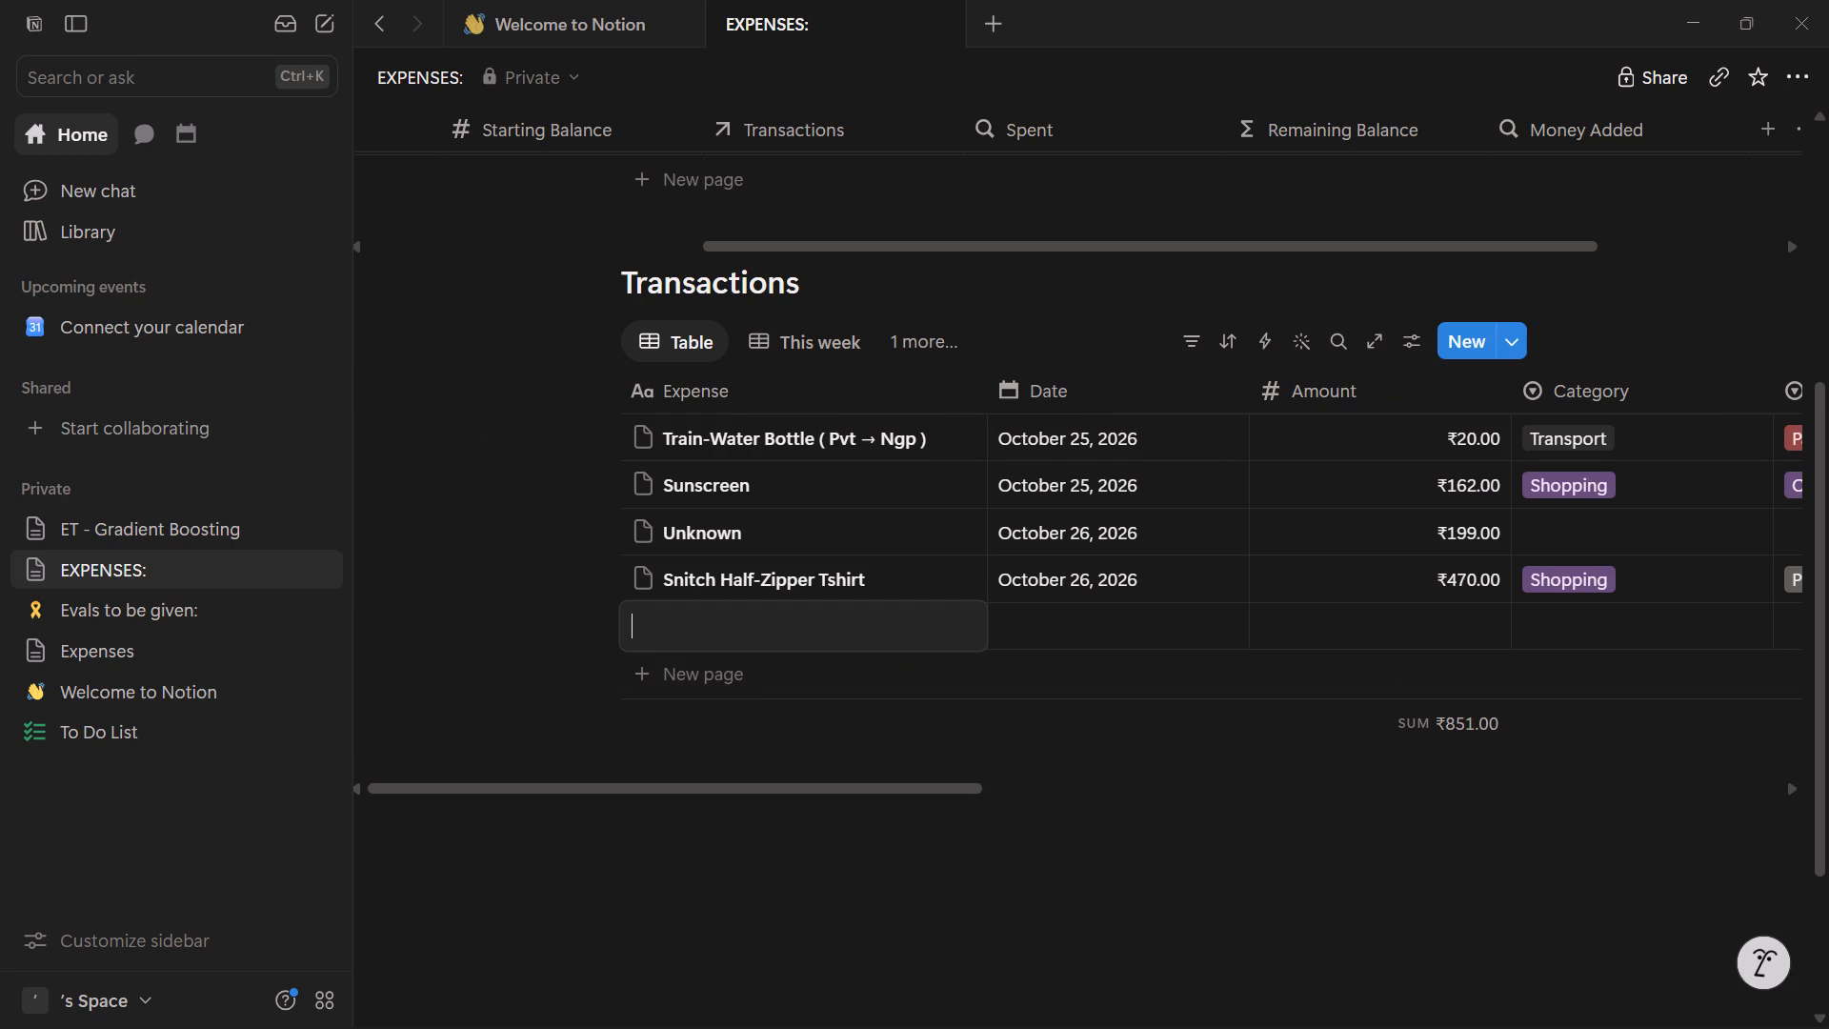
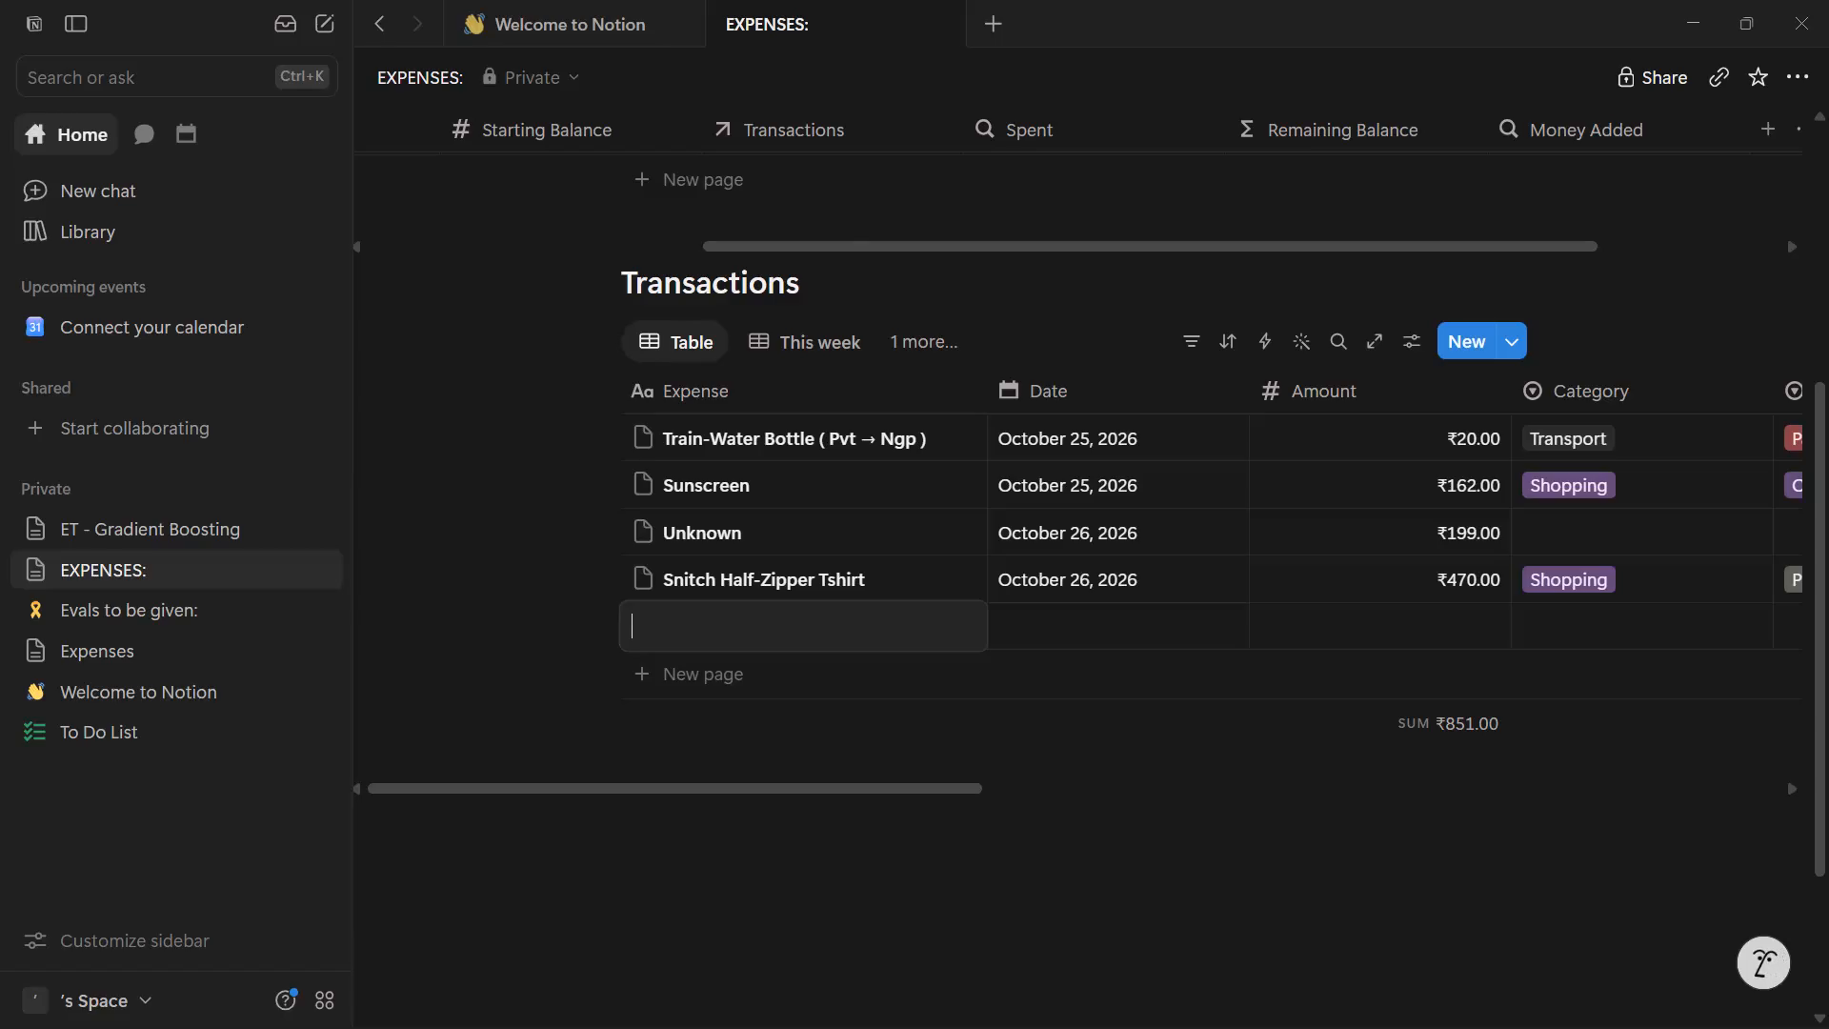
Name the new transaction below Snitch Half-Zipper Tshirt as Dosa in the Expense column.
type("Dosa")
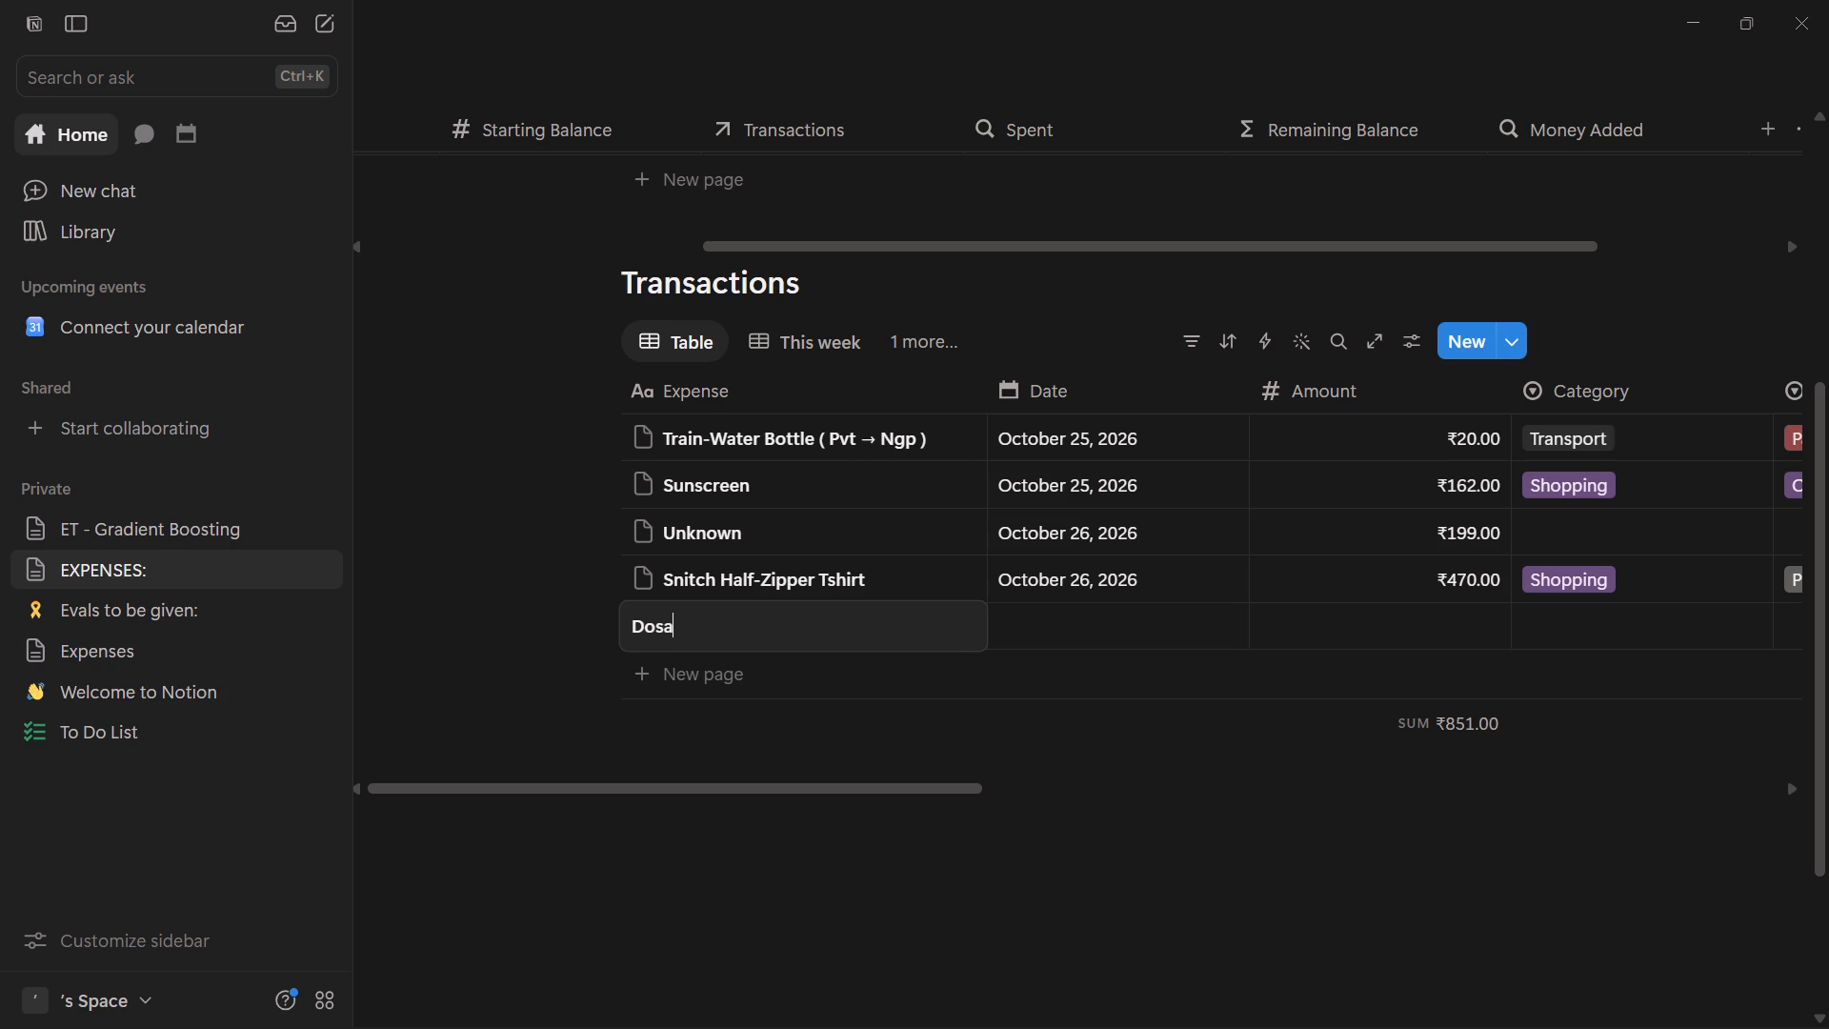
key("Return")
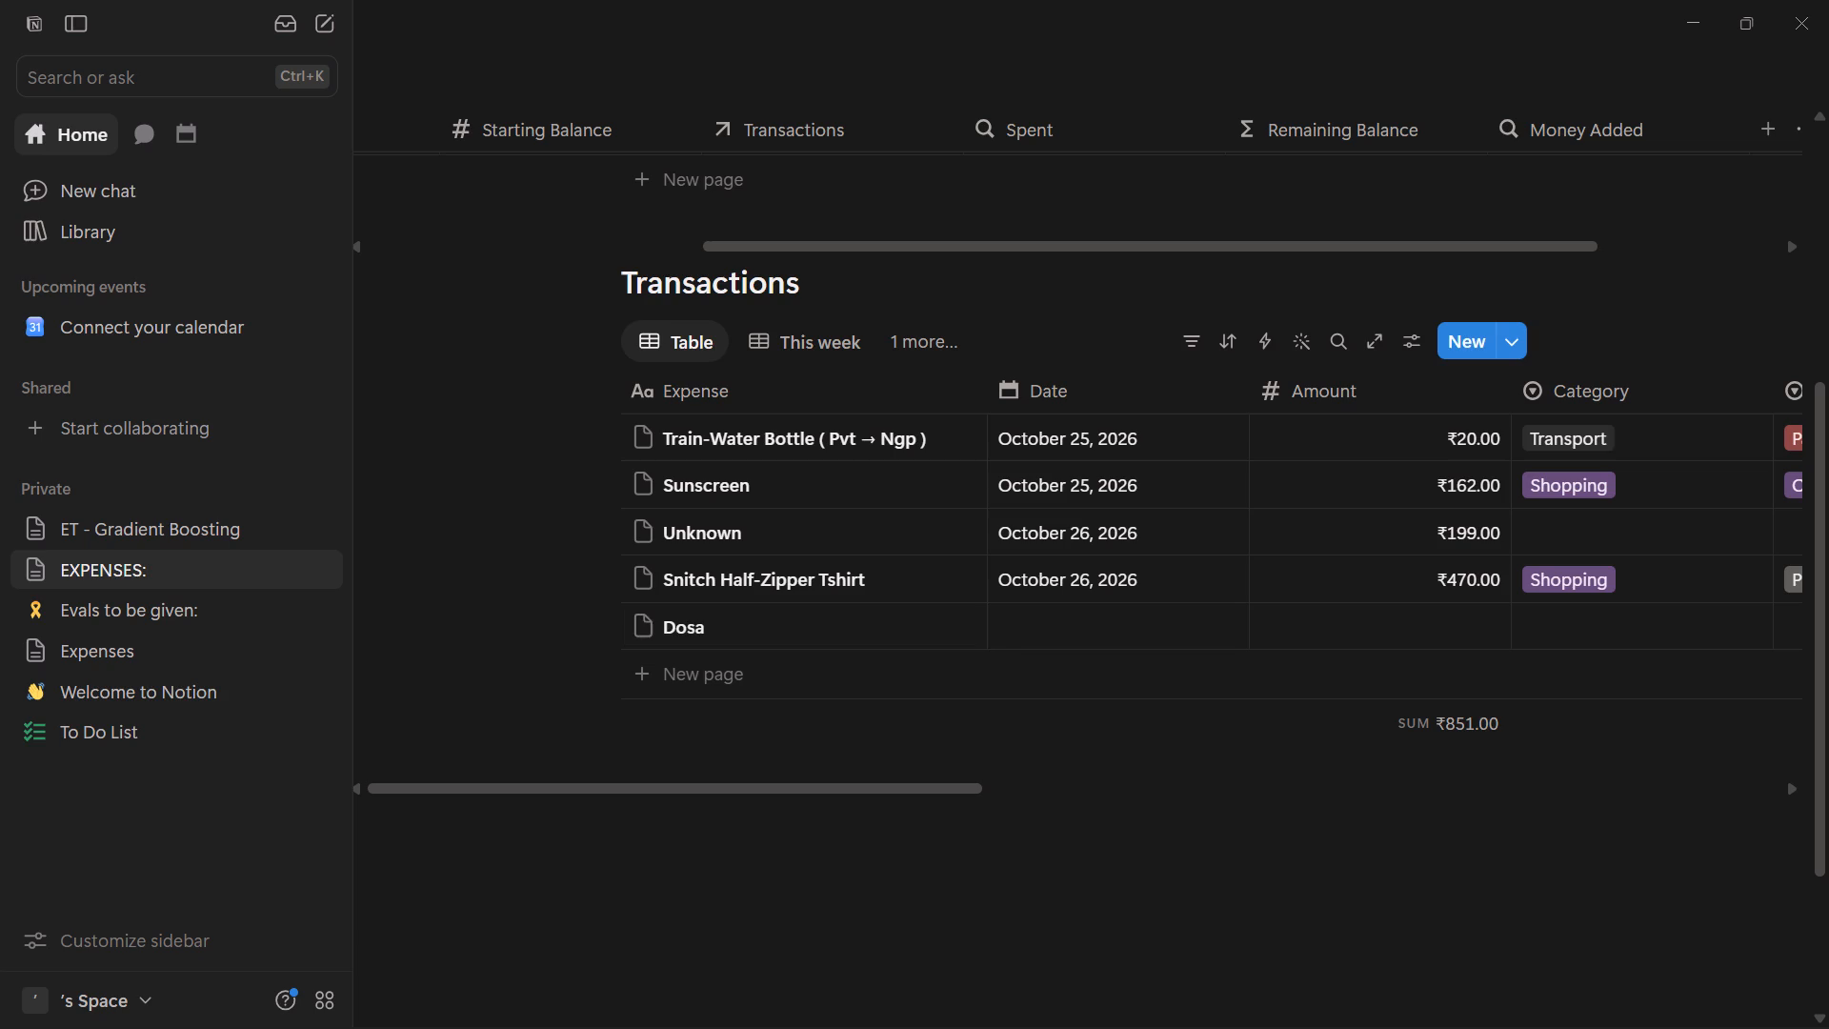
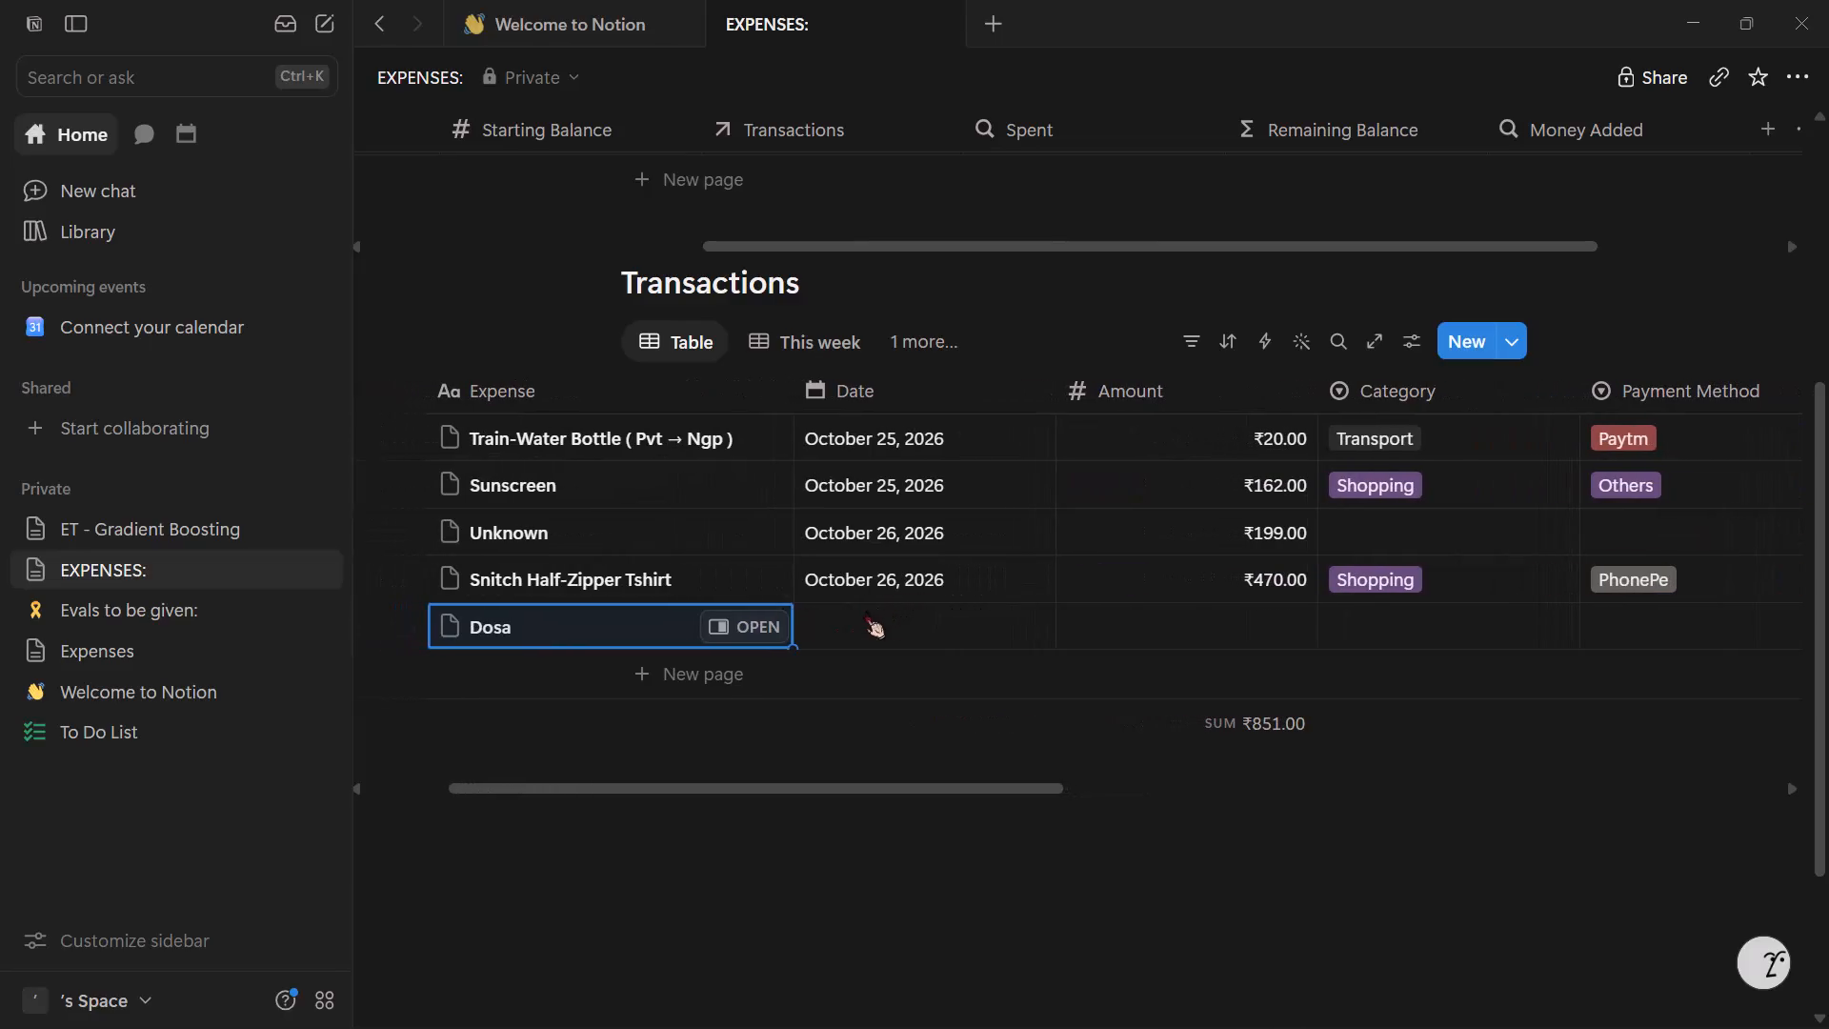
Set the Dosa transaction's date to October 26, 2026 and its amount to ₹100.
left_click(883, 611)
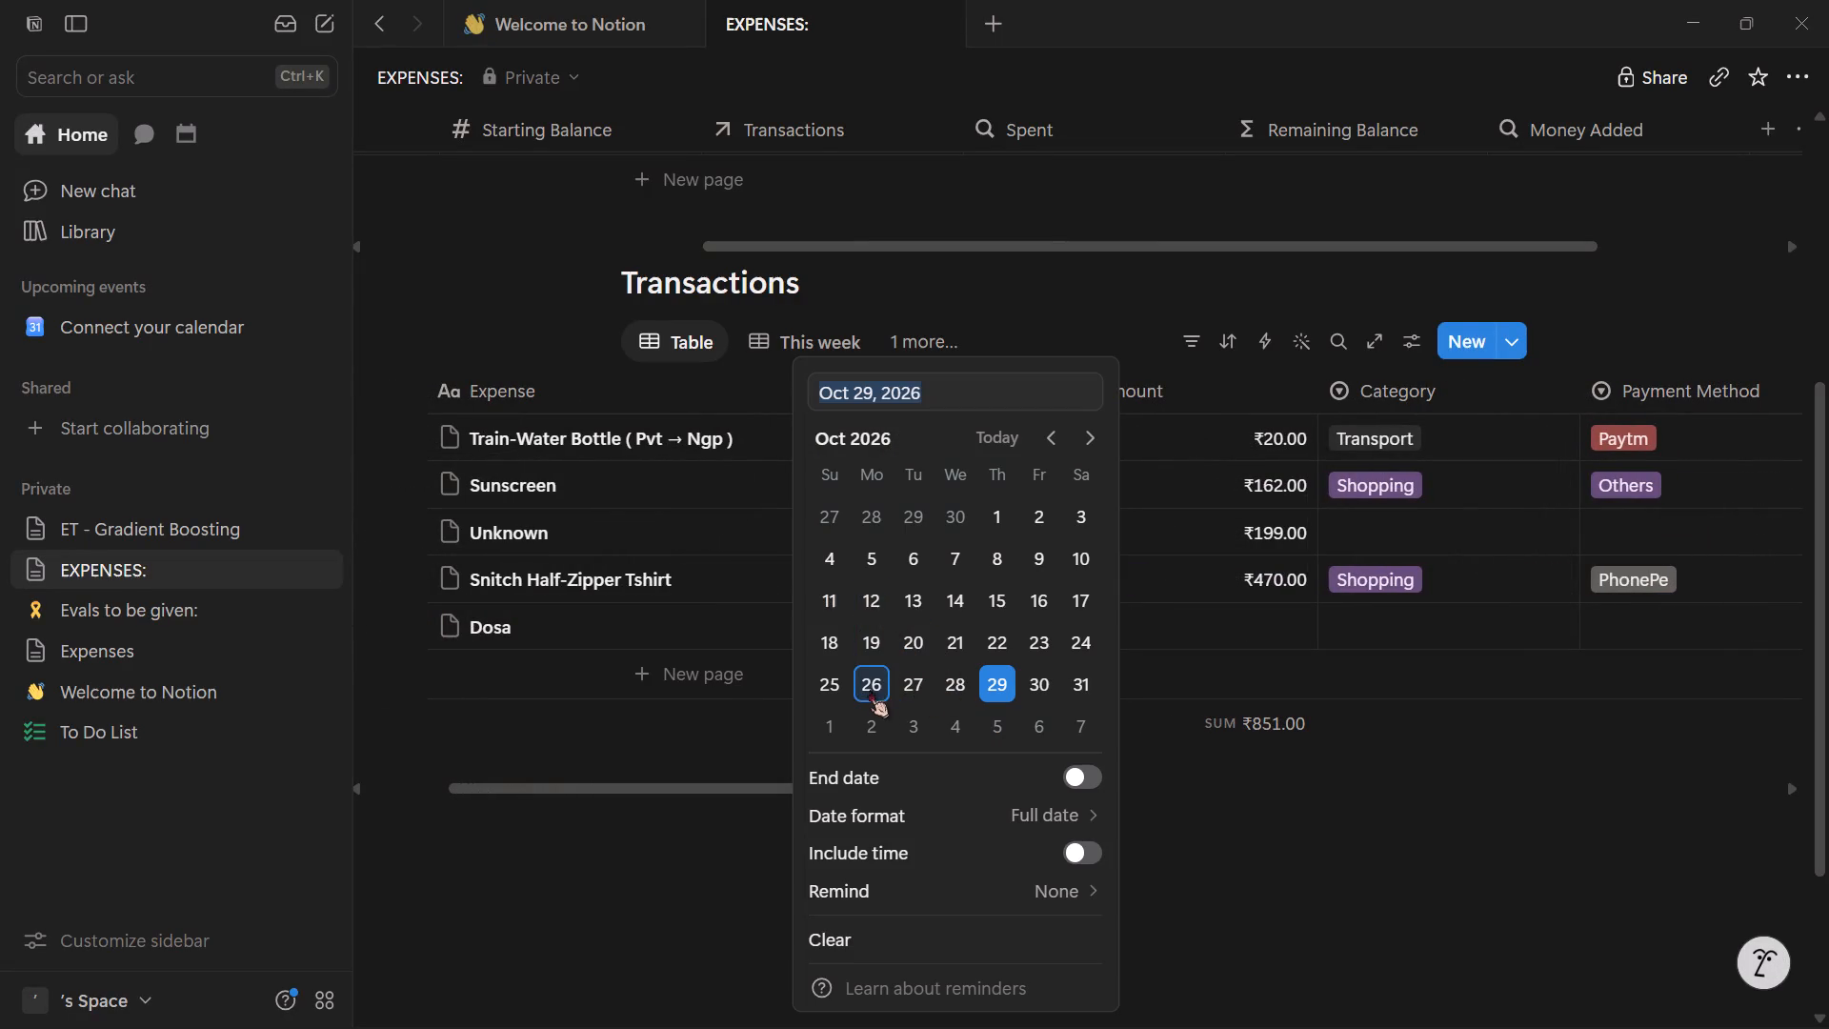
left_click(867, 688)
left_click(1358, 773)
left_click(1251, 619)
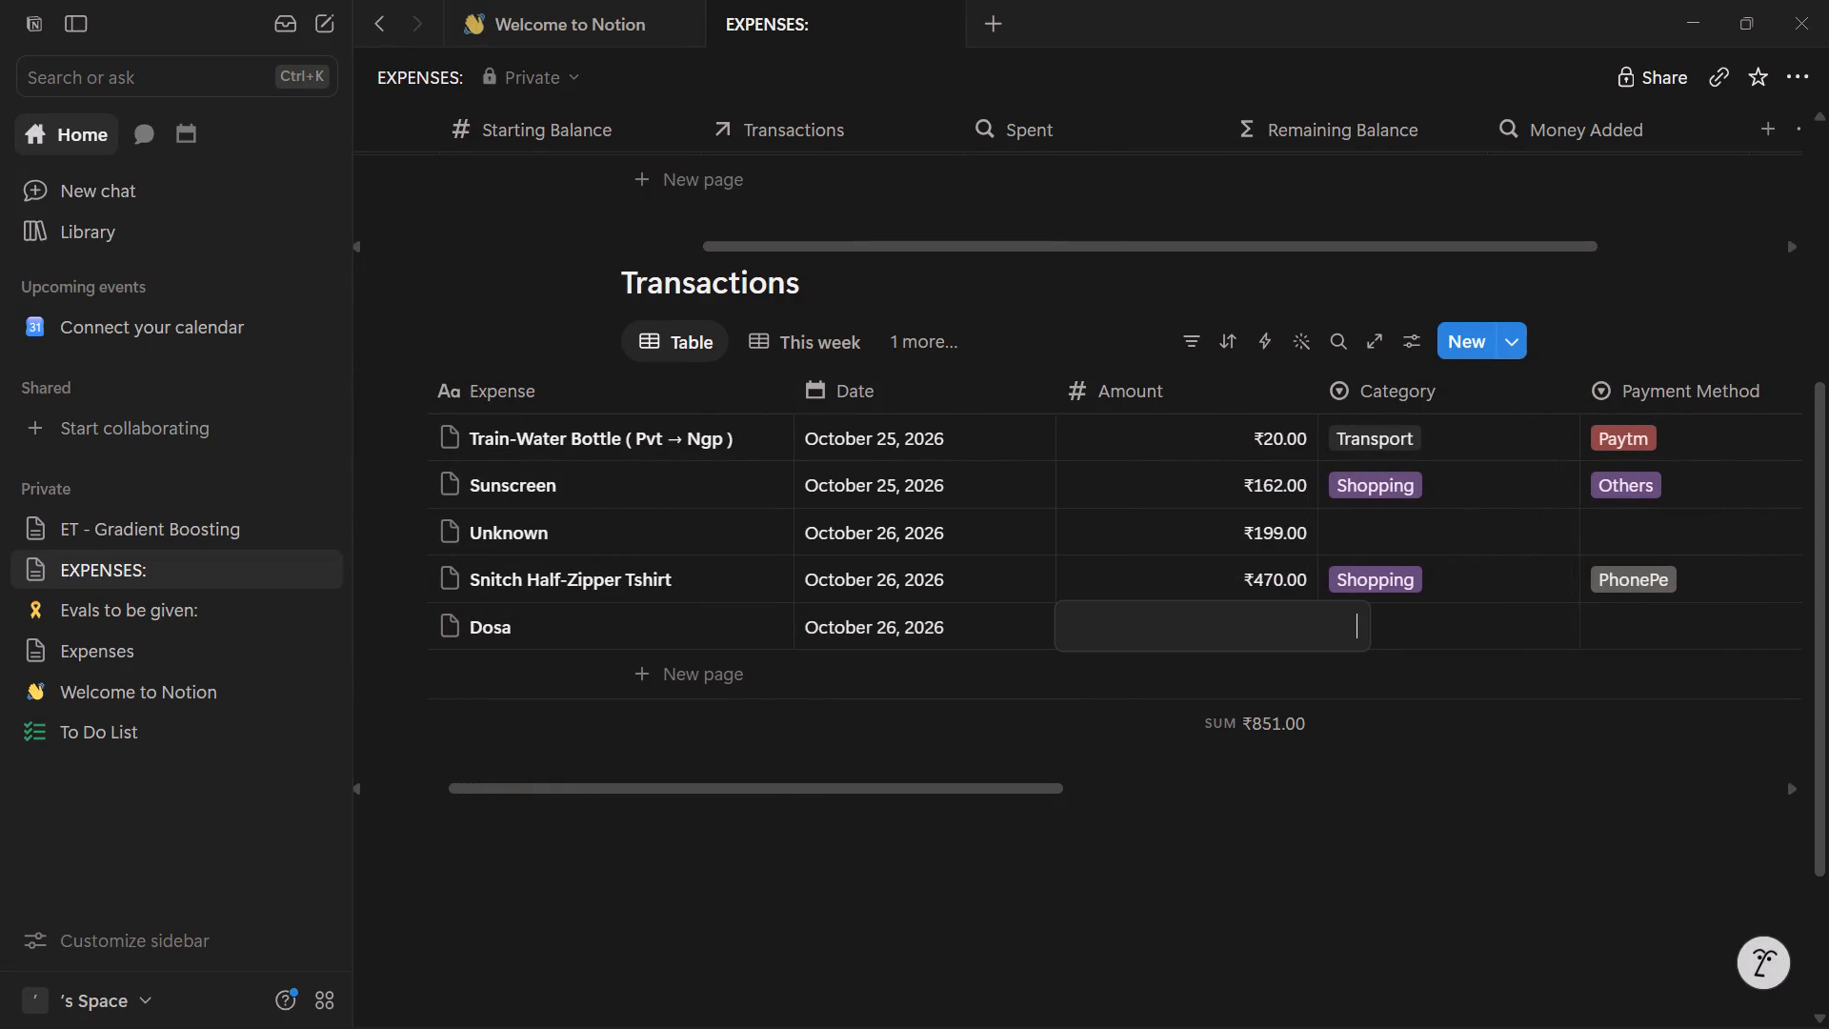
type("100")
key("Return")
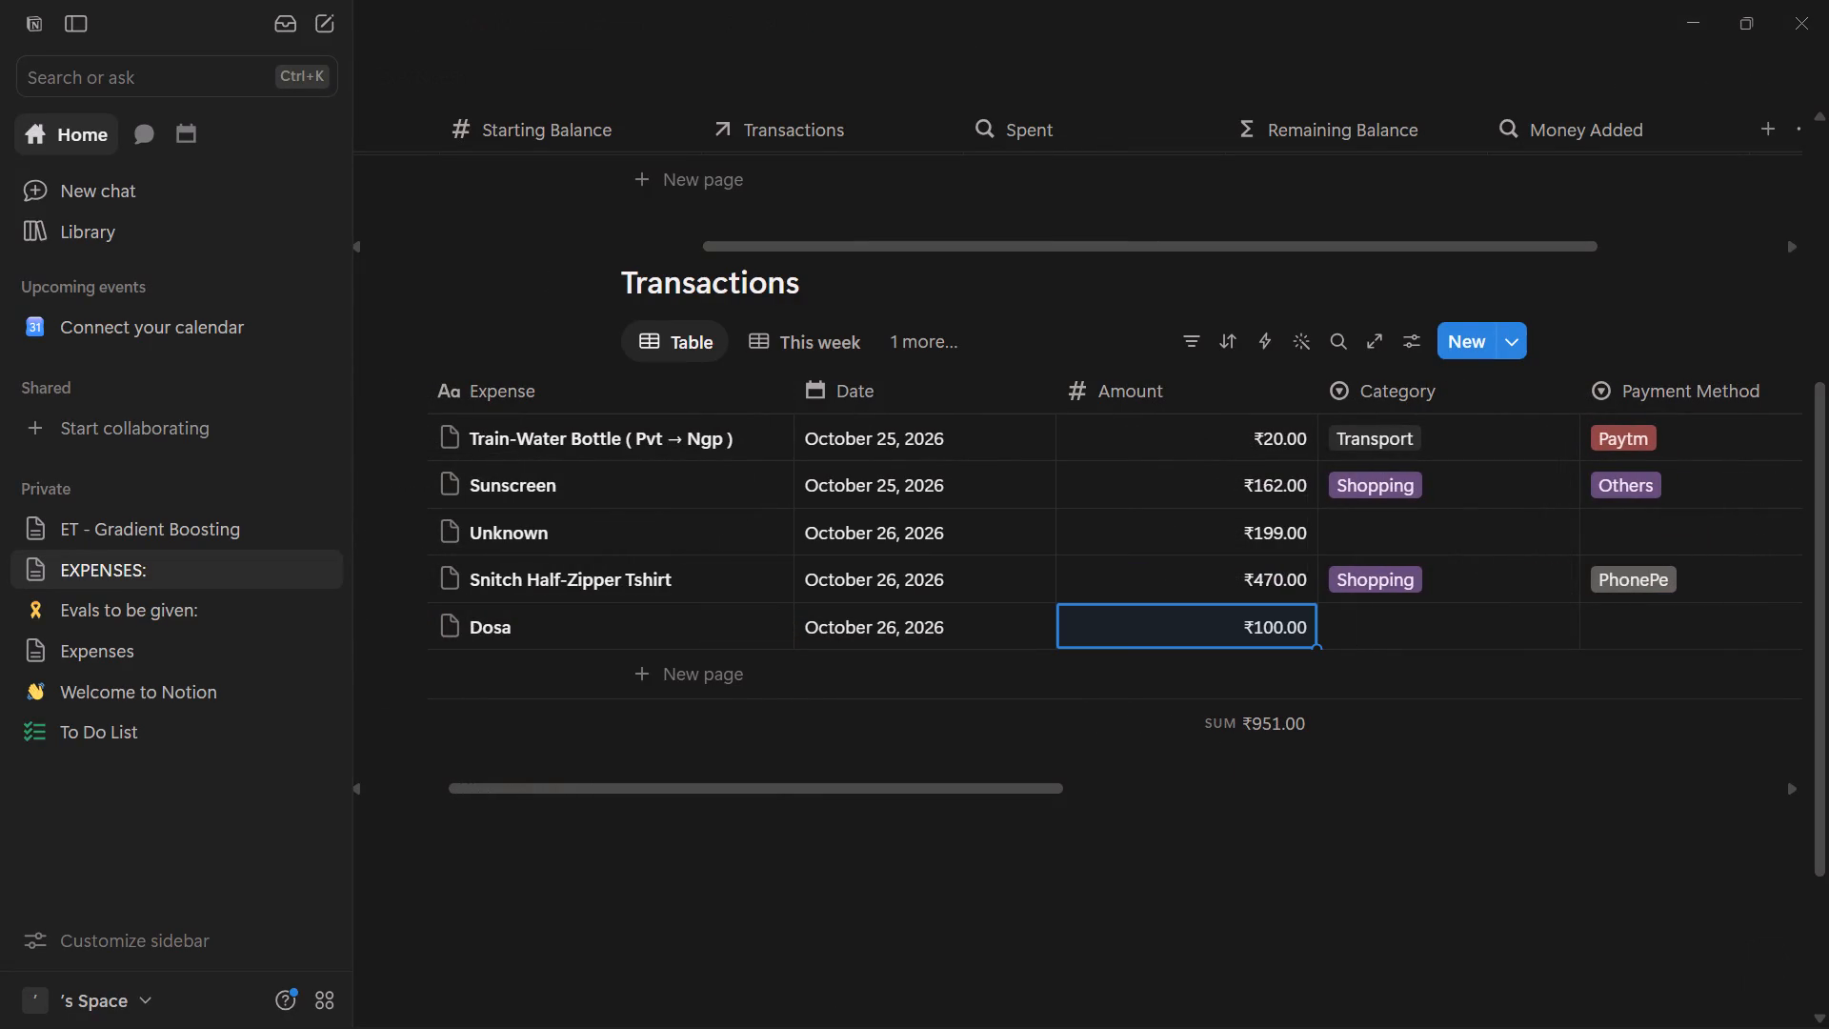
Classify the Dosa transaction with category Food, payment method PhonePe and type Expense.
left_click(1382, 616)
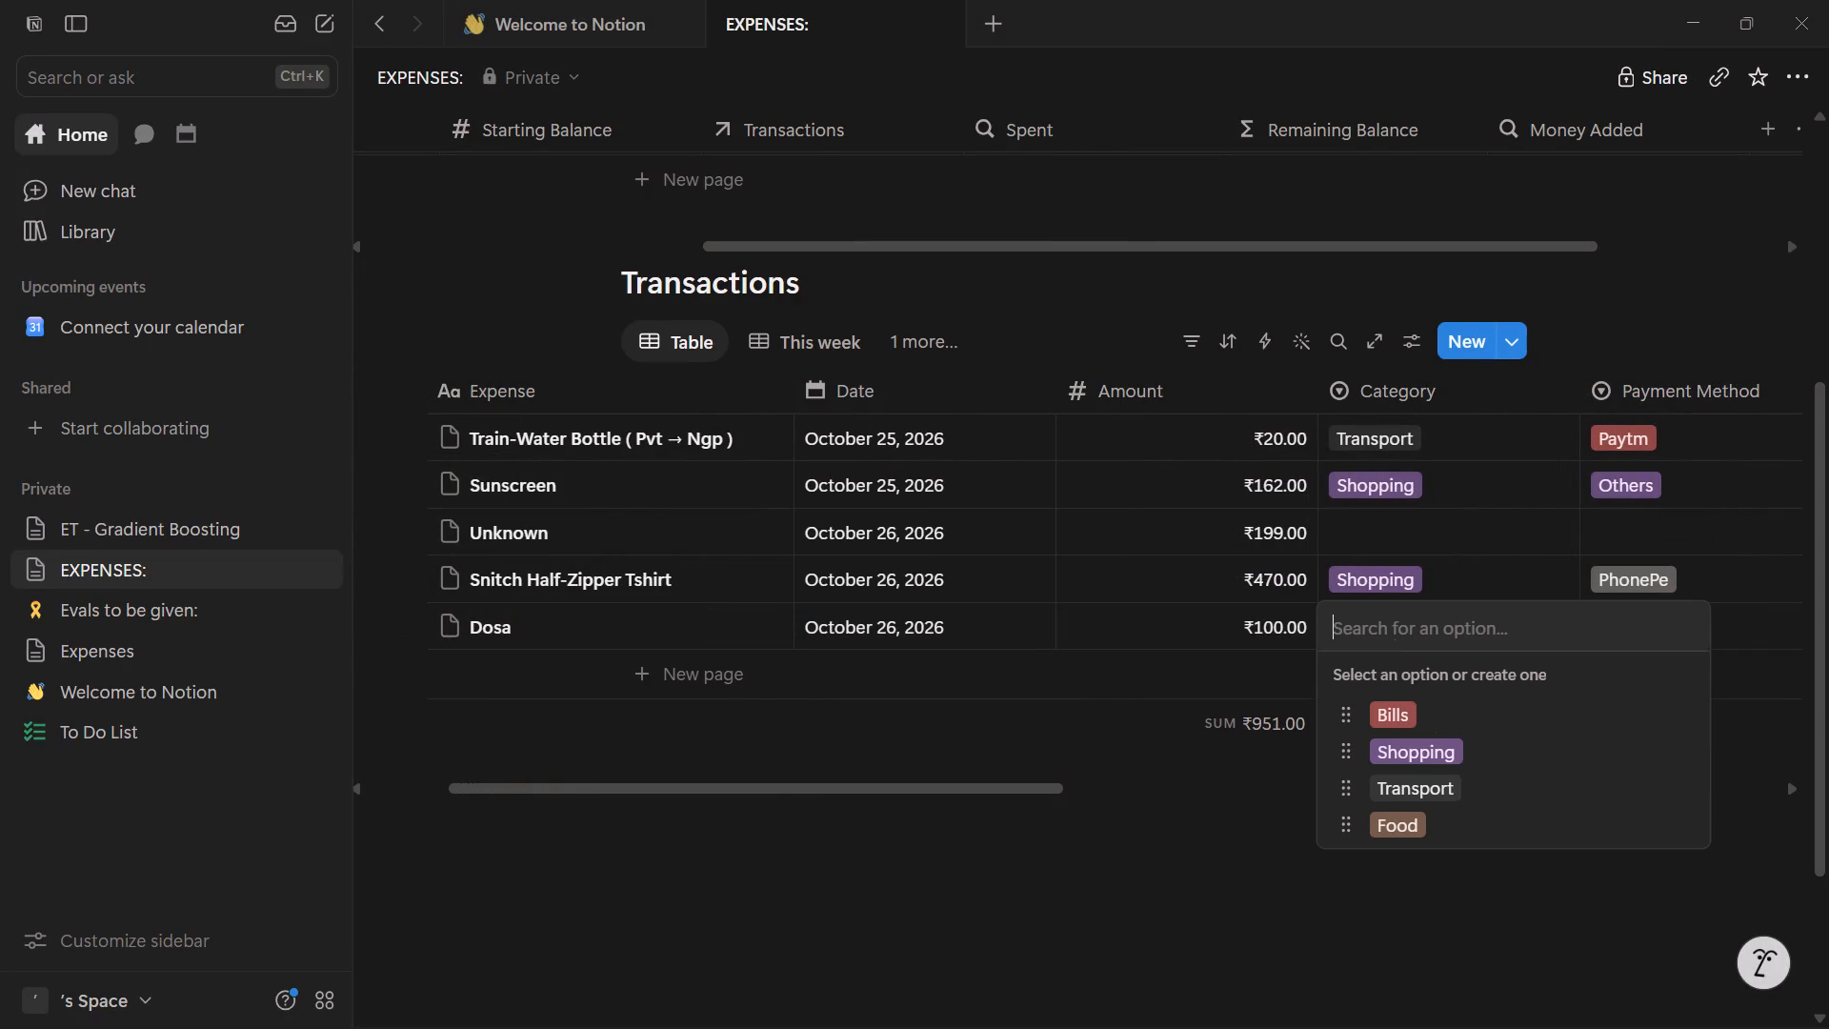
left_click(1384, 821)
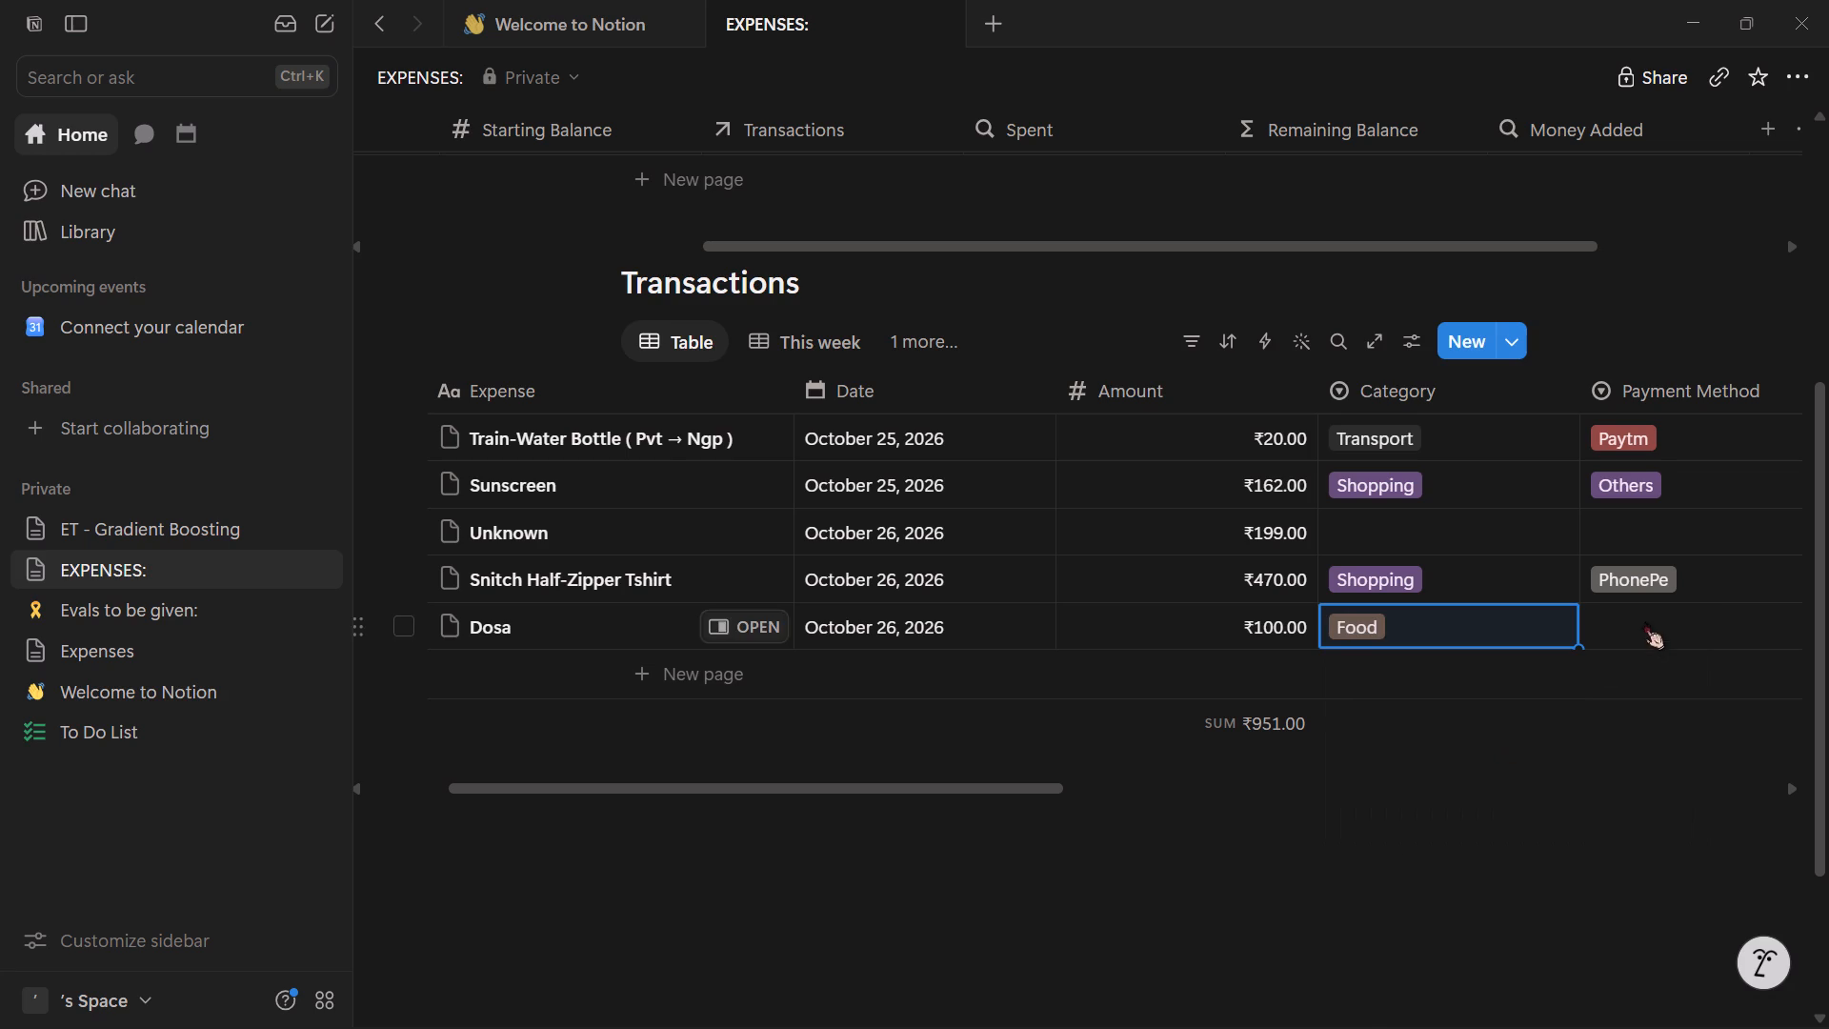
left_click(1644, 621)
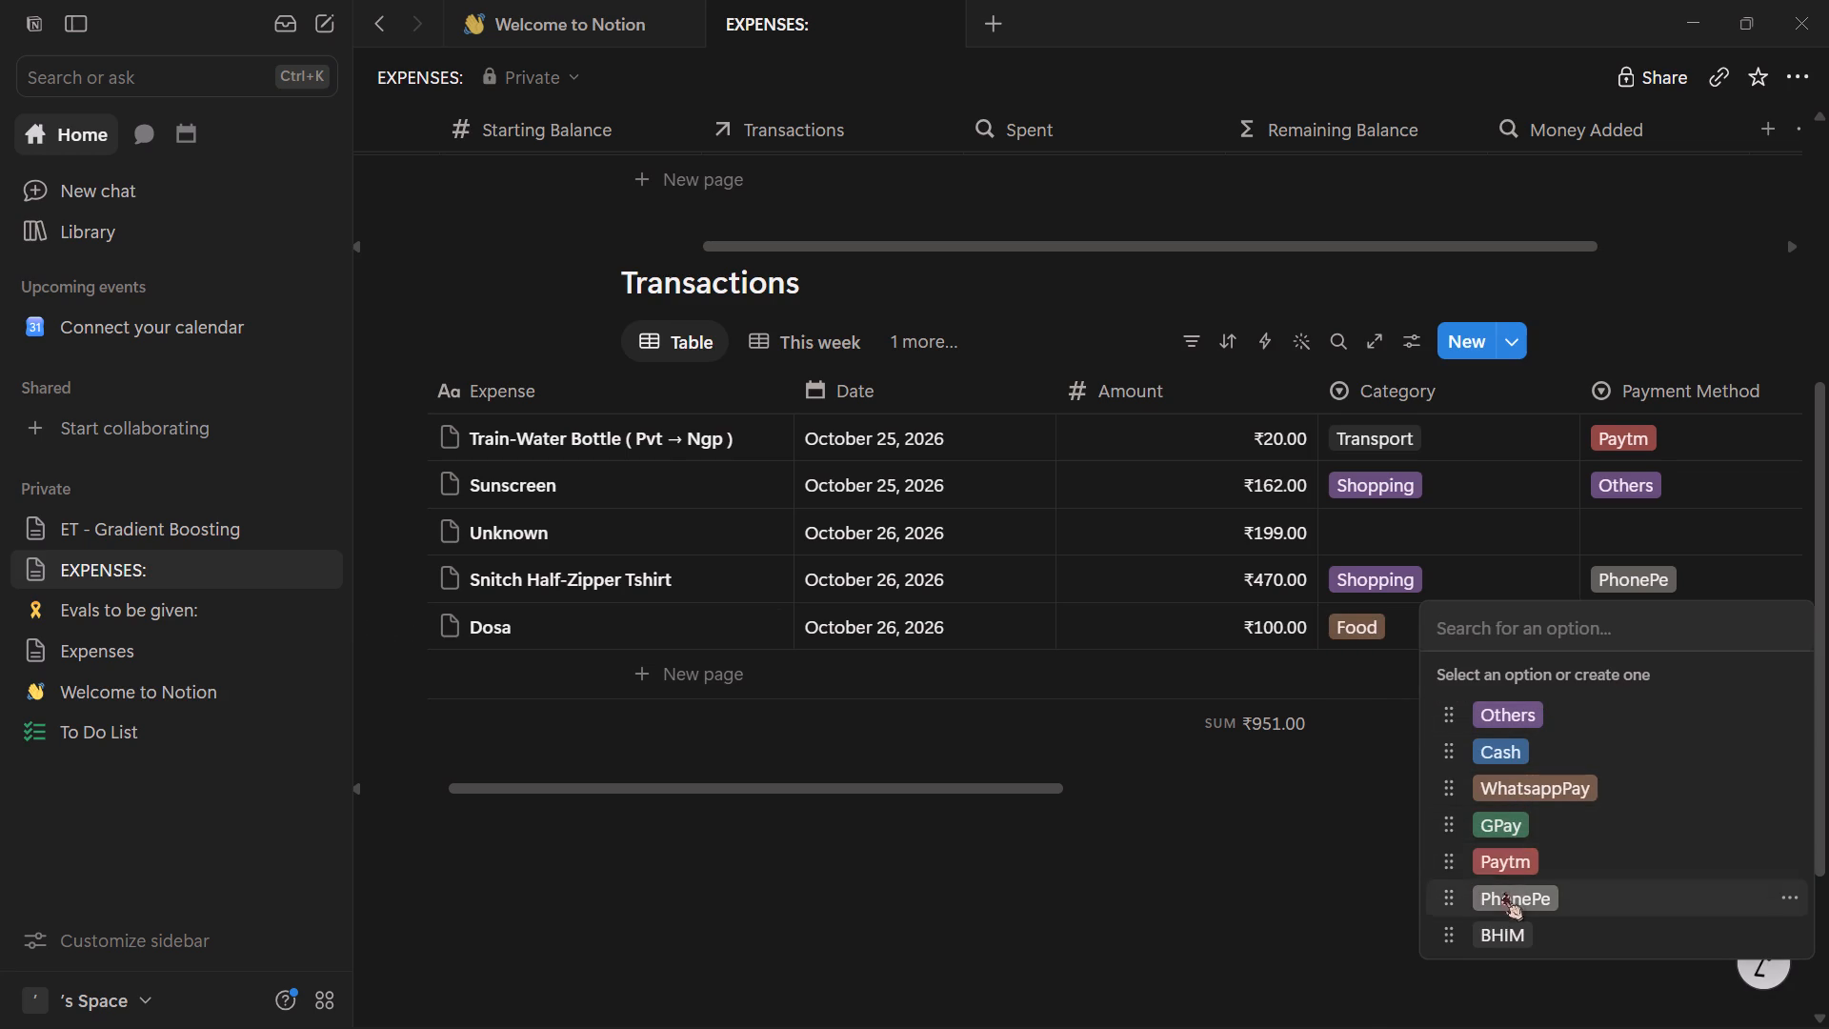
left_click(1497, 904)
scroll(1557, 793, "left", 5)
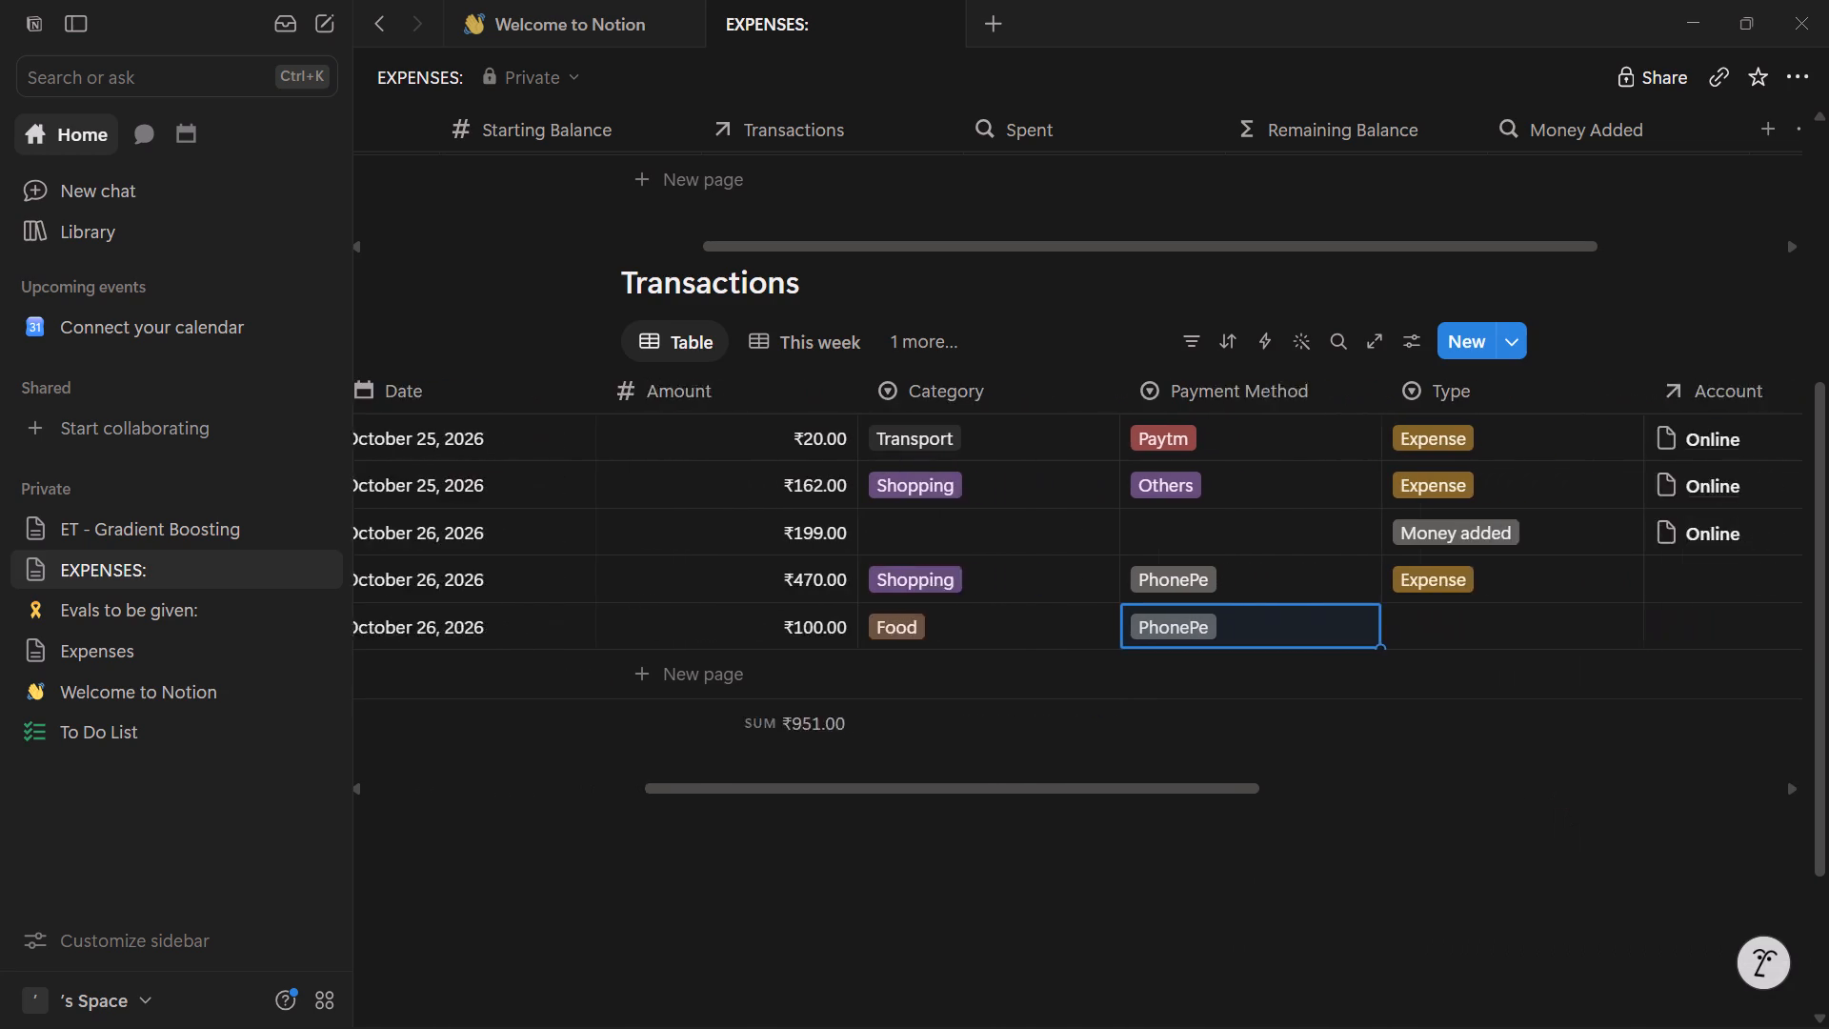
scroll(1530, 760, "left", 3)
left_click(1270, 612)
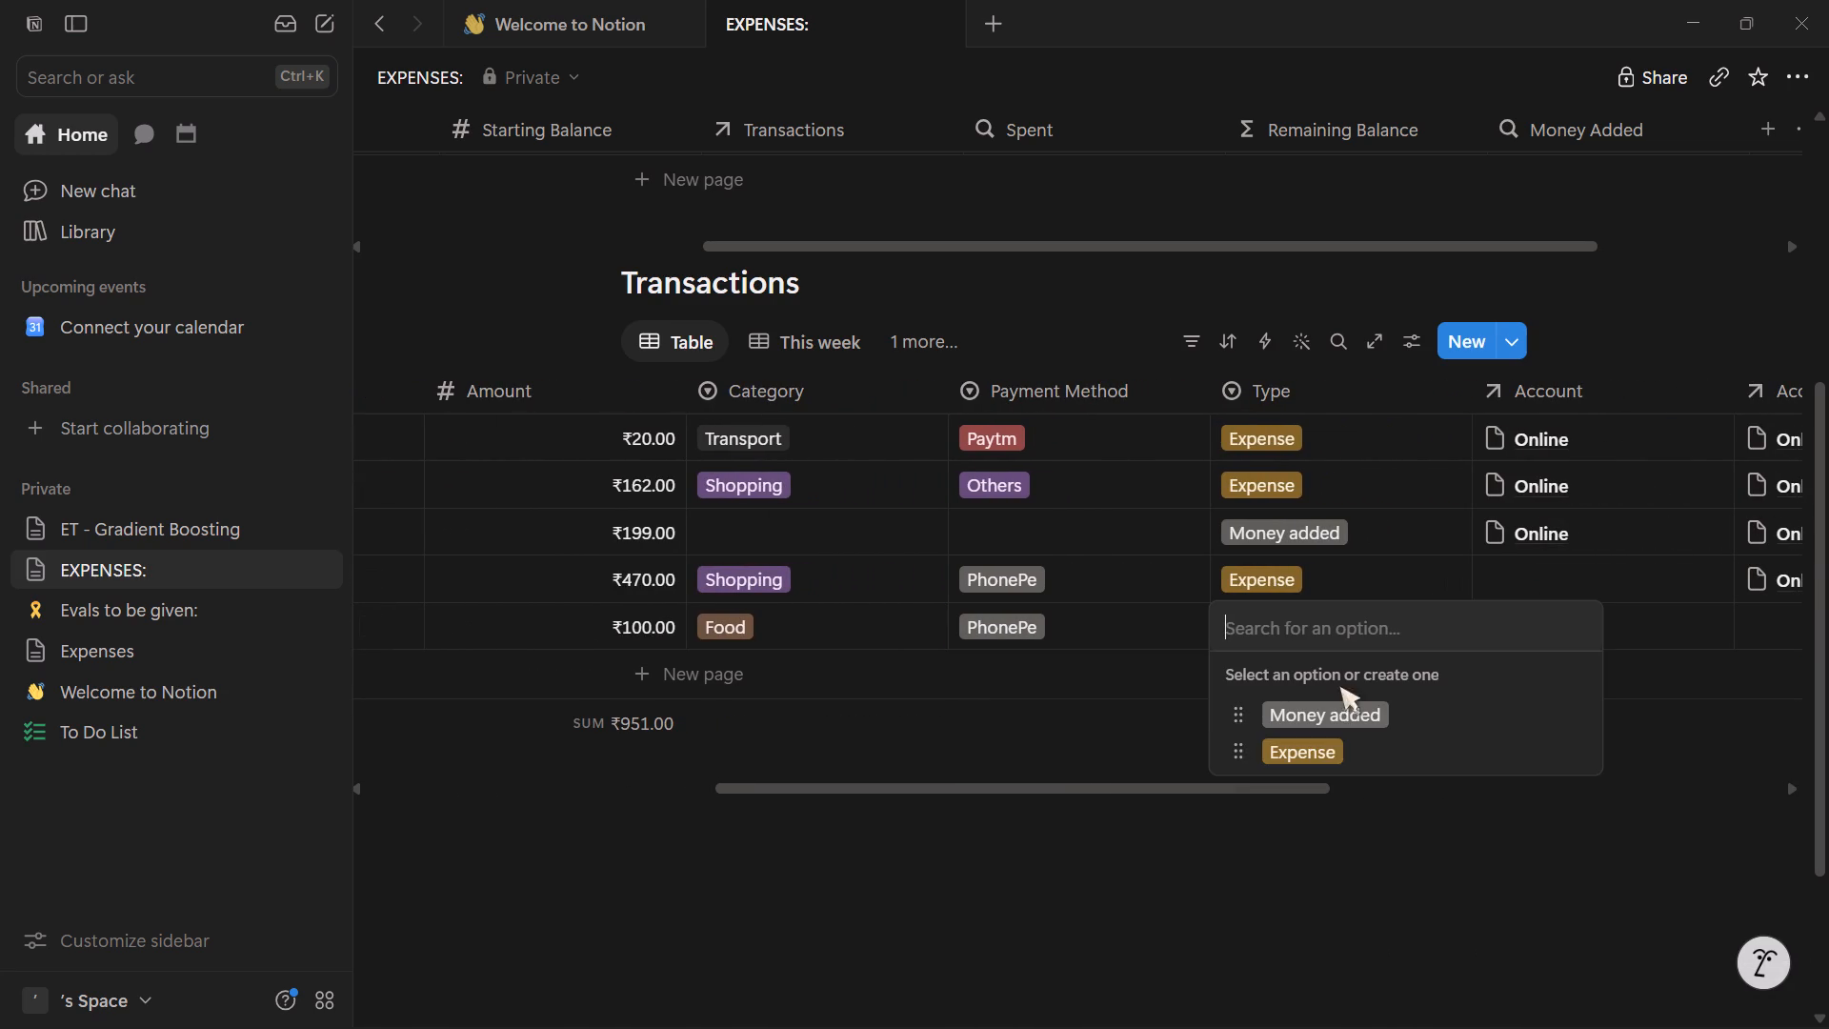
left_click(1311, 757)
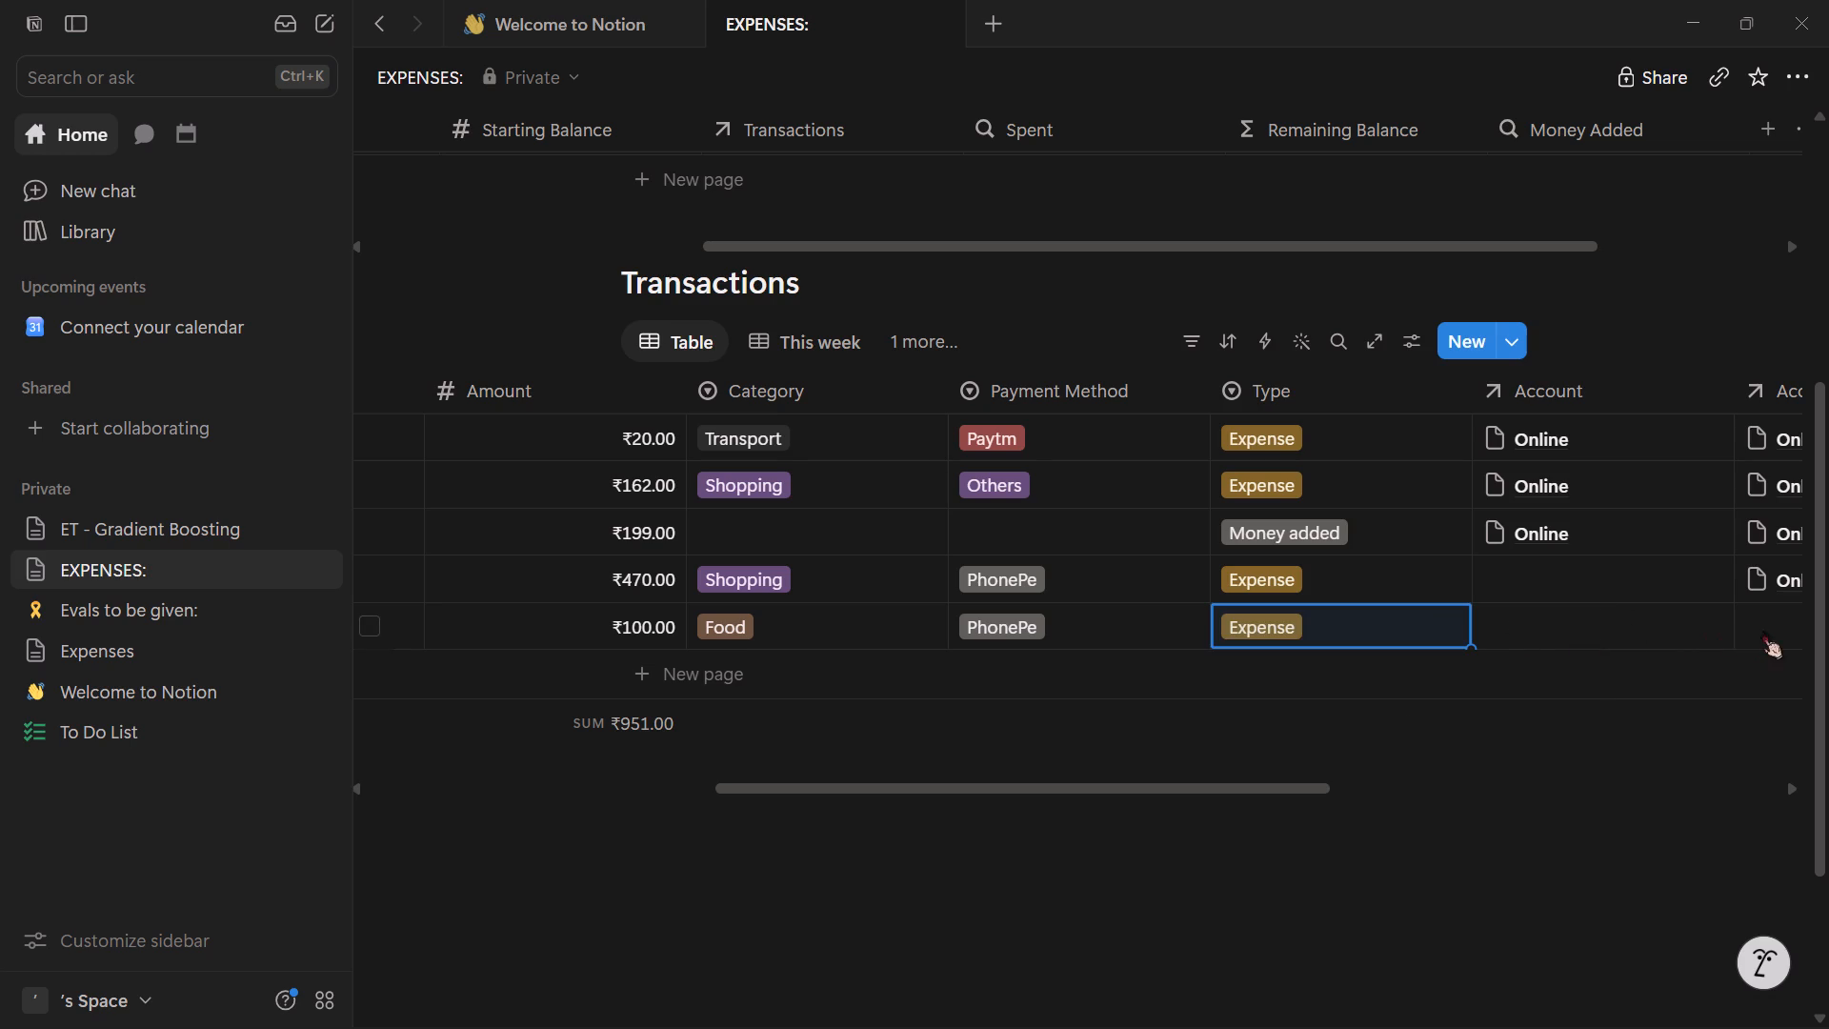
Link the Dosa transaction to Online in the Account 1 column and return to the table.
left_click(1768, 630)
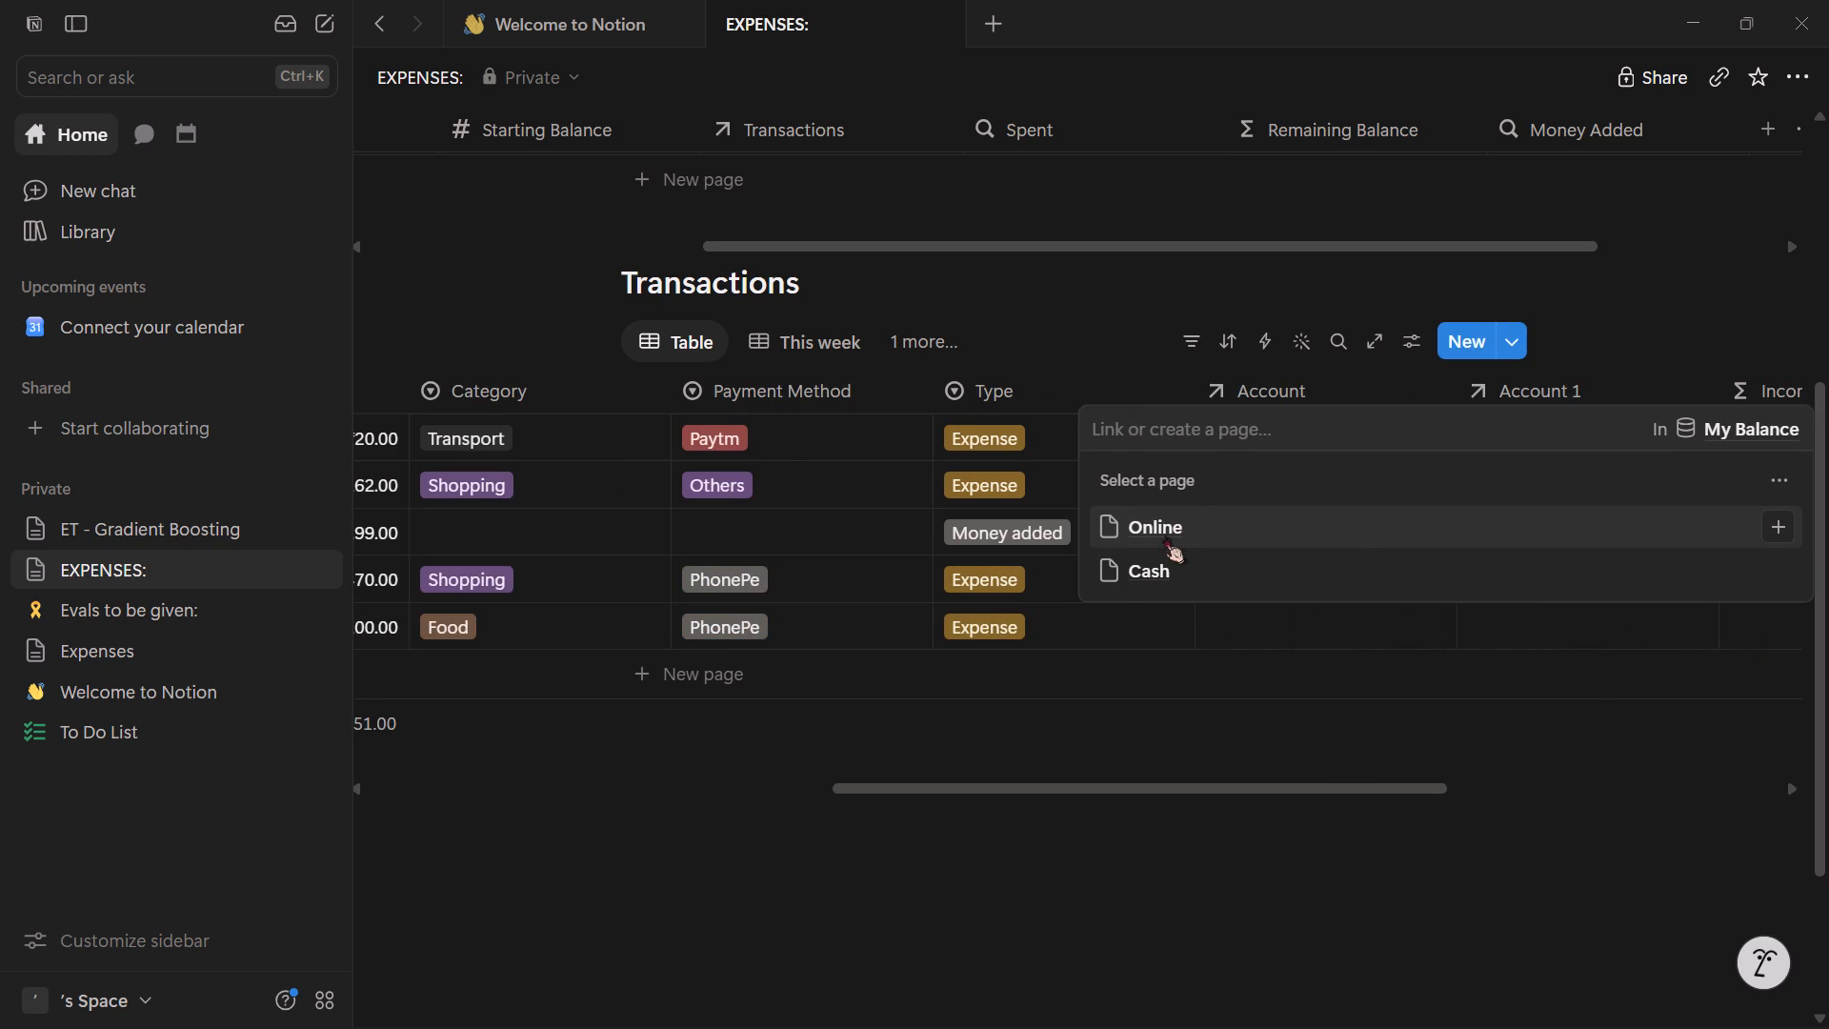
left_click(1160, 521)
left_click(1155, 474)
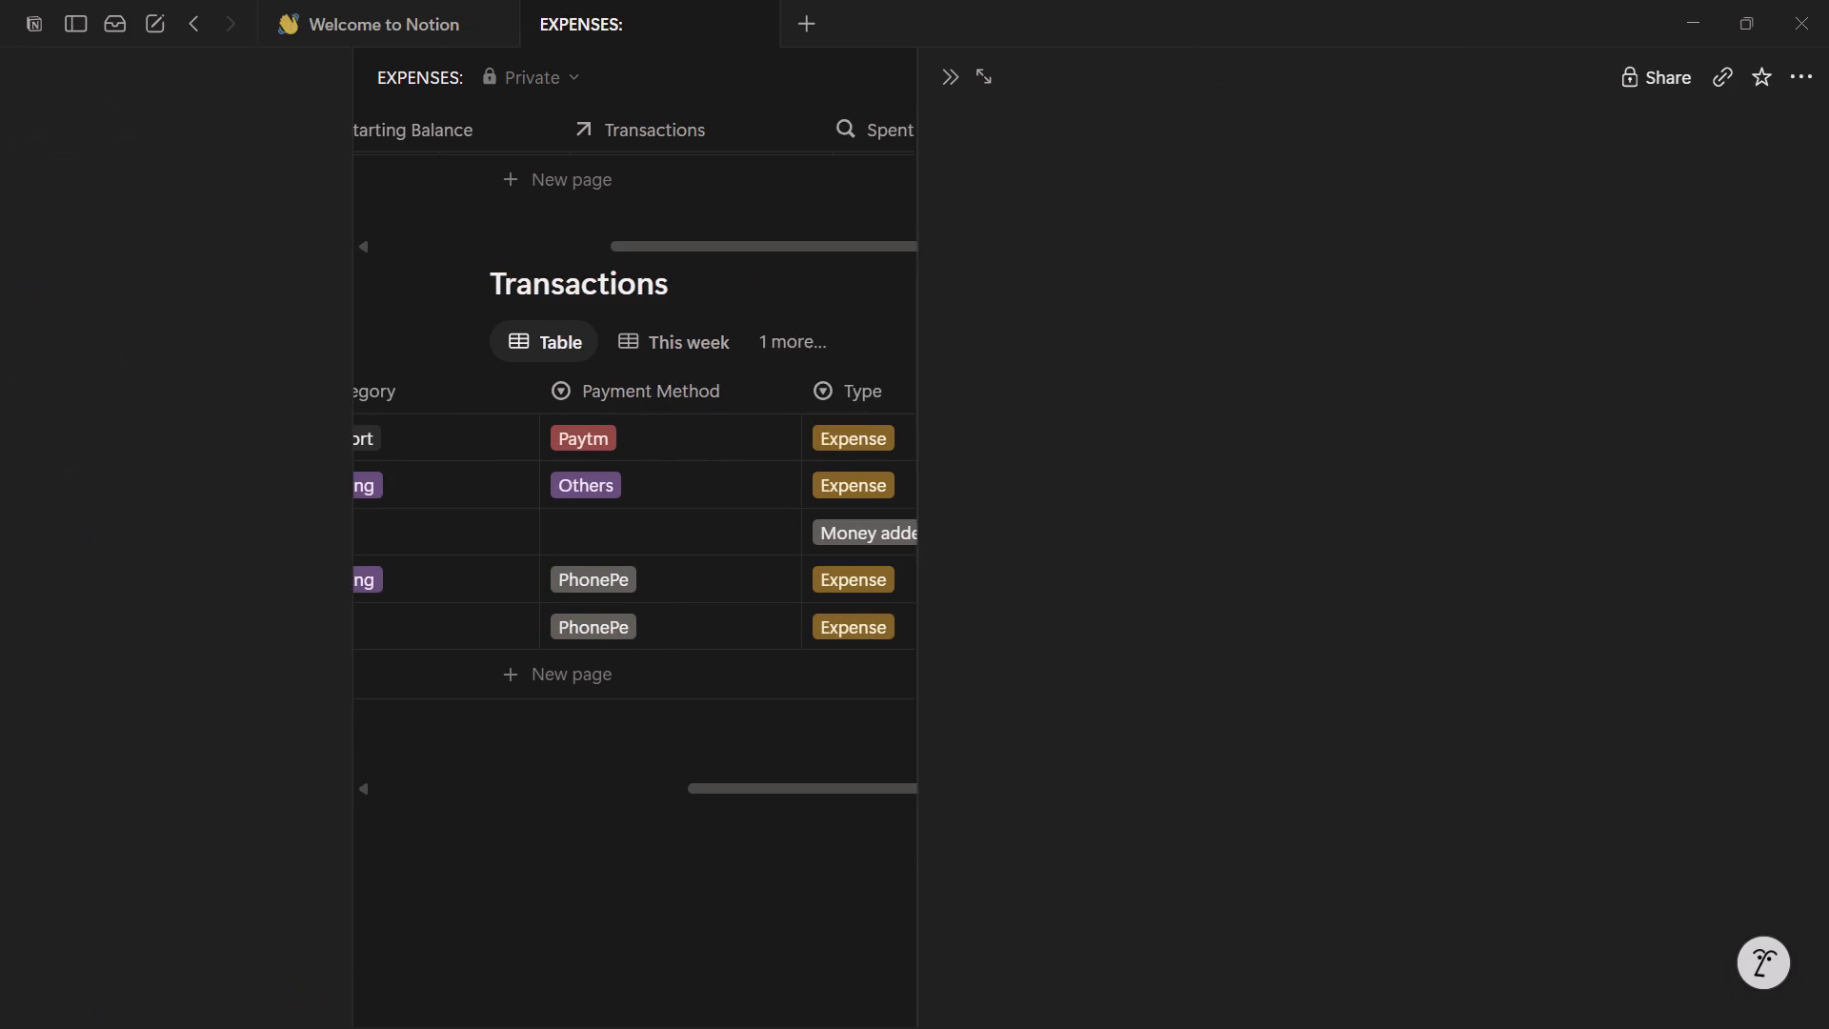
left_click(941, 75)
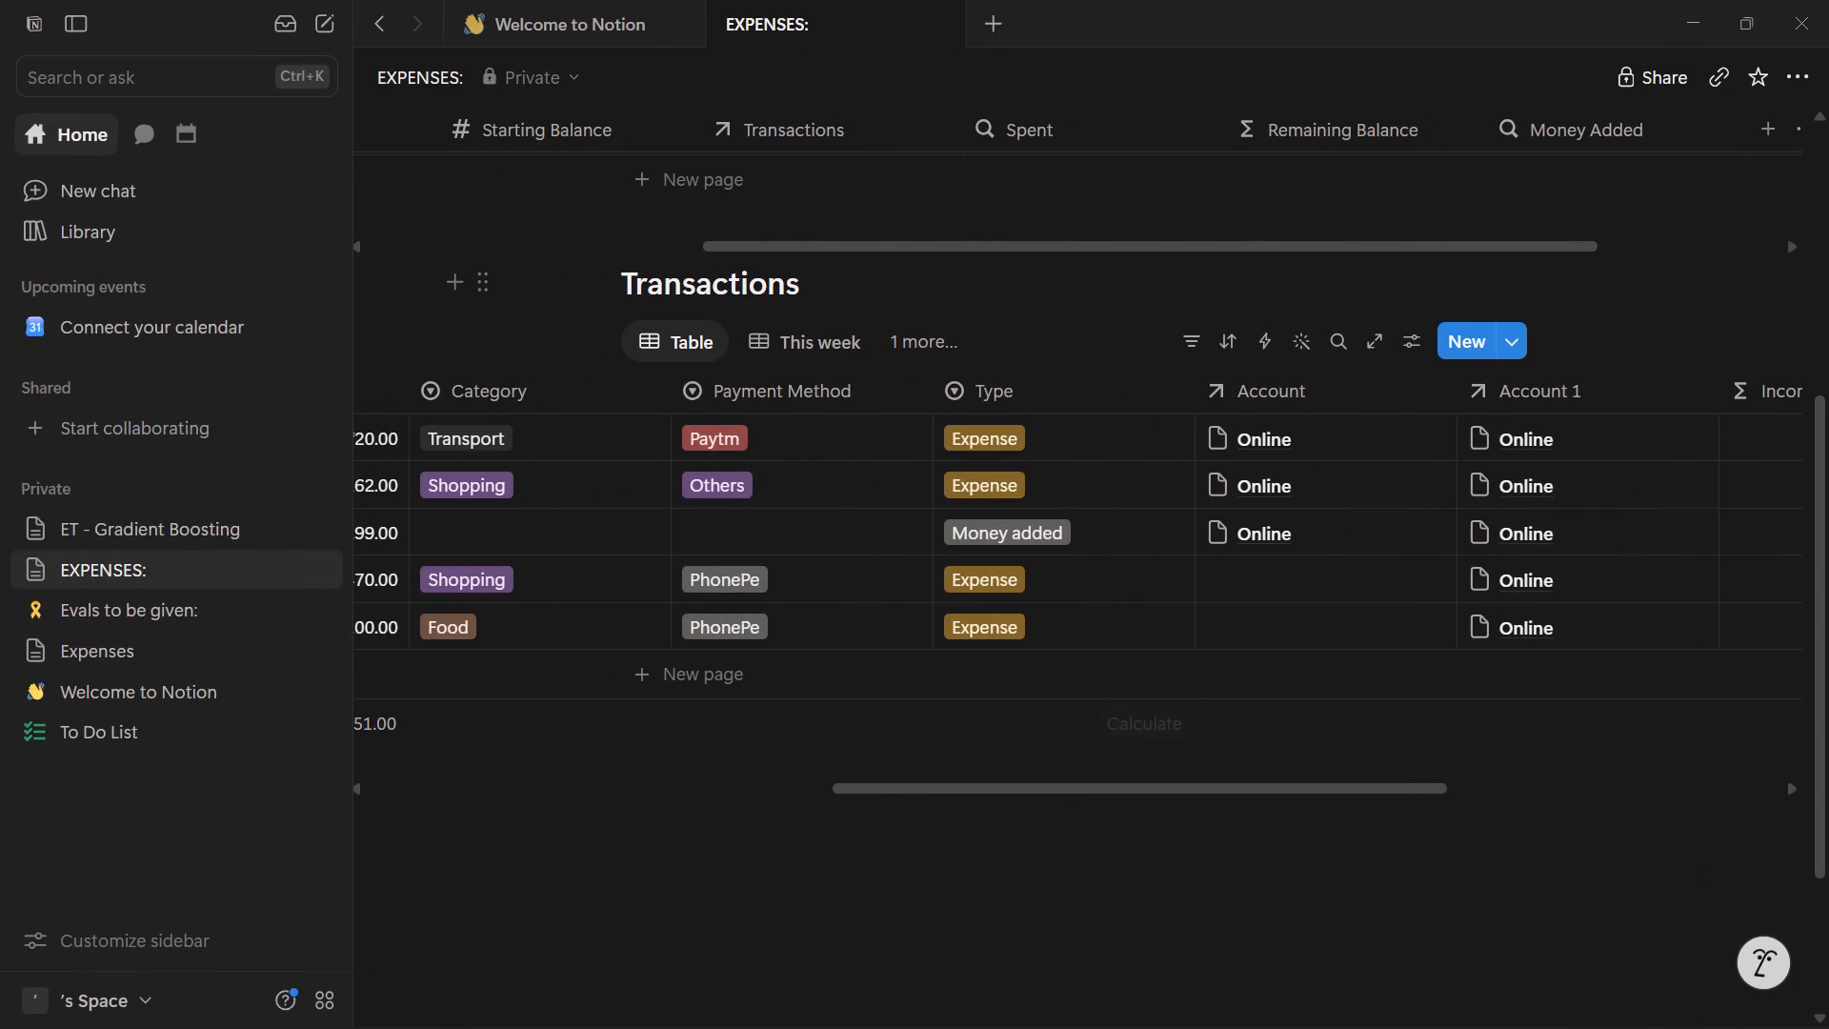
Collapse the sidebar to give the EXPENSES page the full window width.
scroll(841, 655, "right", 12)
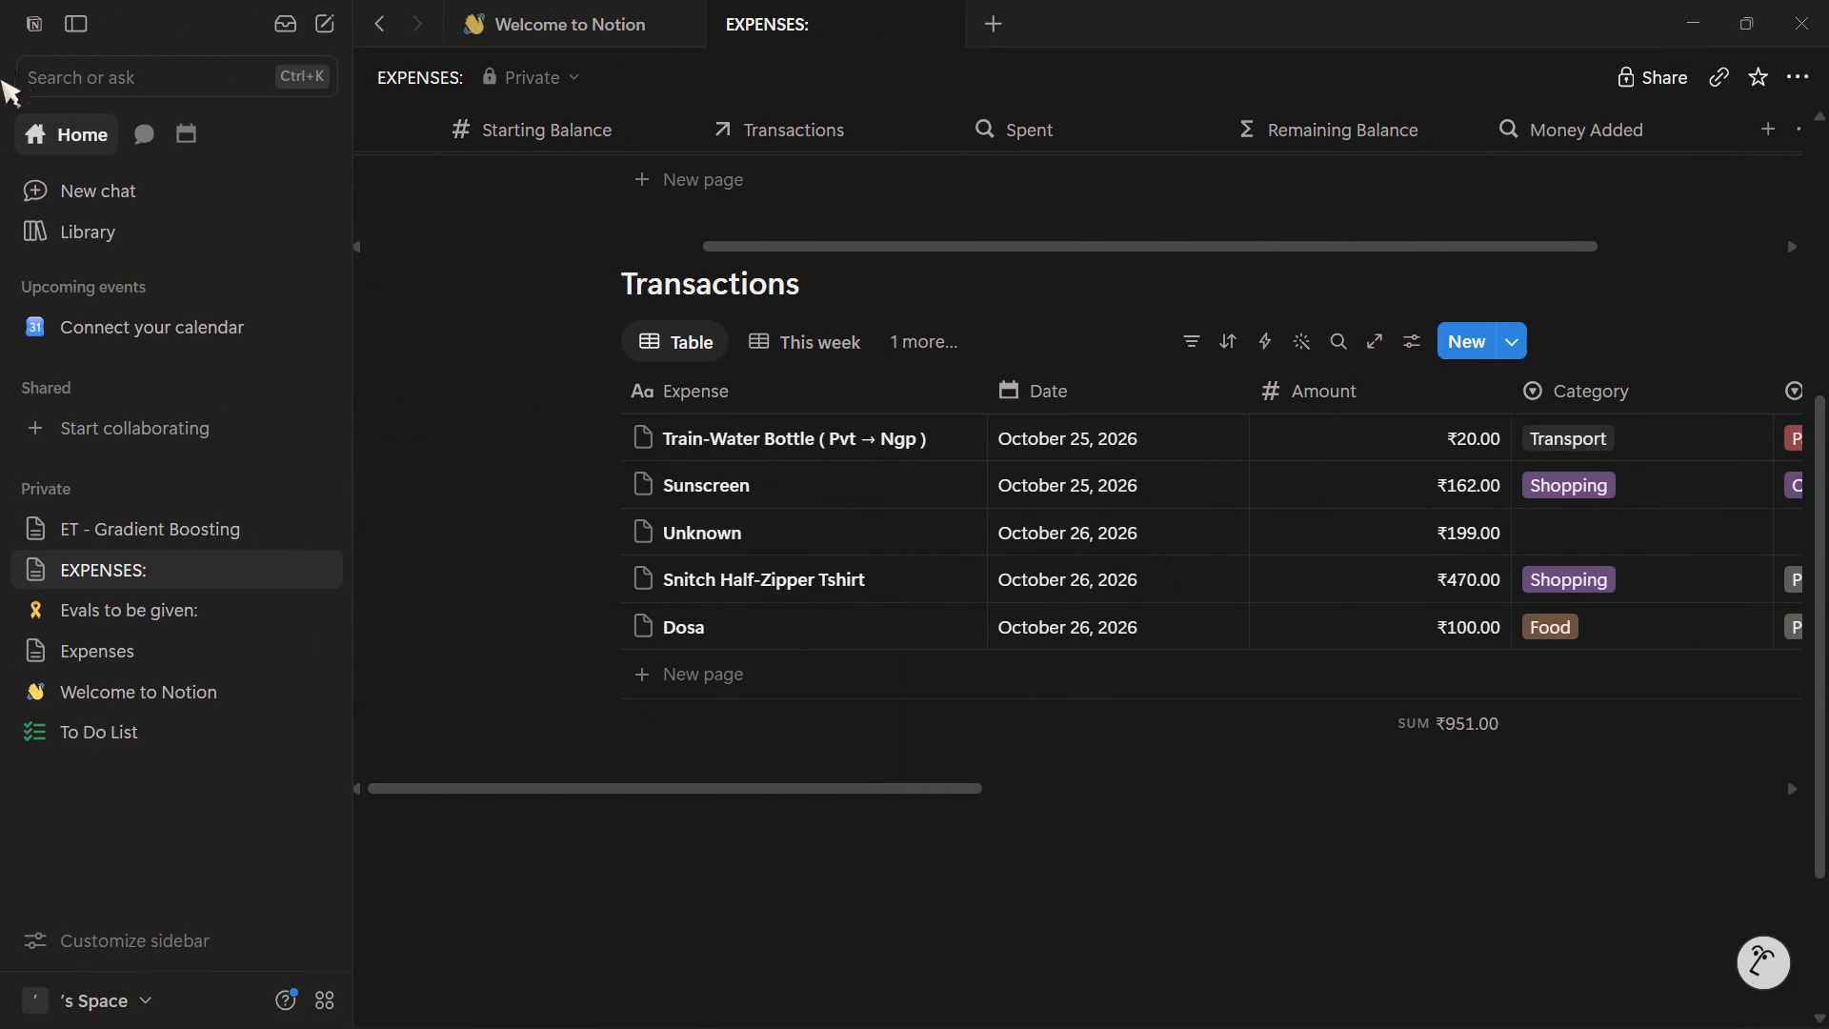
left_click(69, 18)
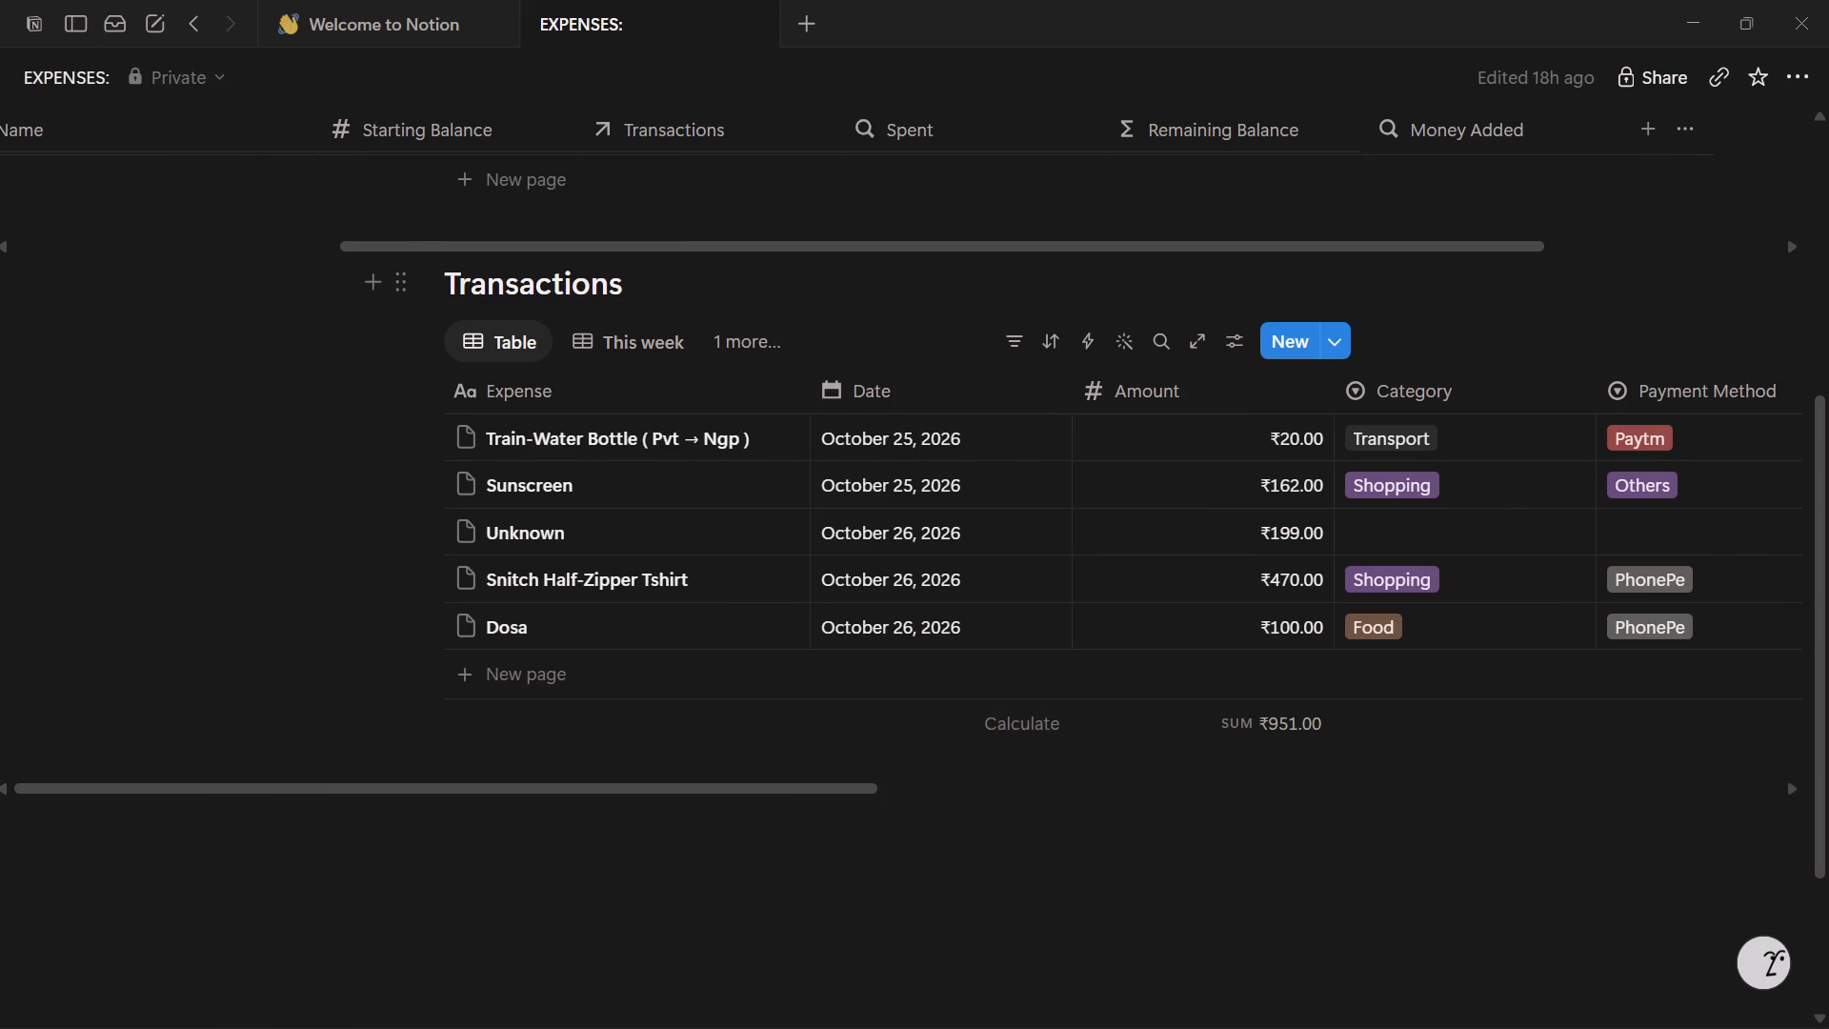
Add a new transaction below Dosa named Juice Shop ( Pineapple + Guava ).
scroll(960, 738, "left", 4)
scroll(929, 803, "right", 1)
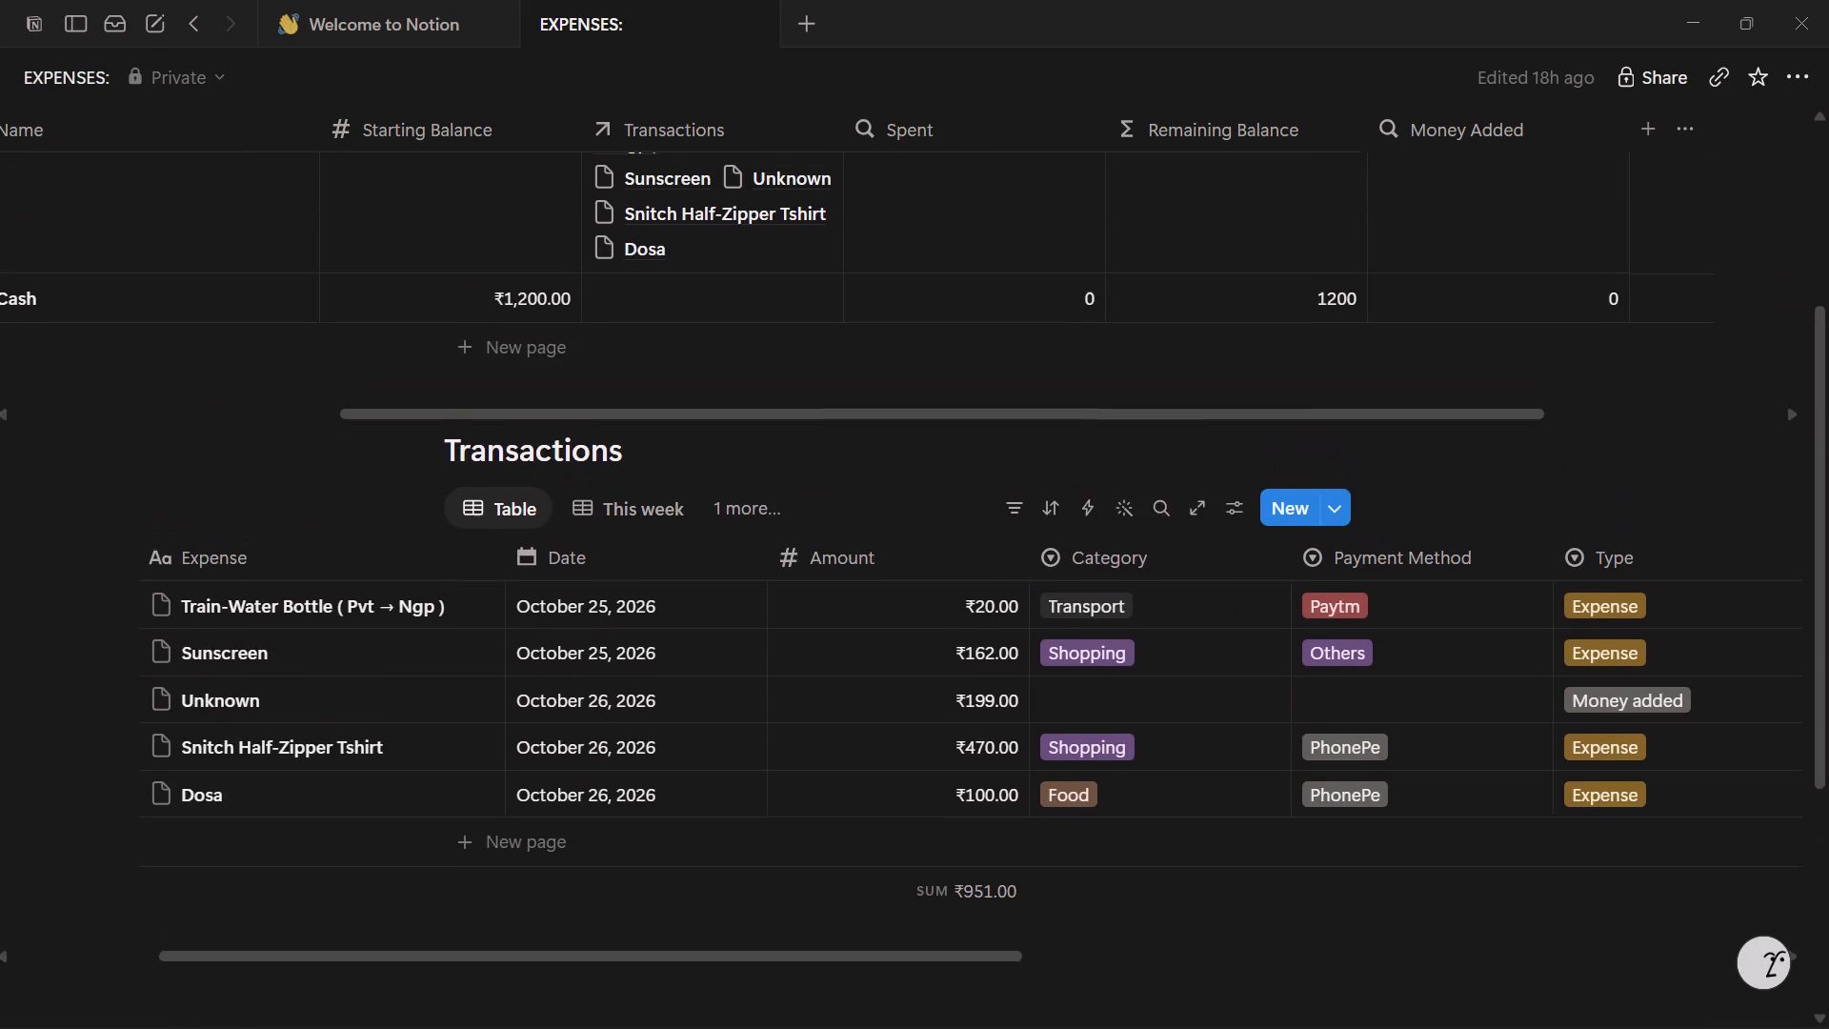
scroll(914, 815, "right", 1)
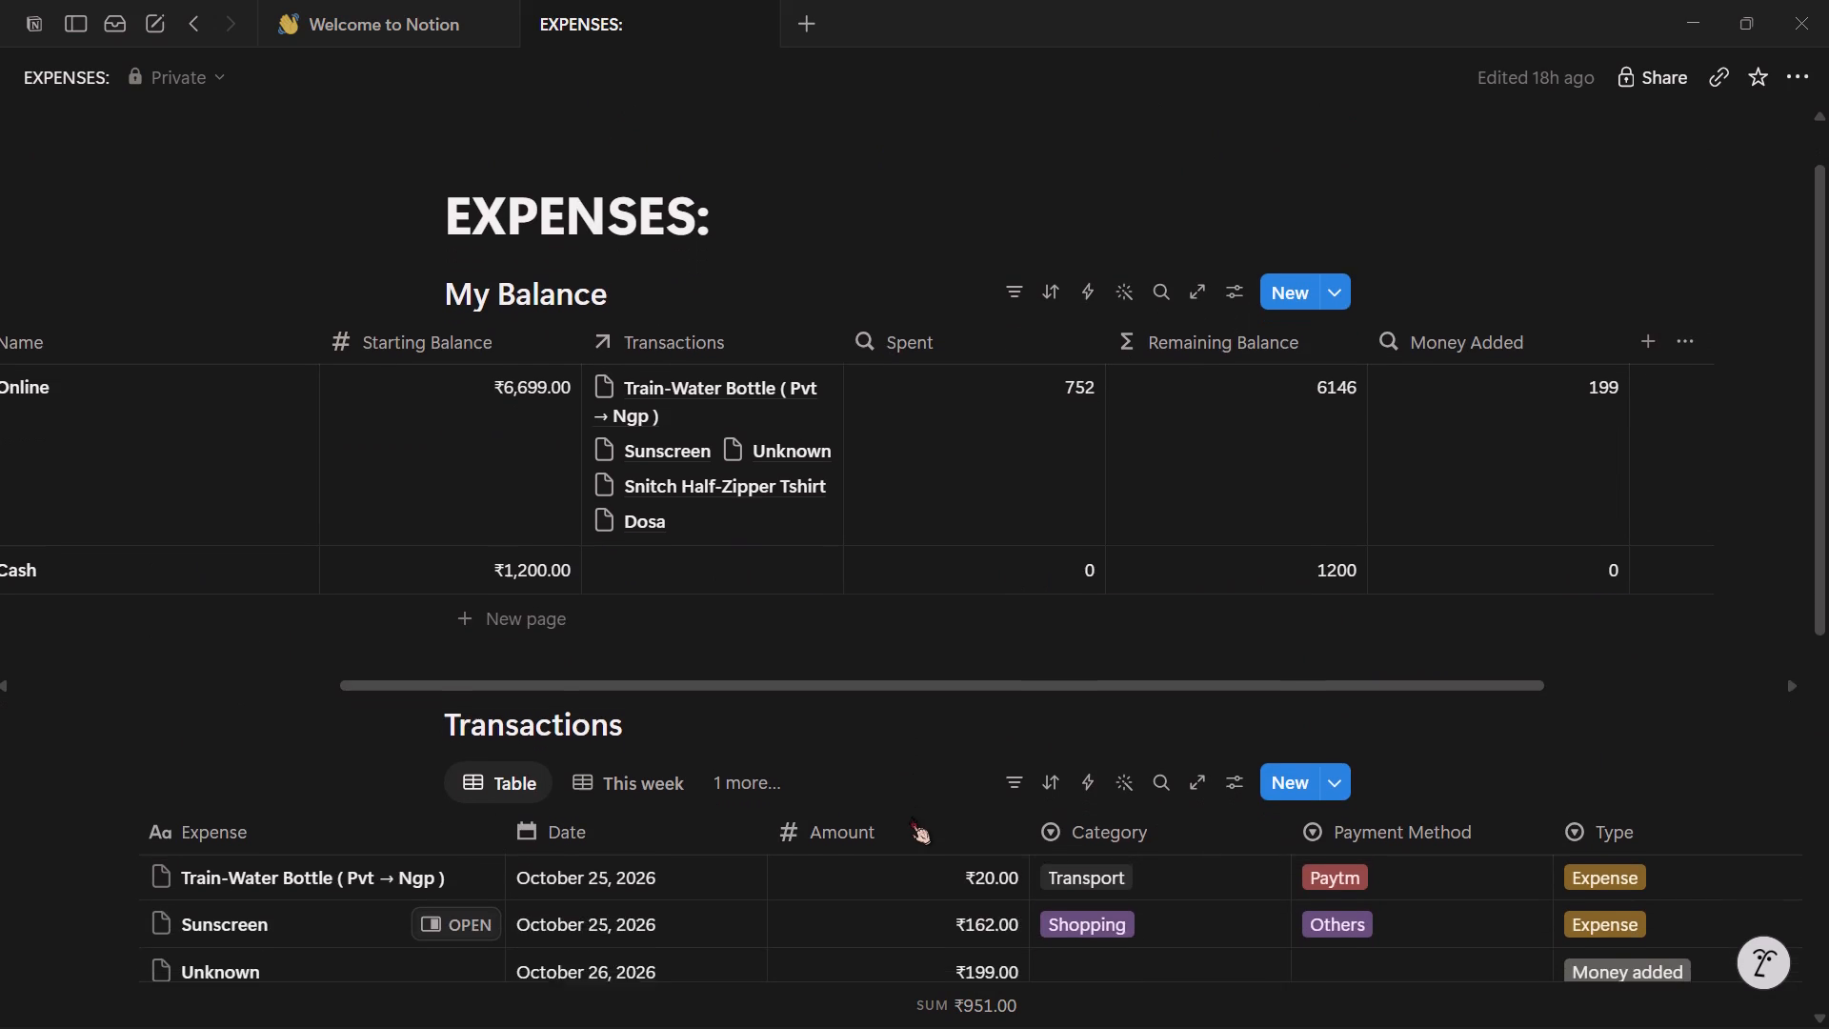
scroll(911, 817, "right", 1)
scroll(910, 814, "down", 1)
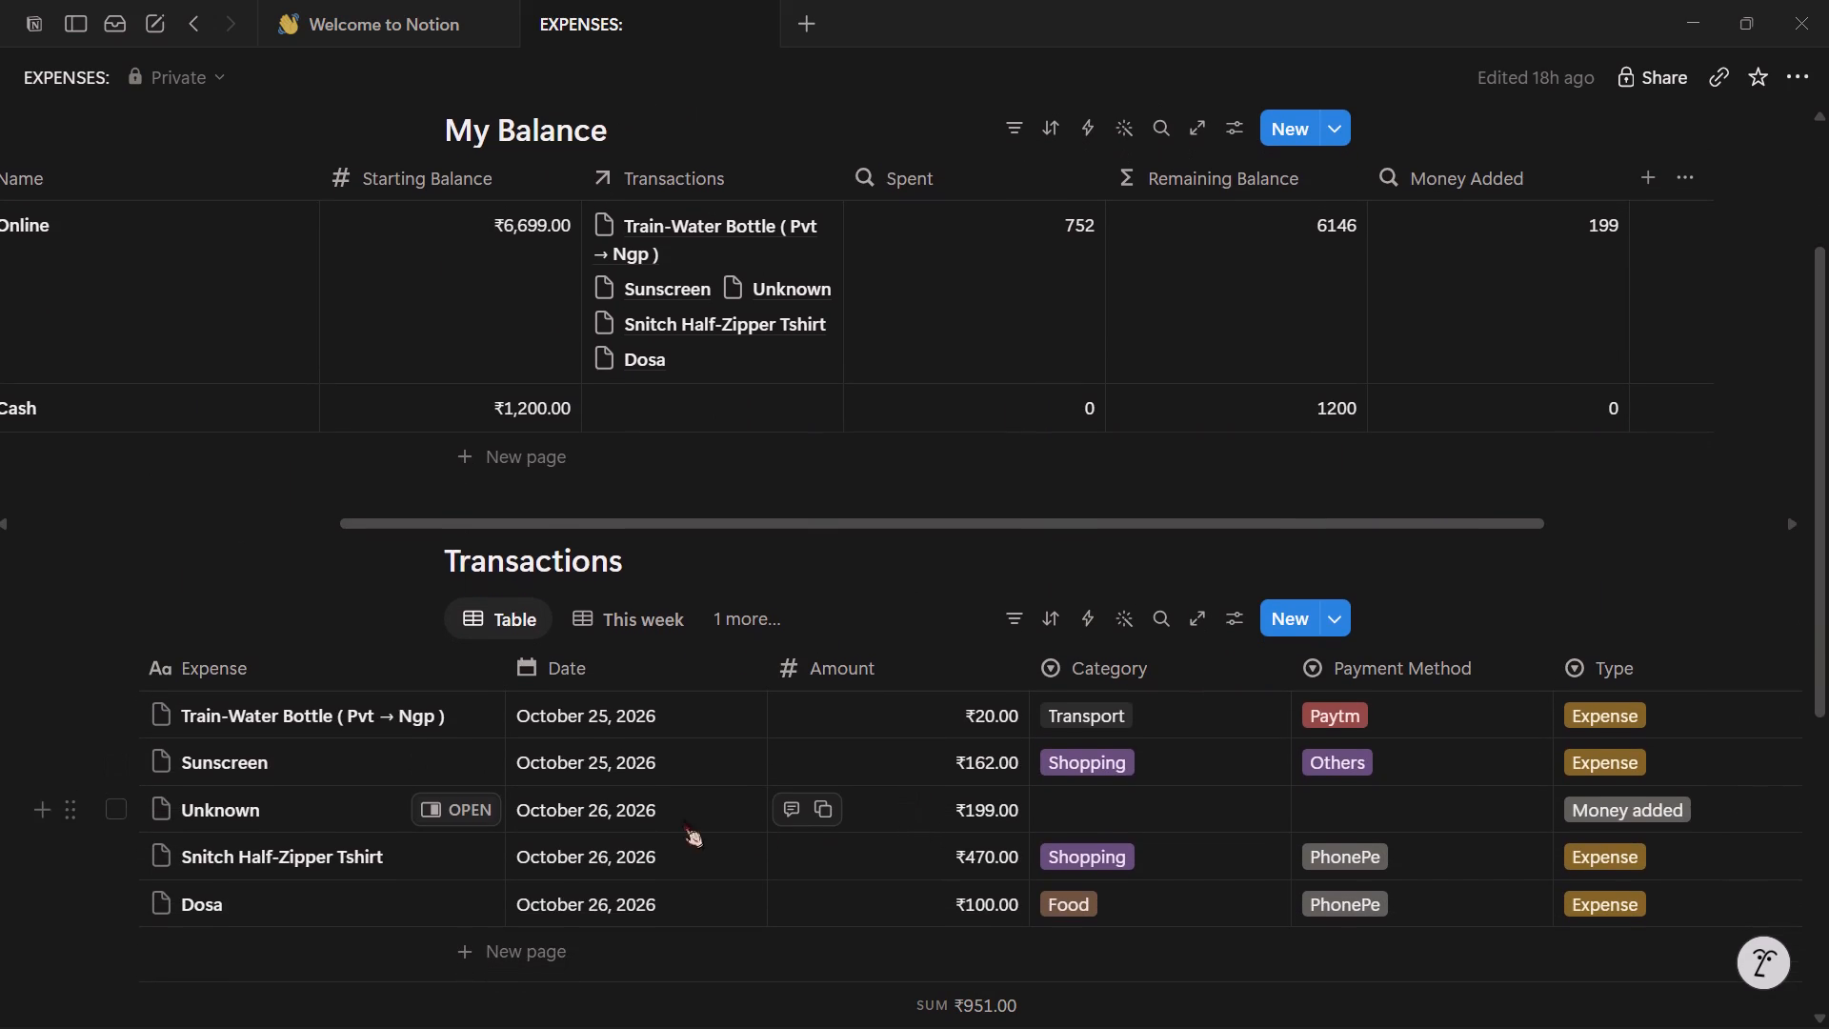
left_click(517, 955)
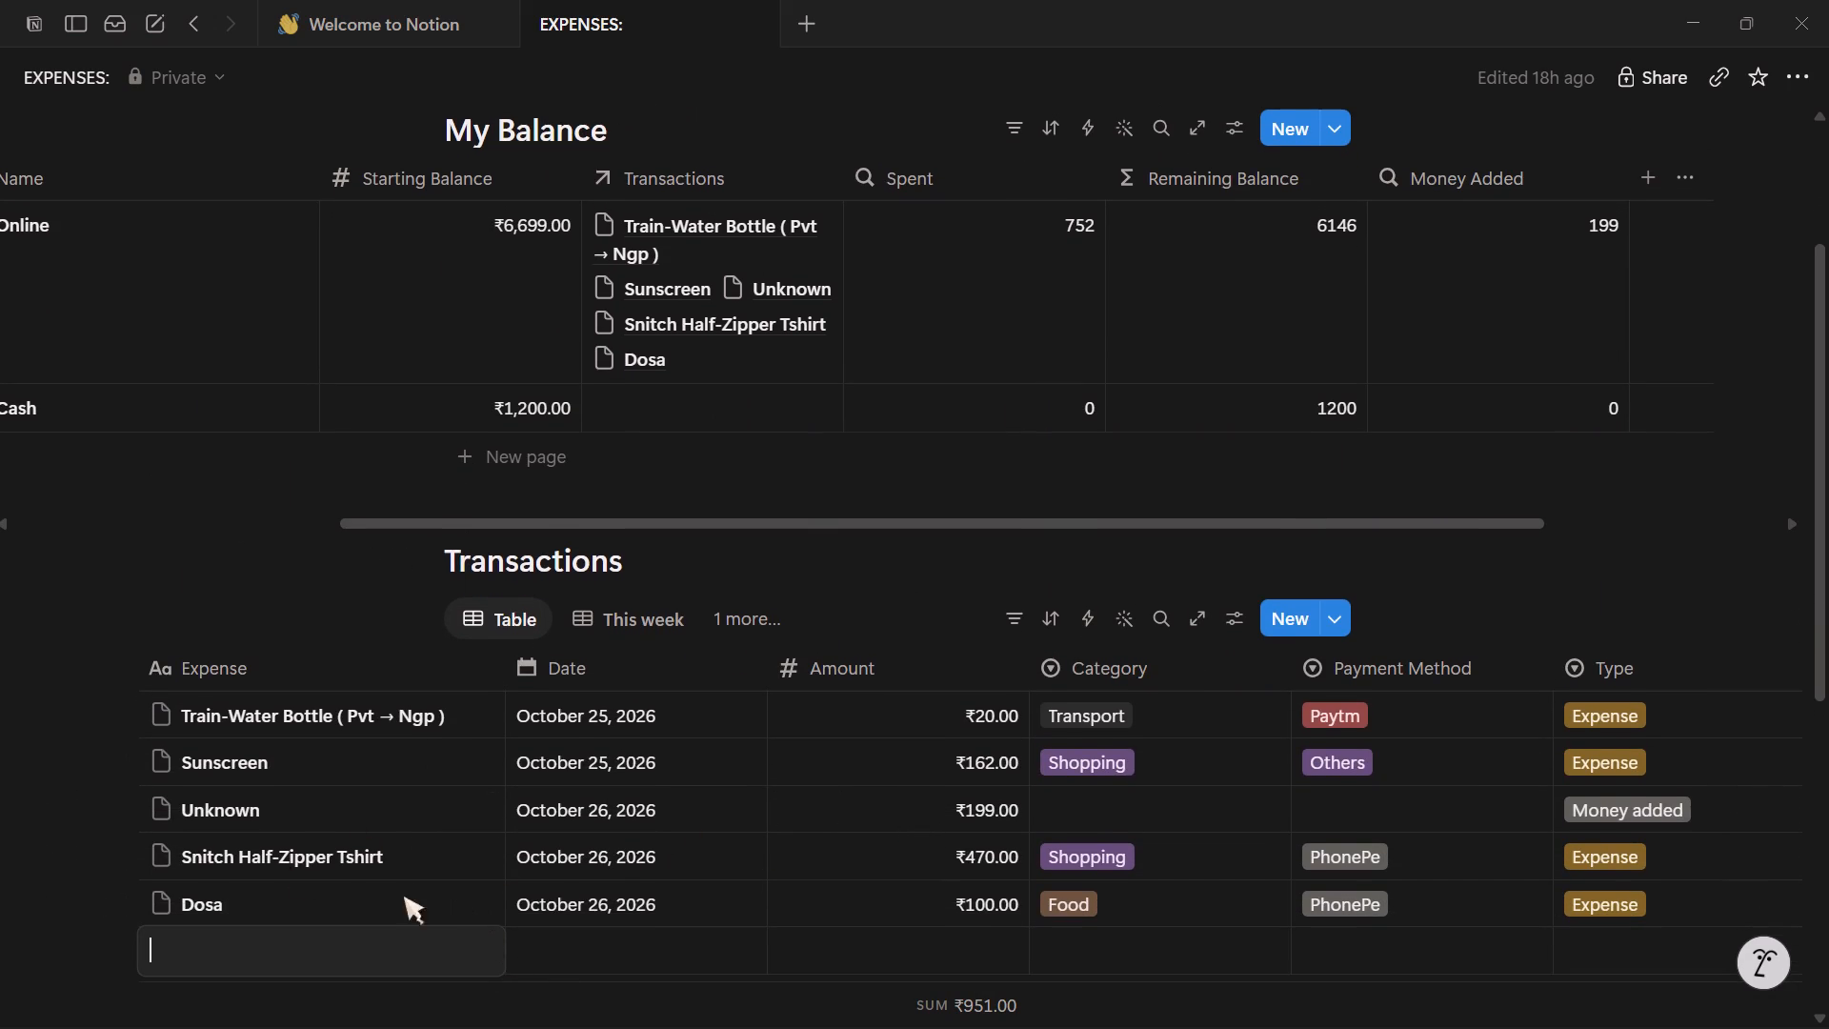
type("Juice Shop (")
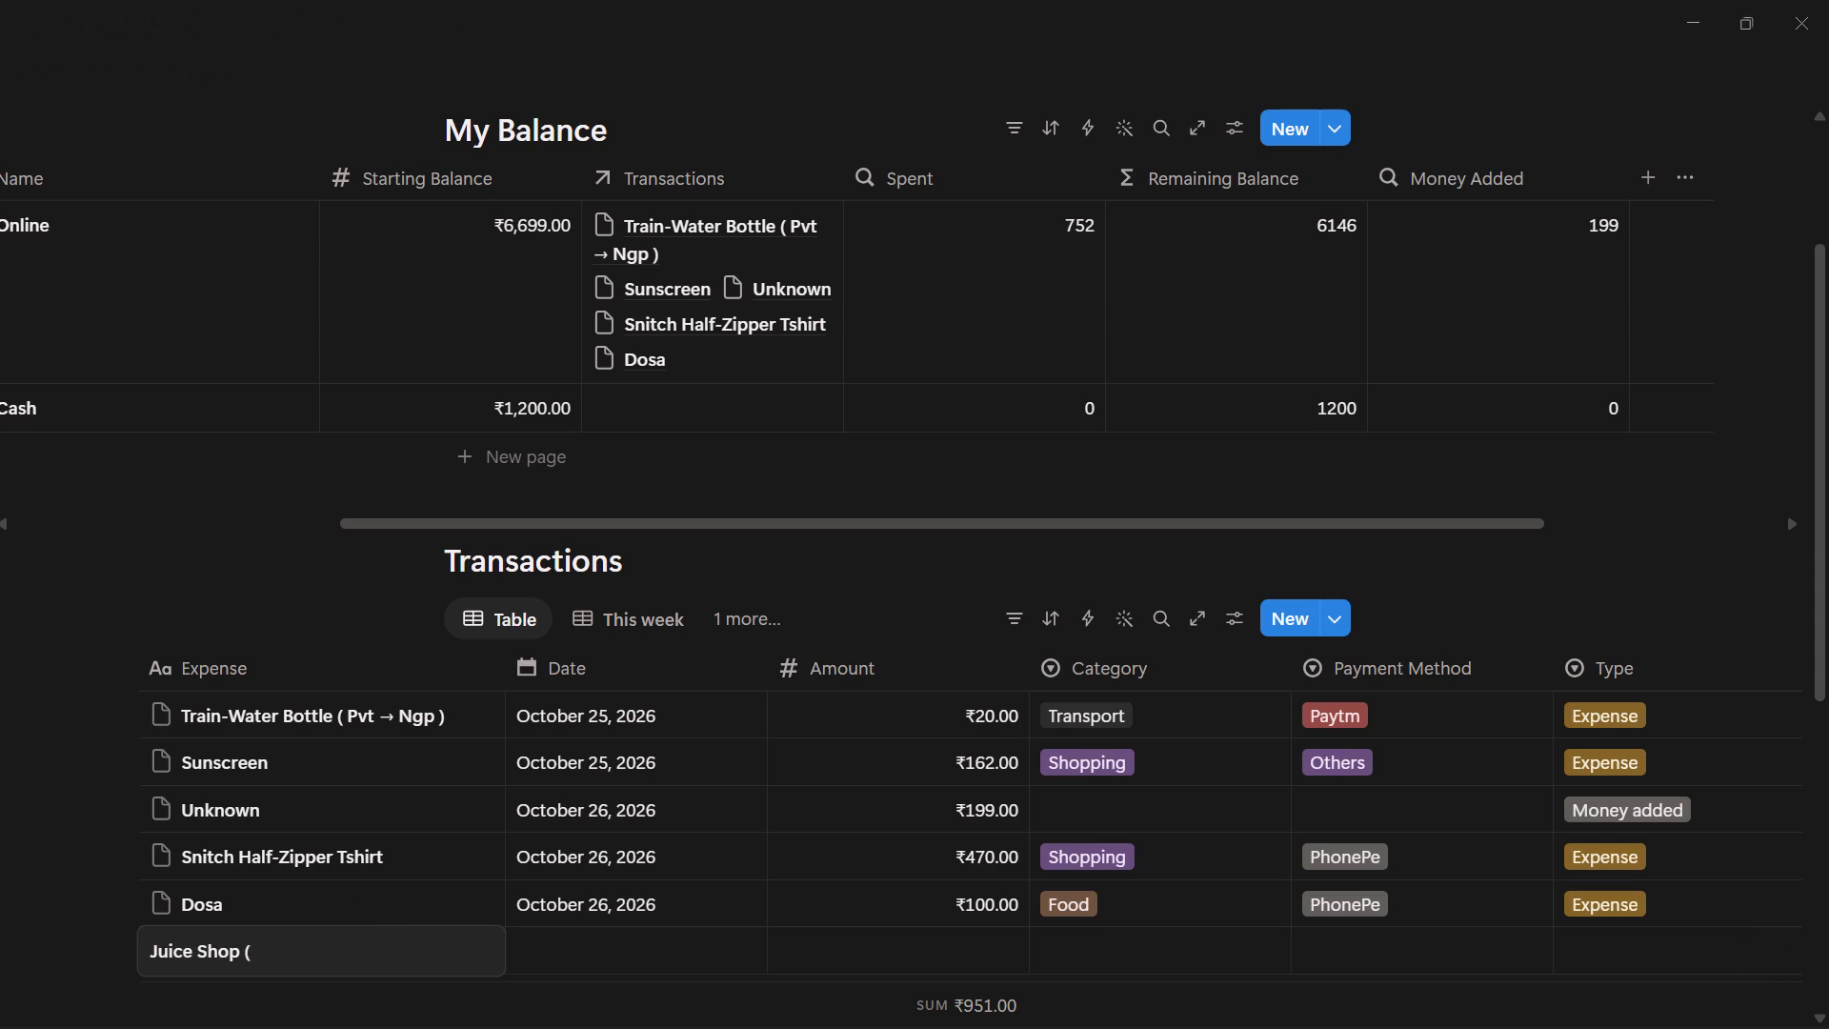
key("space")
type("Pineapple _")
key("BackSpace")
type("+ Guava )")
left_click(579, 947)
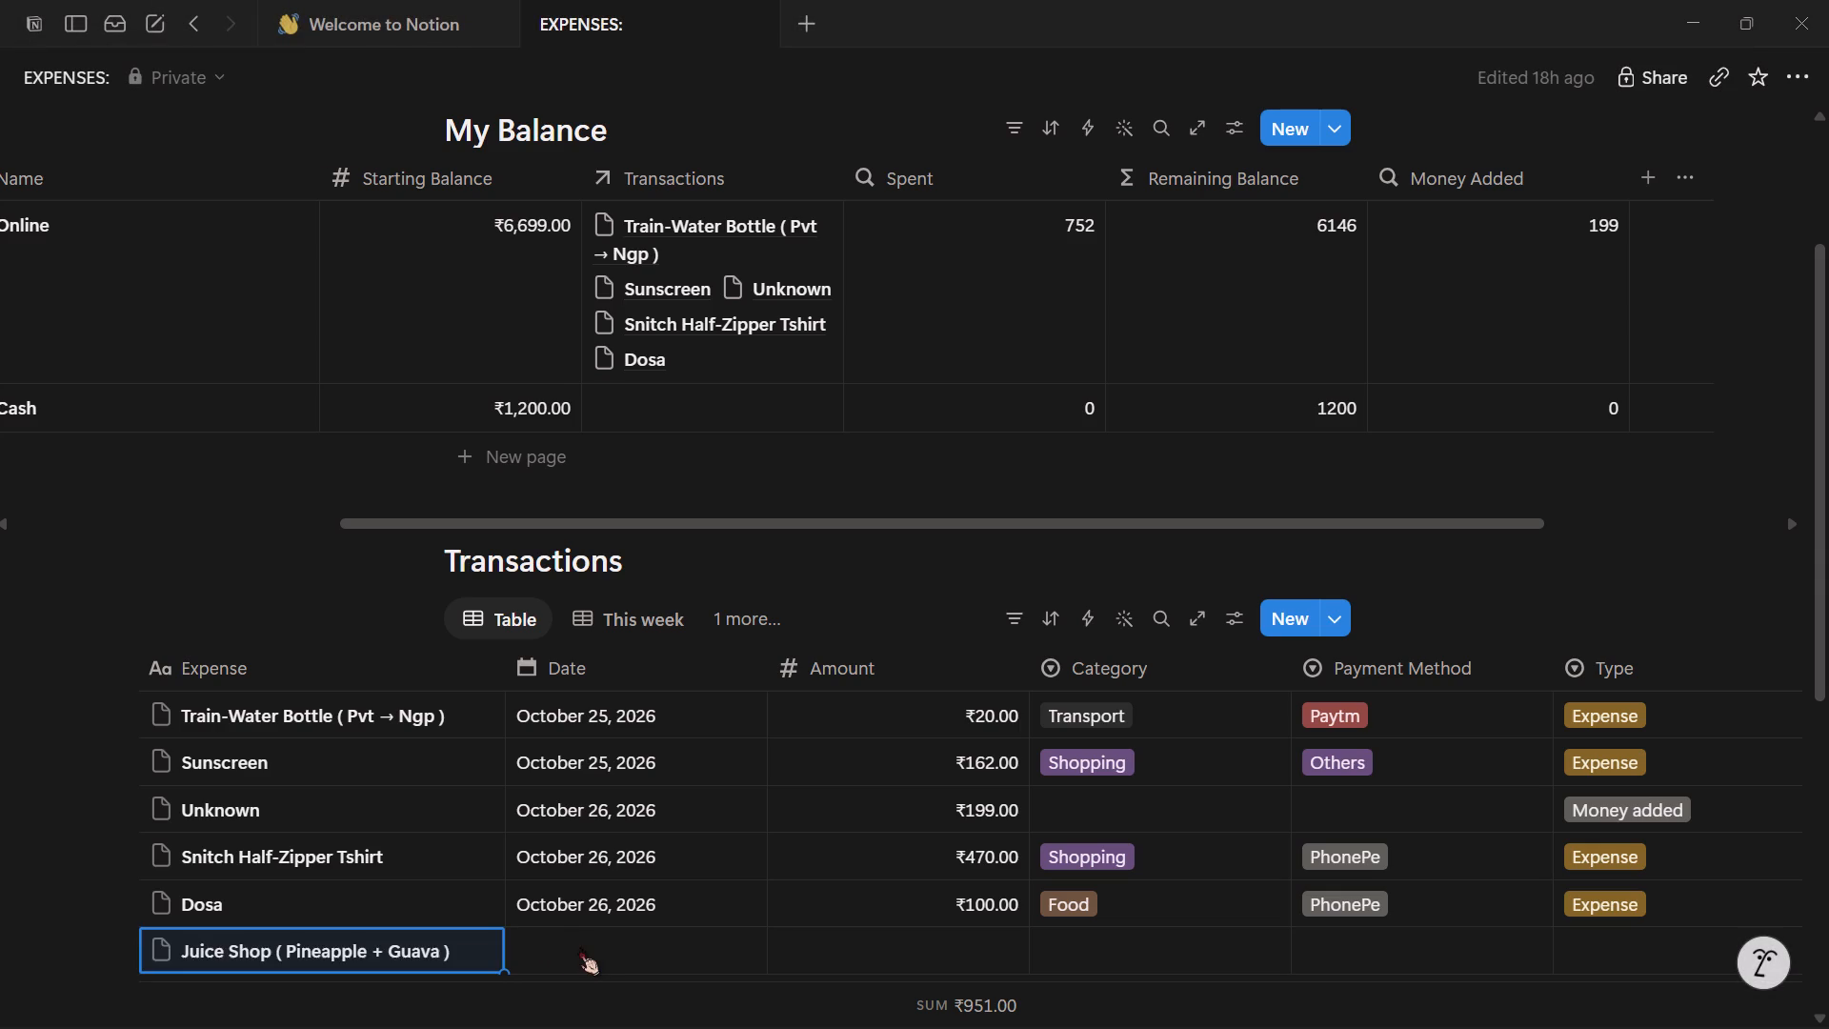
Set the Juice Shop transaction's date to October 26, 2026 and its amount to ₹150.
left_click(579, 947)
left_click(575, 655)
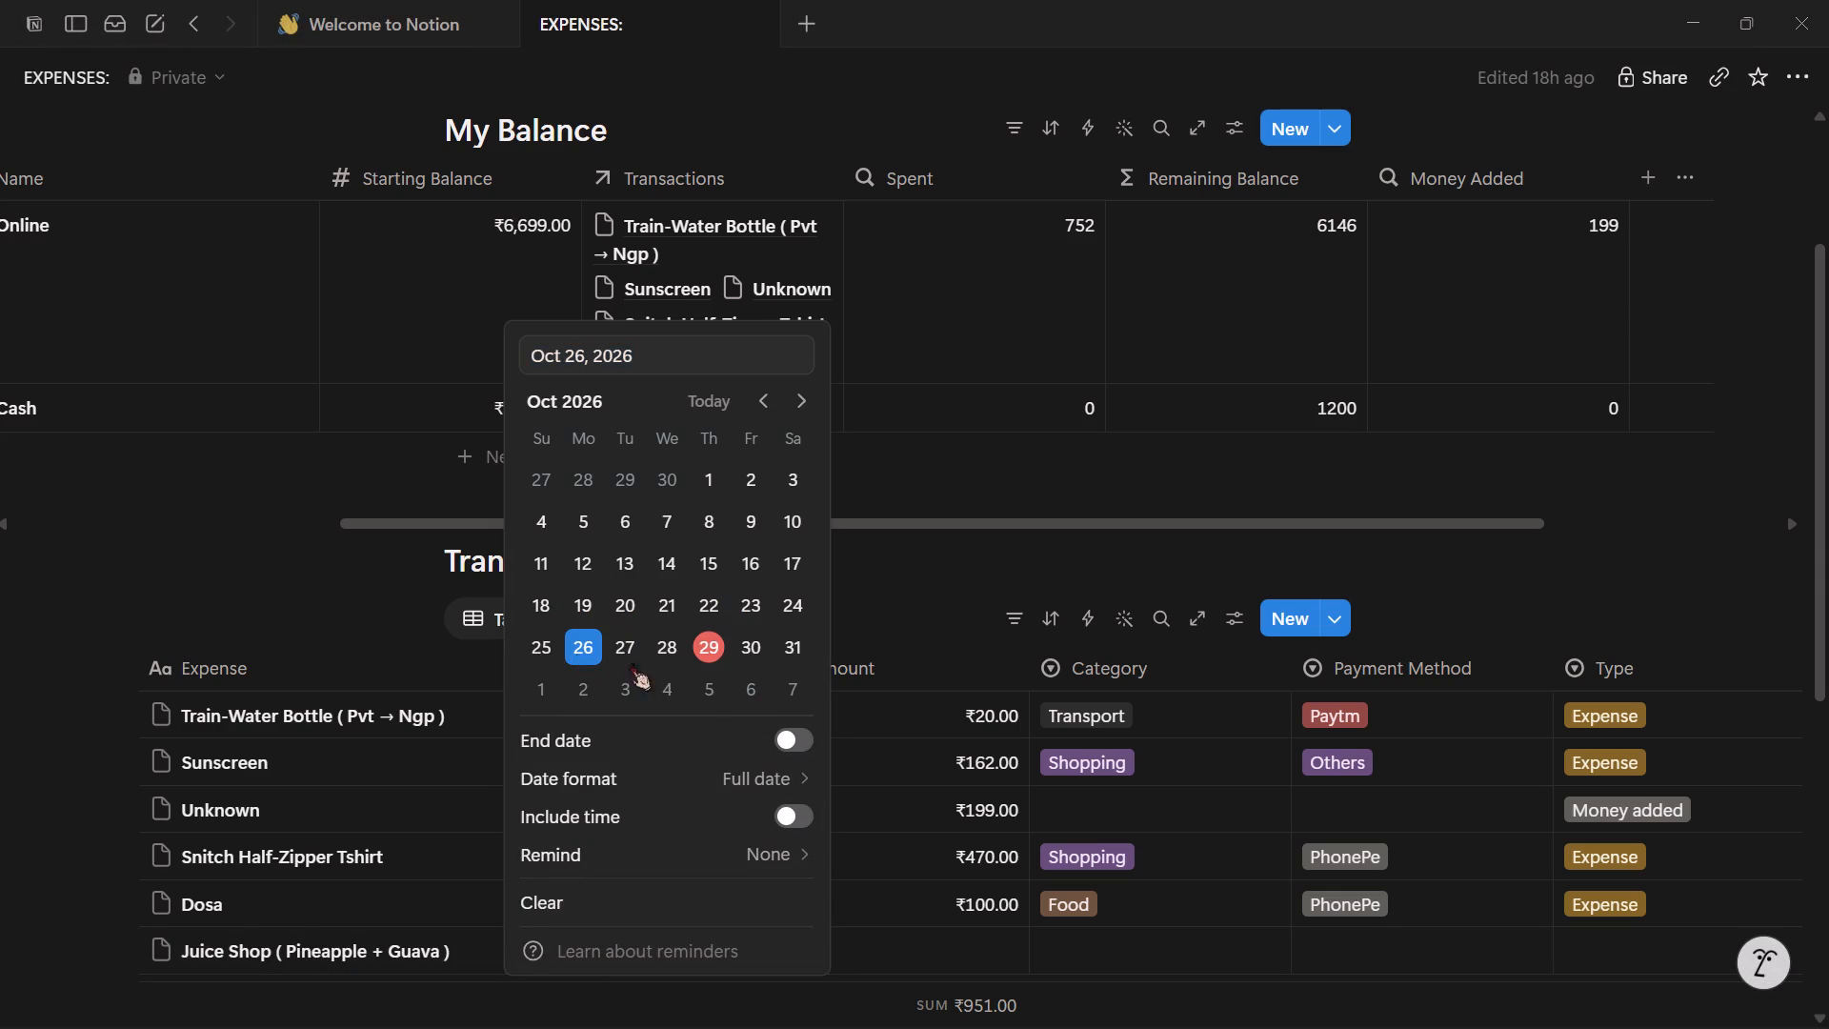
left_click(901, 939)
left_click(979, 954)
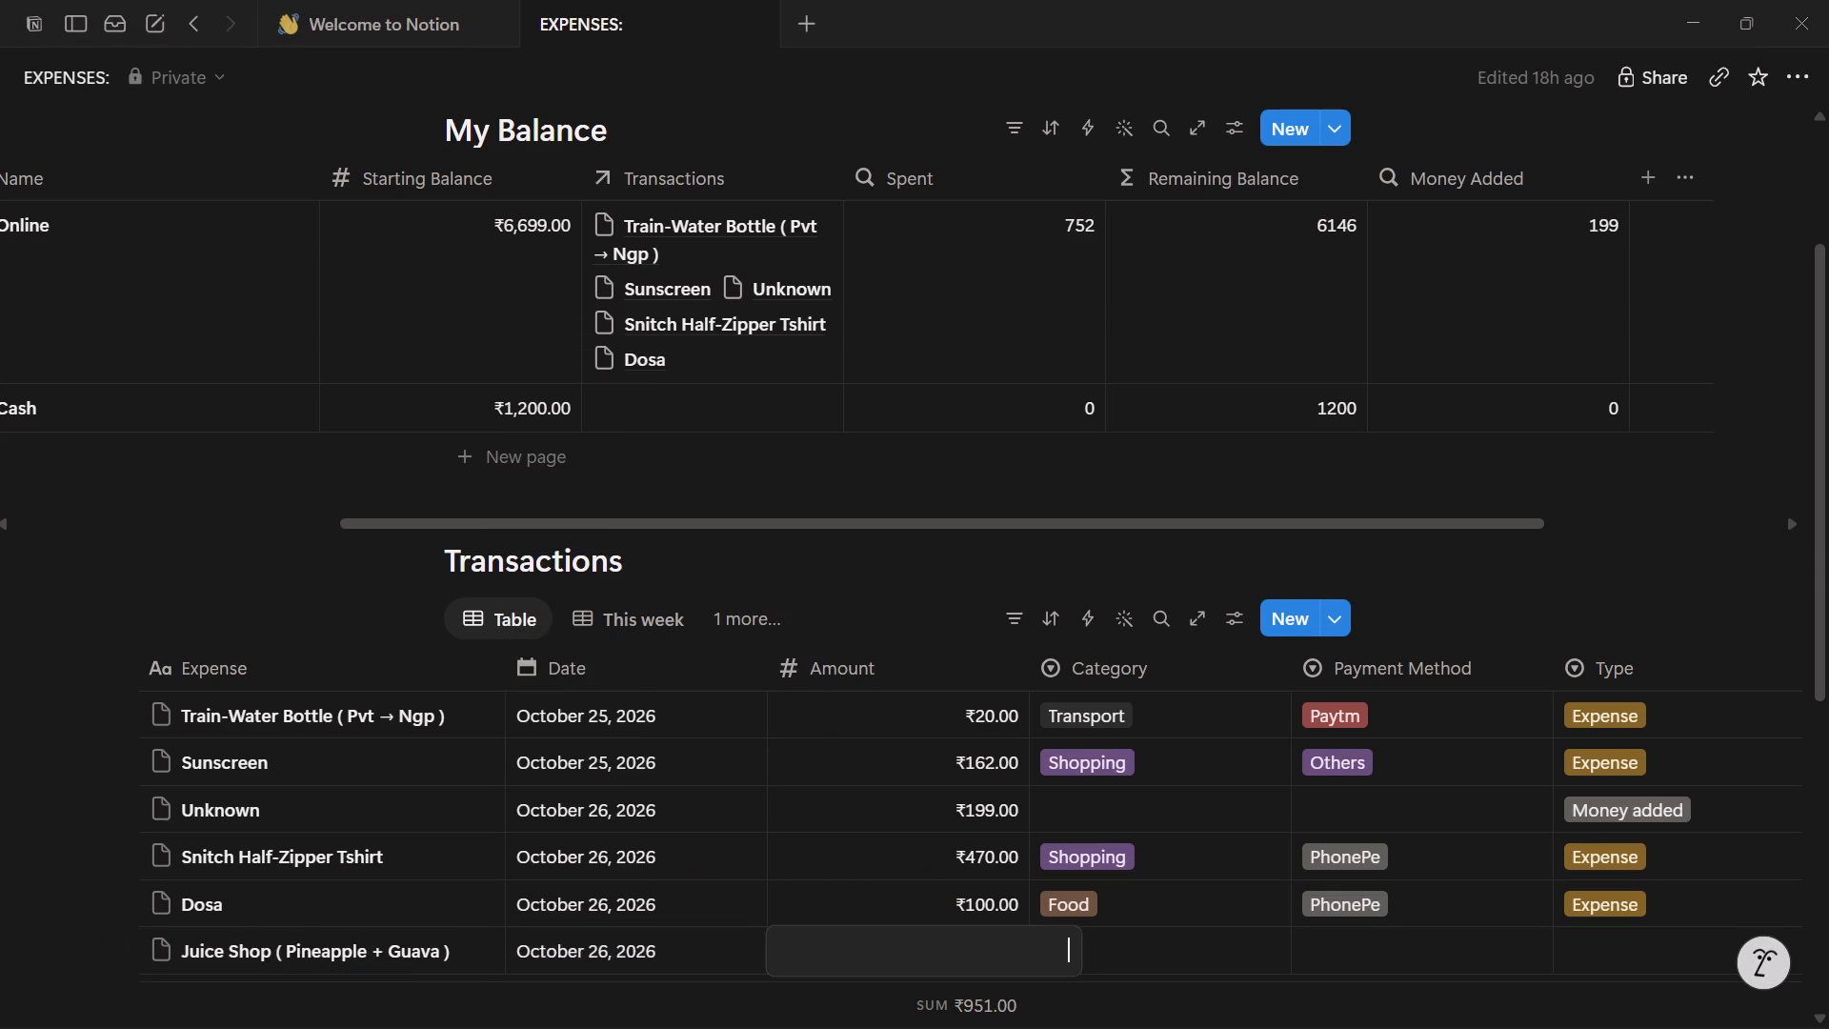
key("1")
type("50")
key("Return")
Classify the Juice Shop transaction with category Food, payment method PhonePe and type Expense.
left_click(1095, 941)
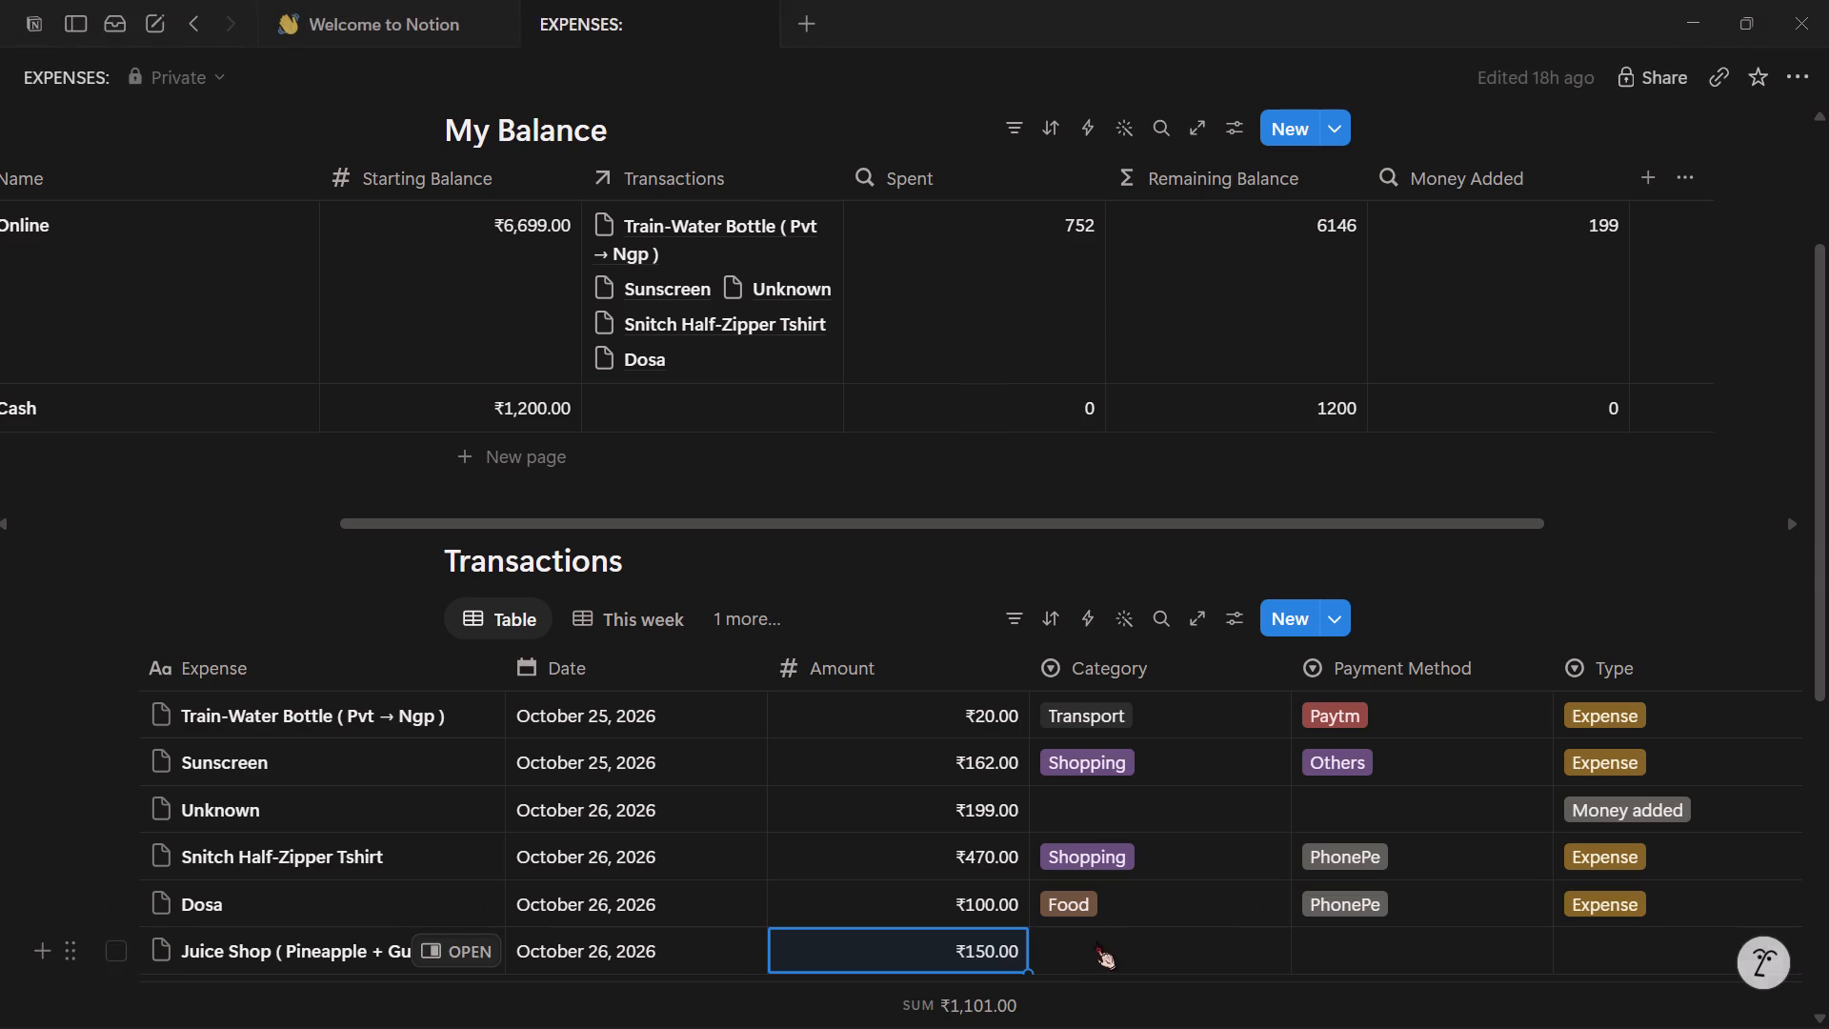
left_click(1103, 907)
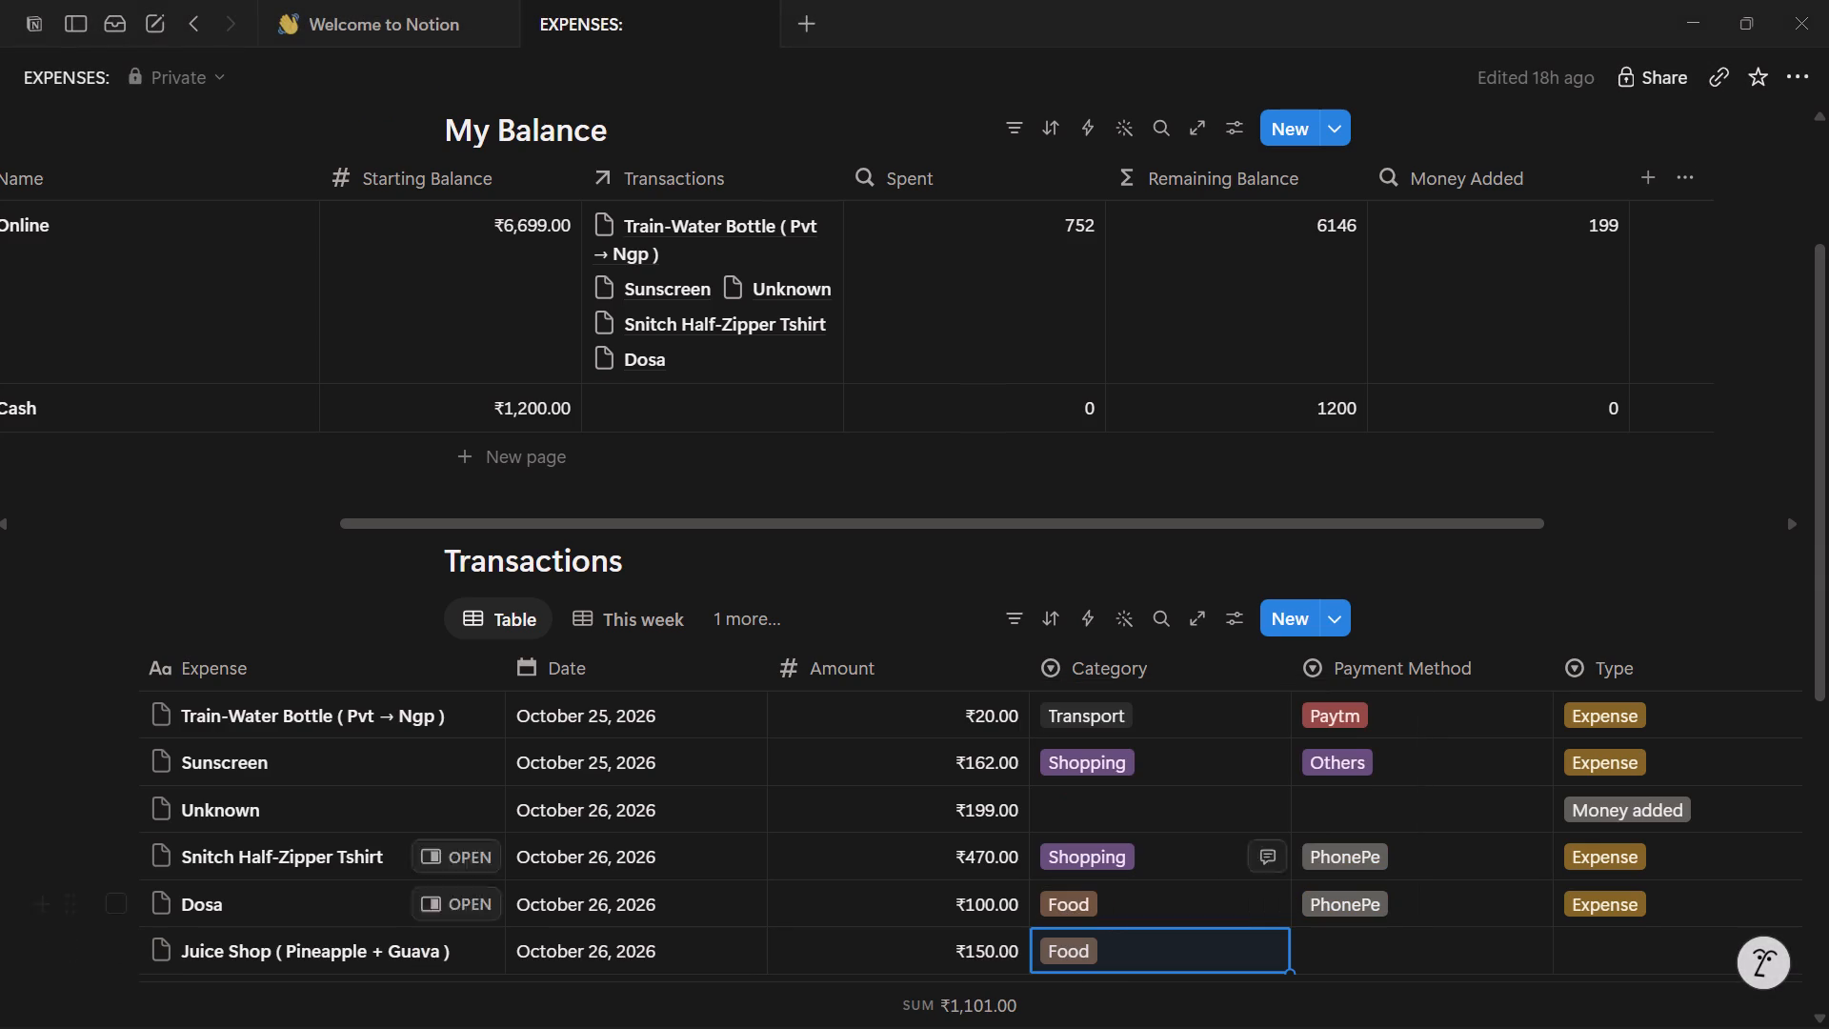
scroll(1415, 602, "down", 3)
left_click(1348, 590)
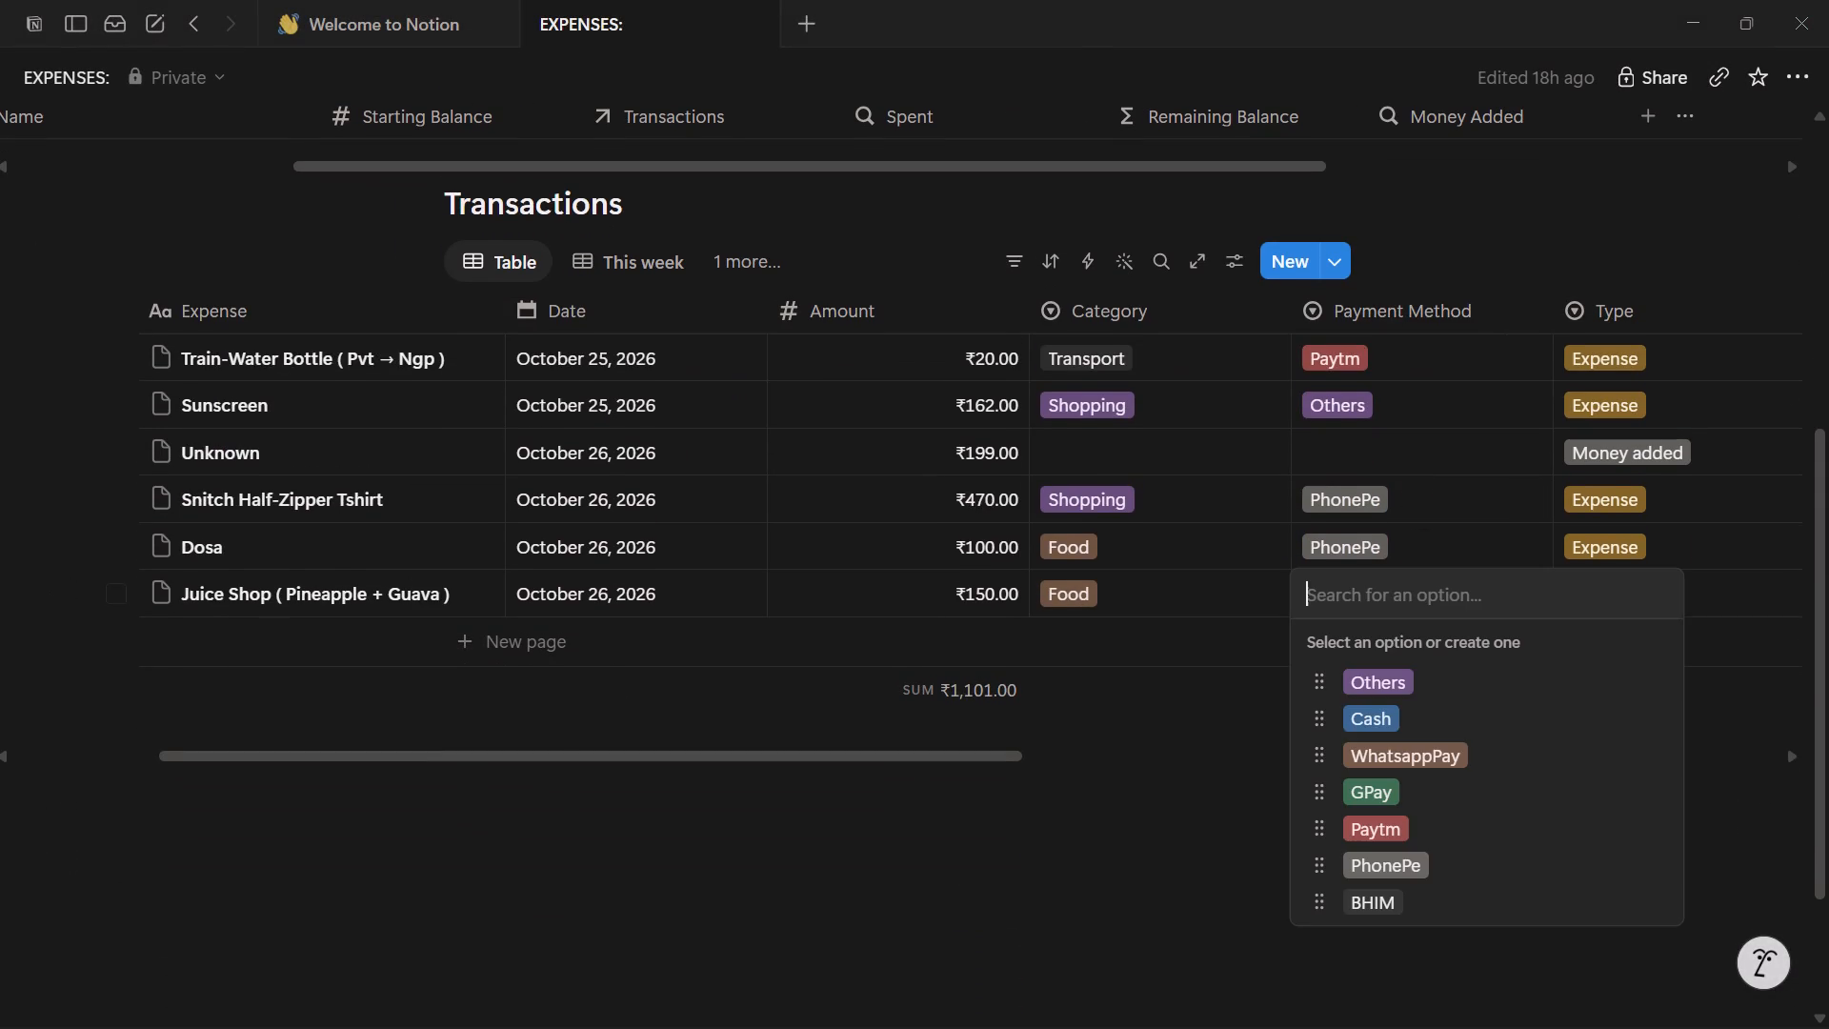
left_click(1379, 872)
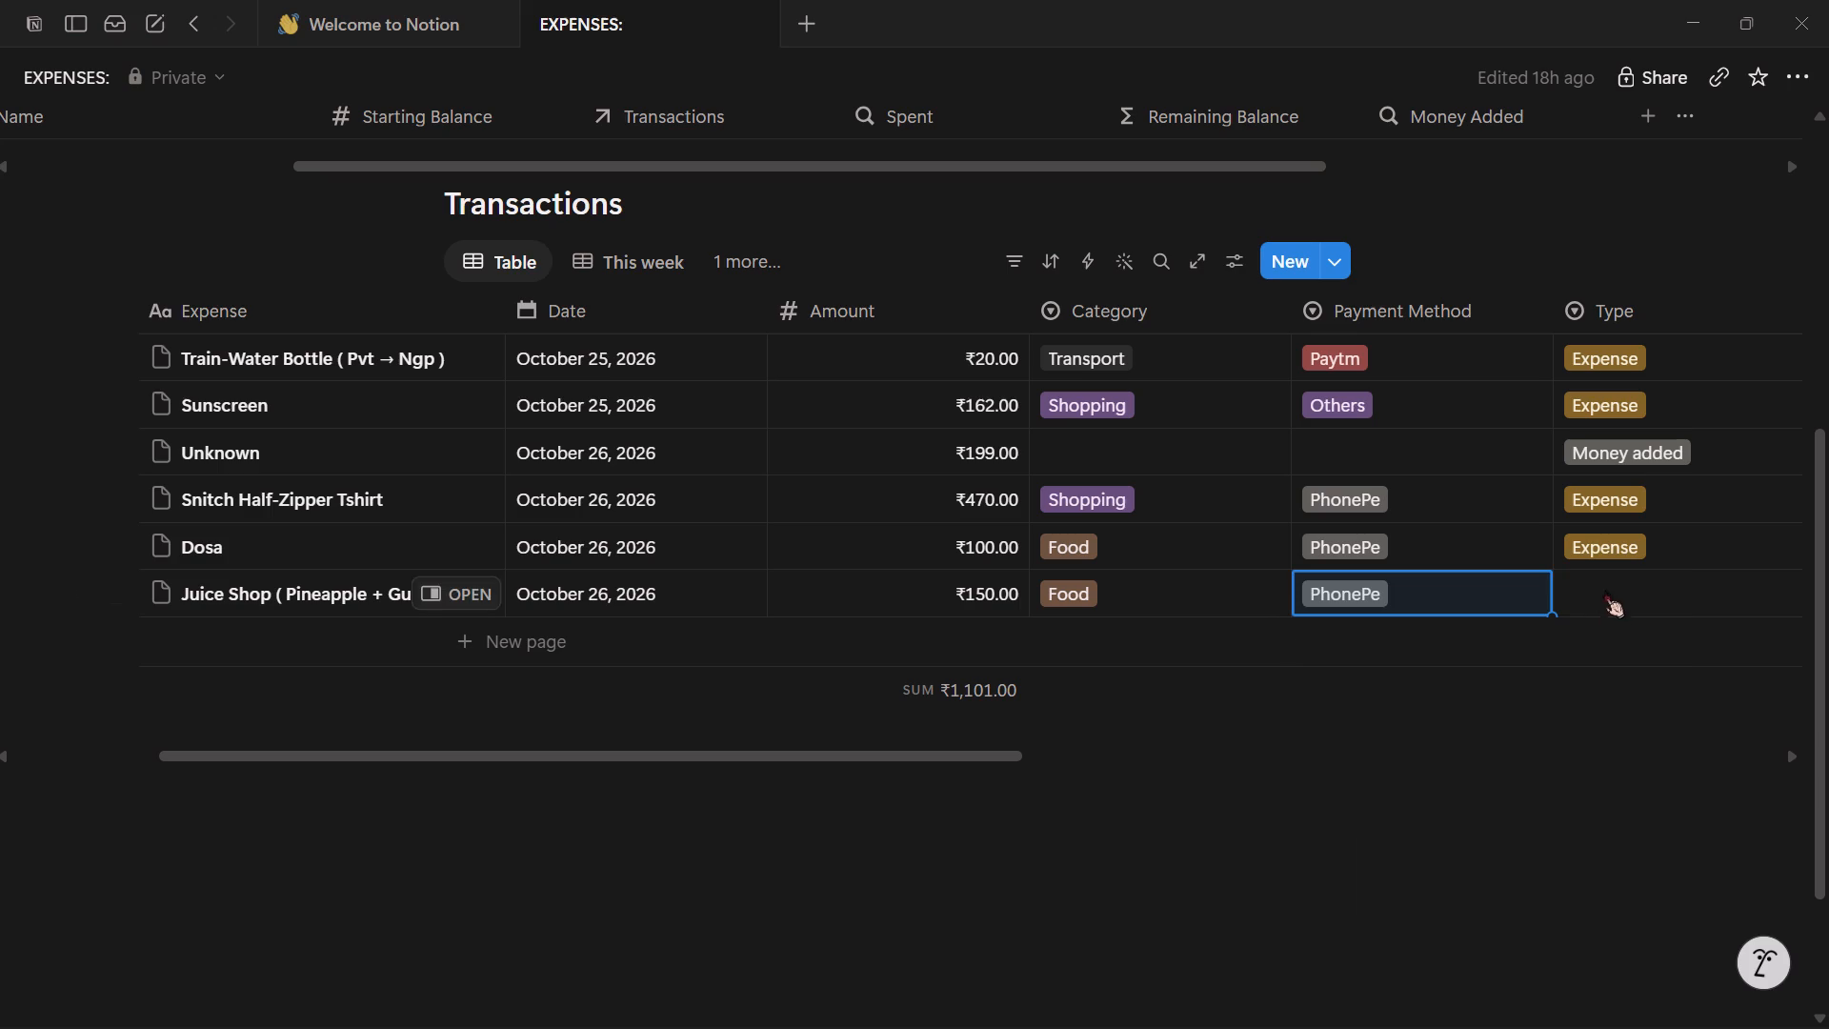
left_click(1606, 588)
left_click(1505, 714)
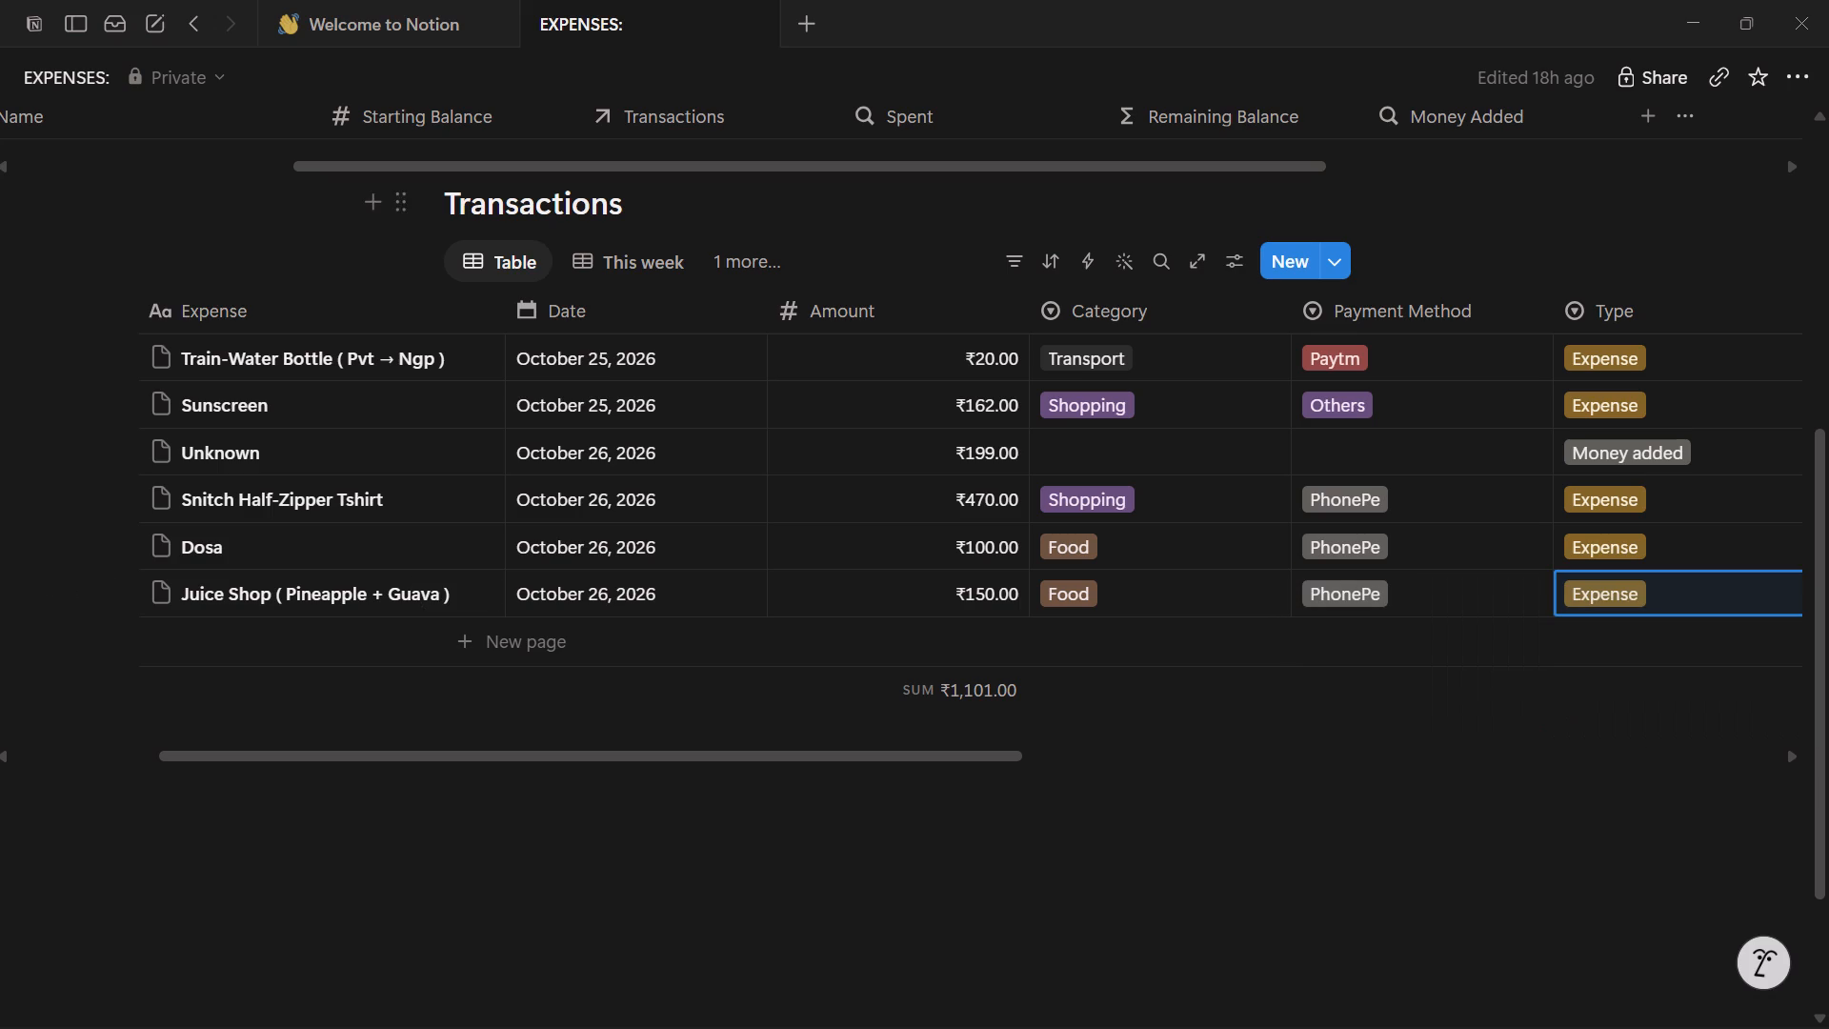
Link the Juice Shop transaction to Online in the Account 1 column and return to the table.
left_click_drag(955, 759, 1227, 757)
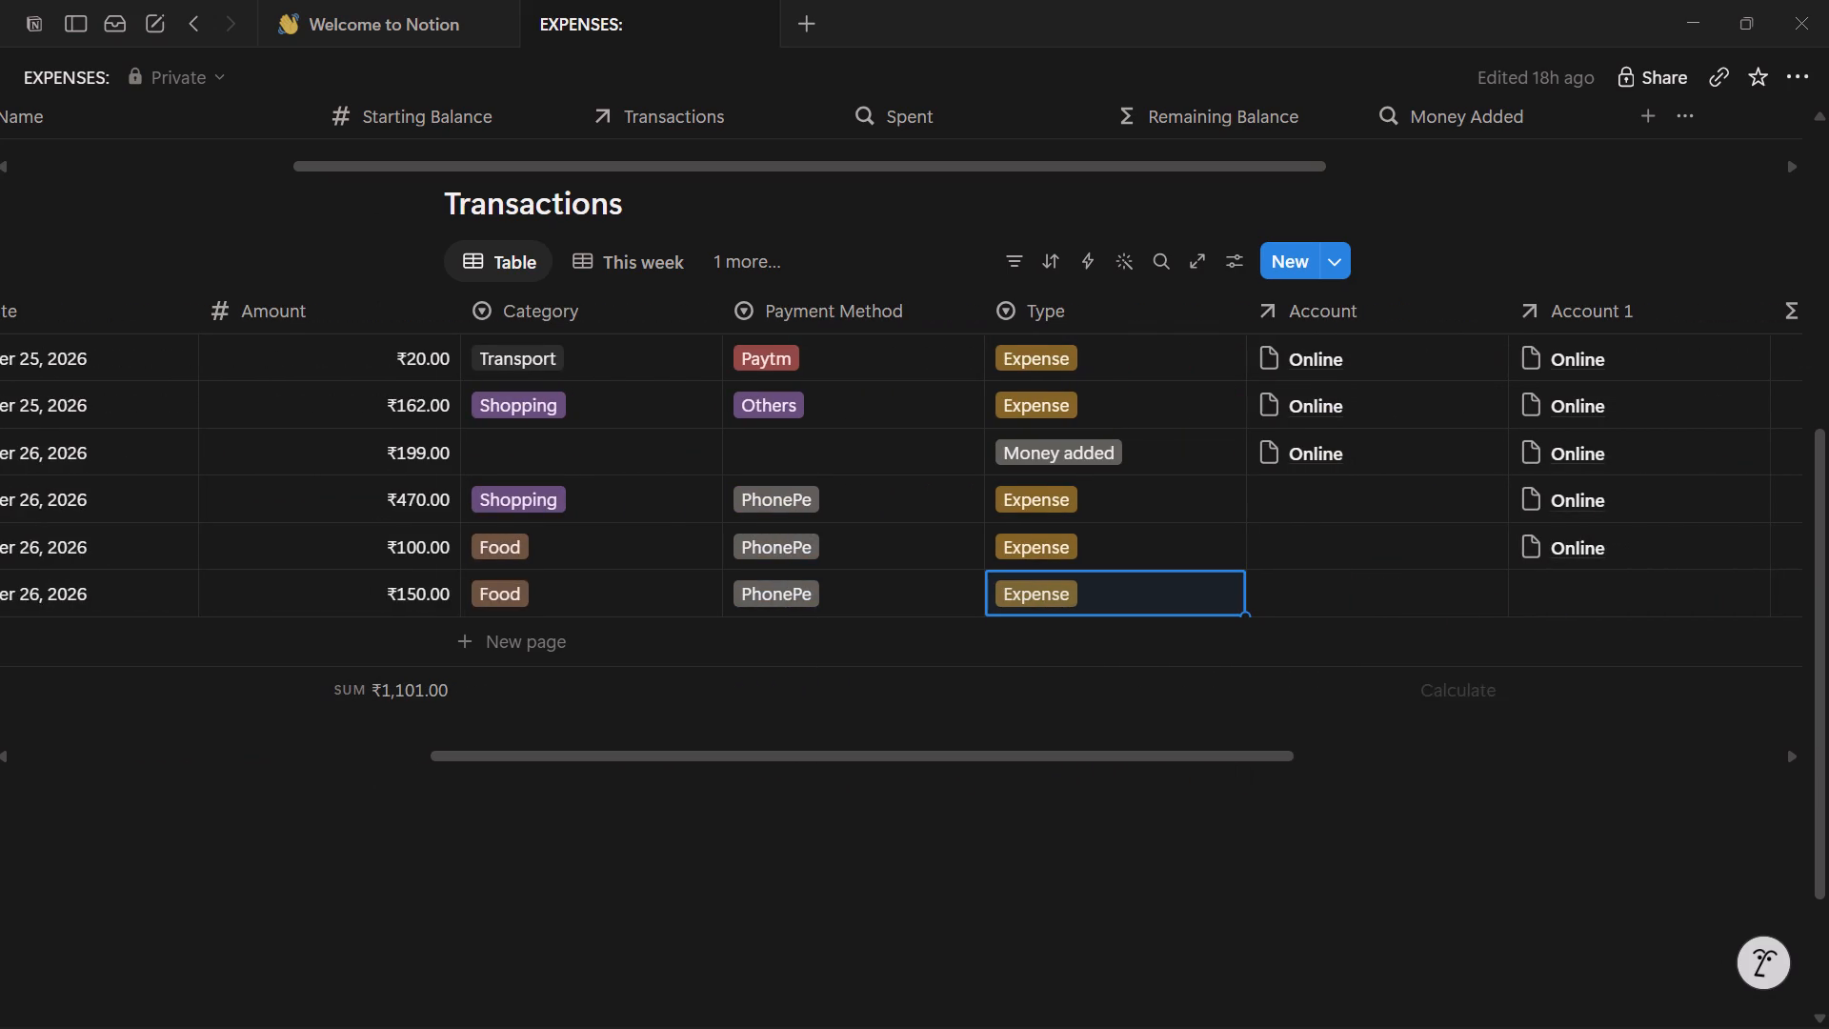
left_click(1545, 588)
left_click(1164, 689)
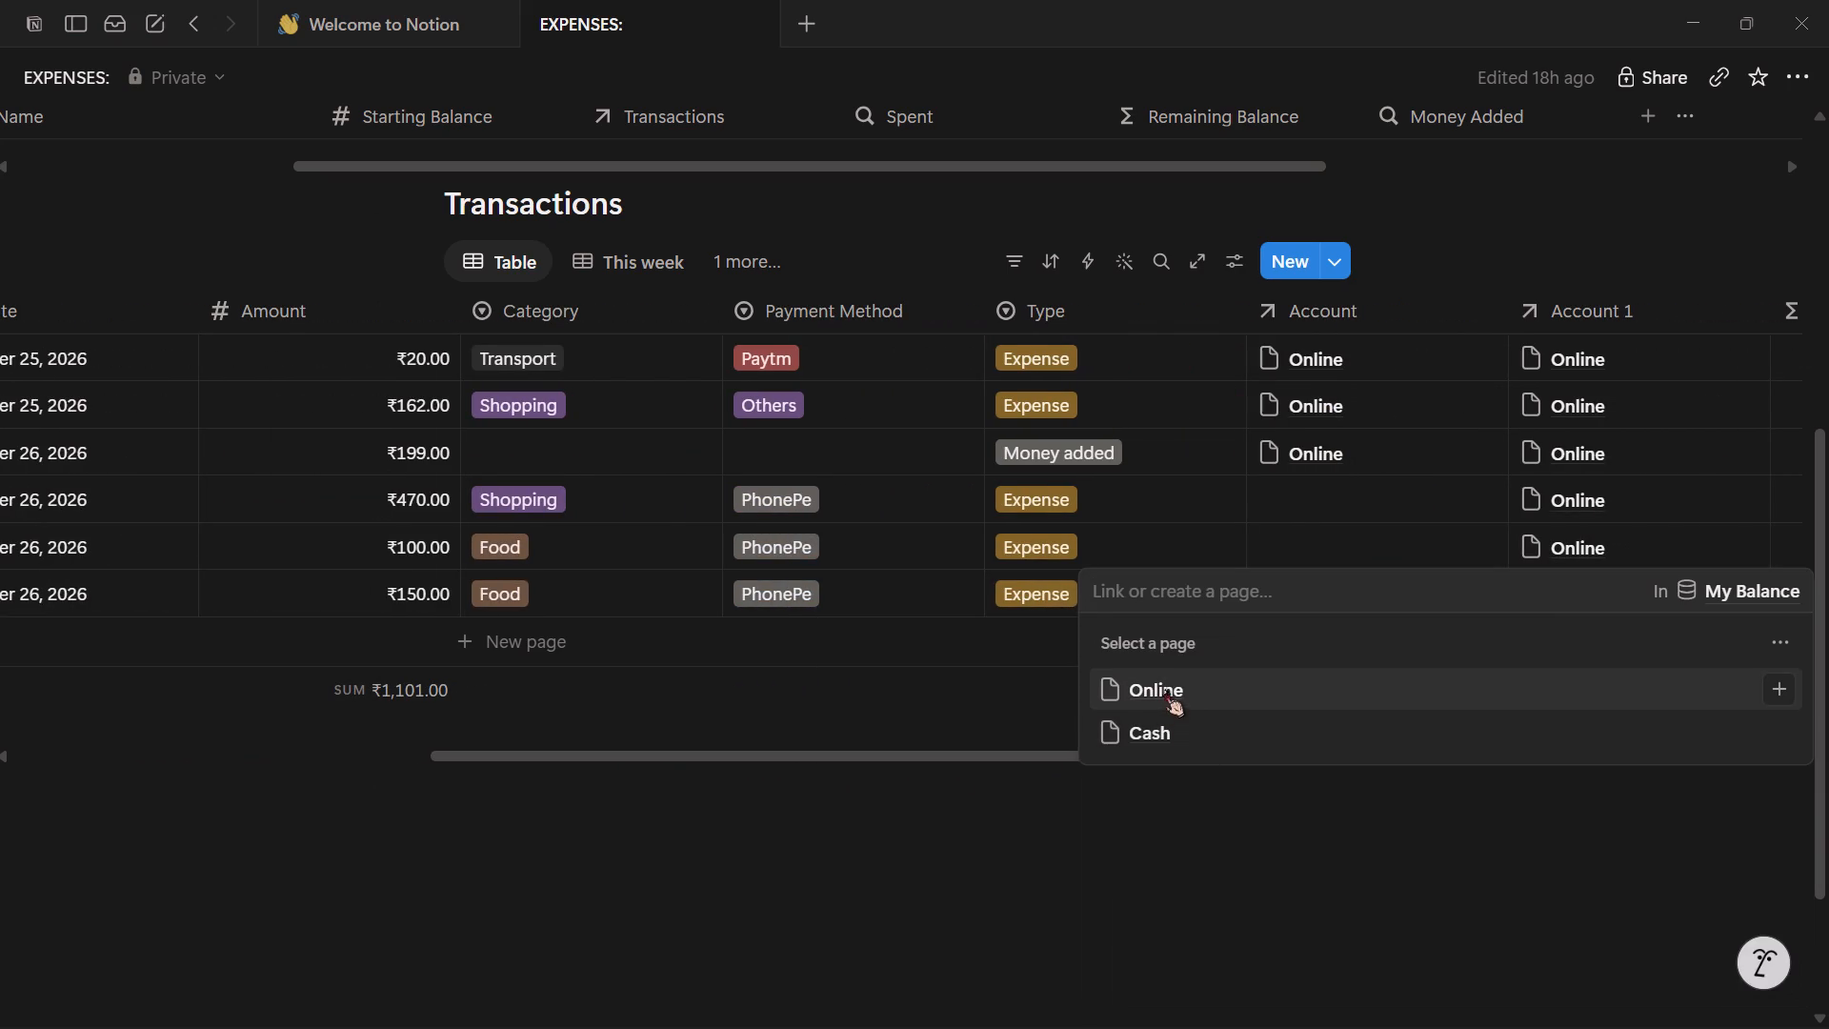
left_click(1158, 679)
left_click(653, 747)
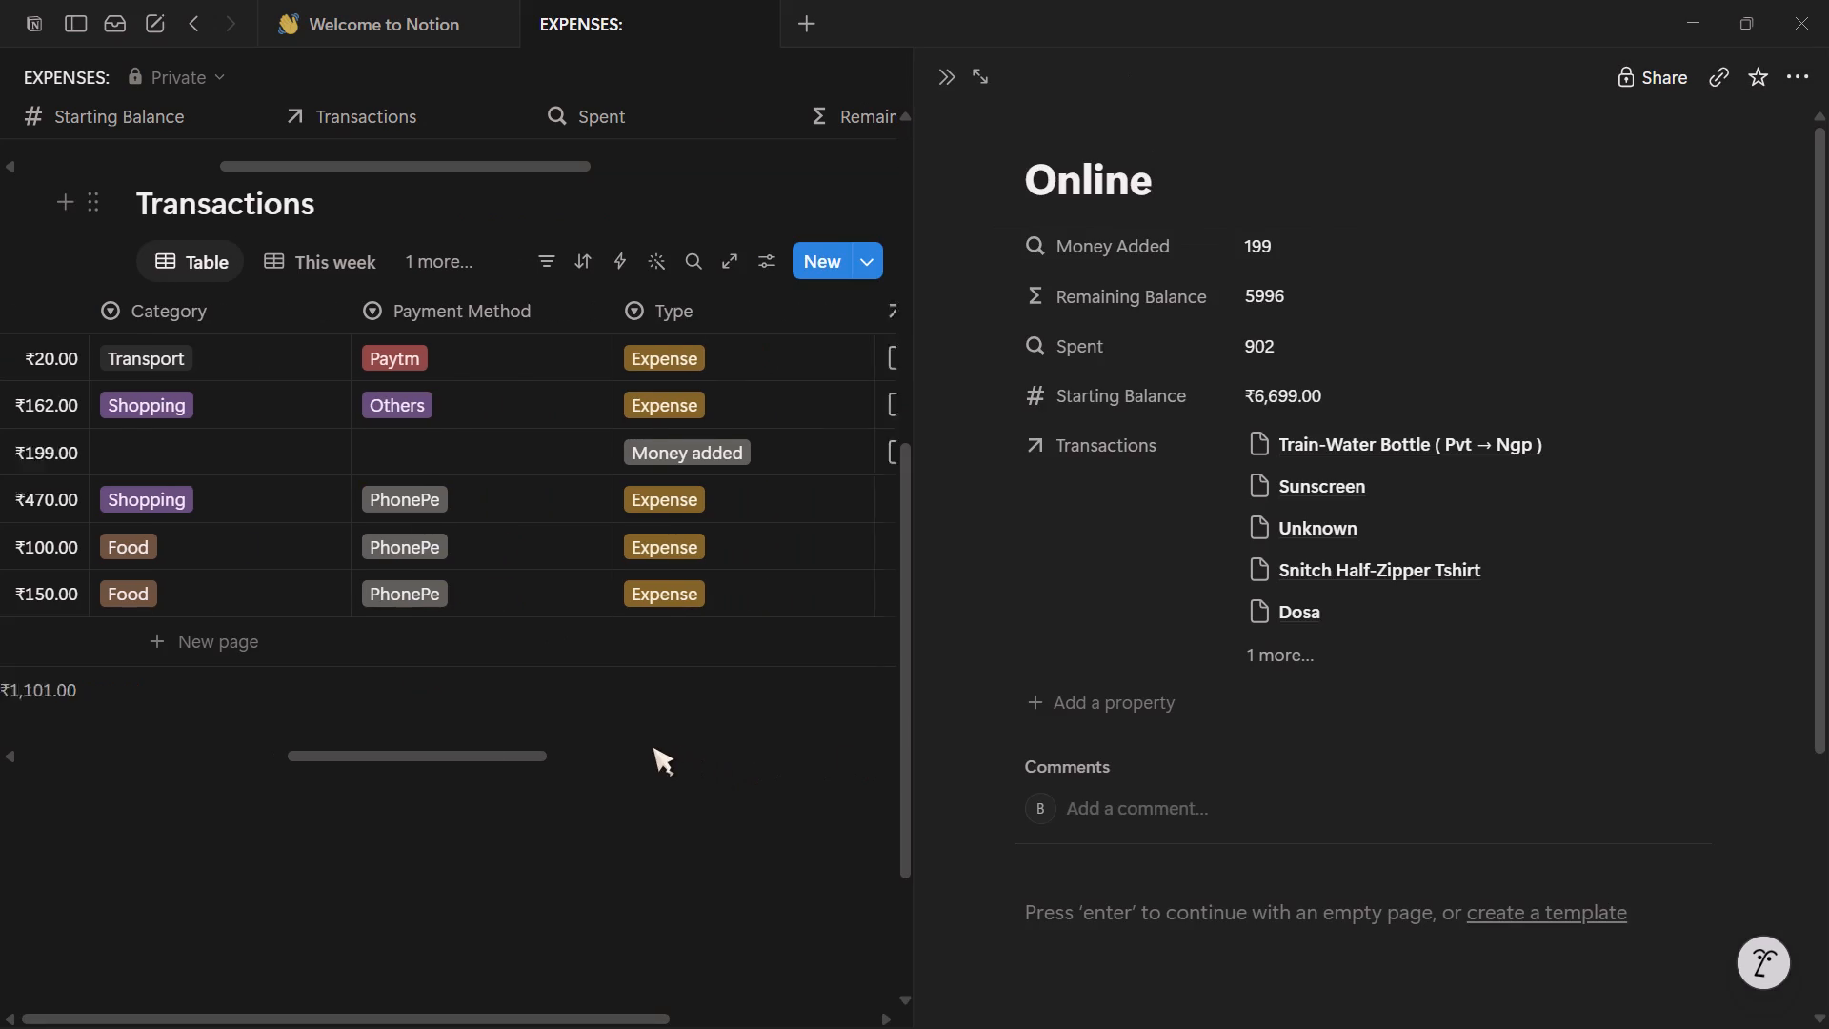
left_click(937, 79)
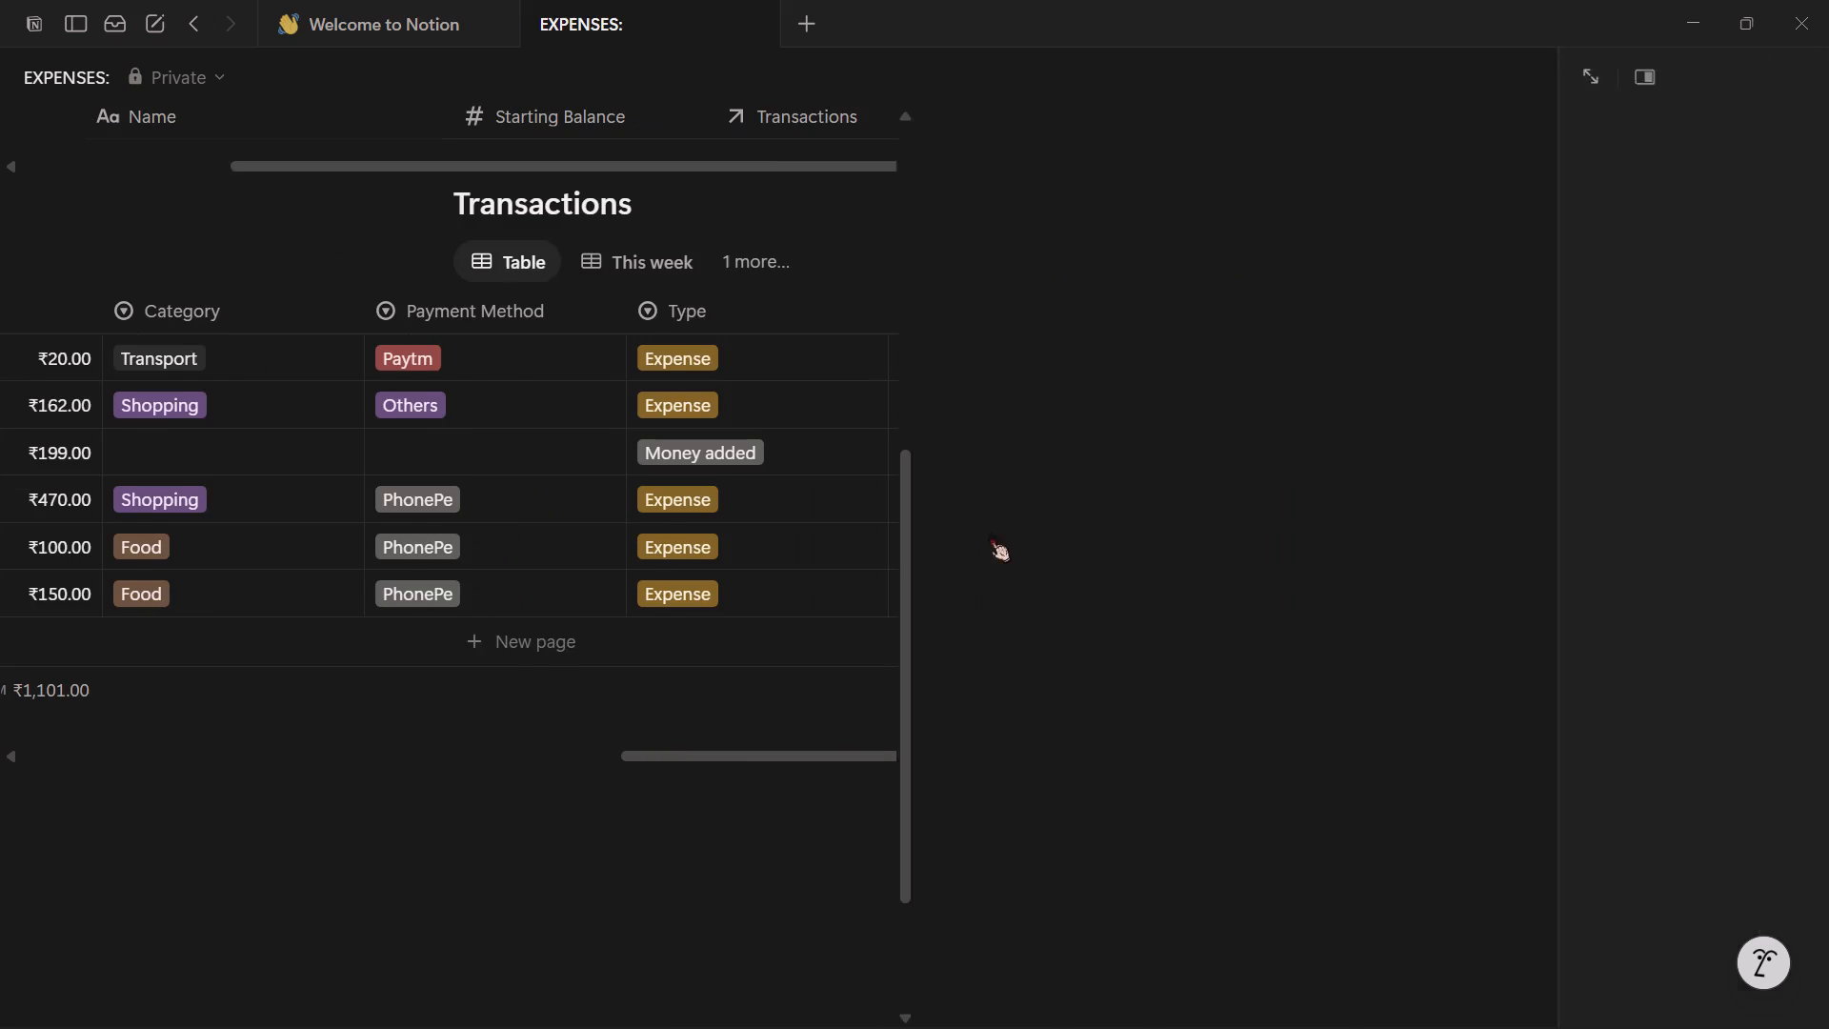
Bring the Expense column of the Transactions table back into view.
left_click_drag(835, 763, 811, 755)
left_click_drag(813, 752, 539, 709)
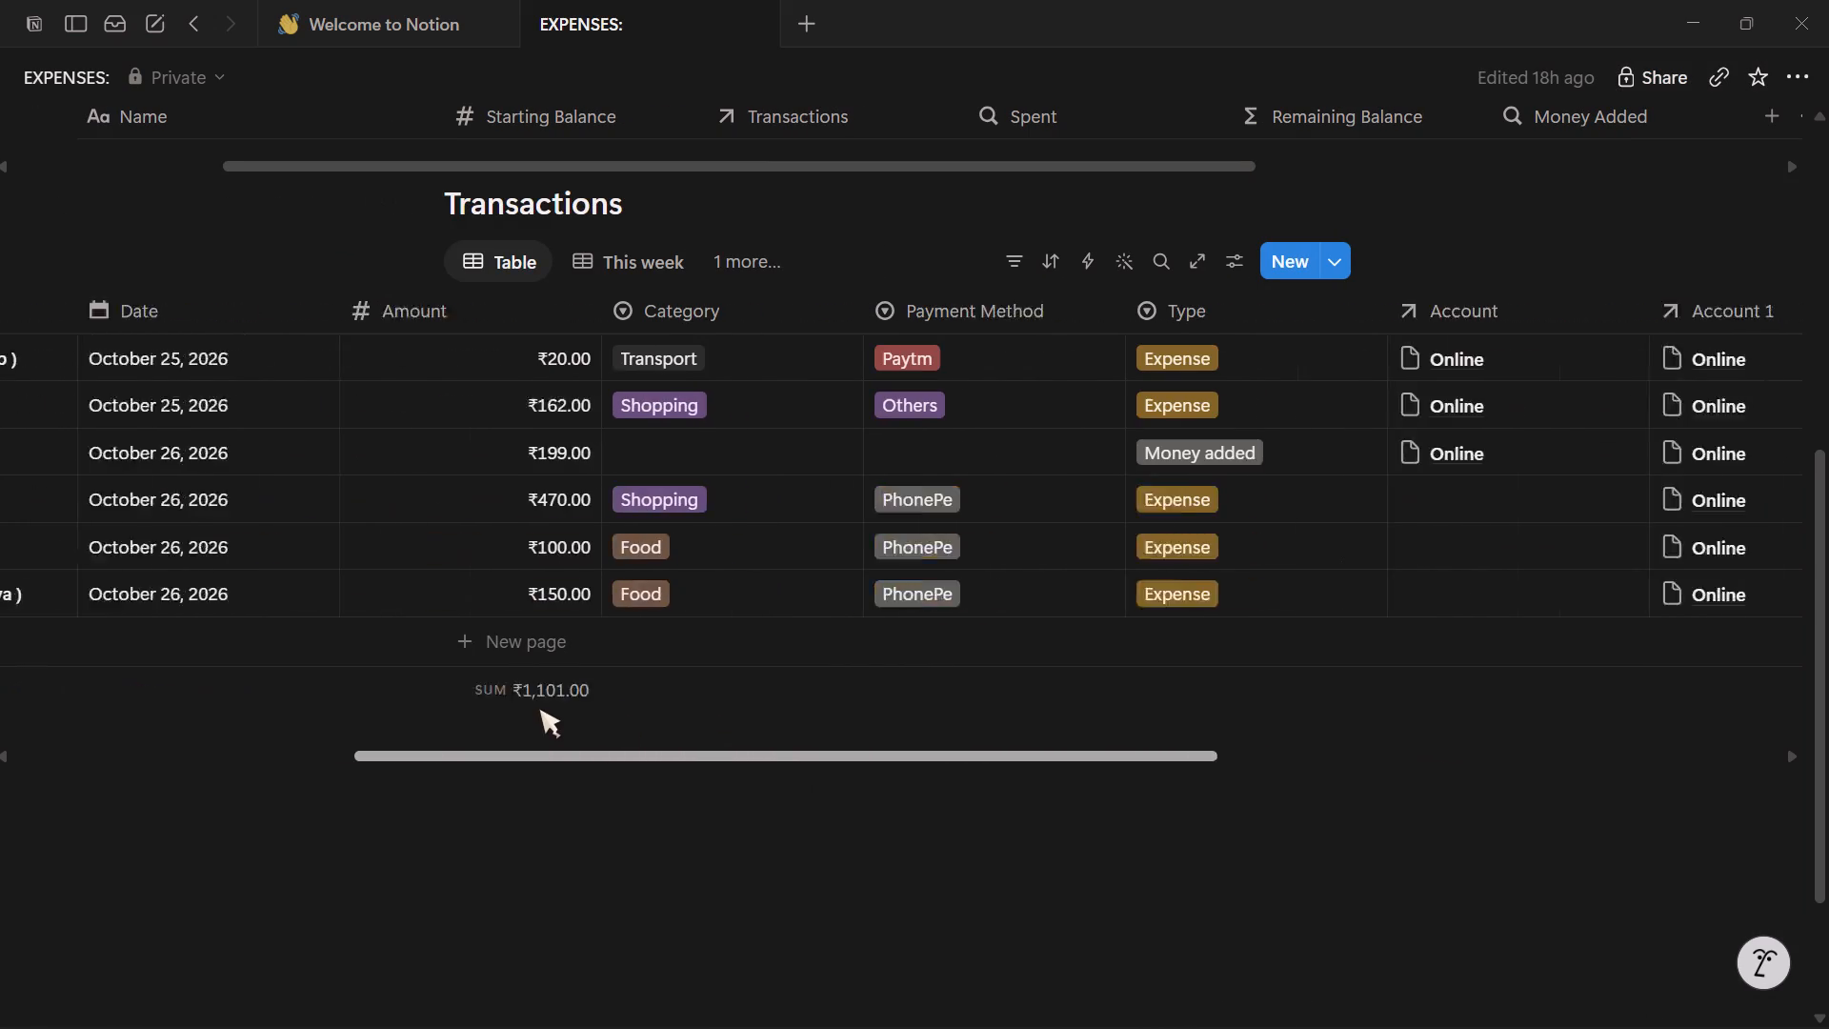
left_click_drag(539, 709, 535, 711)
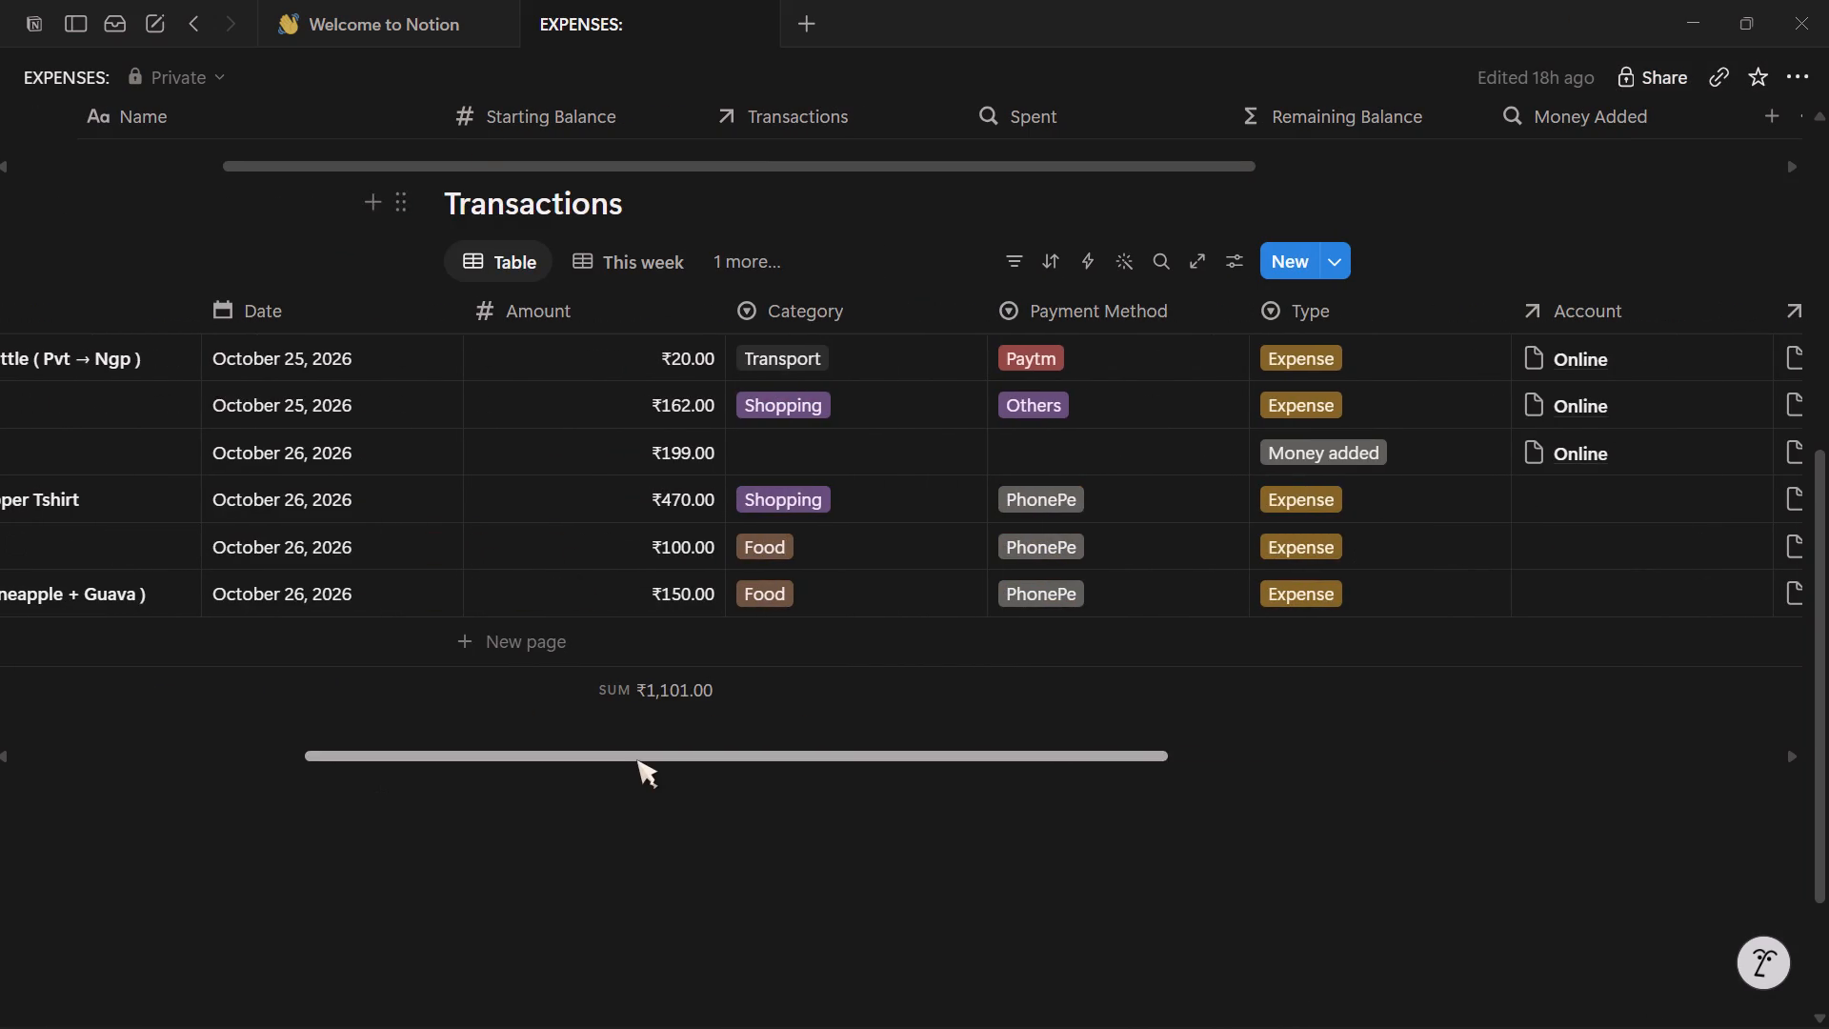
left_click_drag(636, 759, 339, 757)
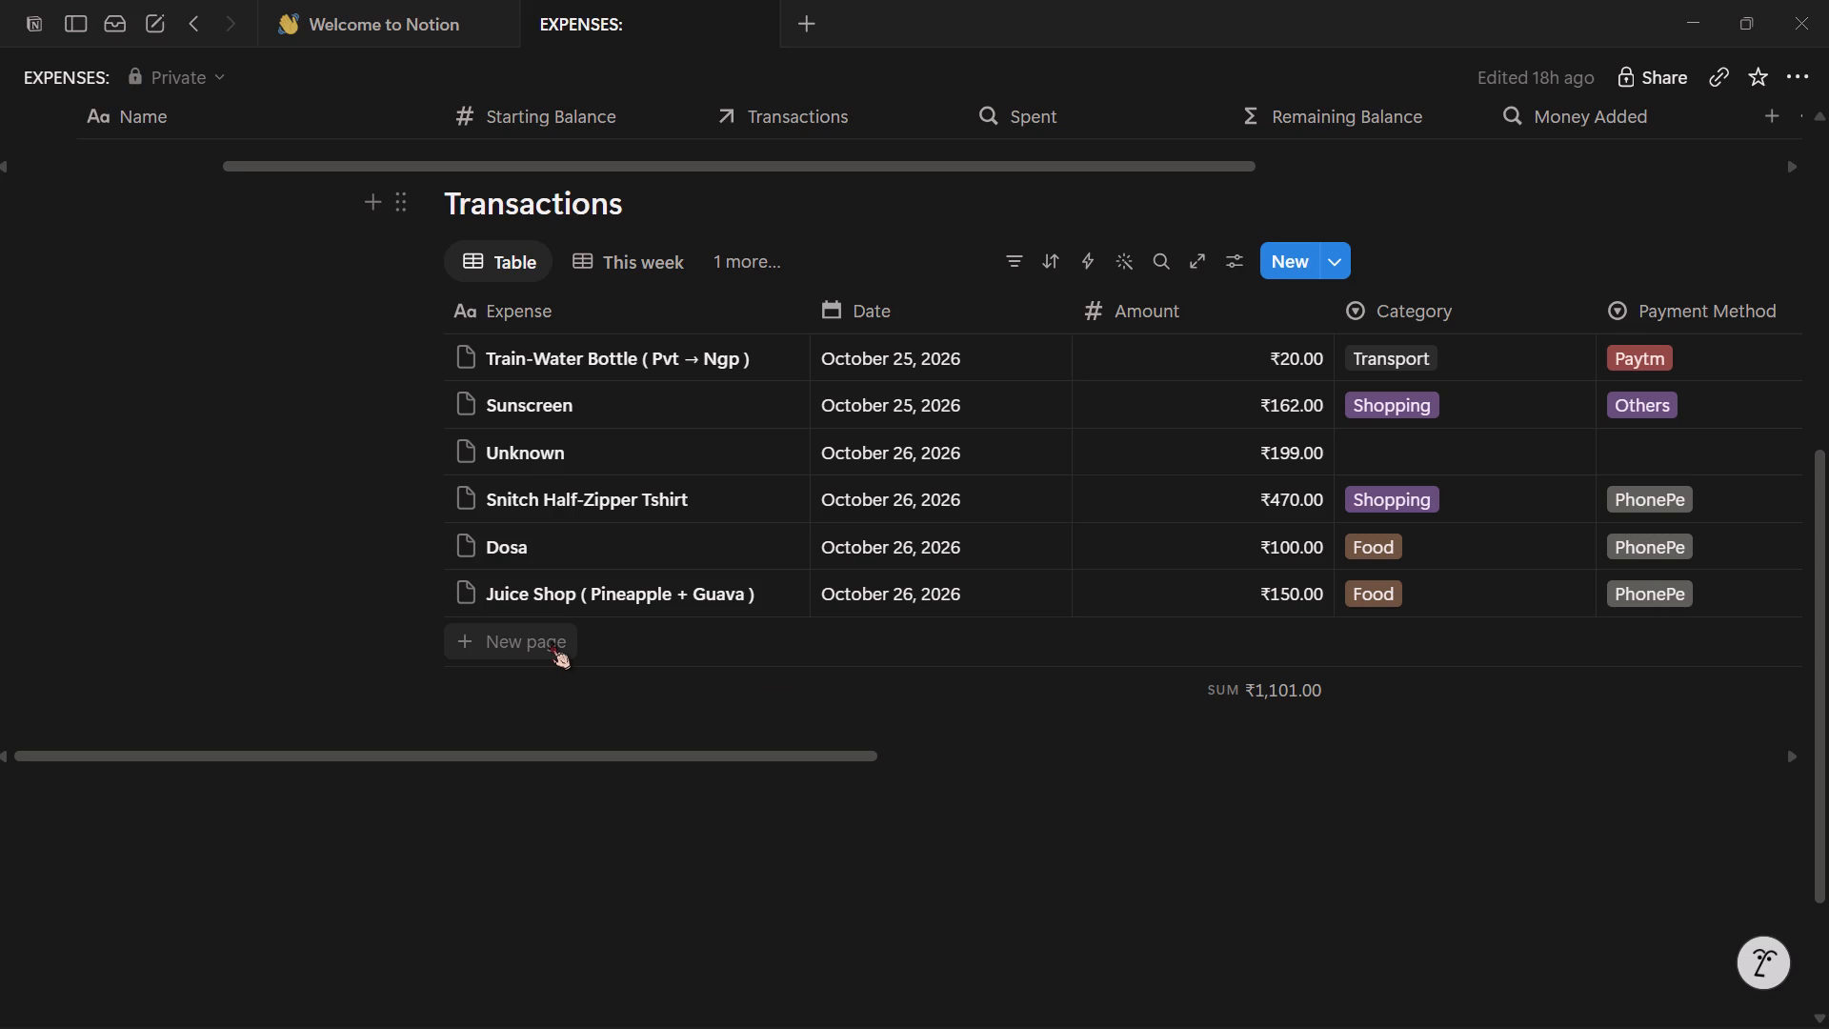
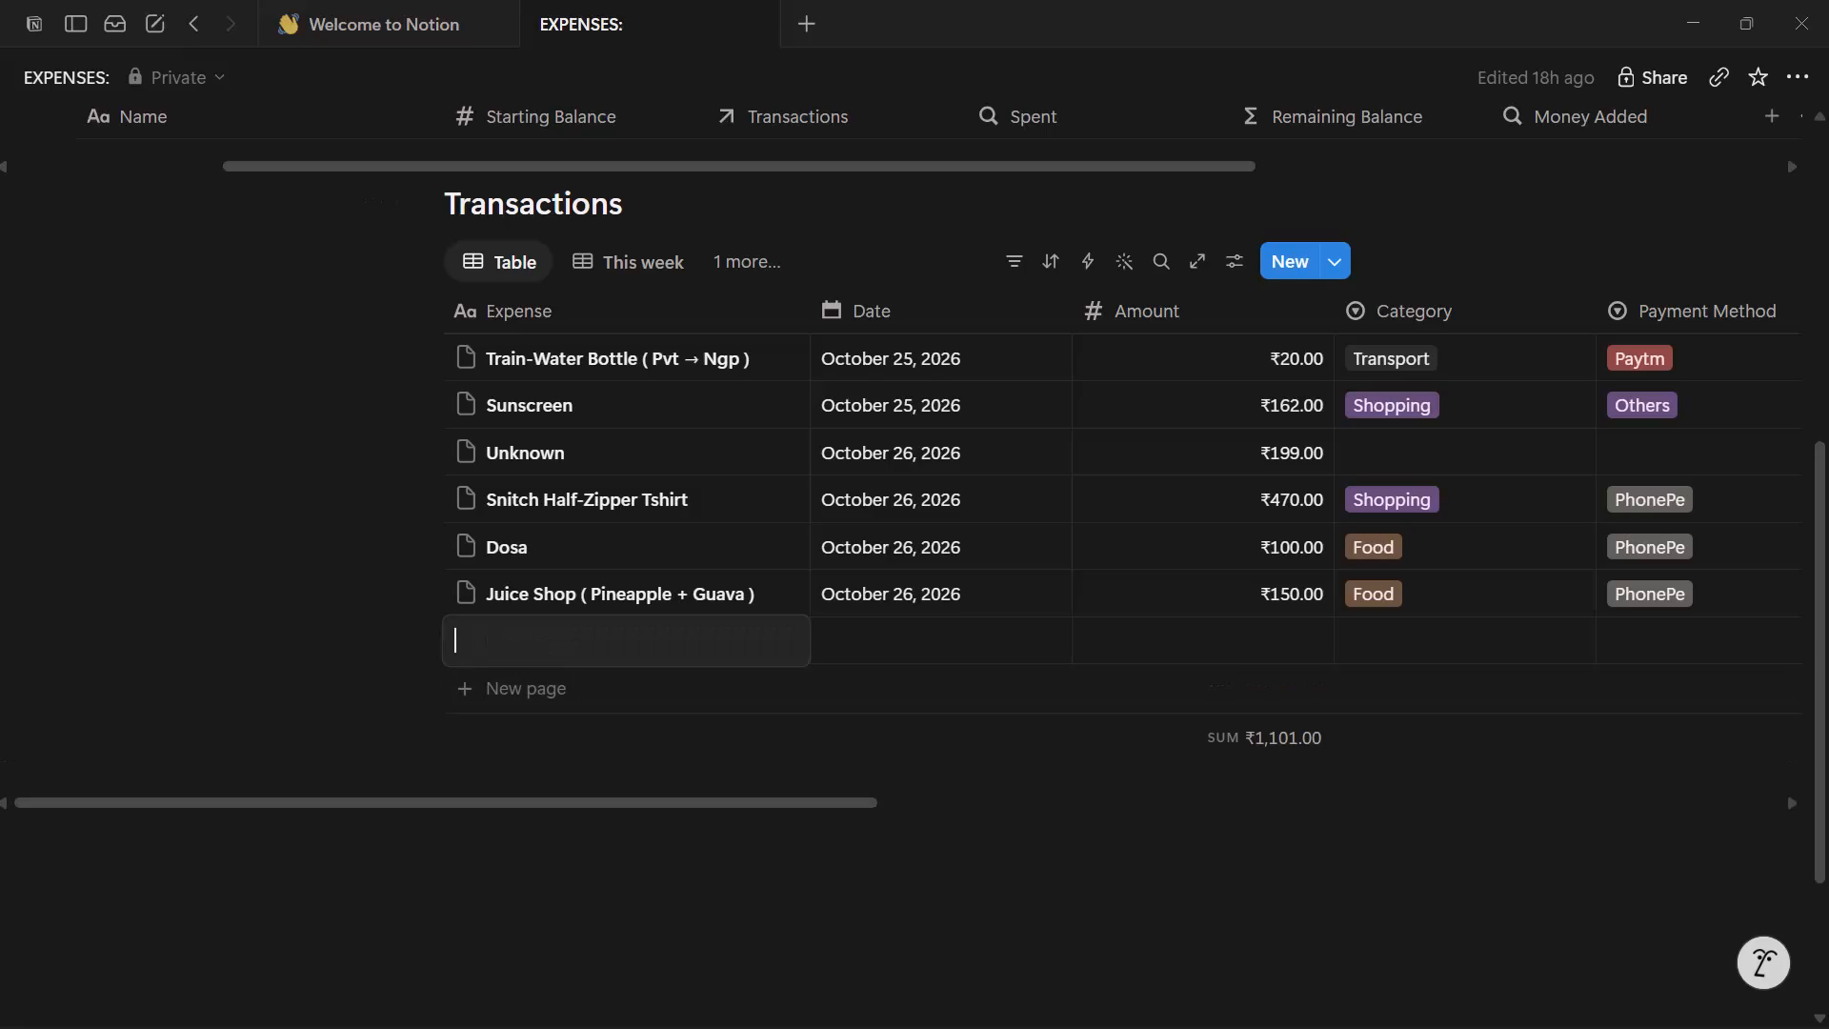
Name the new empty transaction below the Juice Shop row Butter Milk.
left_click(546, 653)
type("Butter m")
key("BackSpace")
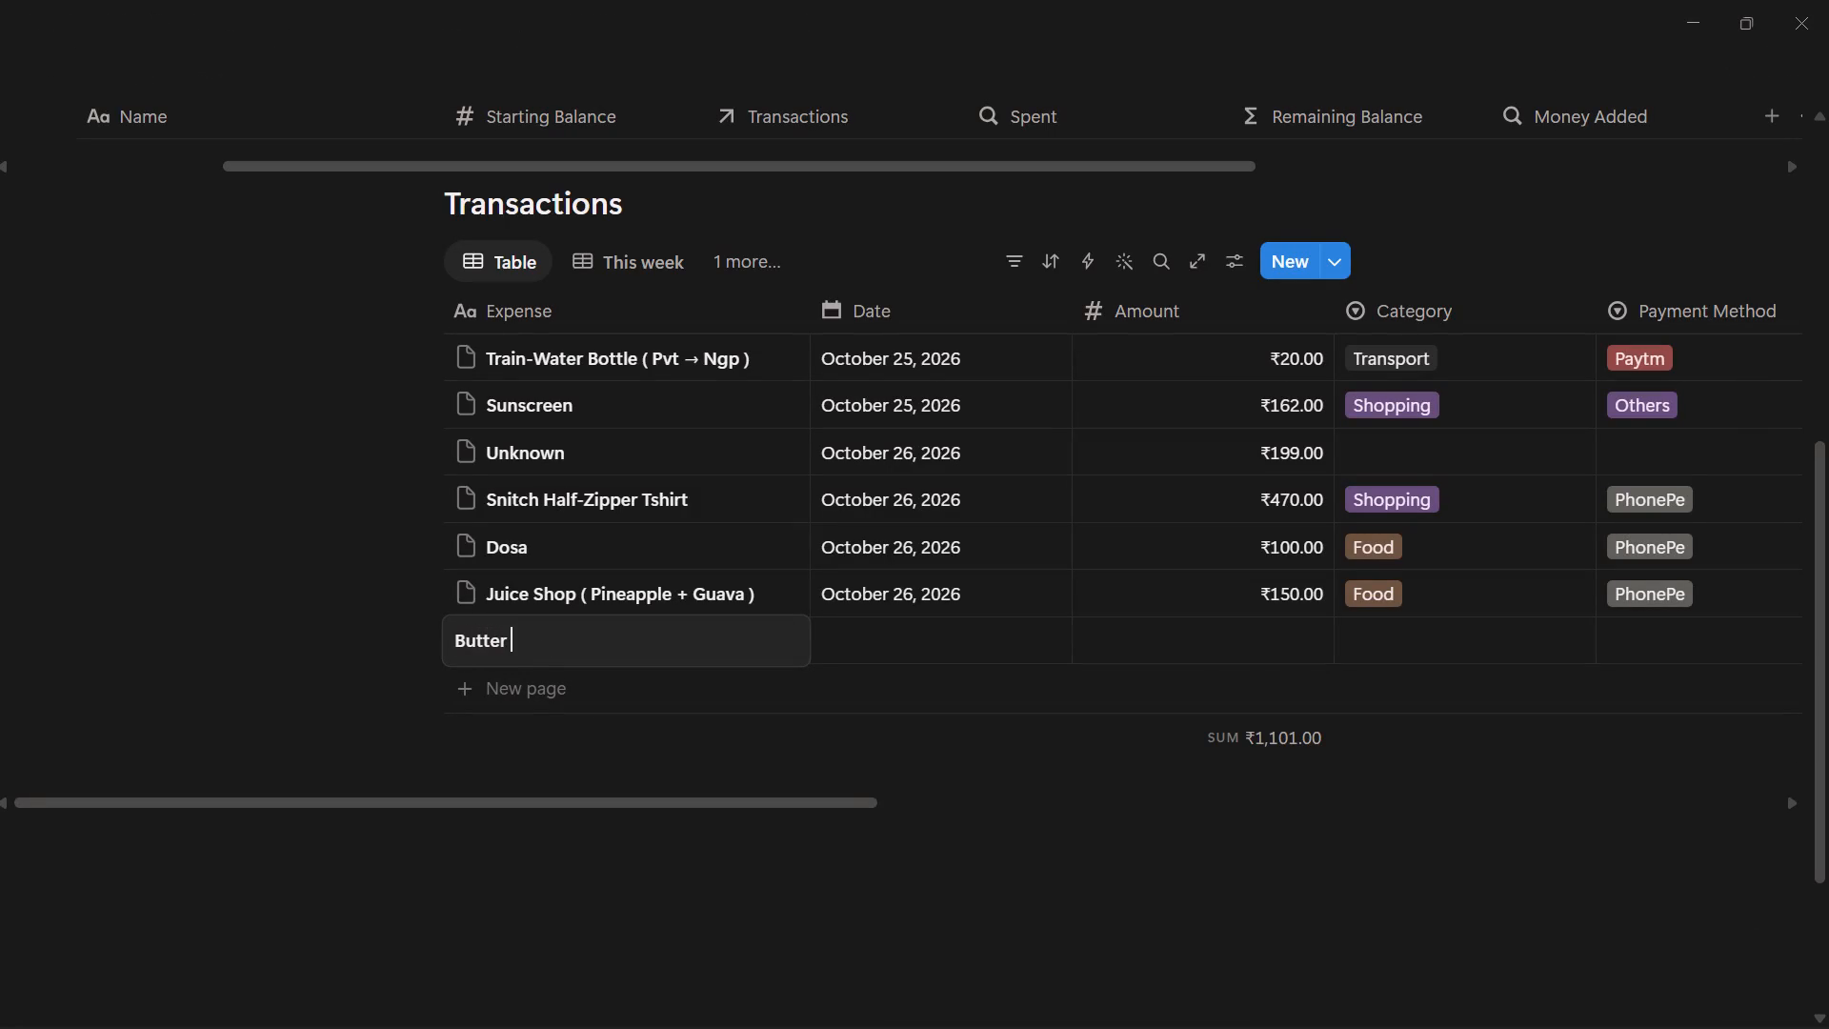
type("Milk")
key("Return")
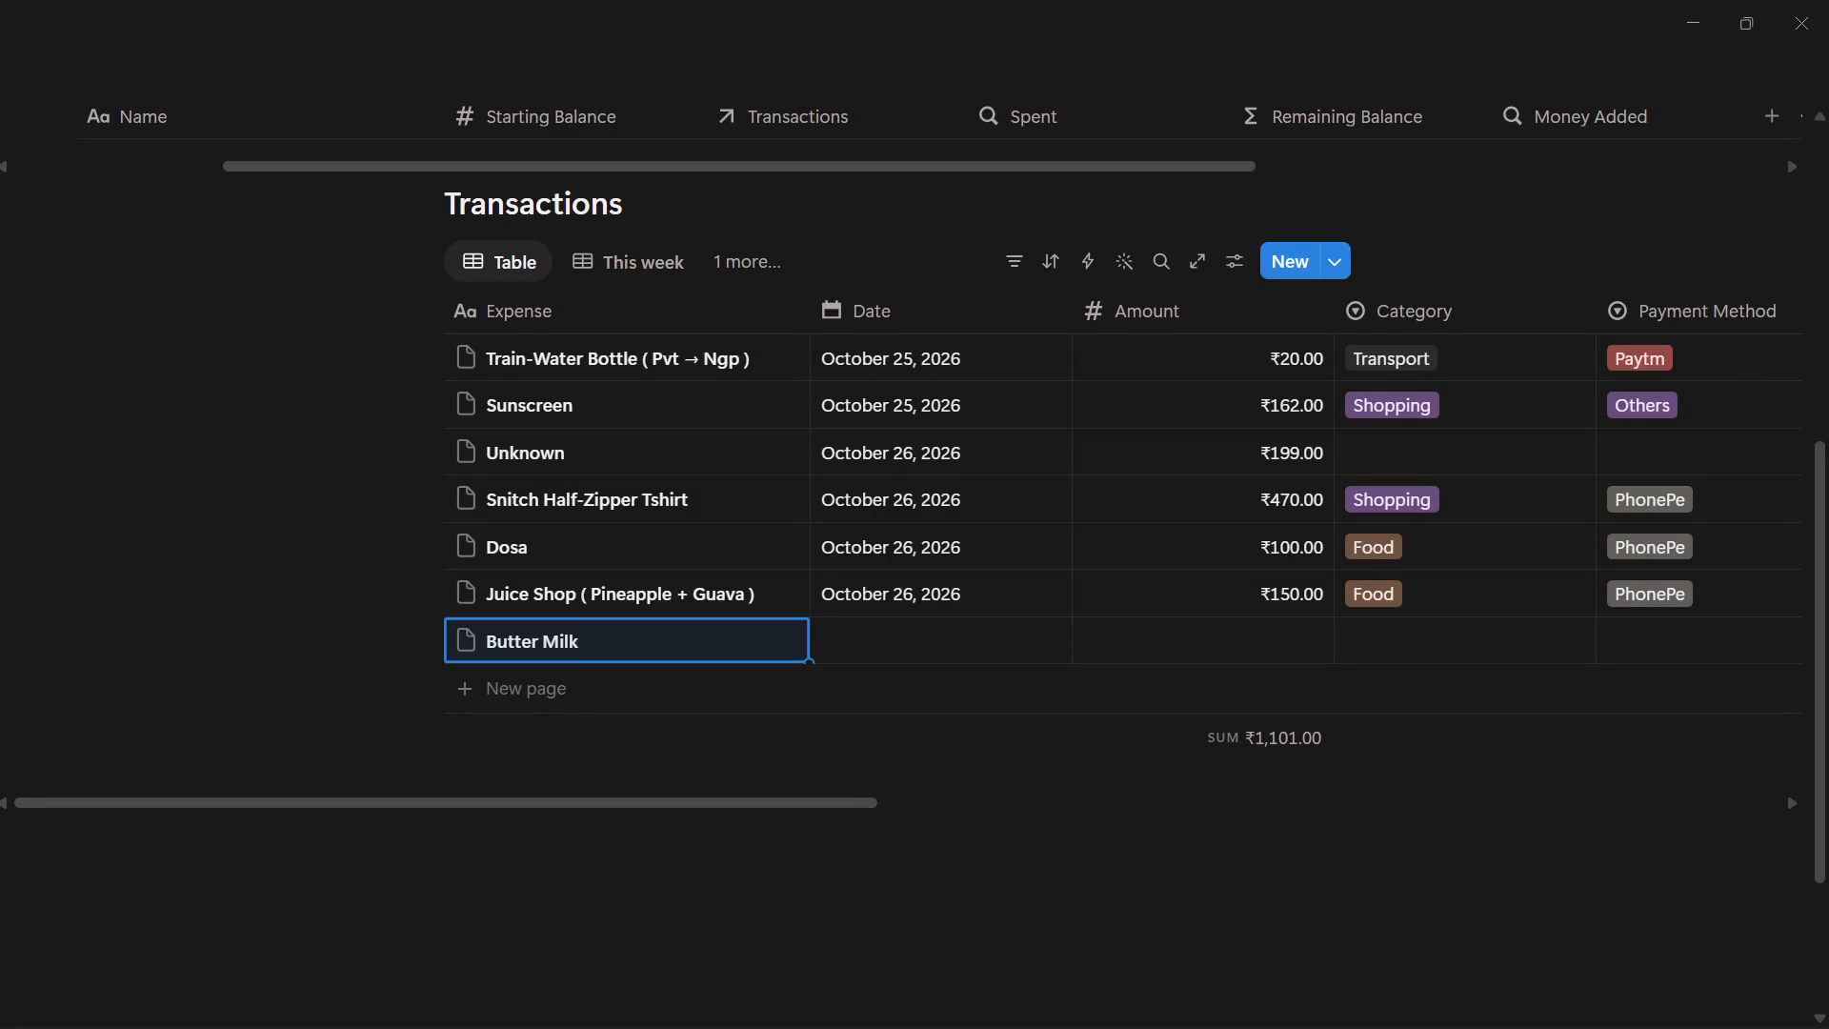
Set the Butter Milk transaction's date to October 27, 2026 and its amount to ₹20.
left_click(884, 613)
left_click(644, 806)
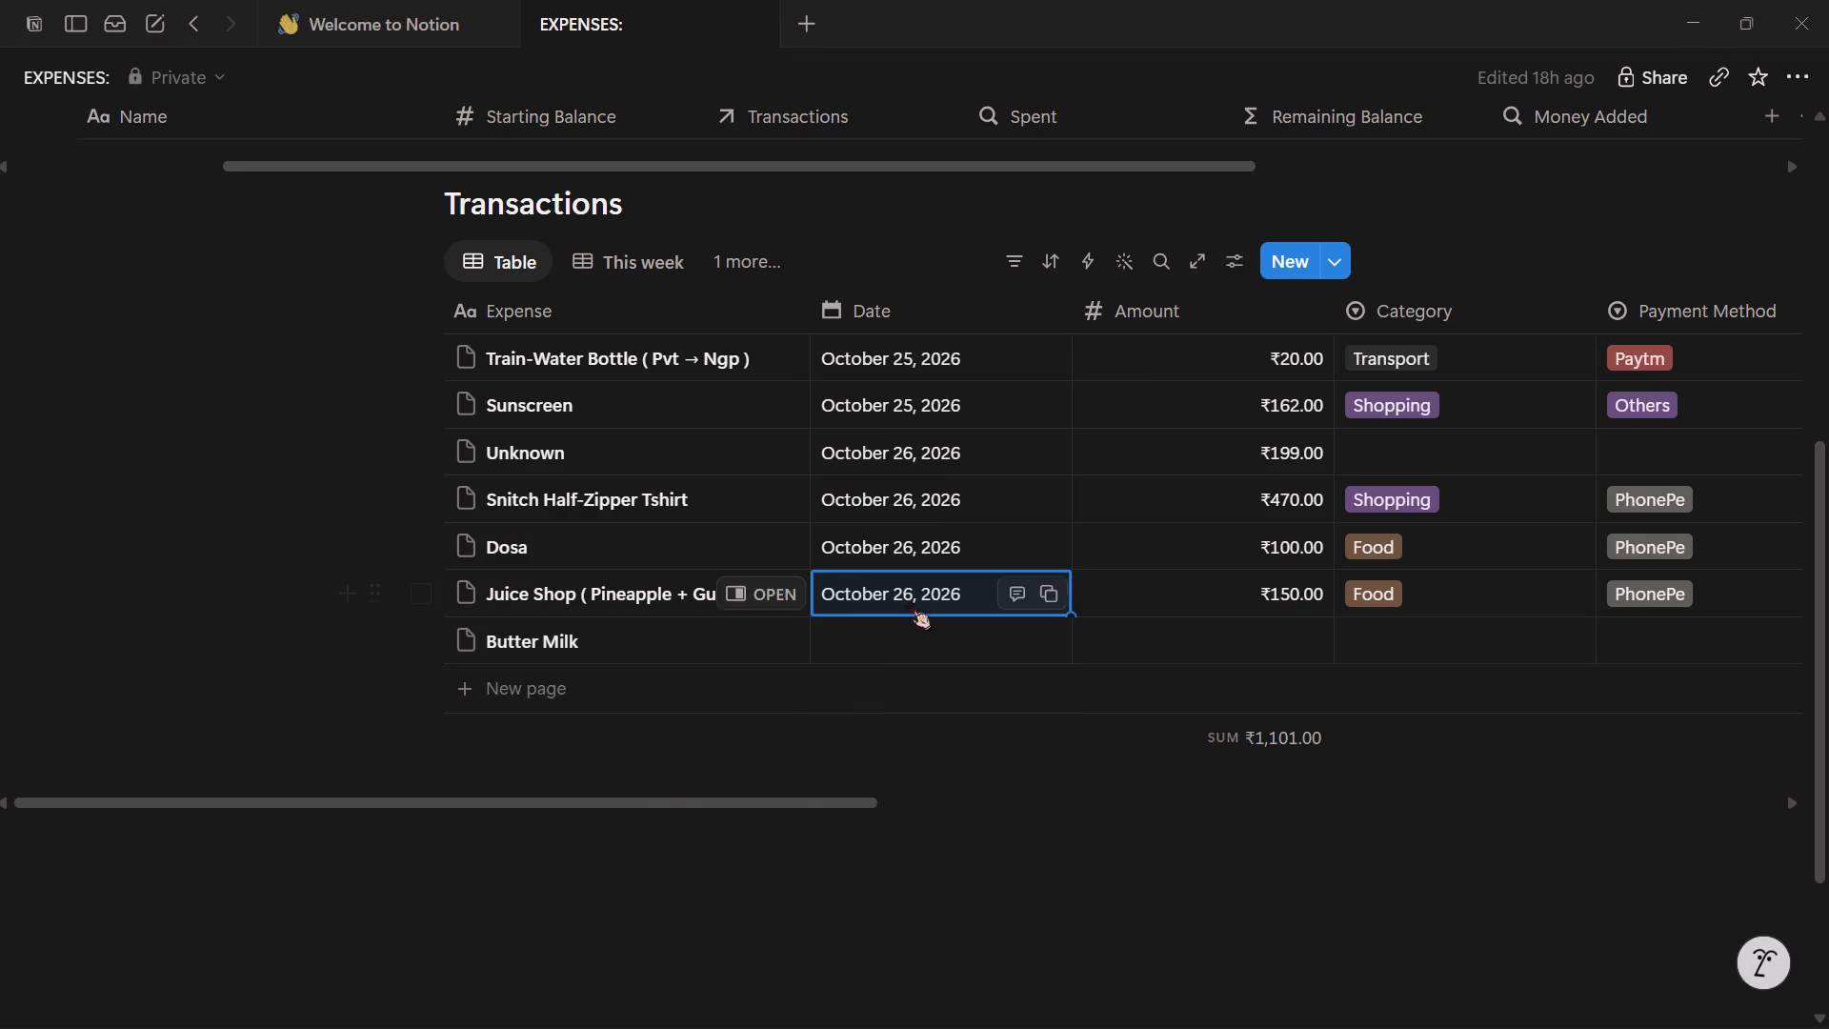
left_click(872, 627)
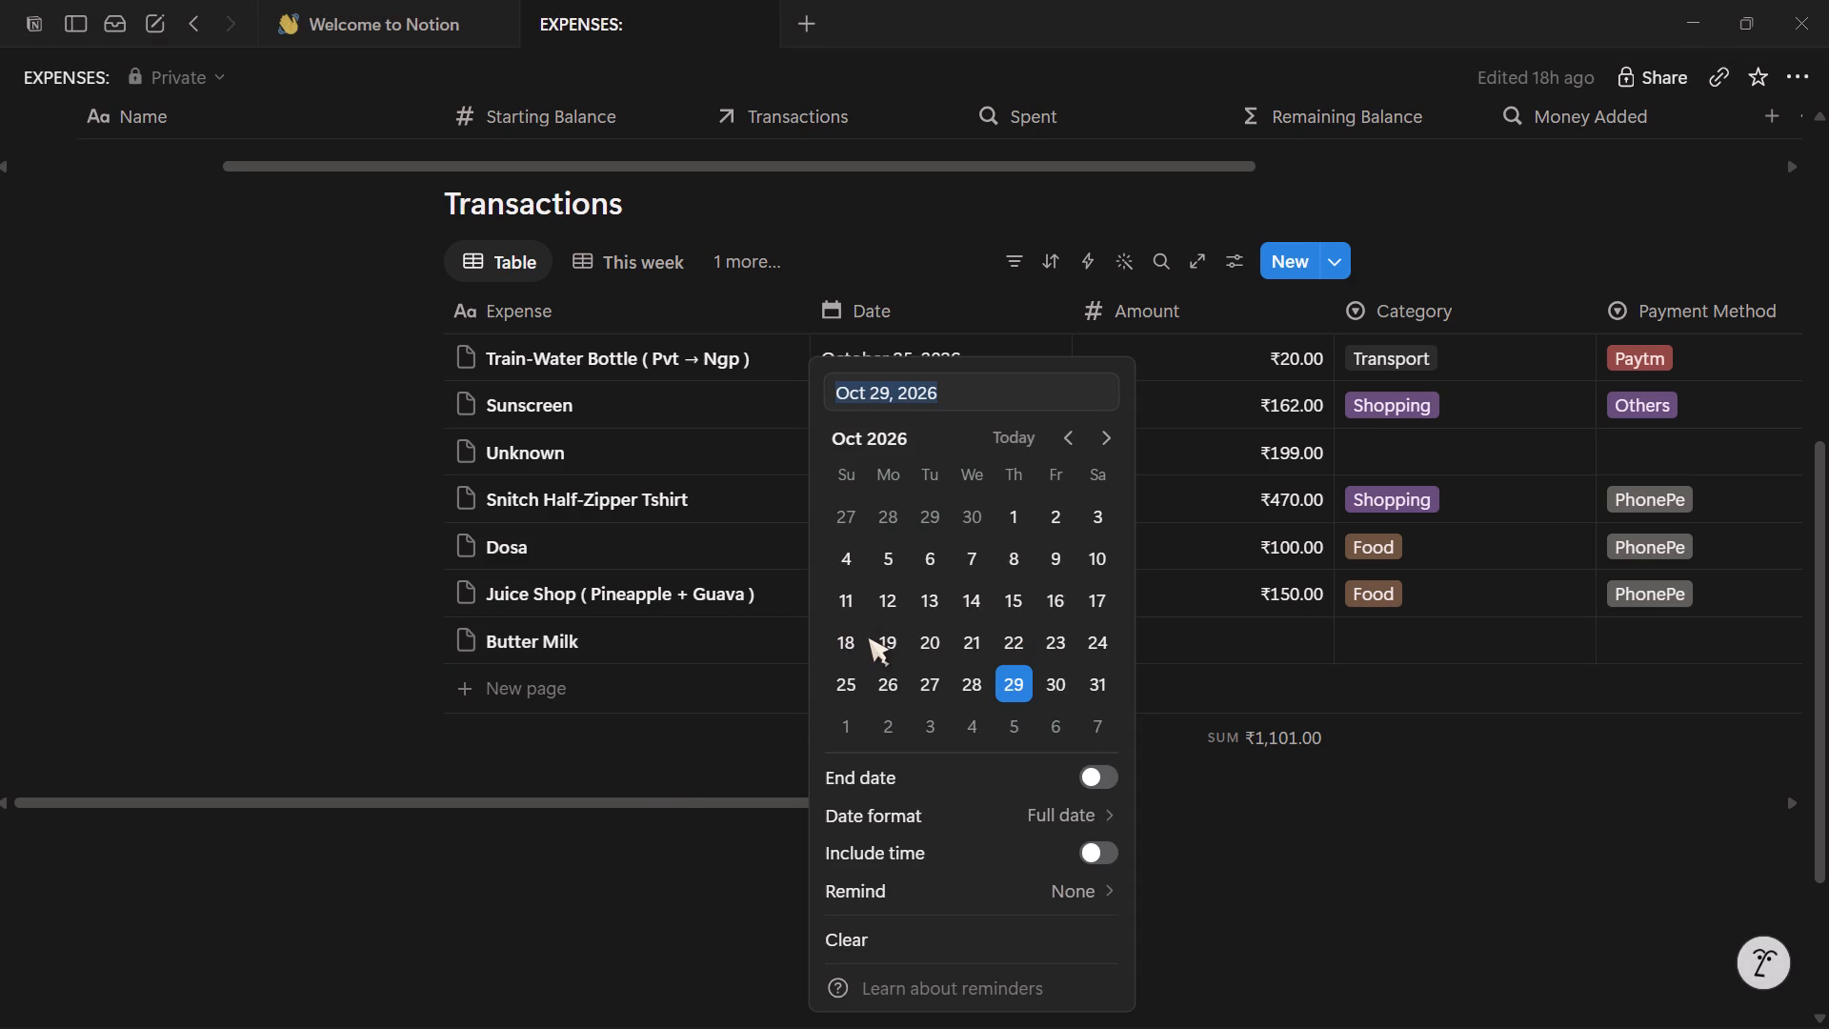
left_click(913, 680)
left_click(1260, 867)
left_click(1287, 628)
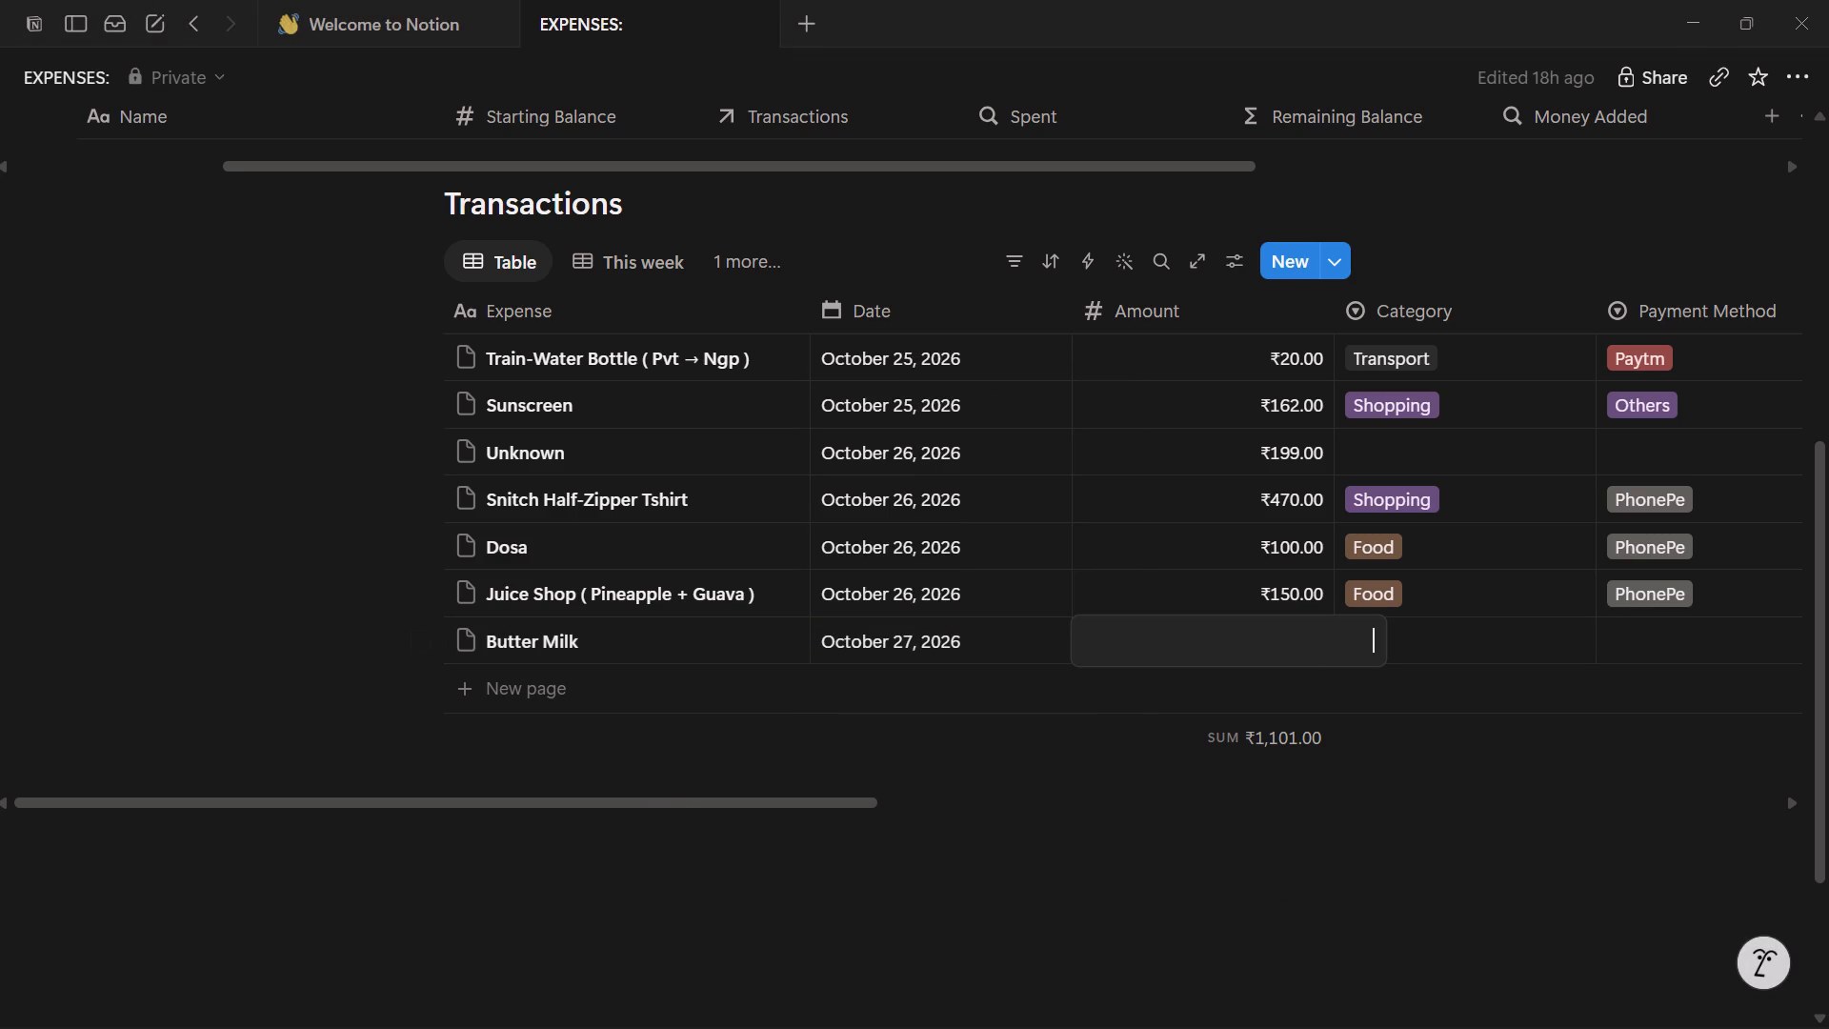
type("20")
key("Return")
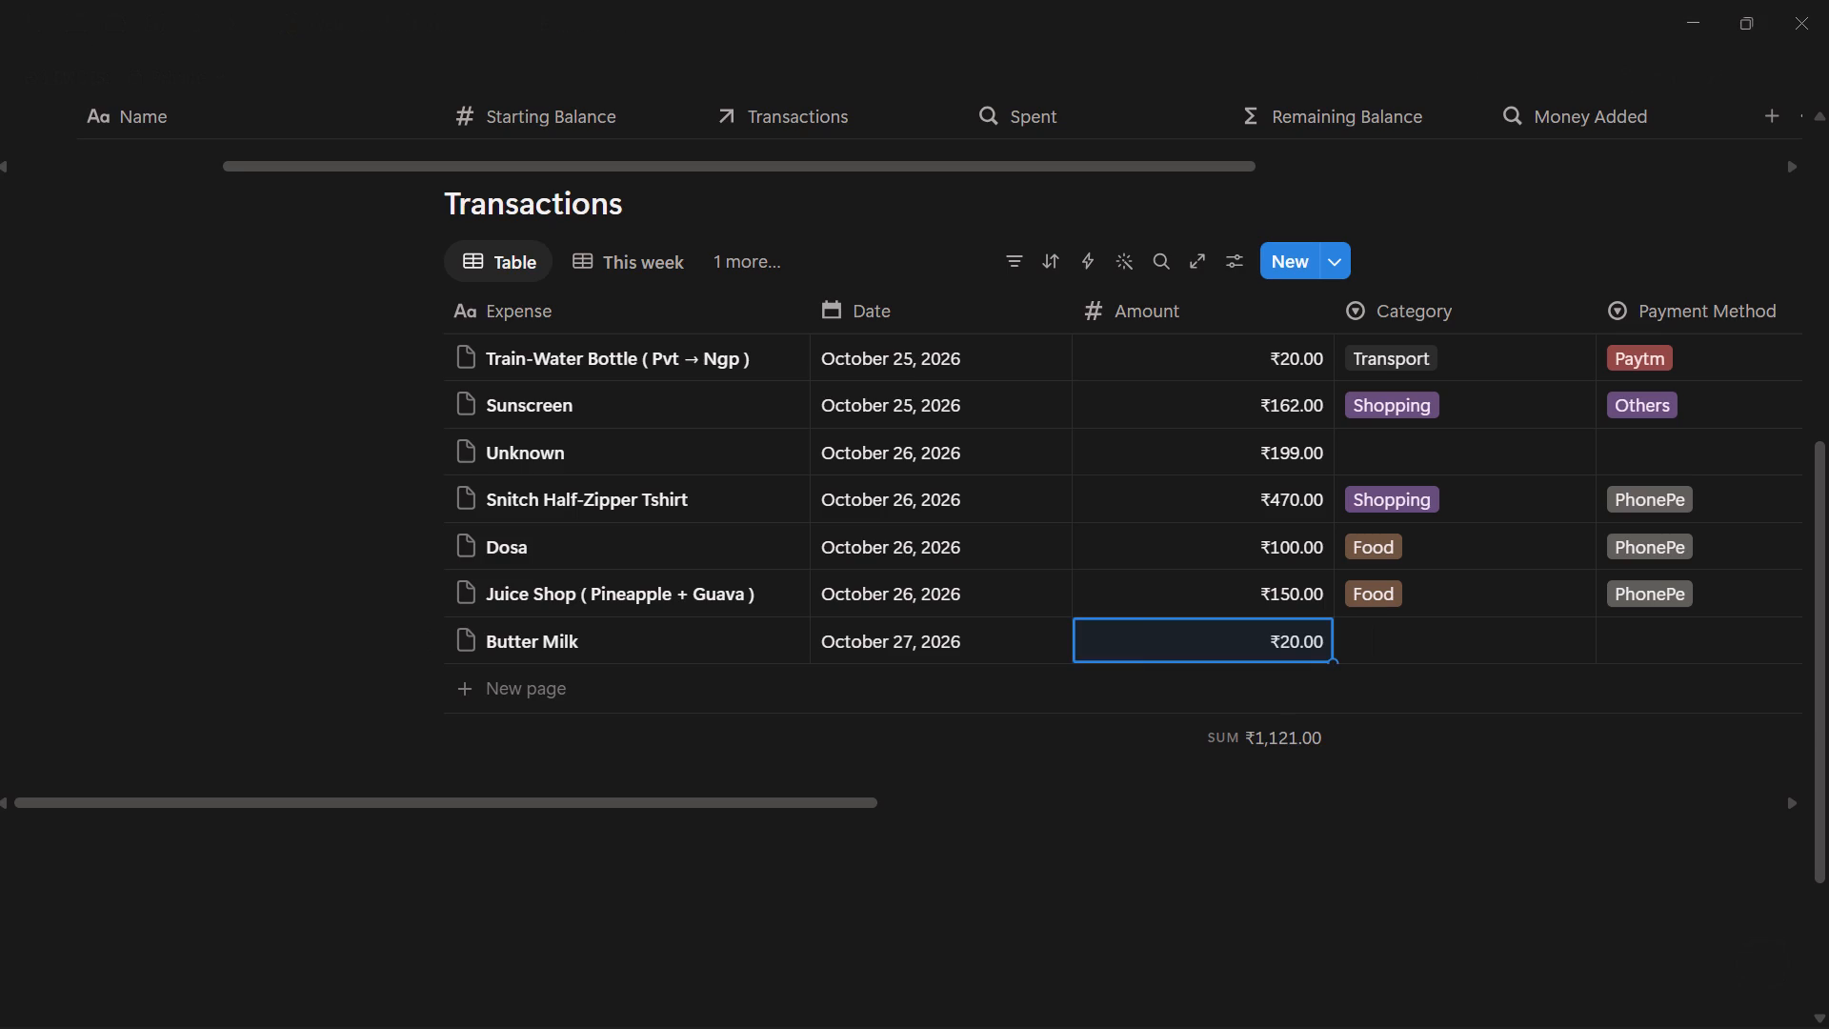
Classify the Butter Milk transaction with category Food, payment method PhonePe and type Expense.
left_click(1438, 636)
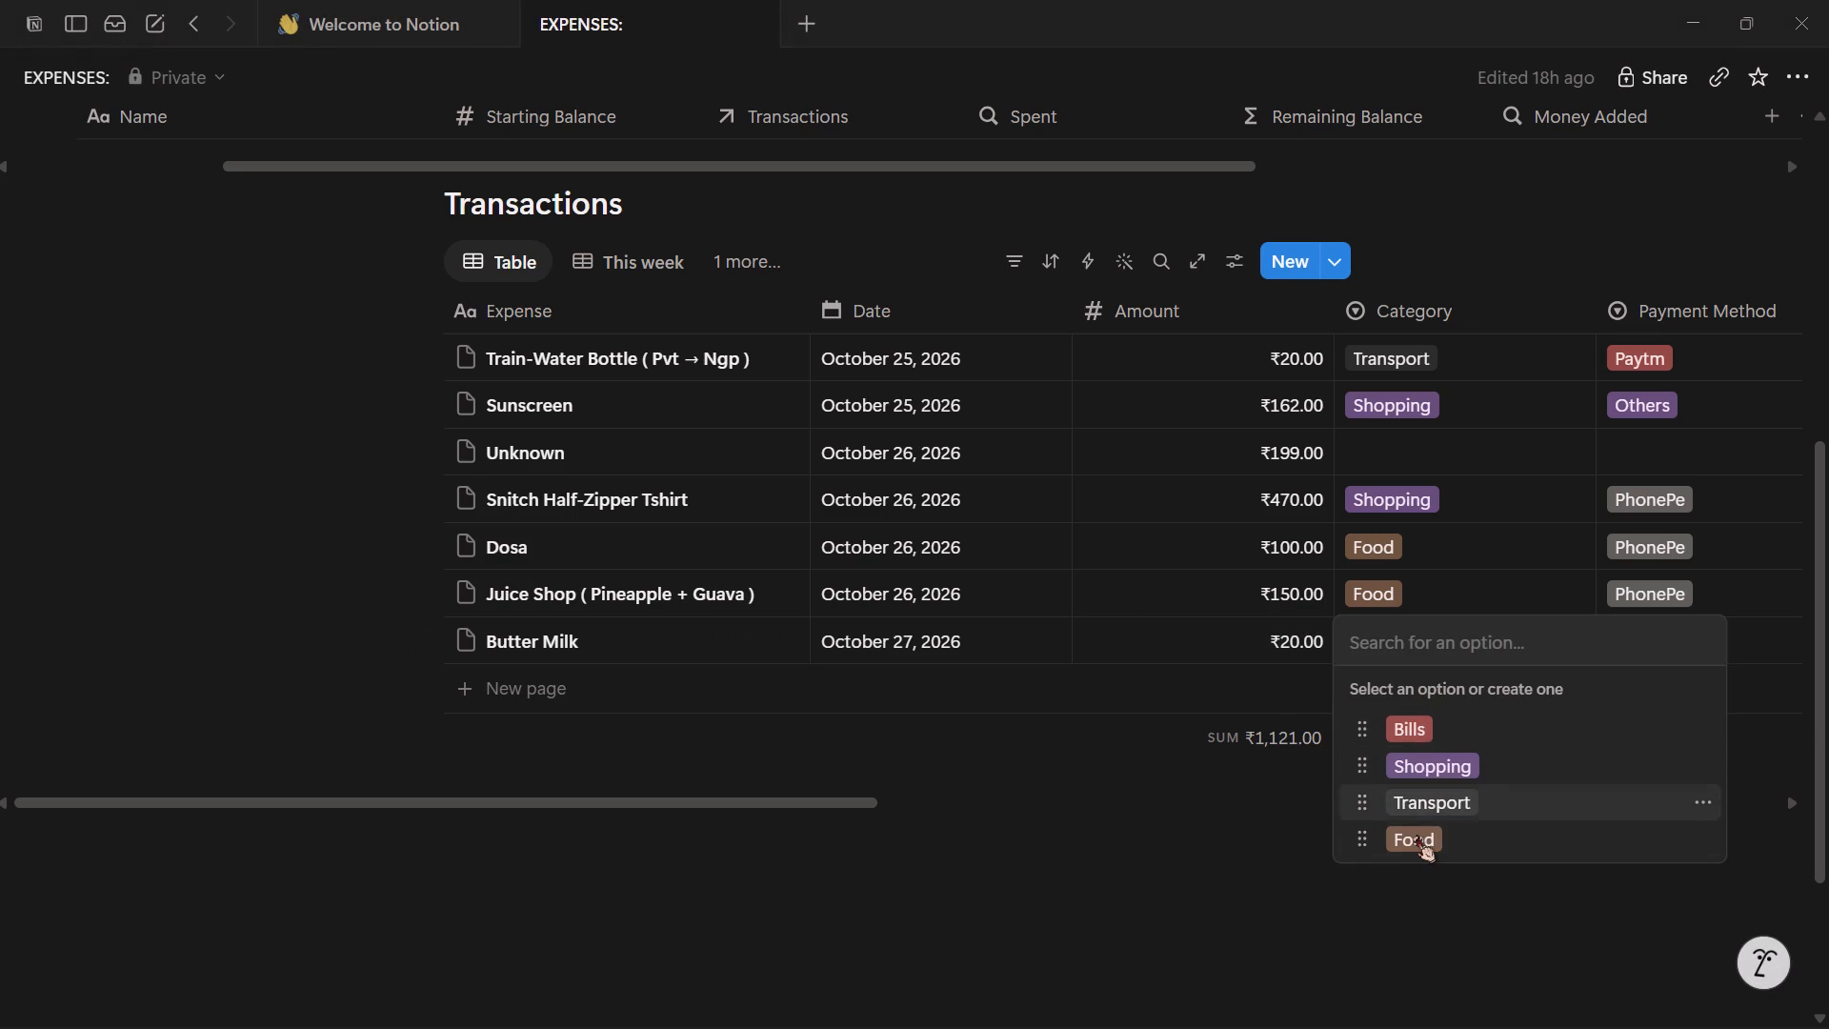
left_click(1413, 844)
left_click(1648, 650)
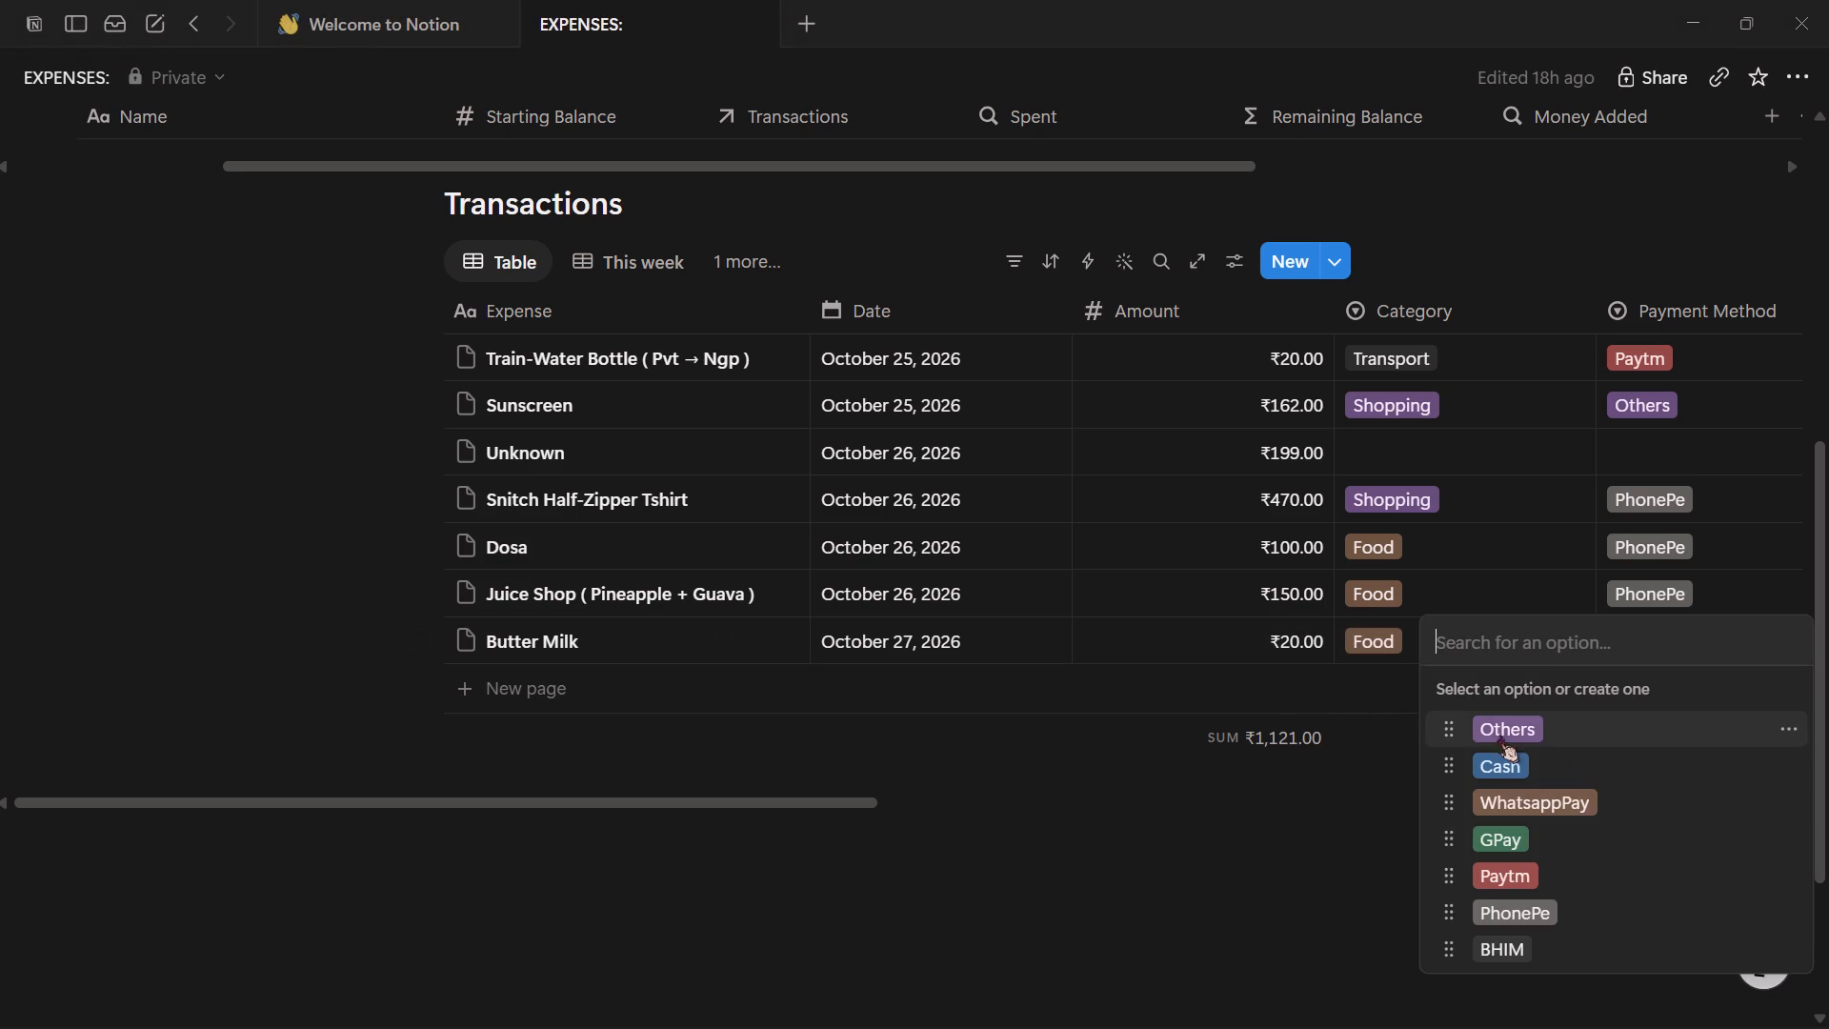
left_click(1491, 904)
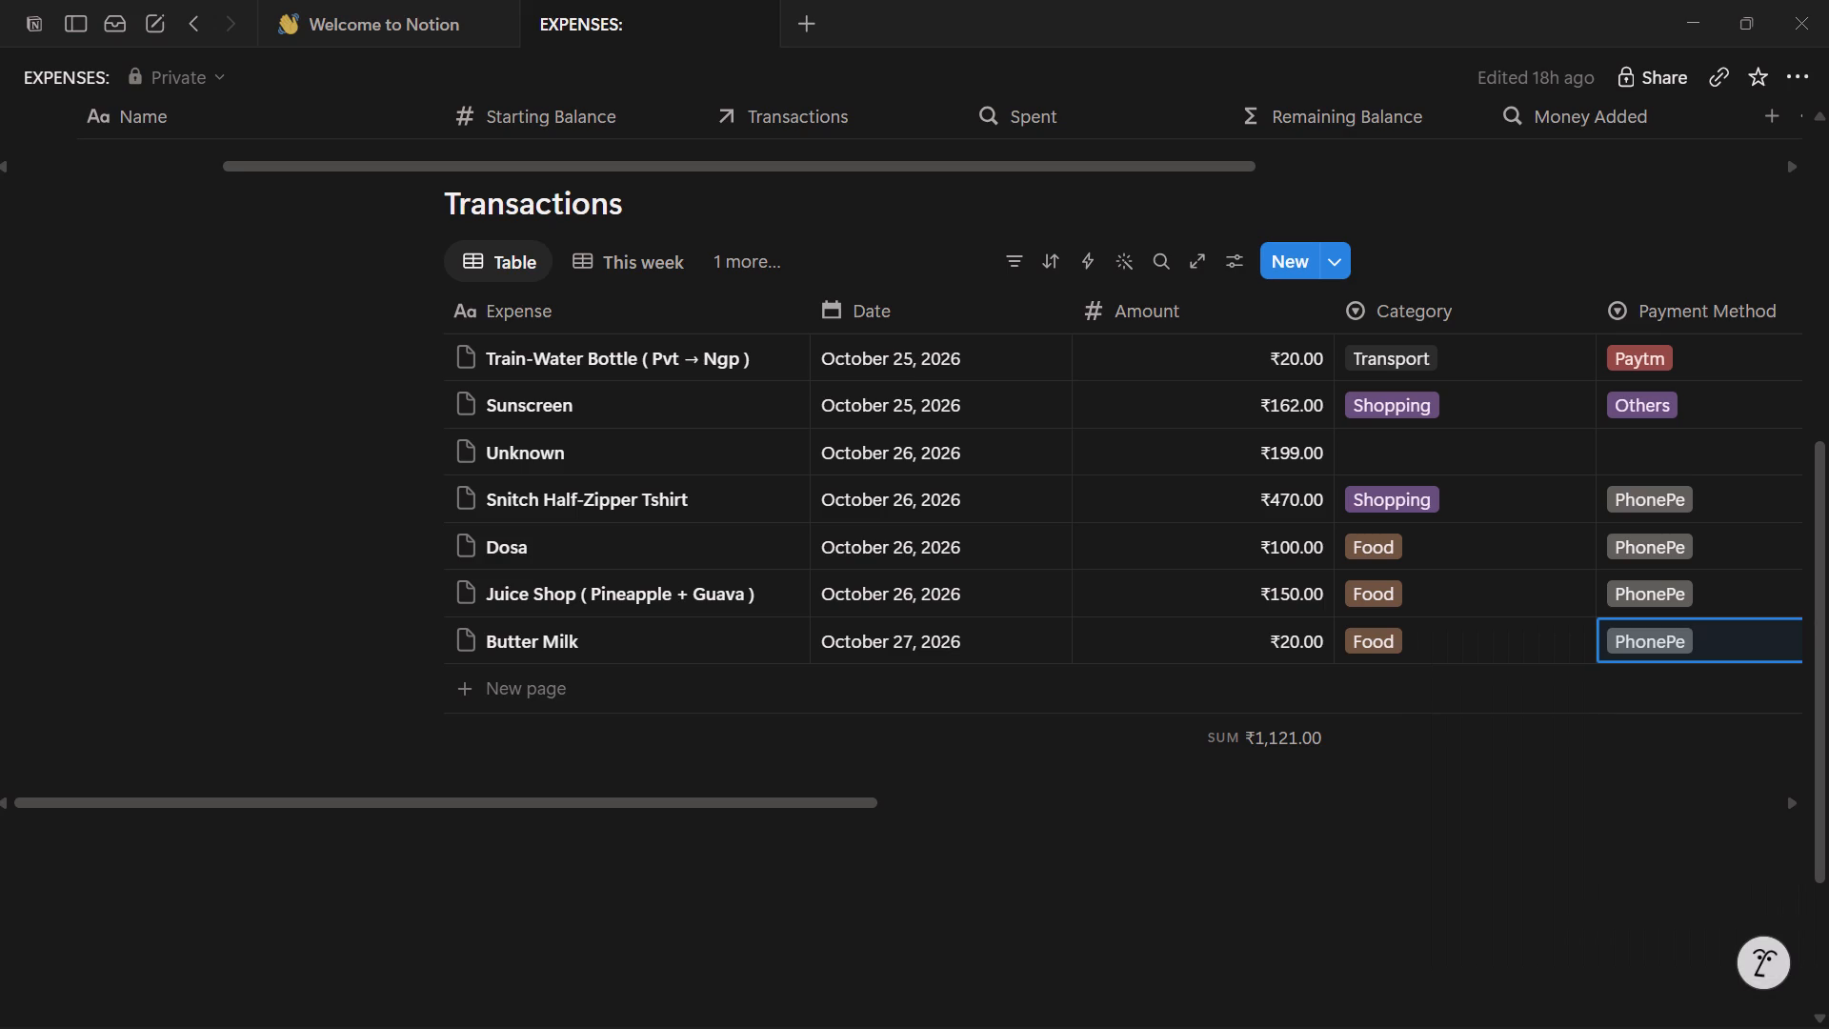
scroll(1481, 809, "left", 5)
left_click(1497, 640)
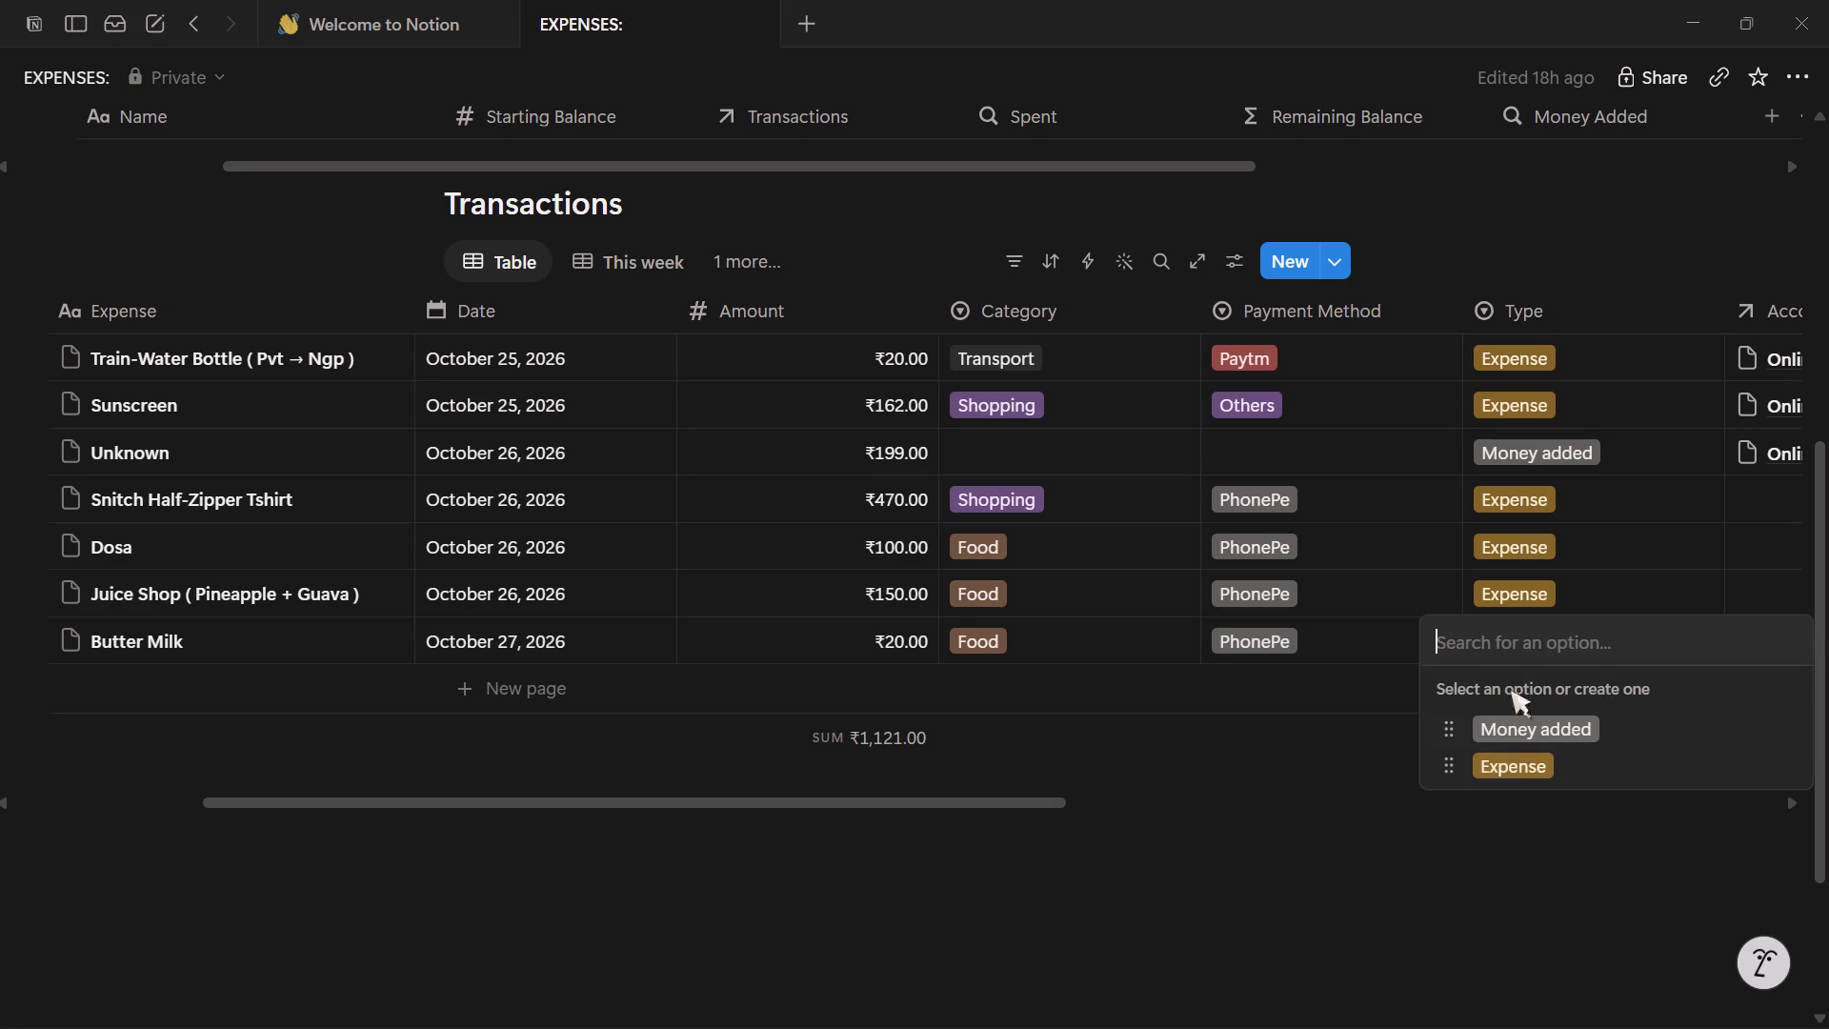
left_click(1514, 769)
Link the Butter Milk transaction to Online in the Account 1 column and return to the table.
scroll(1438, 703, "left", 3)
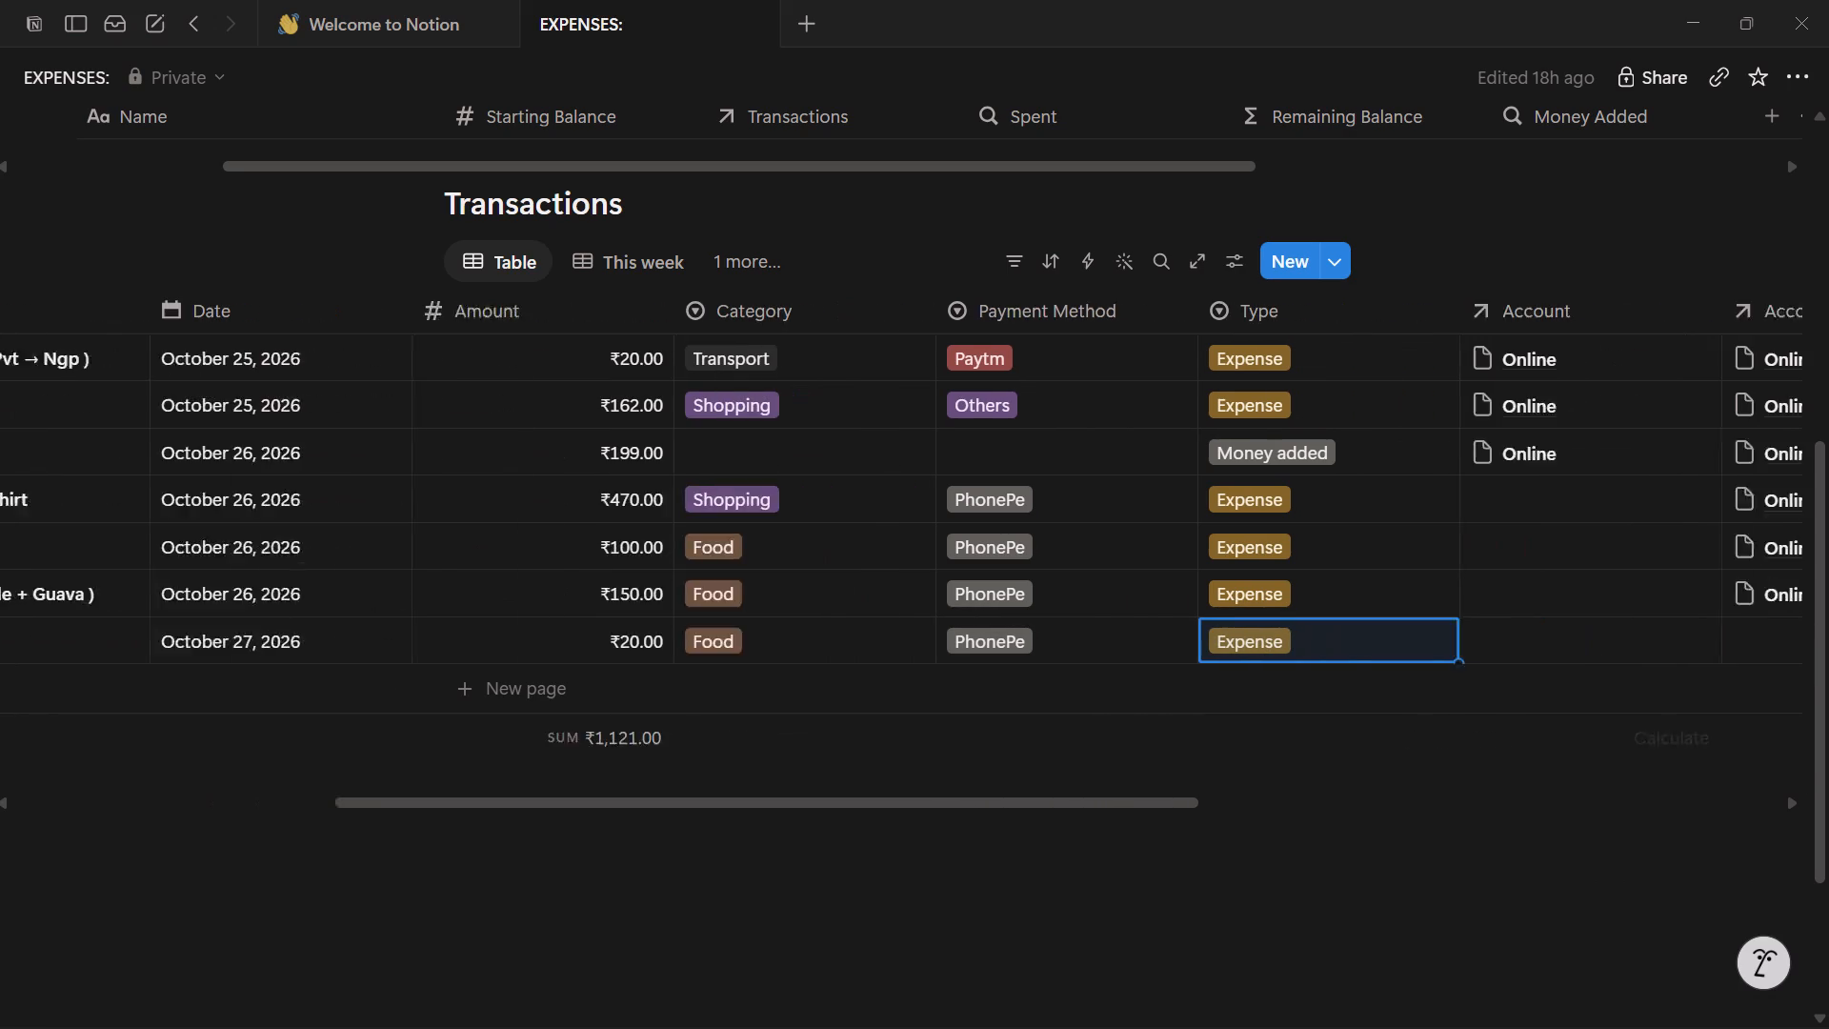
scroll(1490, 718, "left", 2)
left_click(1705, 656)
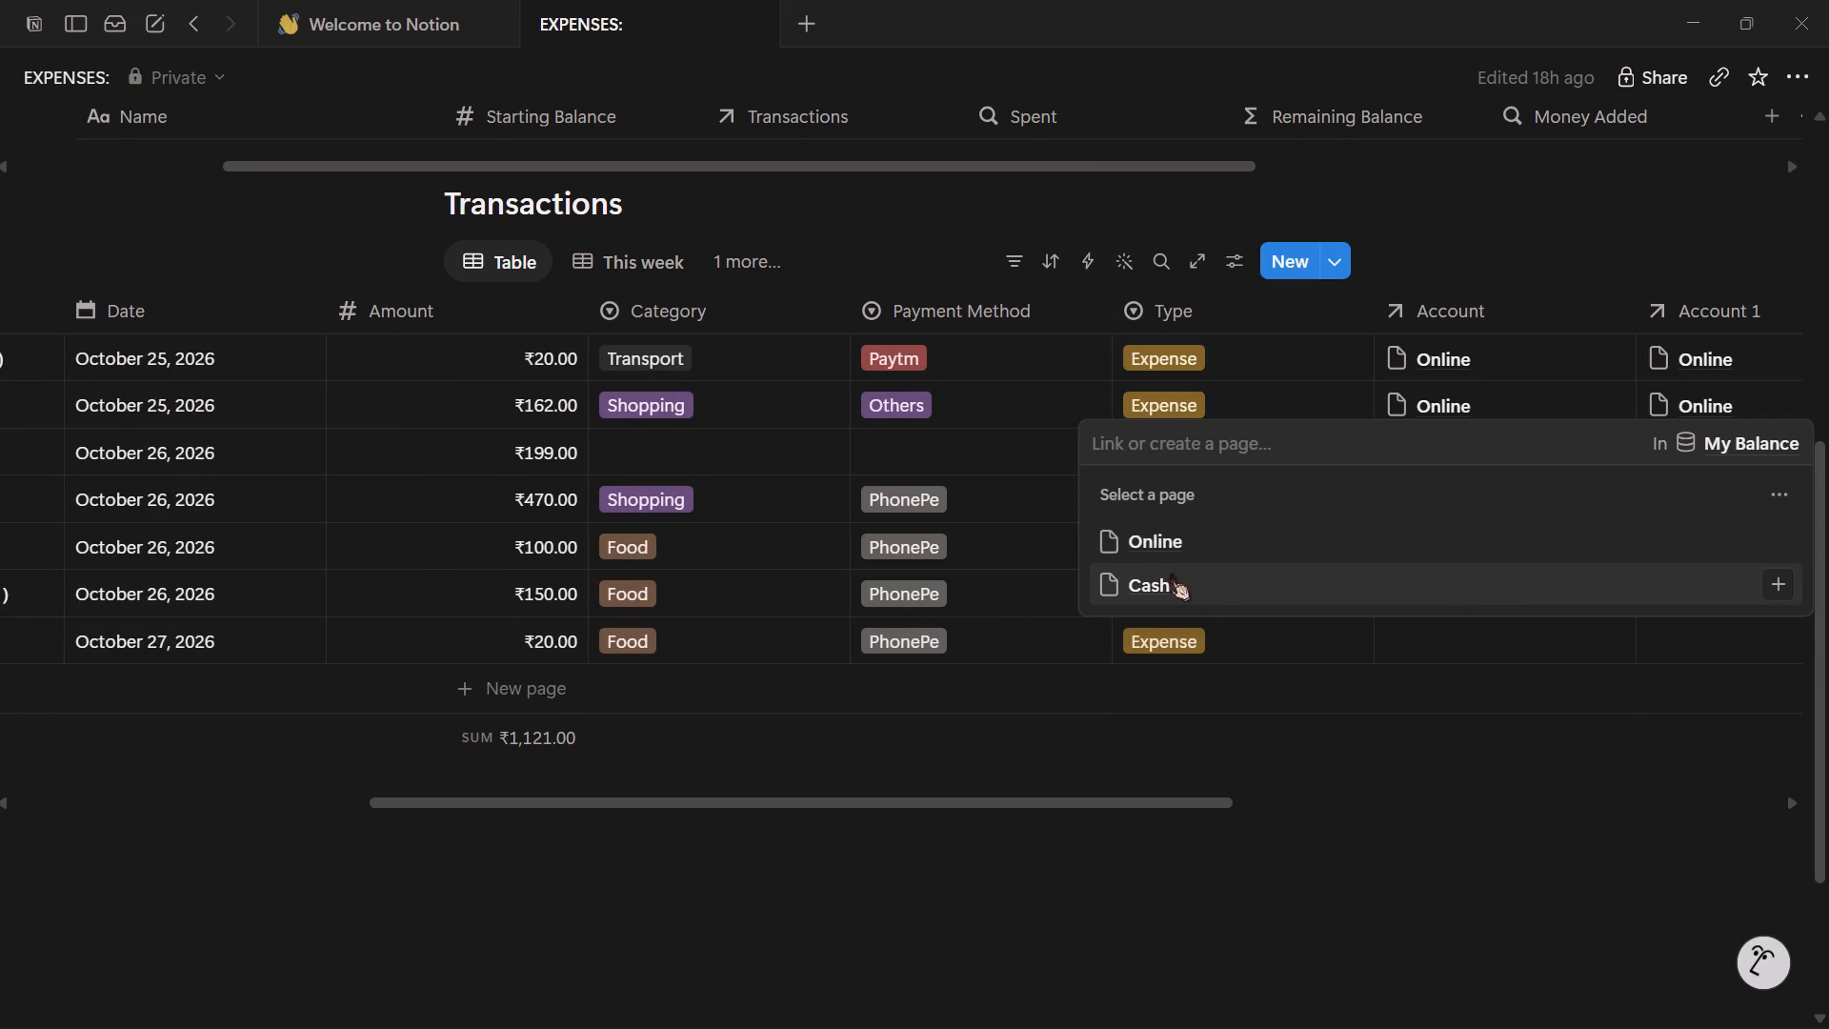
left_click(1151, 537)
left_click(1137, 475)
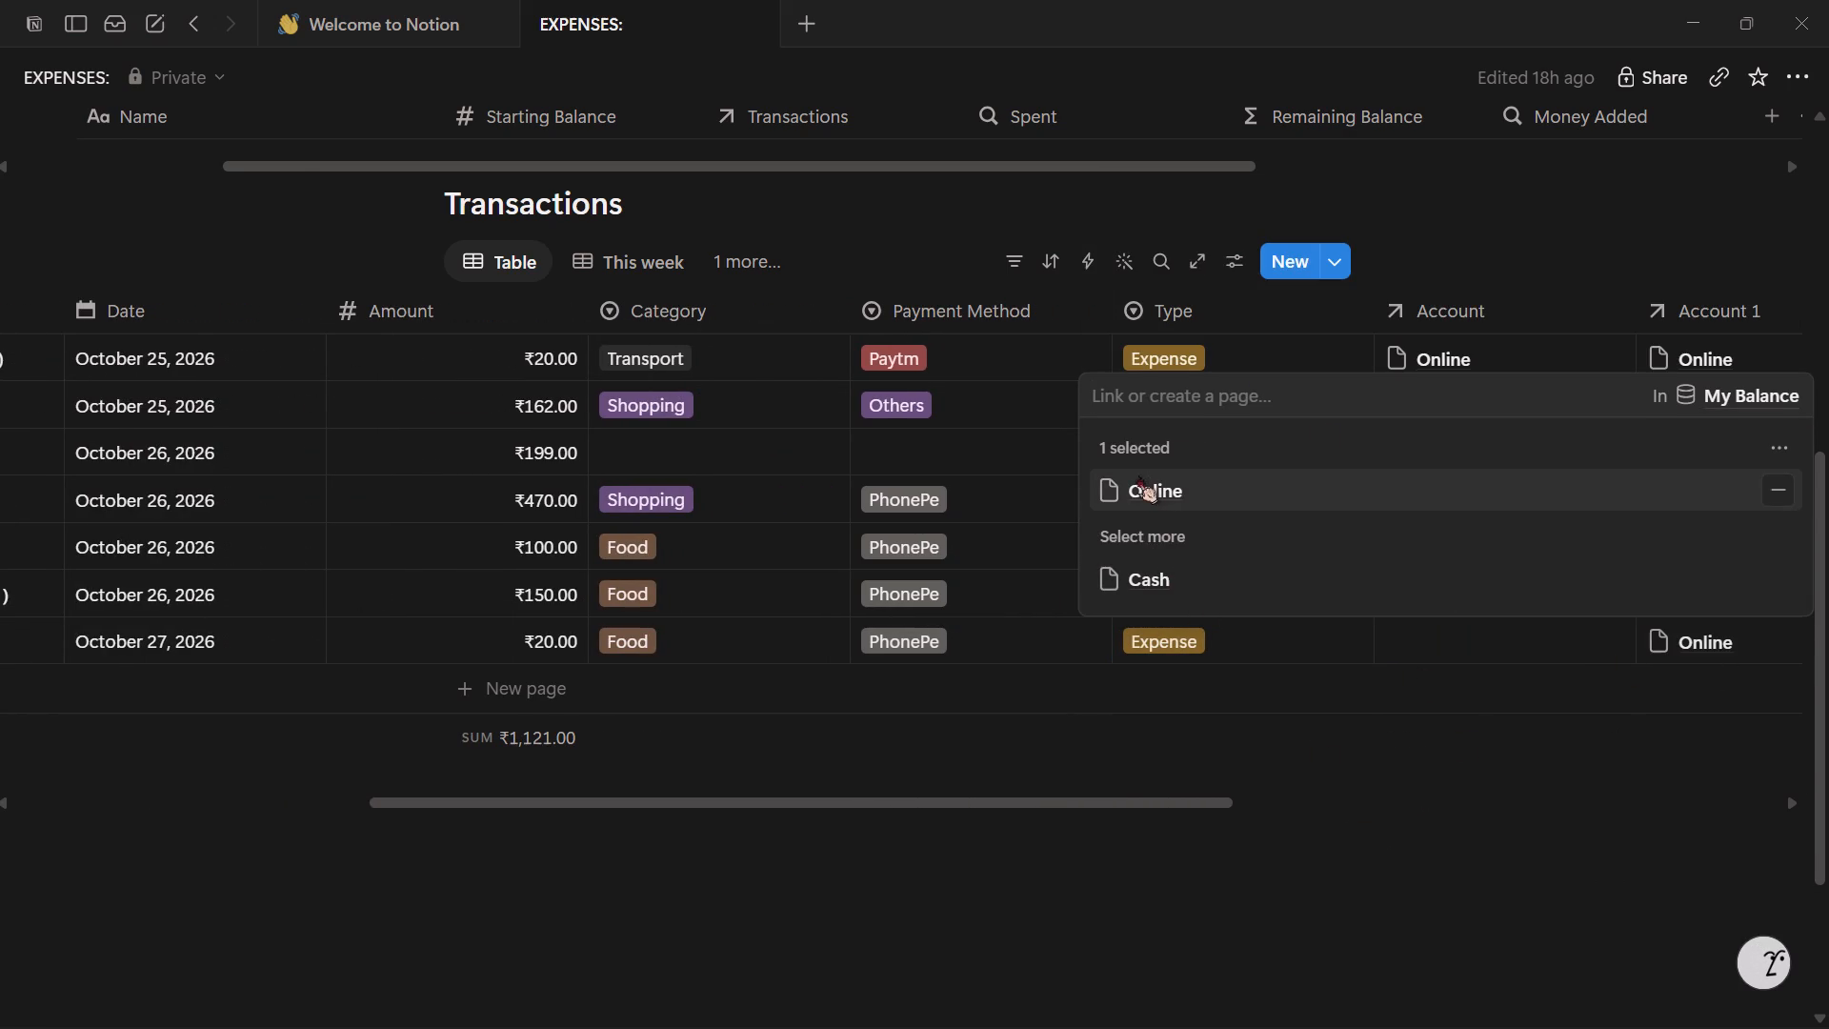
left_click(953, 82)
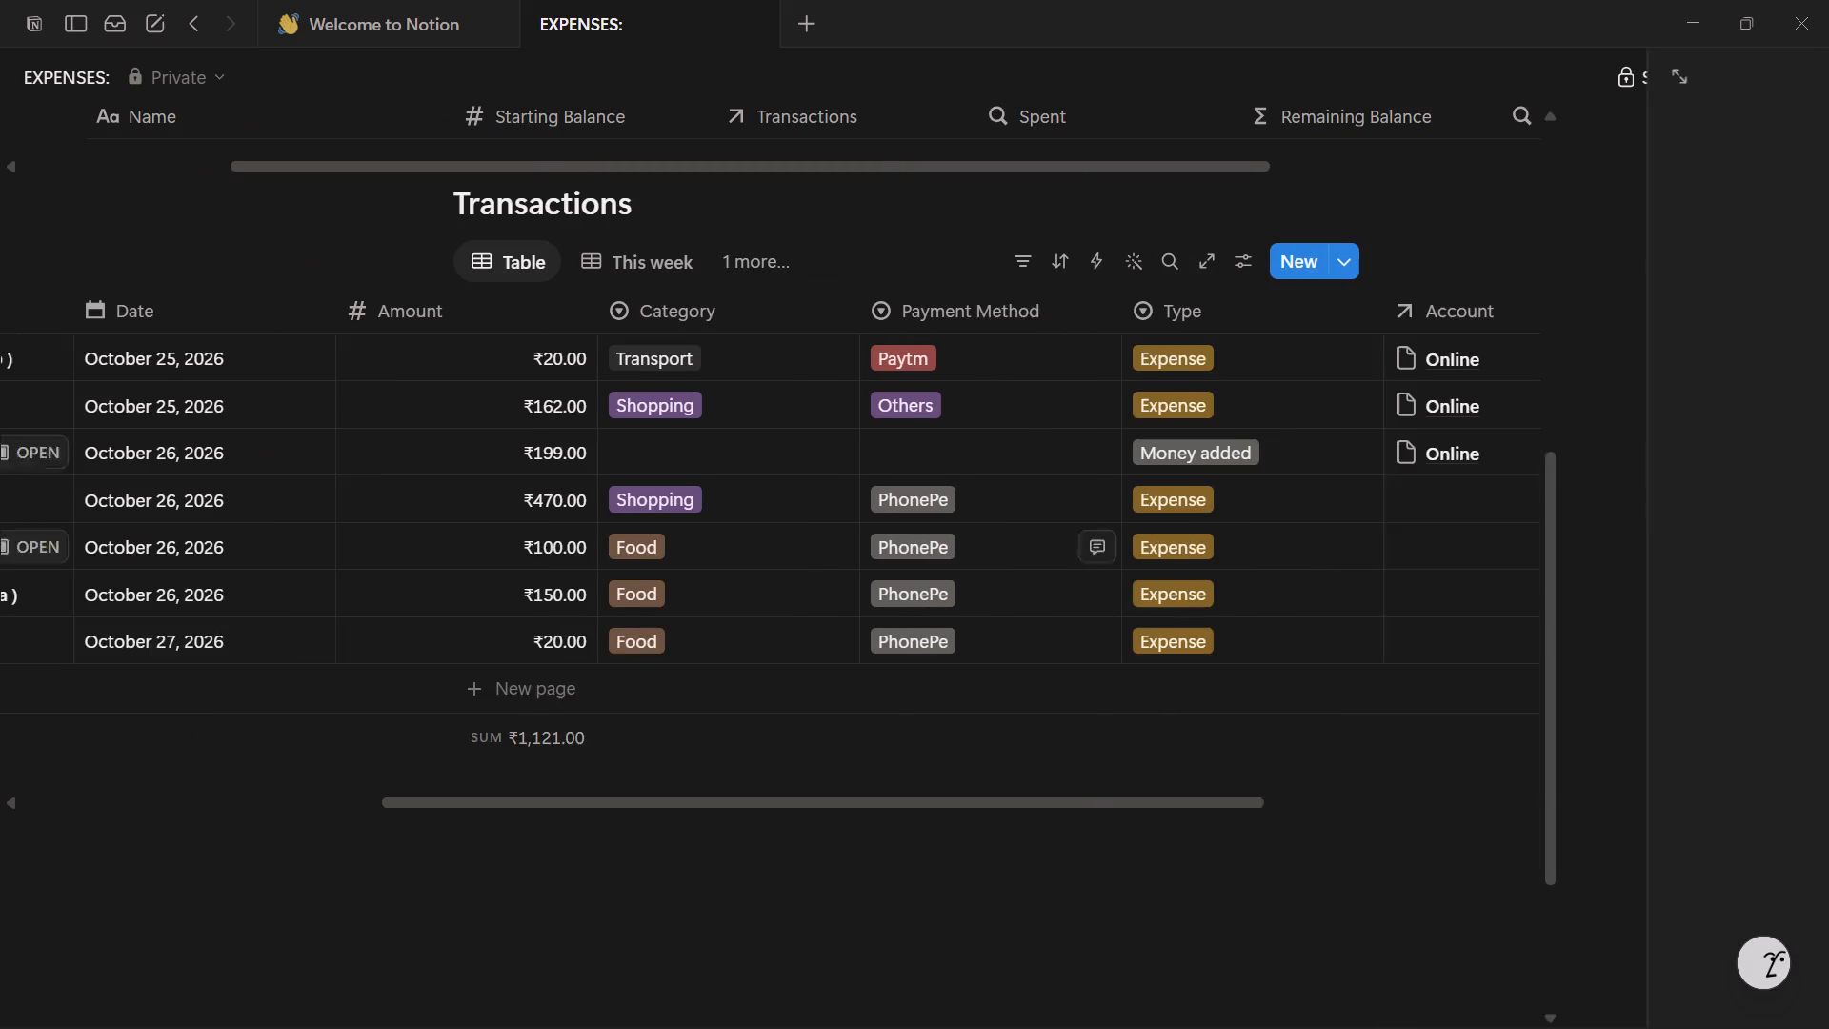
scroll(839, 816, "right", 7)
scroll(692, 792, "right", 5)
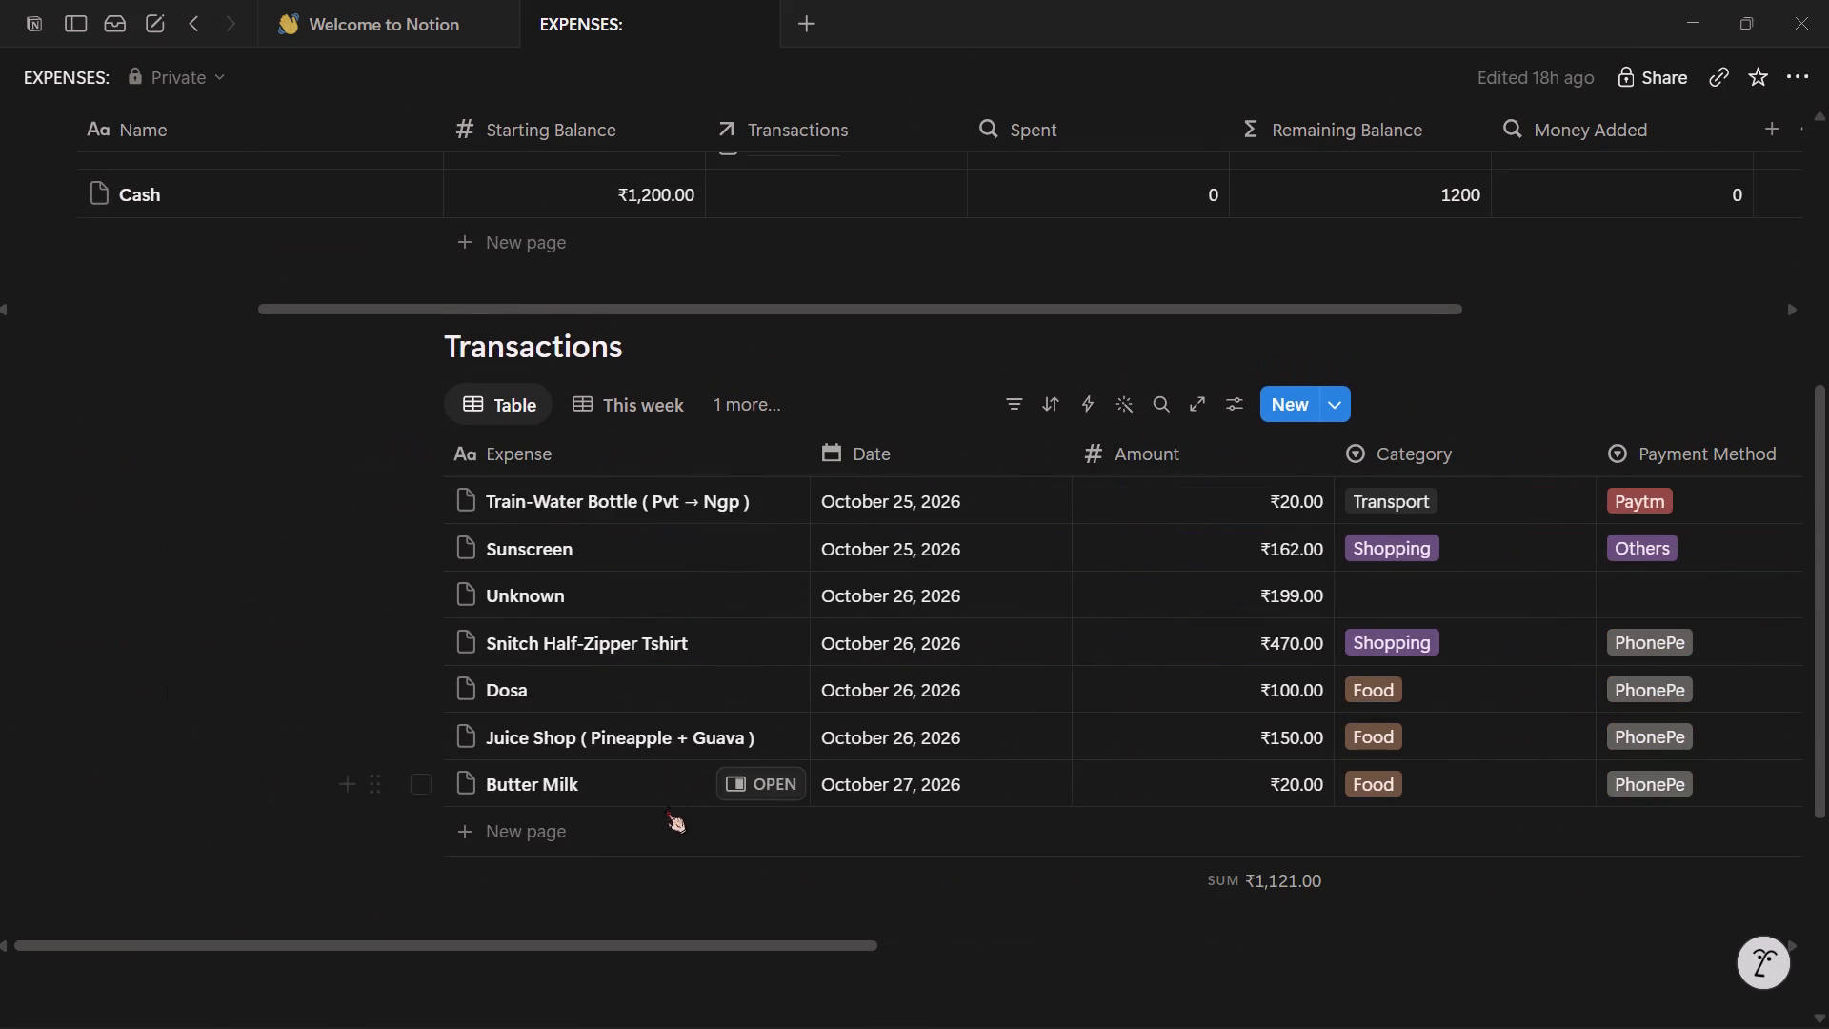
Add a new transaction row below Butter Milk in the Transactions table.
left_click(593, 829)
left_click(522, 830)
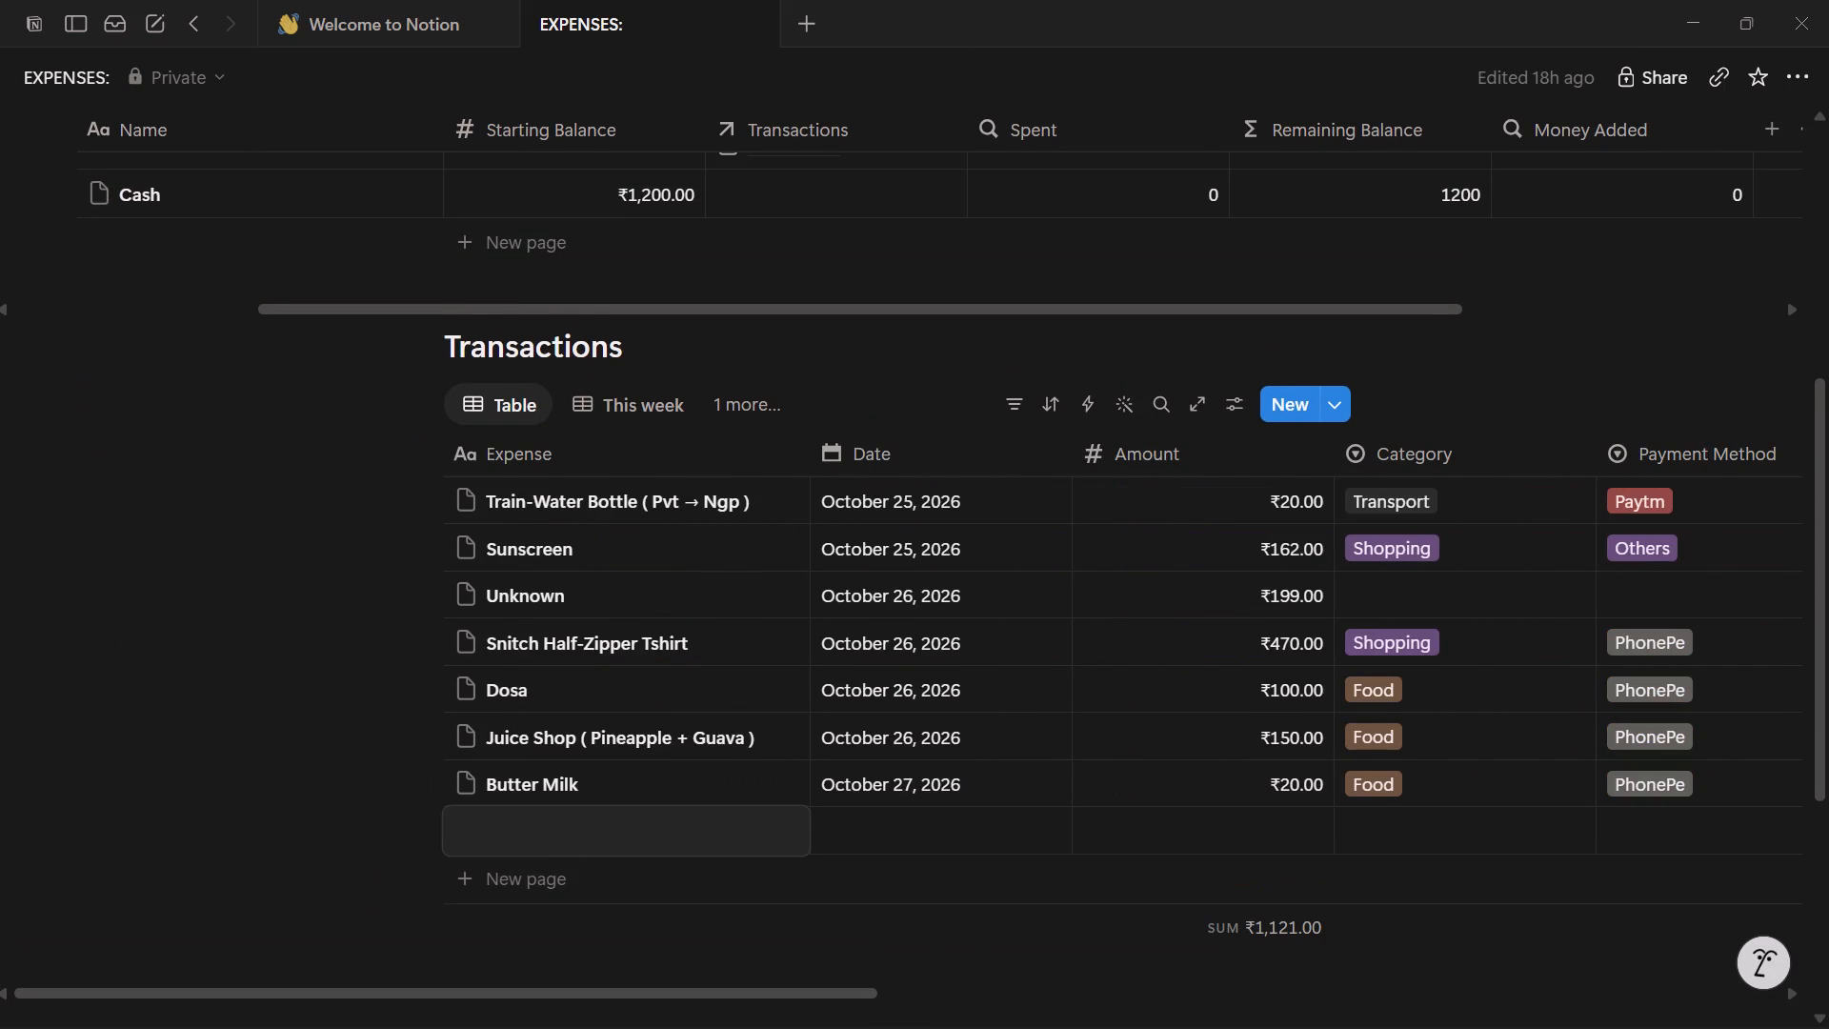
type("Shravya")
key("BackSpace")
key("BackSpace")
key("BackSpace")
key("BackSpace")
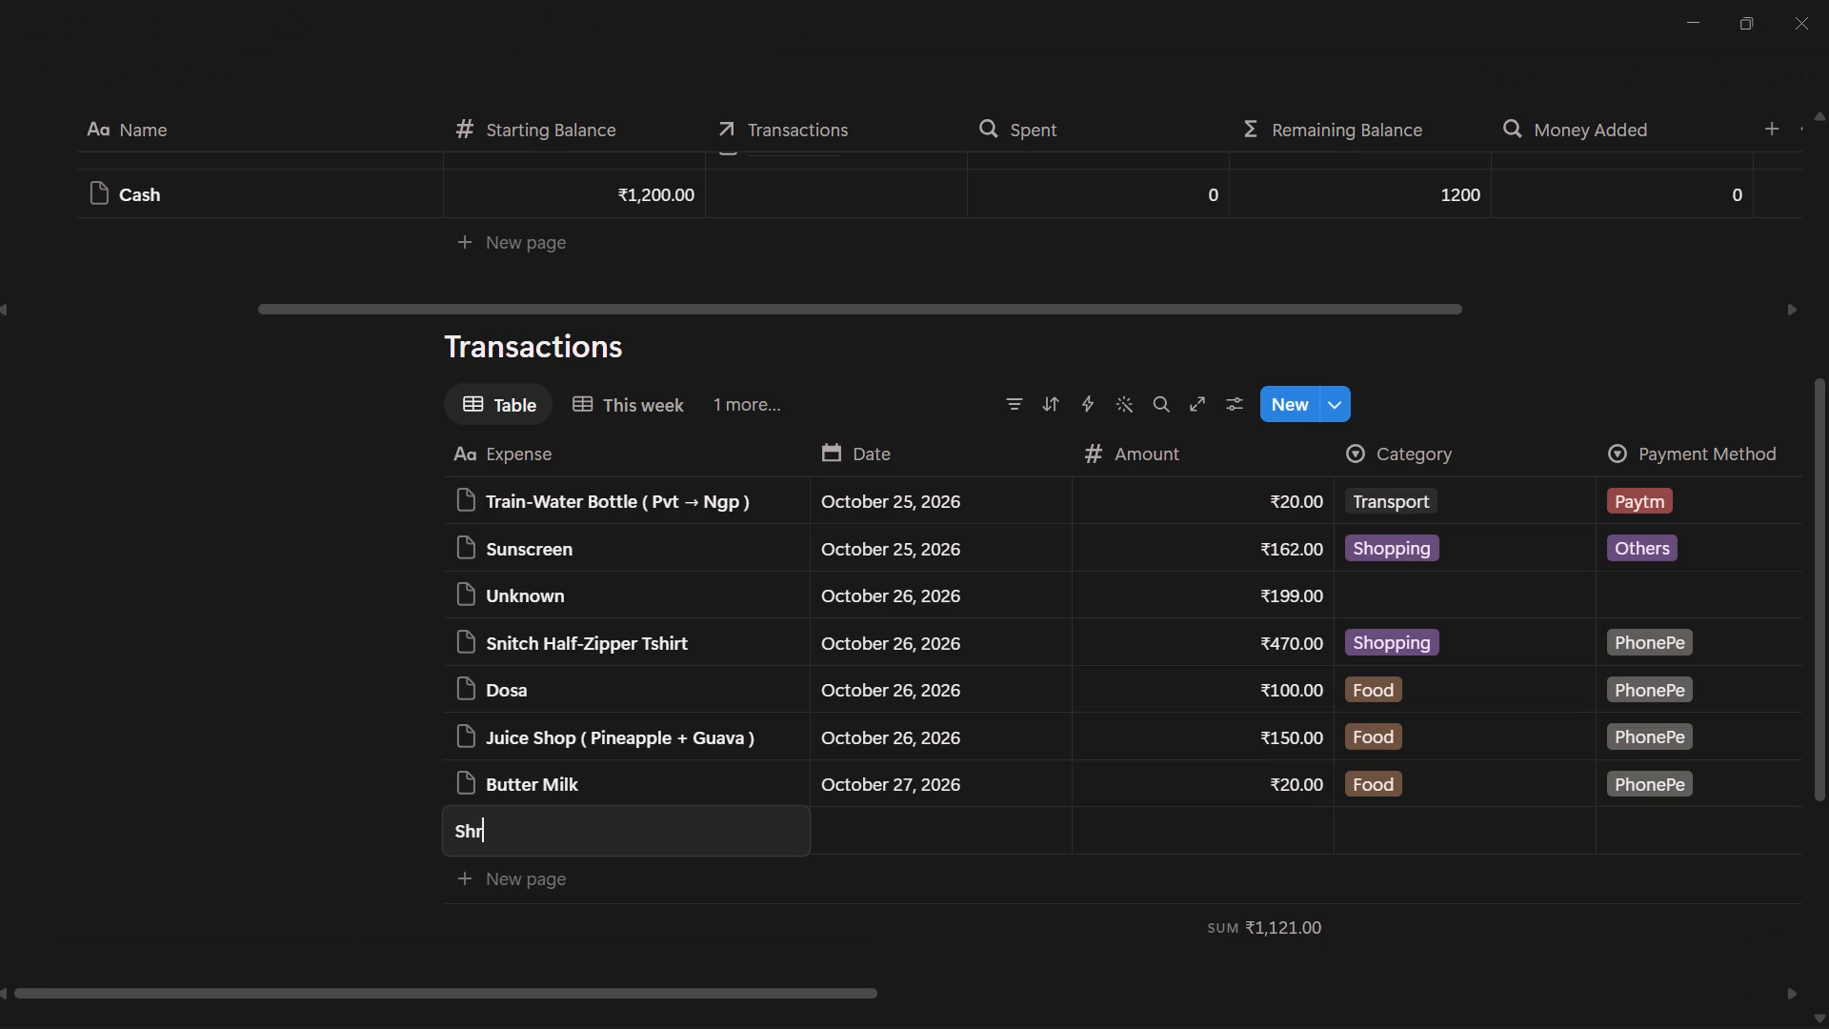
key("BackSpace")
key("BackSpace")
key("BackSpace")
Name the new transaction below Butter Milk z.
key("z")
key("Return")
Set the z transaction's date to October 27, 2026 and its amount to ₹40.
left_click(887, 821)
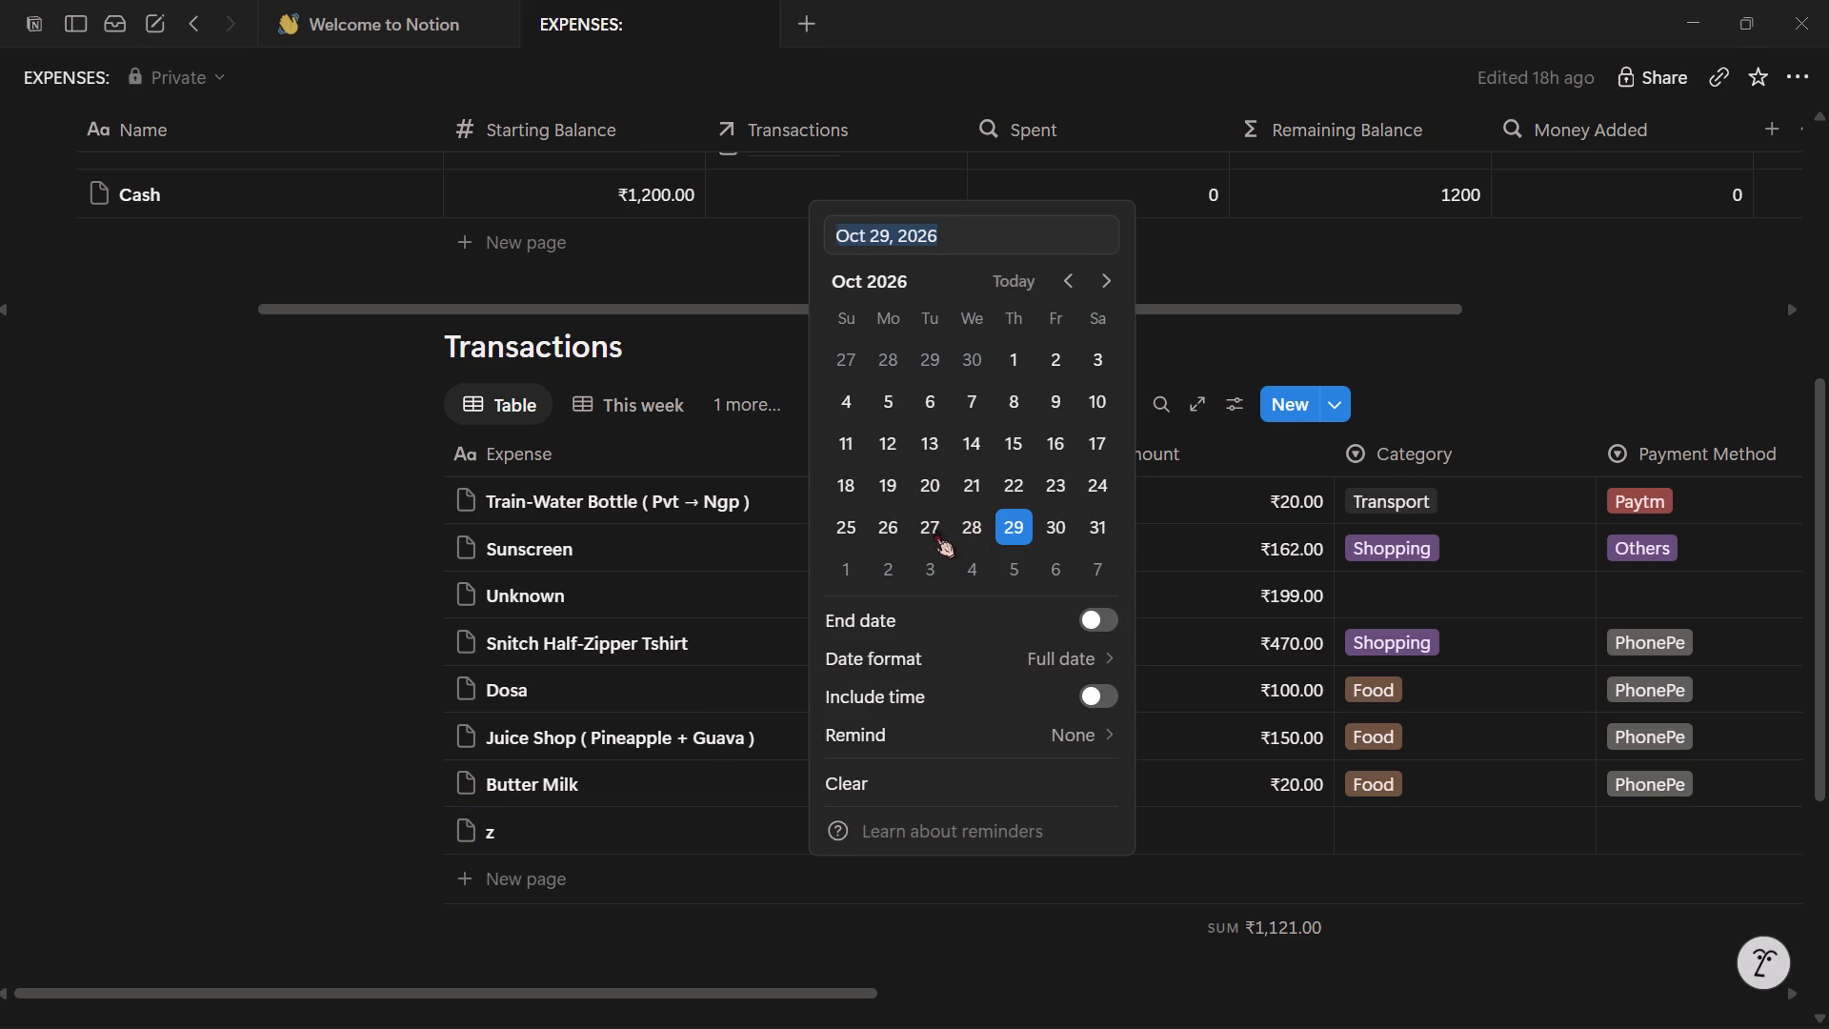
left_click(935, 530)
left_click(1037, 957)
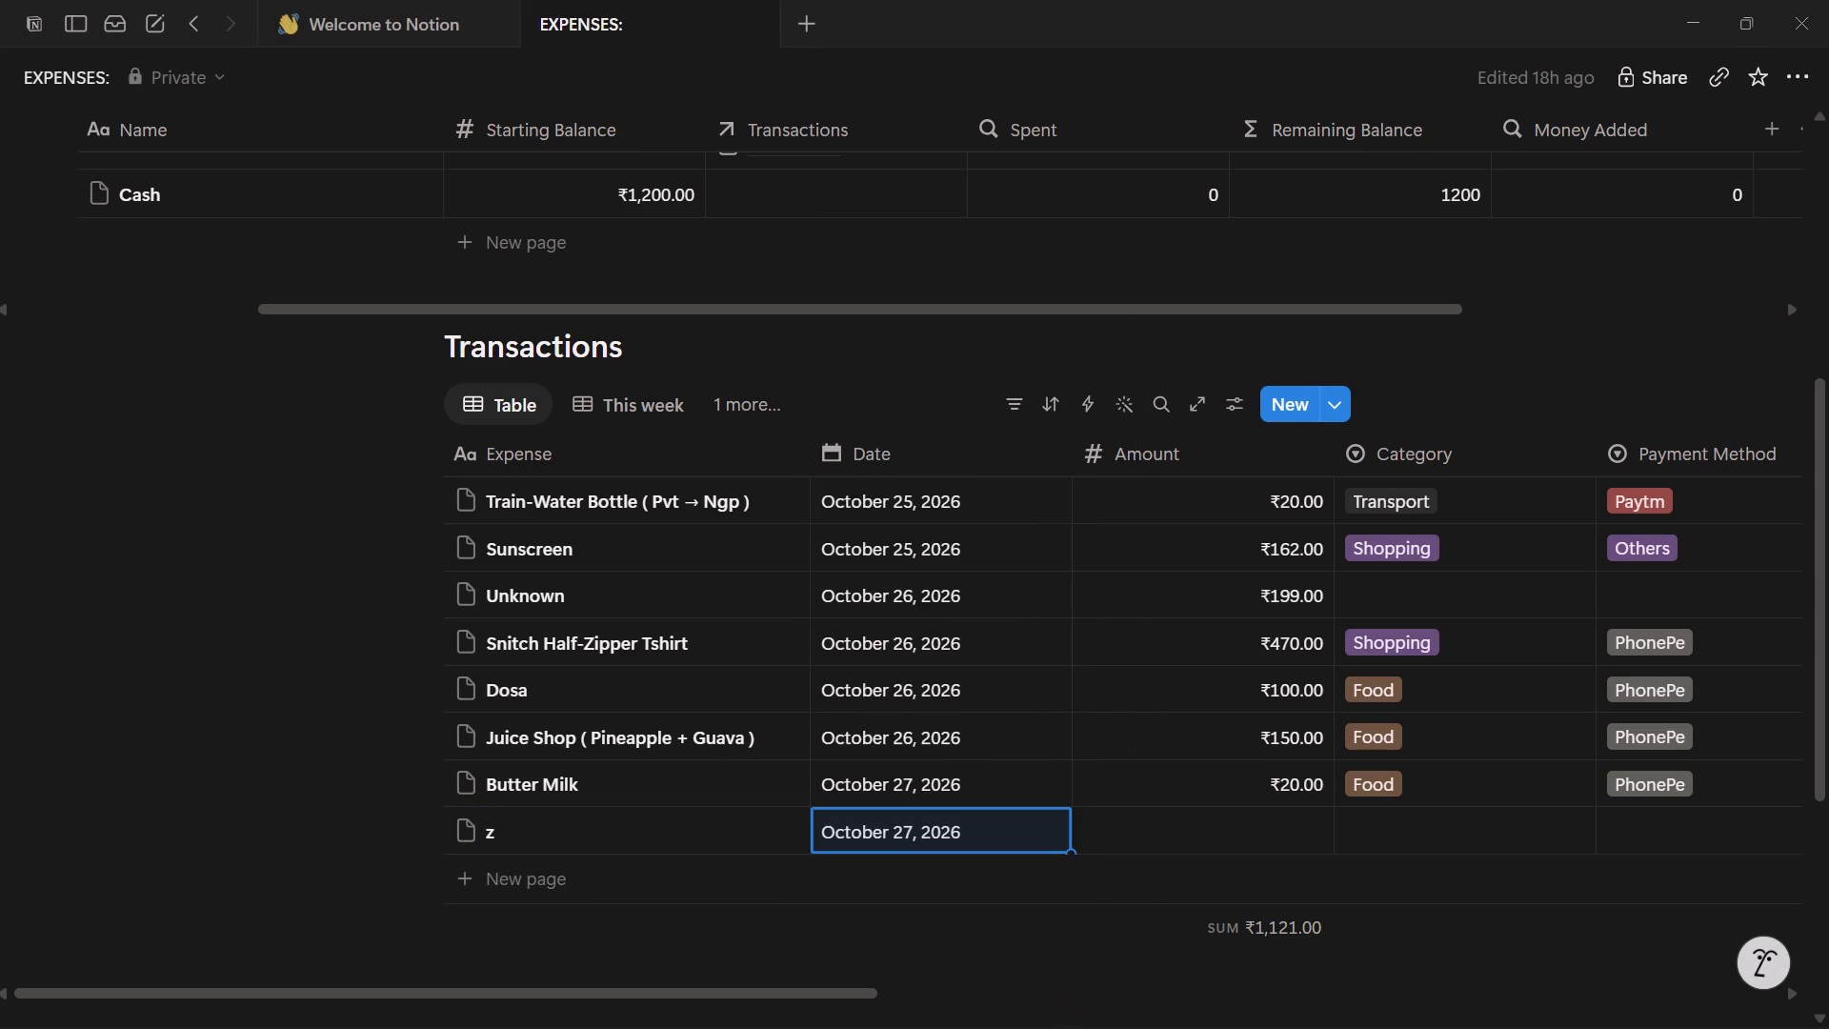
left_click(1227, 821)
type("40")
key("Return")
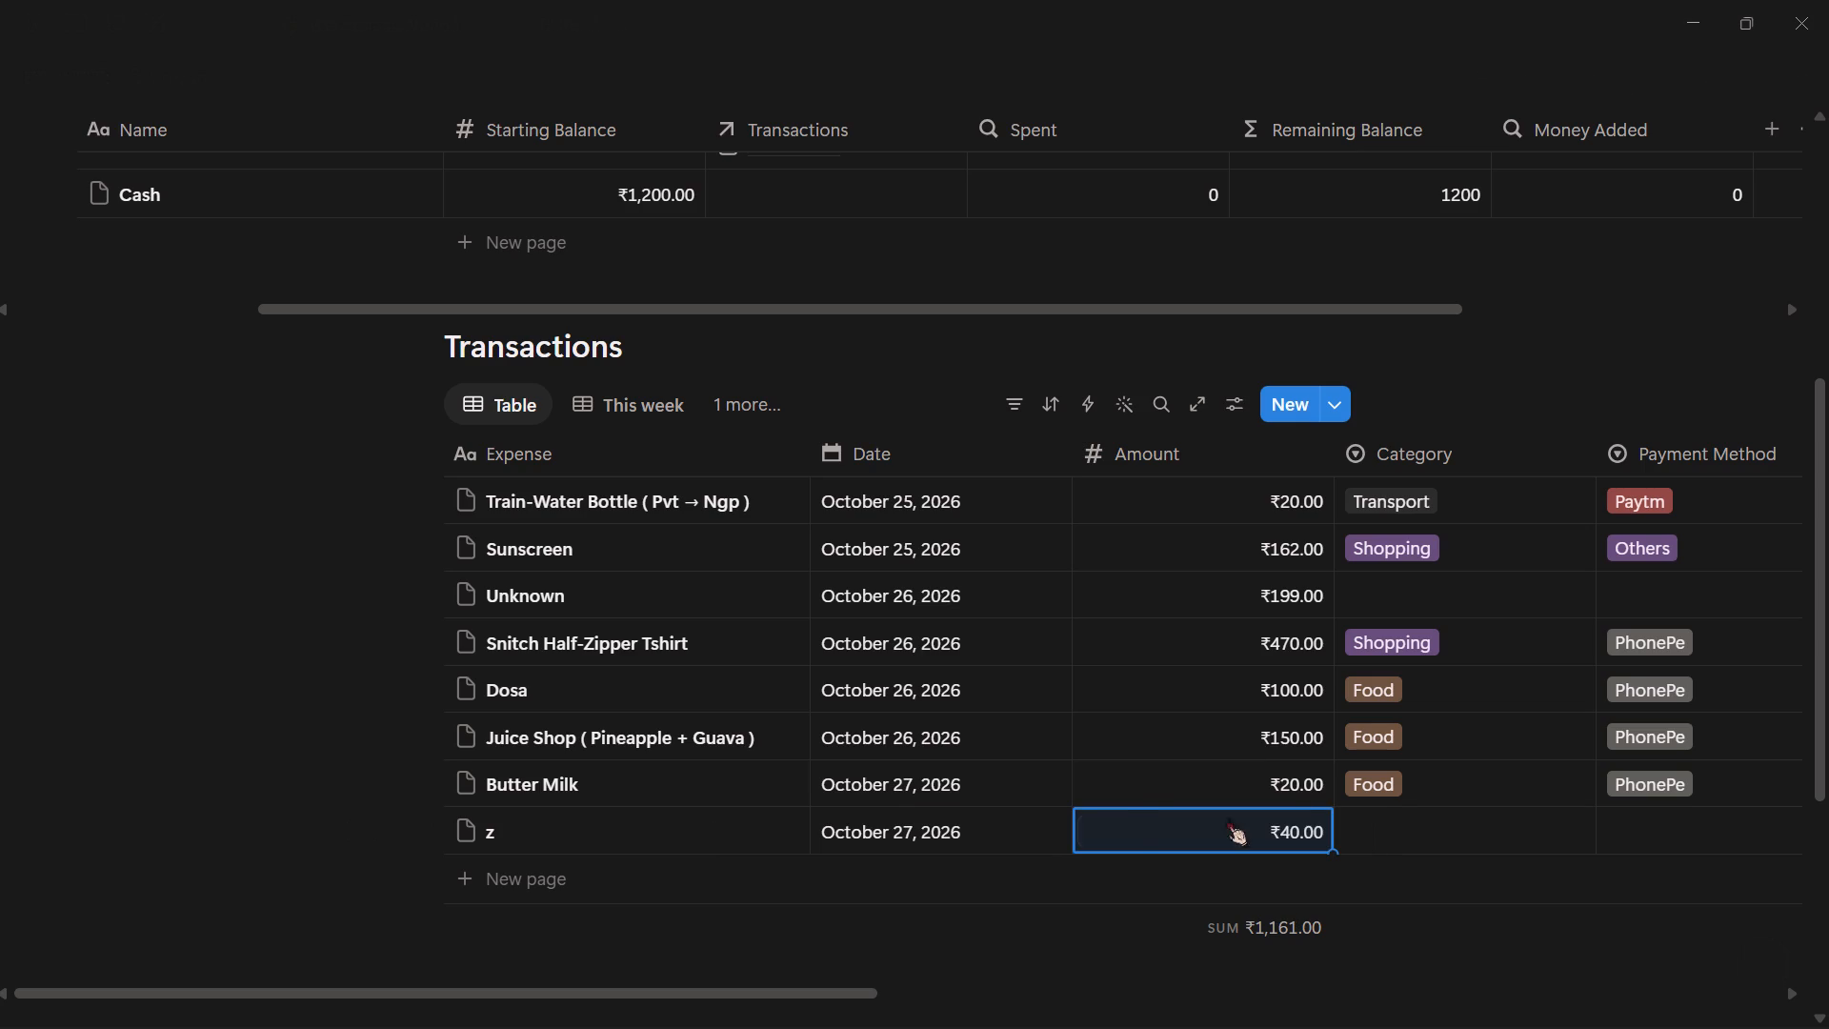
Add a new option named z to the Category property of the Transactions table.
left_click(1387, 839)
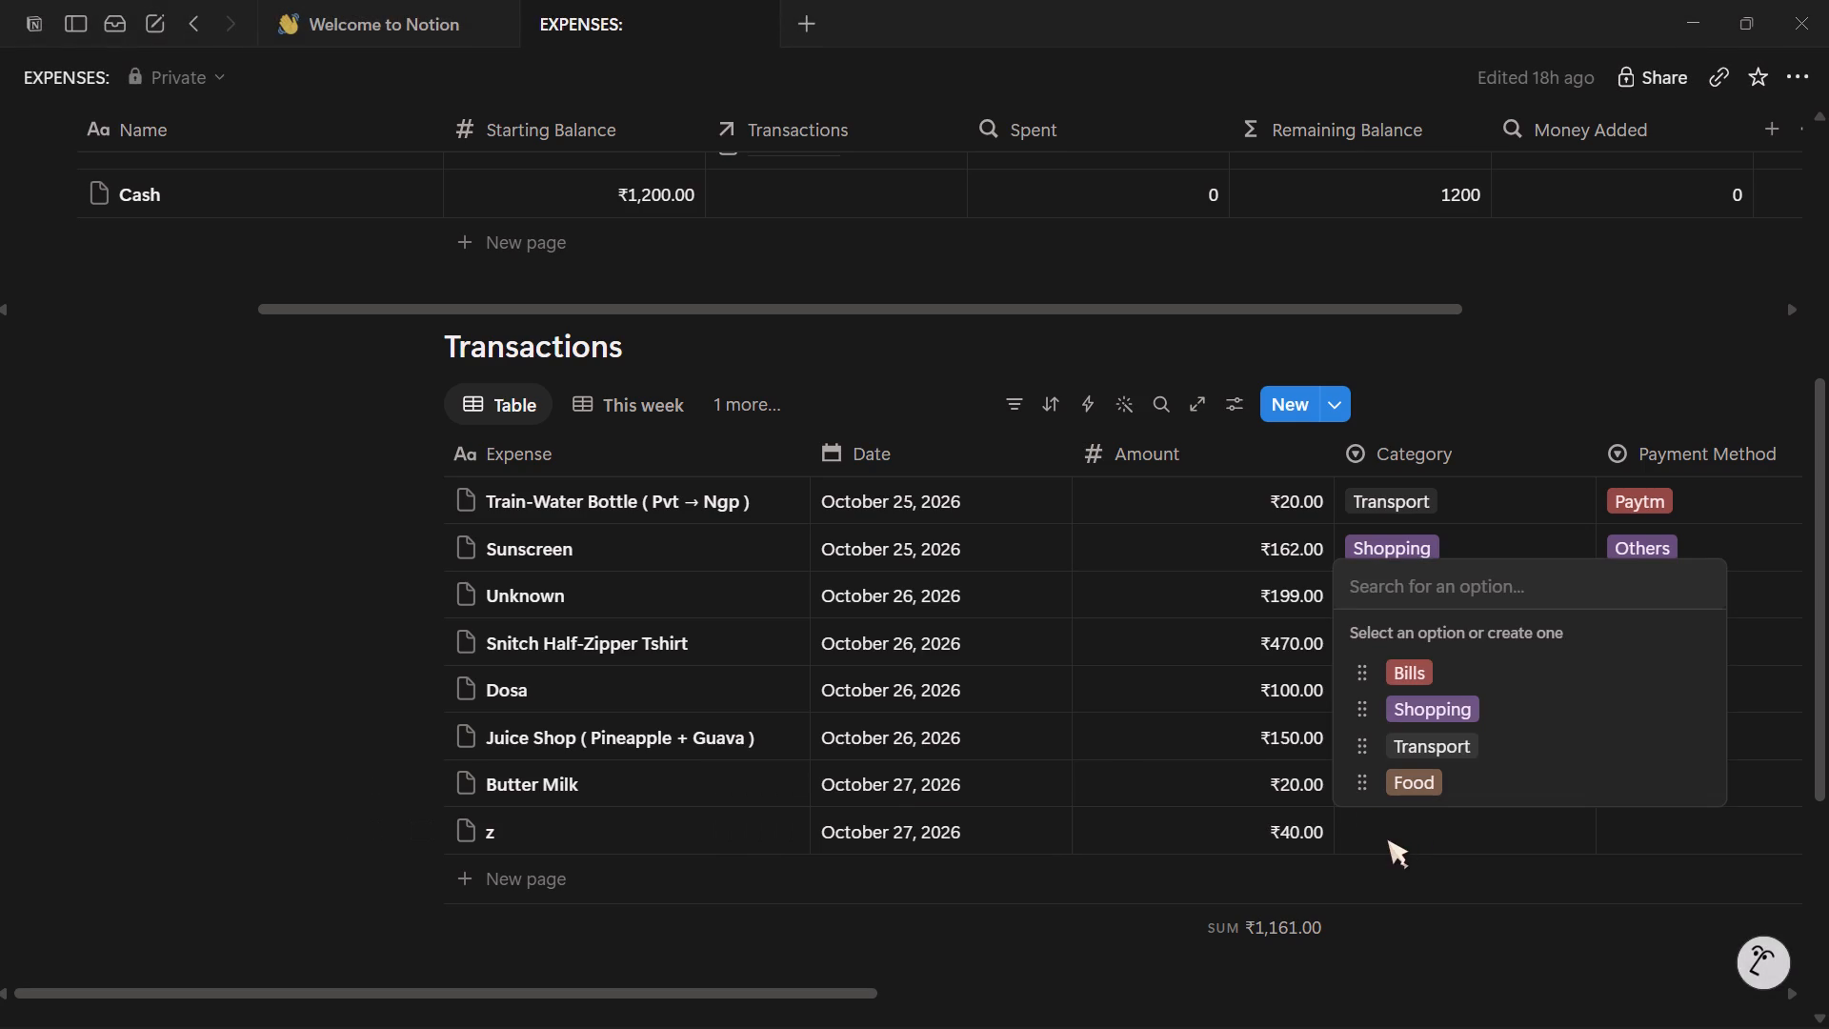
right_click(1401, 459)
right_click(1403, 457)
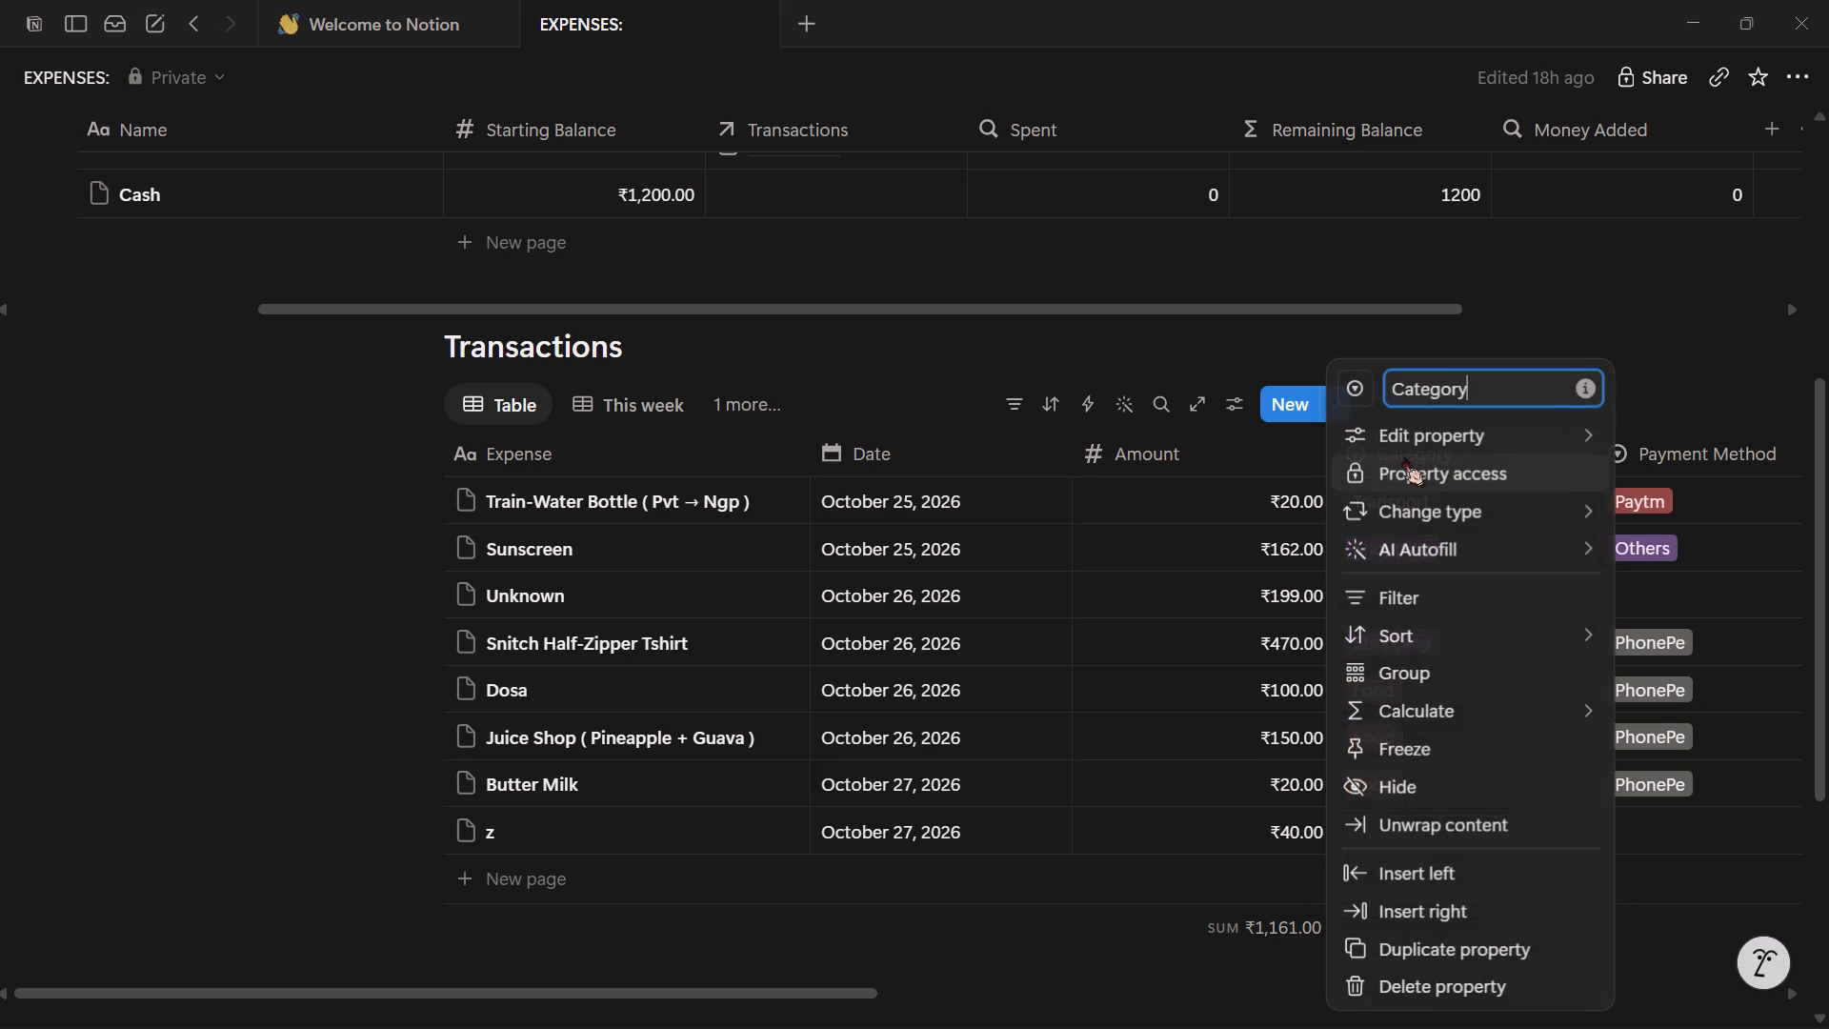
left_click(1298, 487)
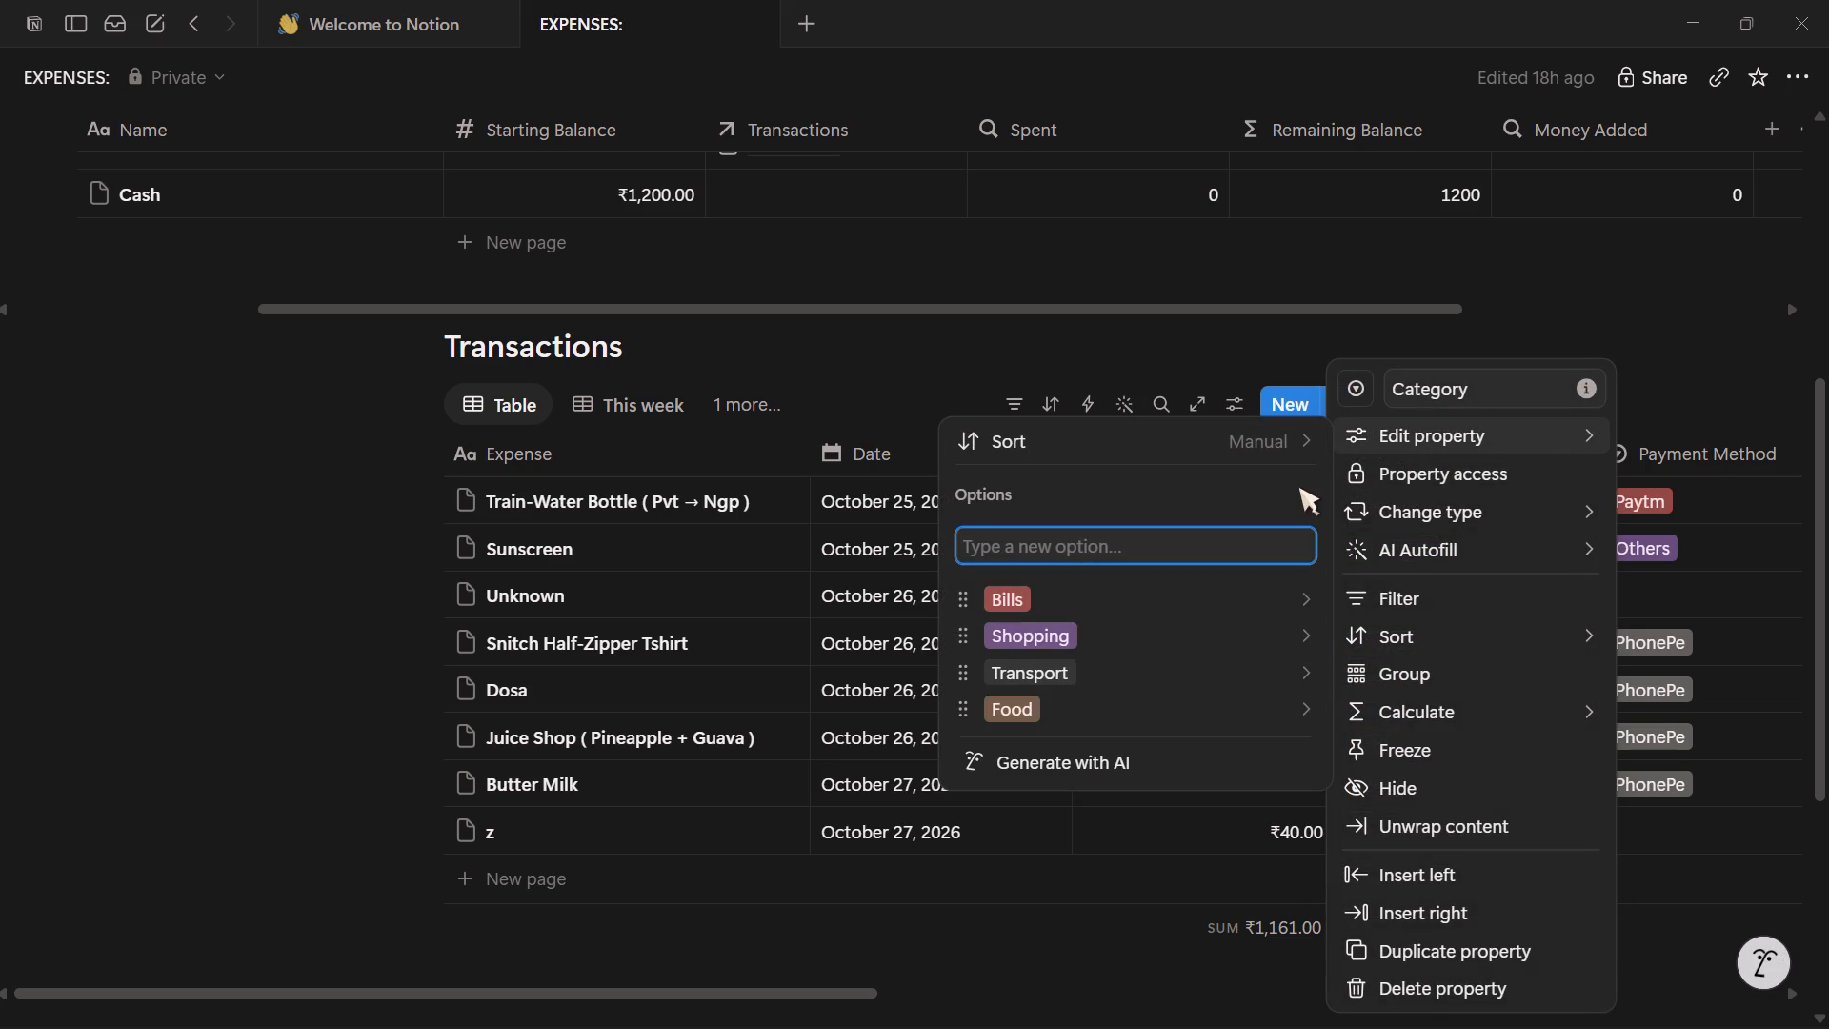
key("z")
key("Return")
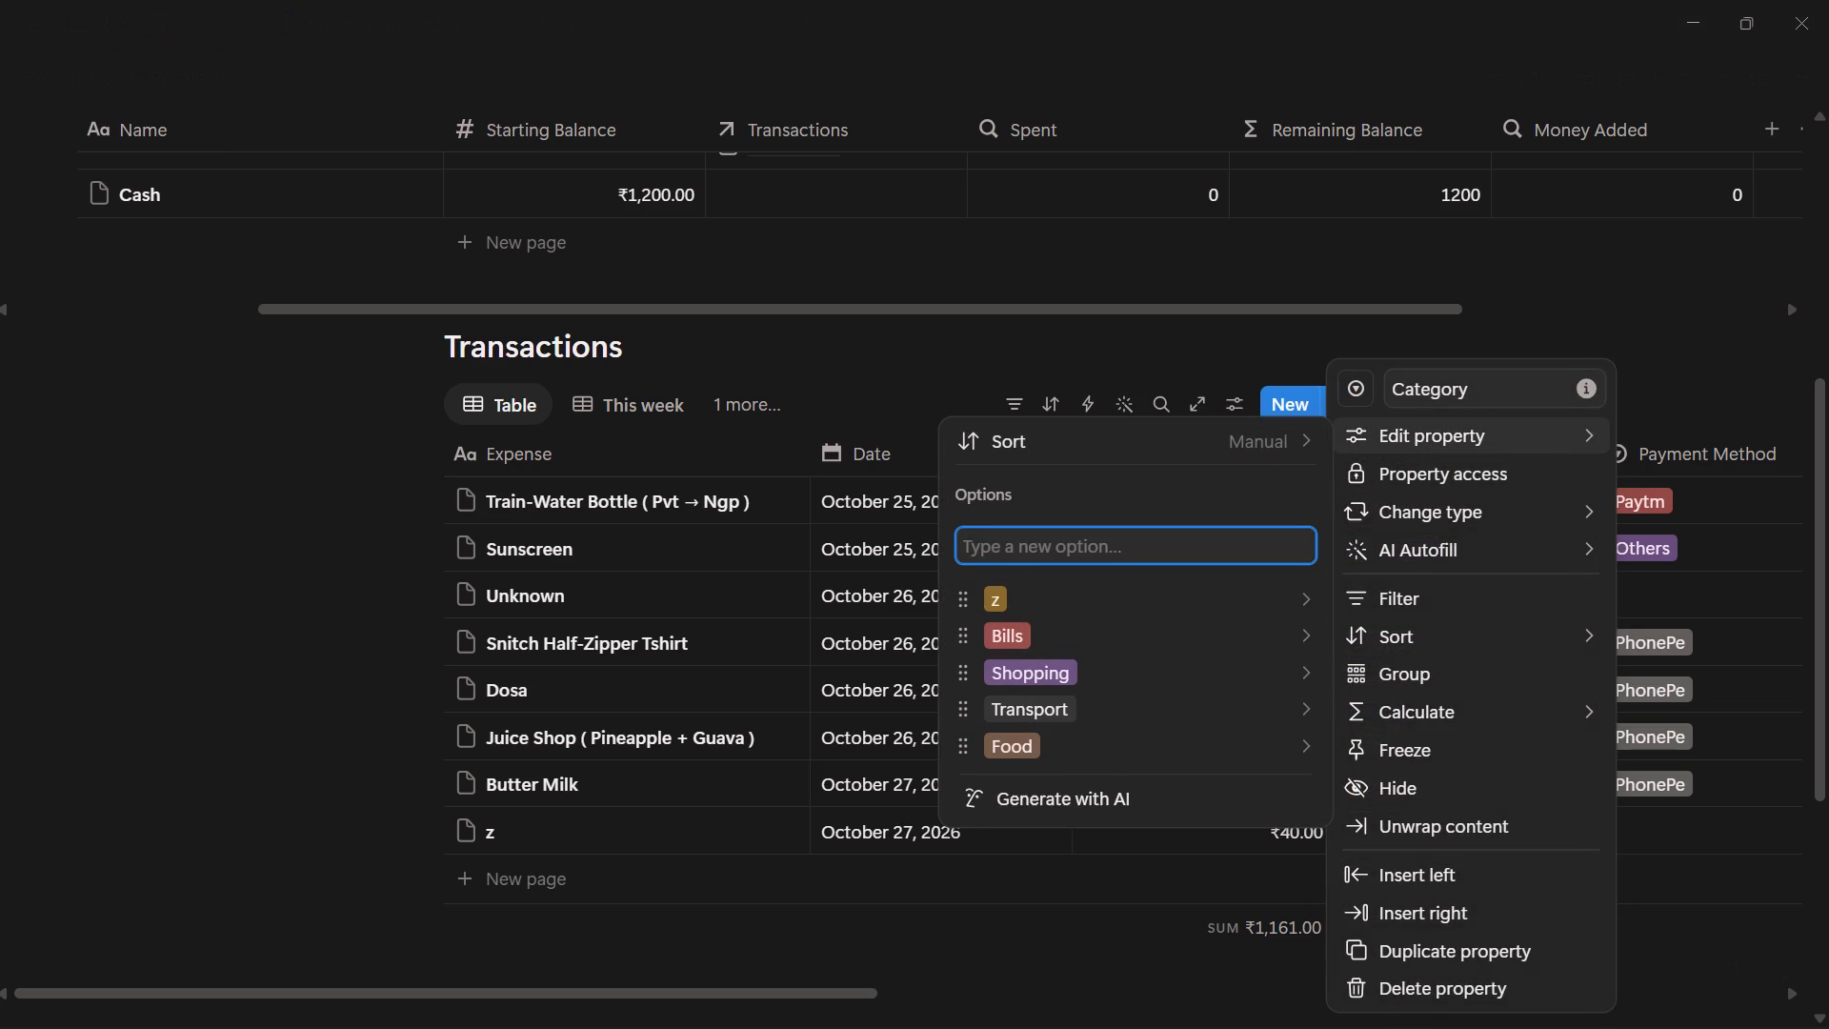
left_click(1114, 366)
Classify the z transaction with category z, payment method BHIM and type Expense.
left_click(1364, 834)
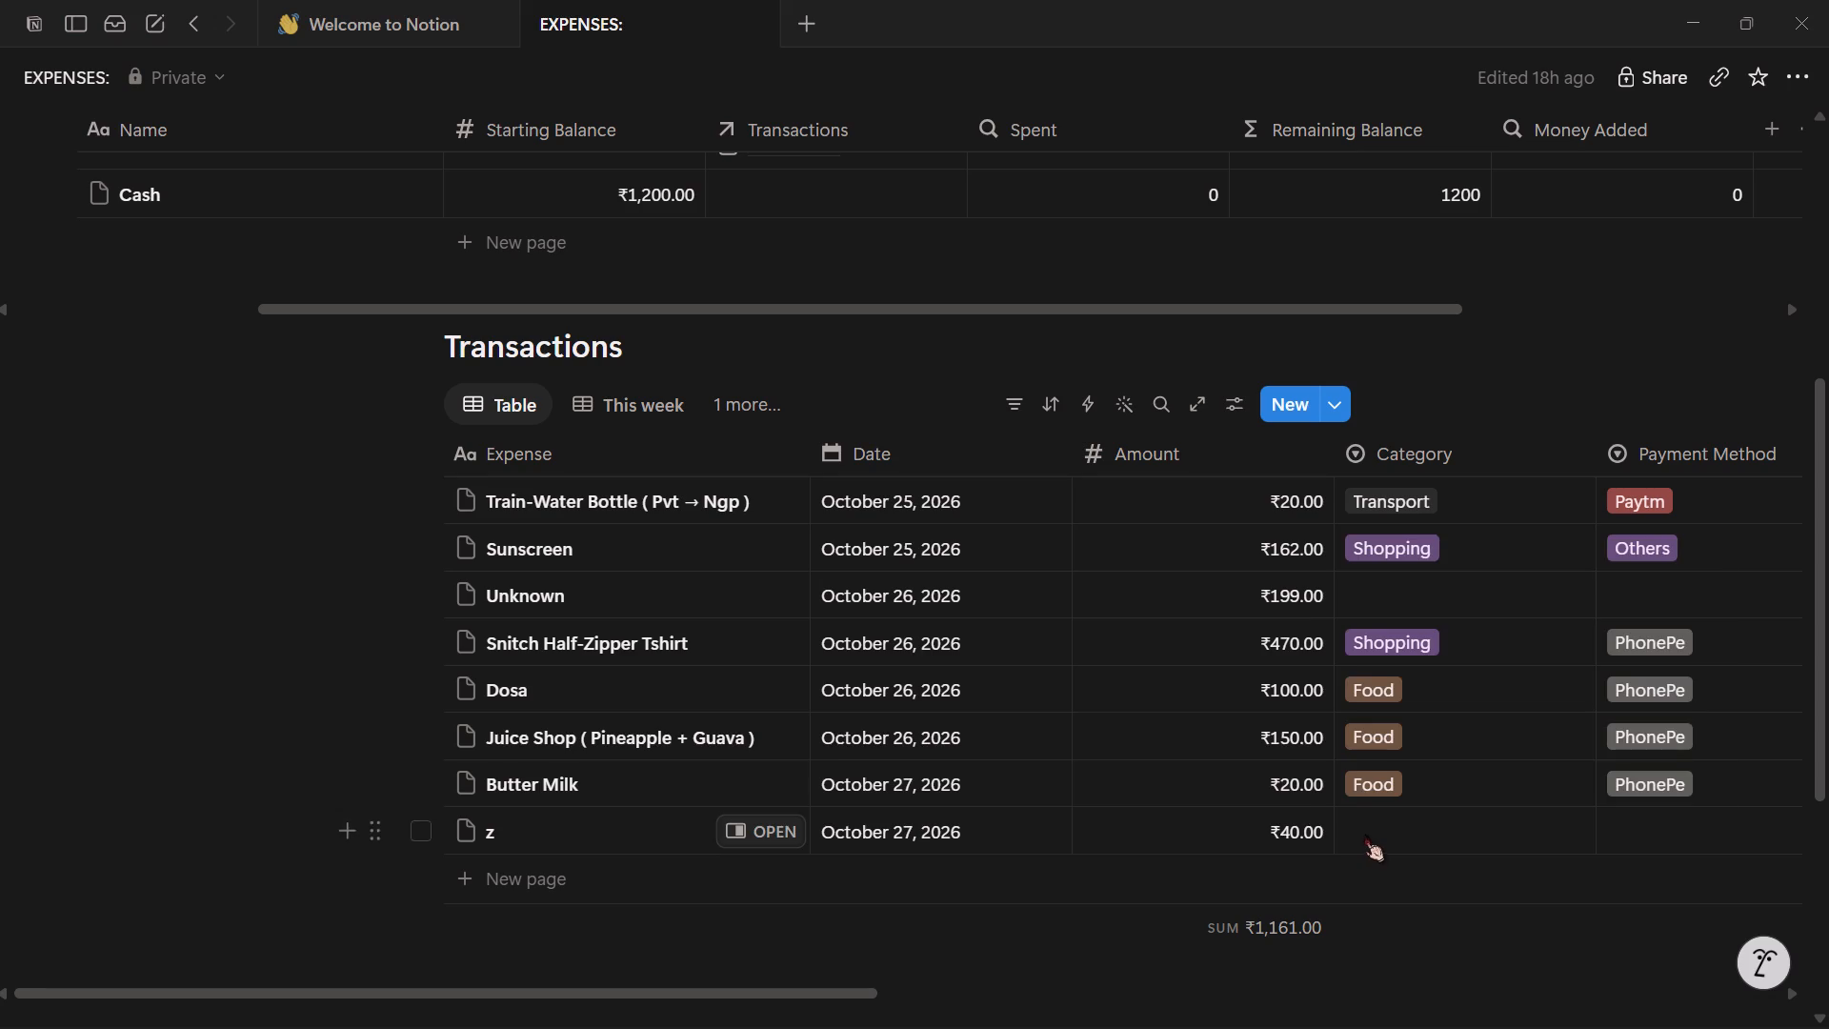
left_click(1397, 636)
left_click(1652, 815)
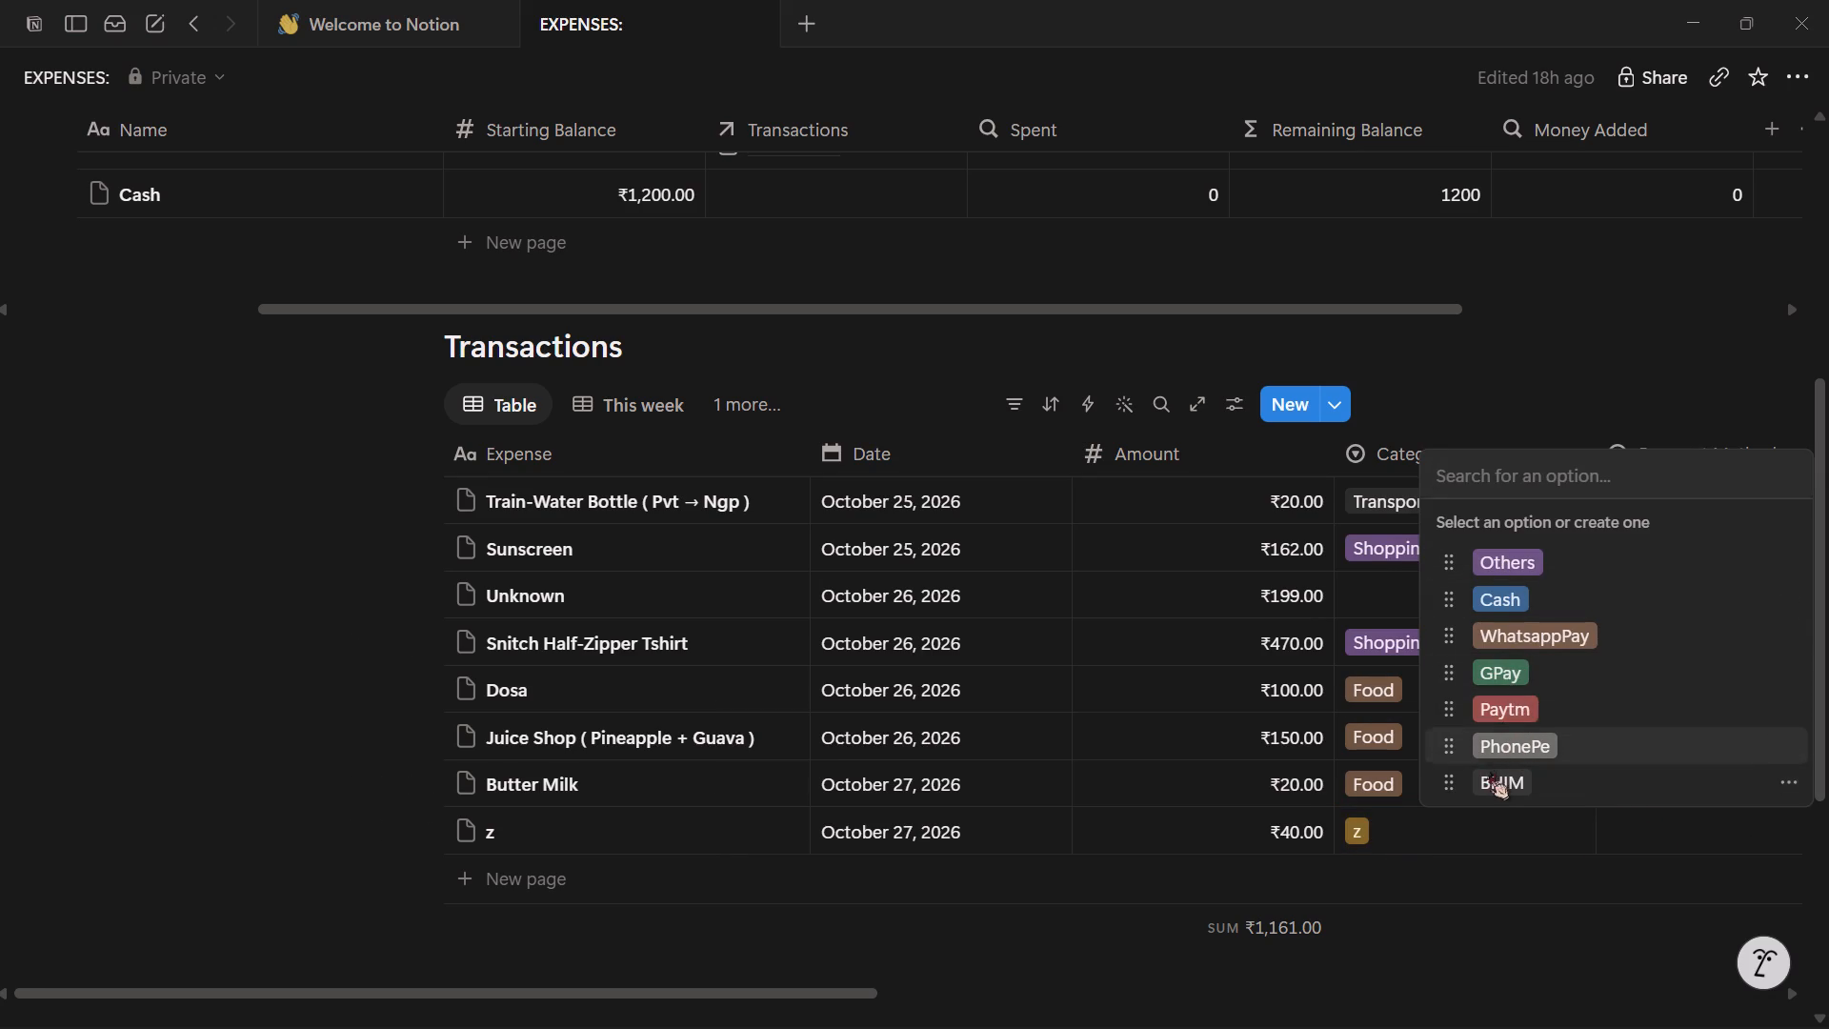
left_click(1485, 778)
scroll(1706, 813, "left", 2)
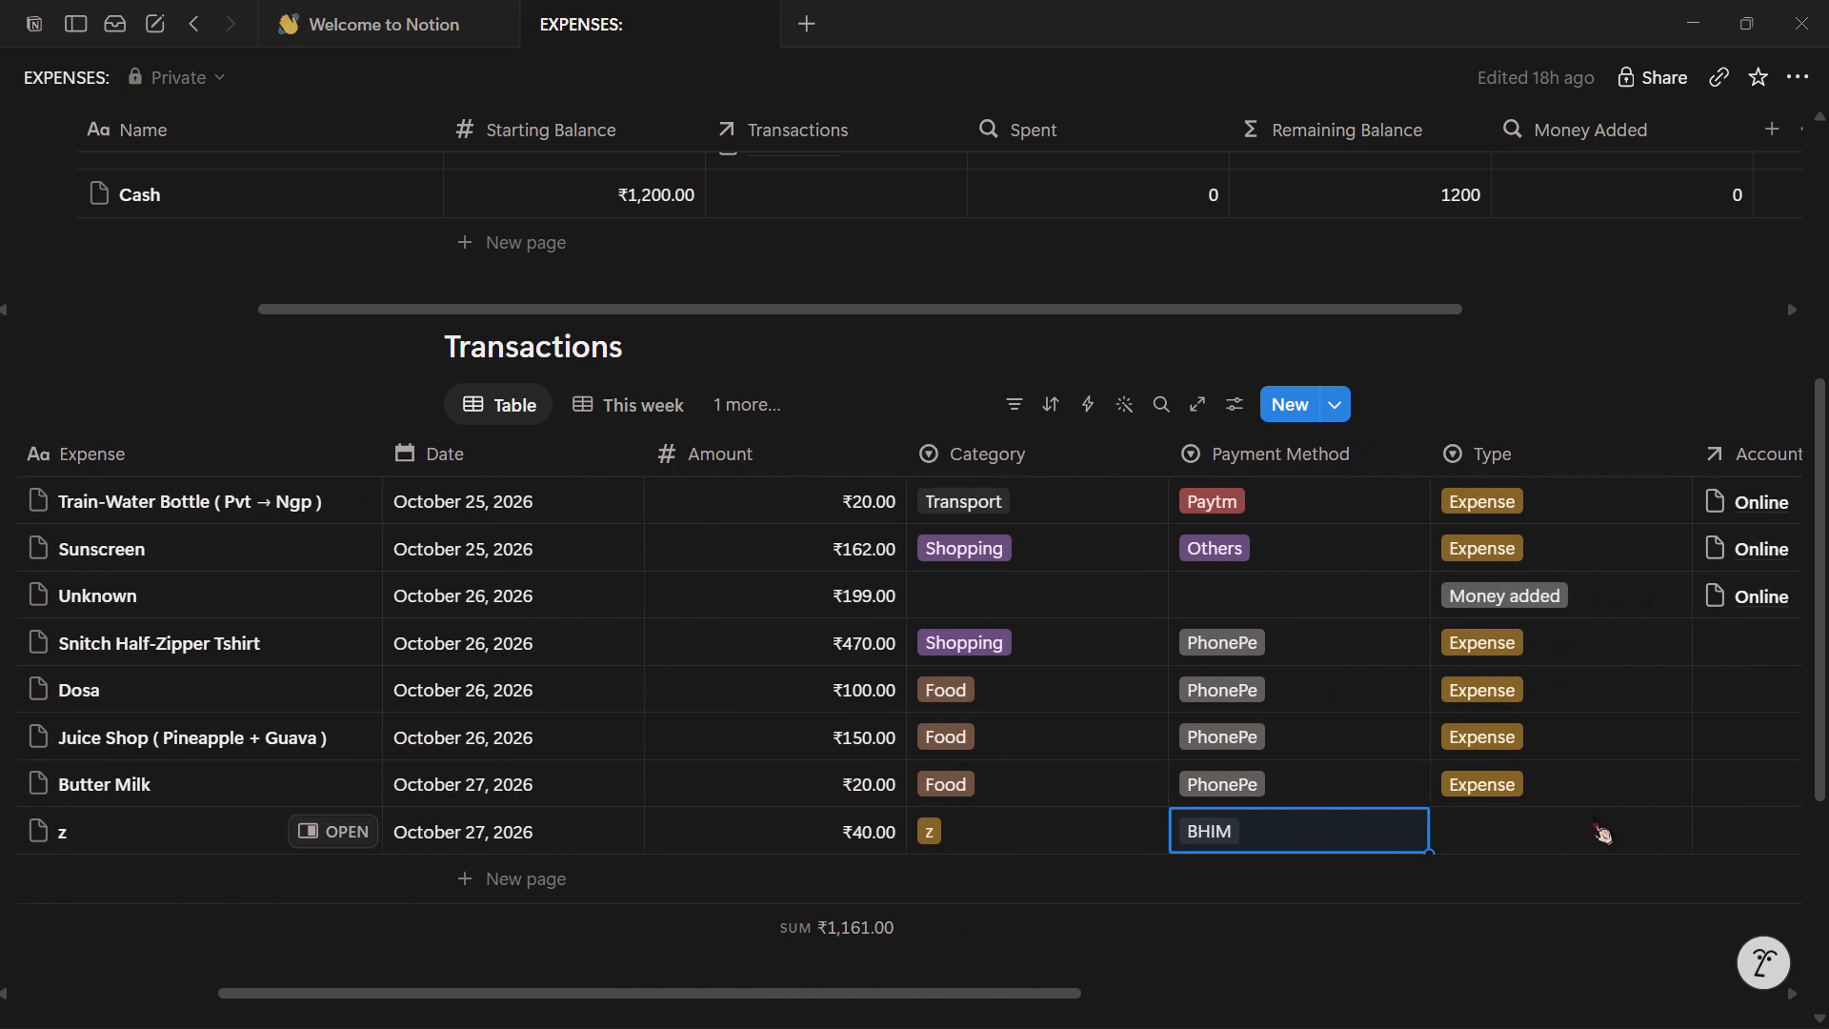
scroll(1593, 817, "left", 2)
left_click(1506, 816)
left_click(1509, 956)
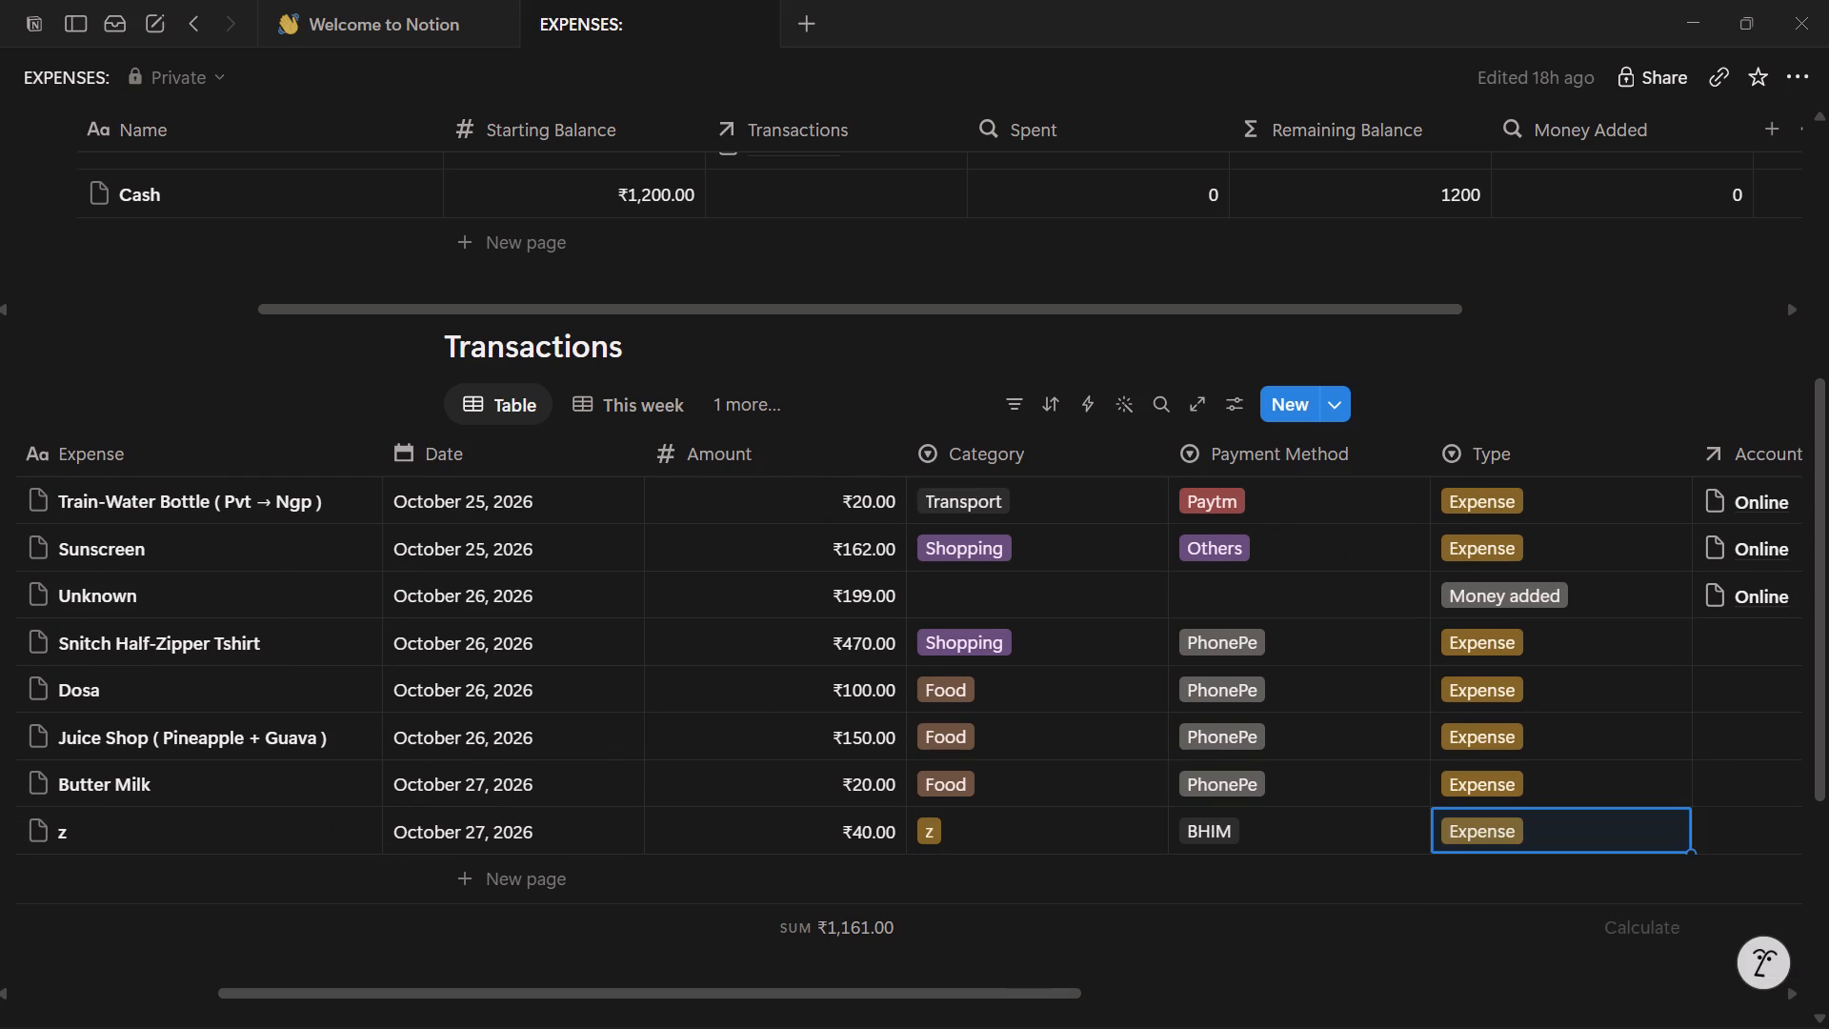
Link the z transaction to Online in the Account 1 column and return to the table.
scroll(1575, 869, "left", 6)
left_click(1558, 837)
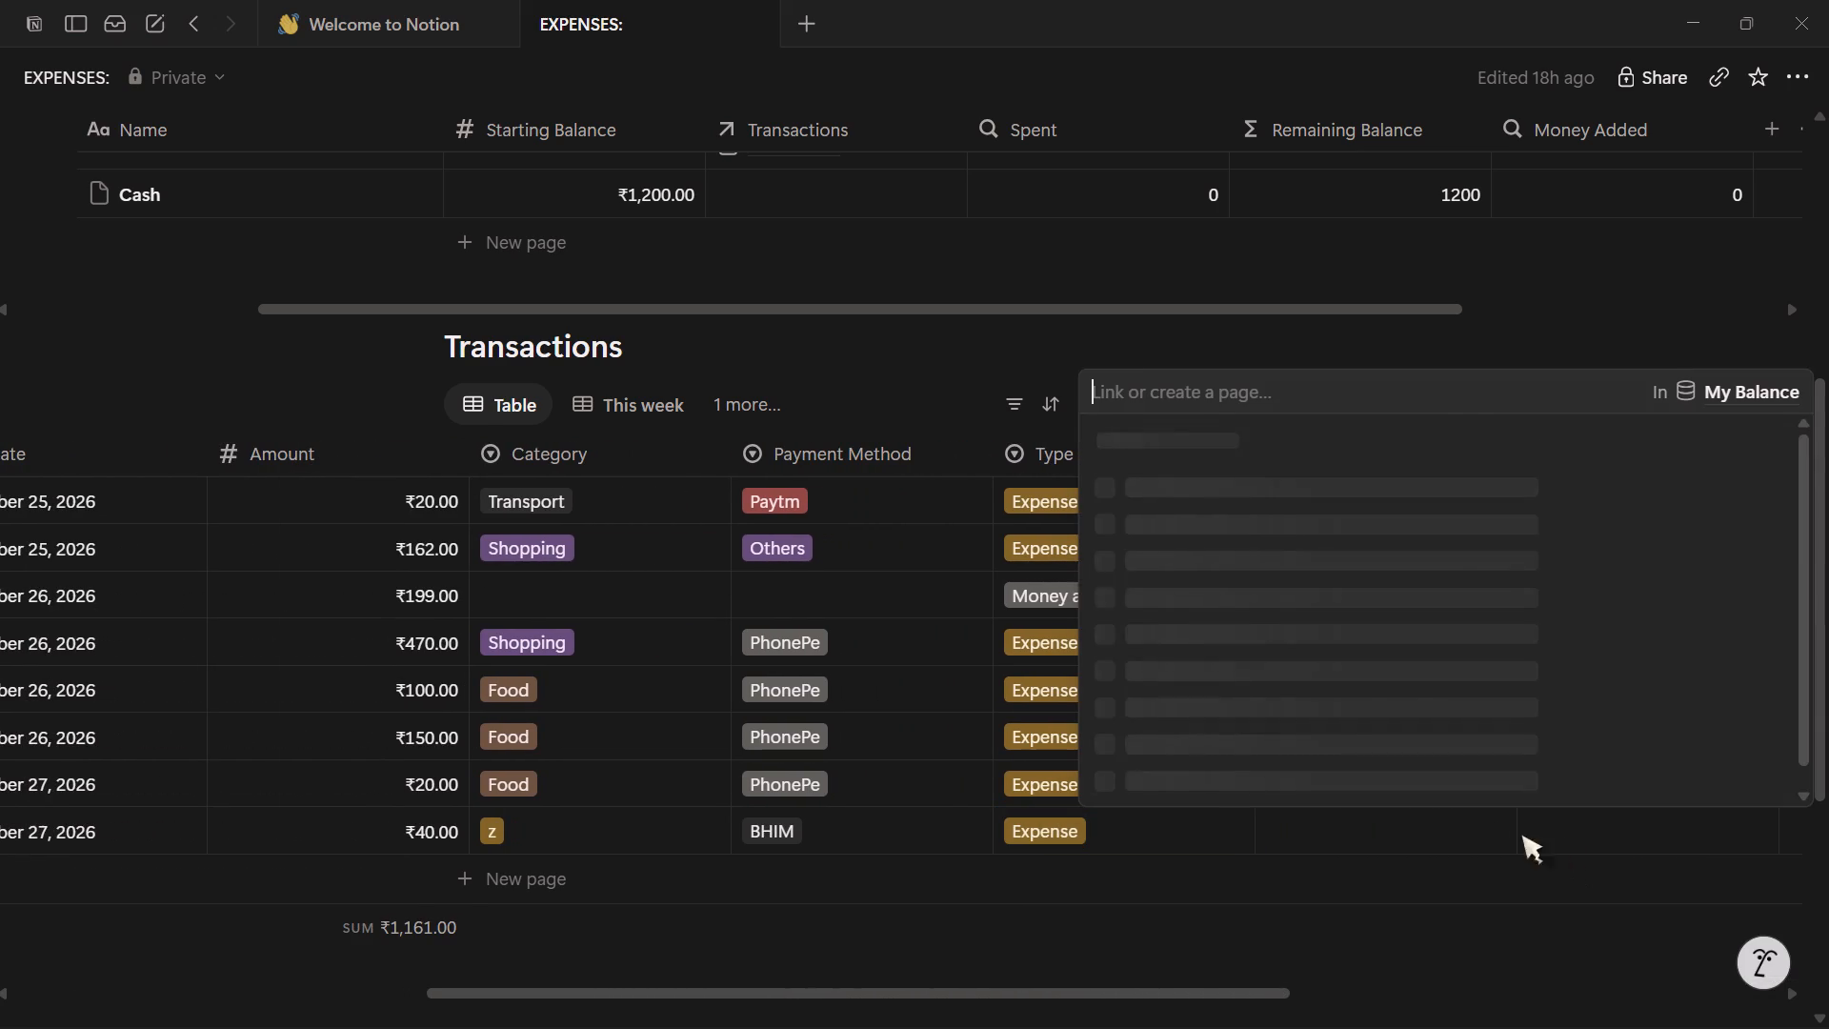
left_click(1152, 725)
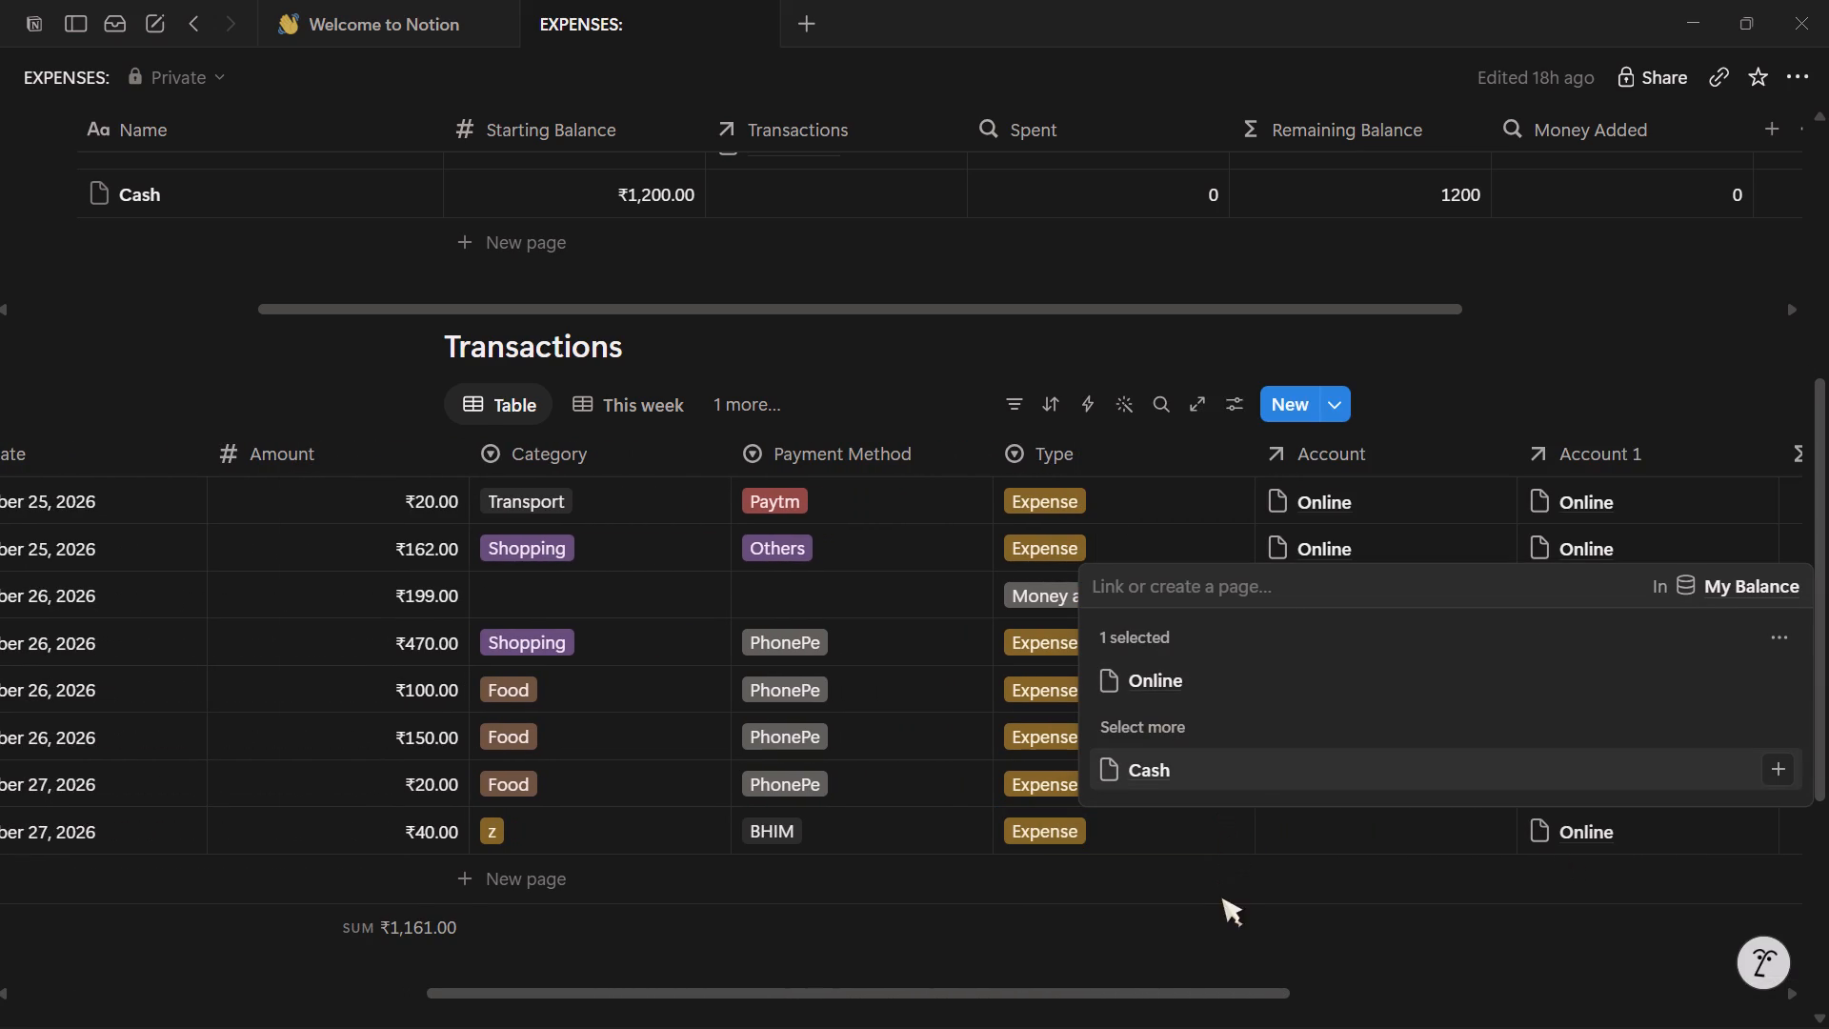
left_click(1226, 910)
scroll(1220, 894, "right", 7)
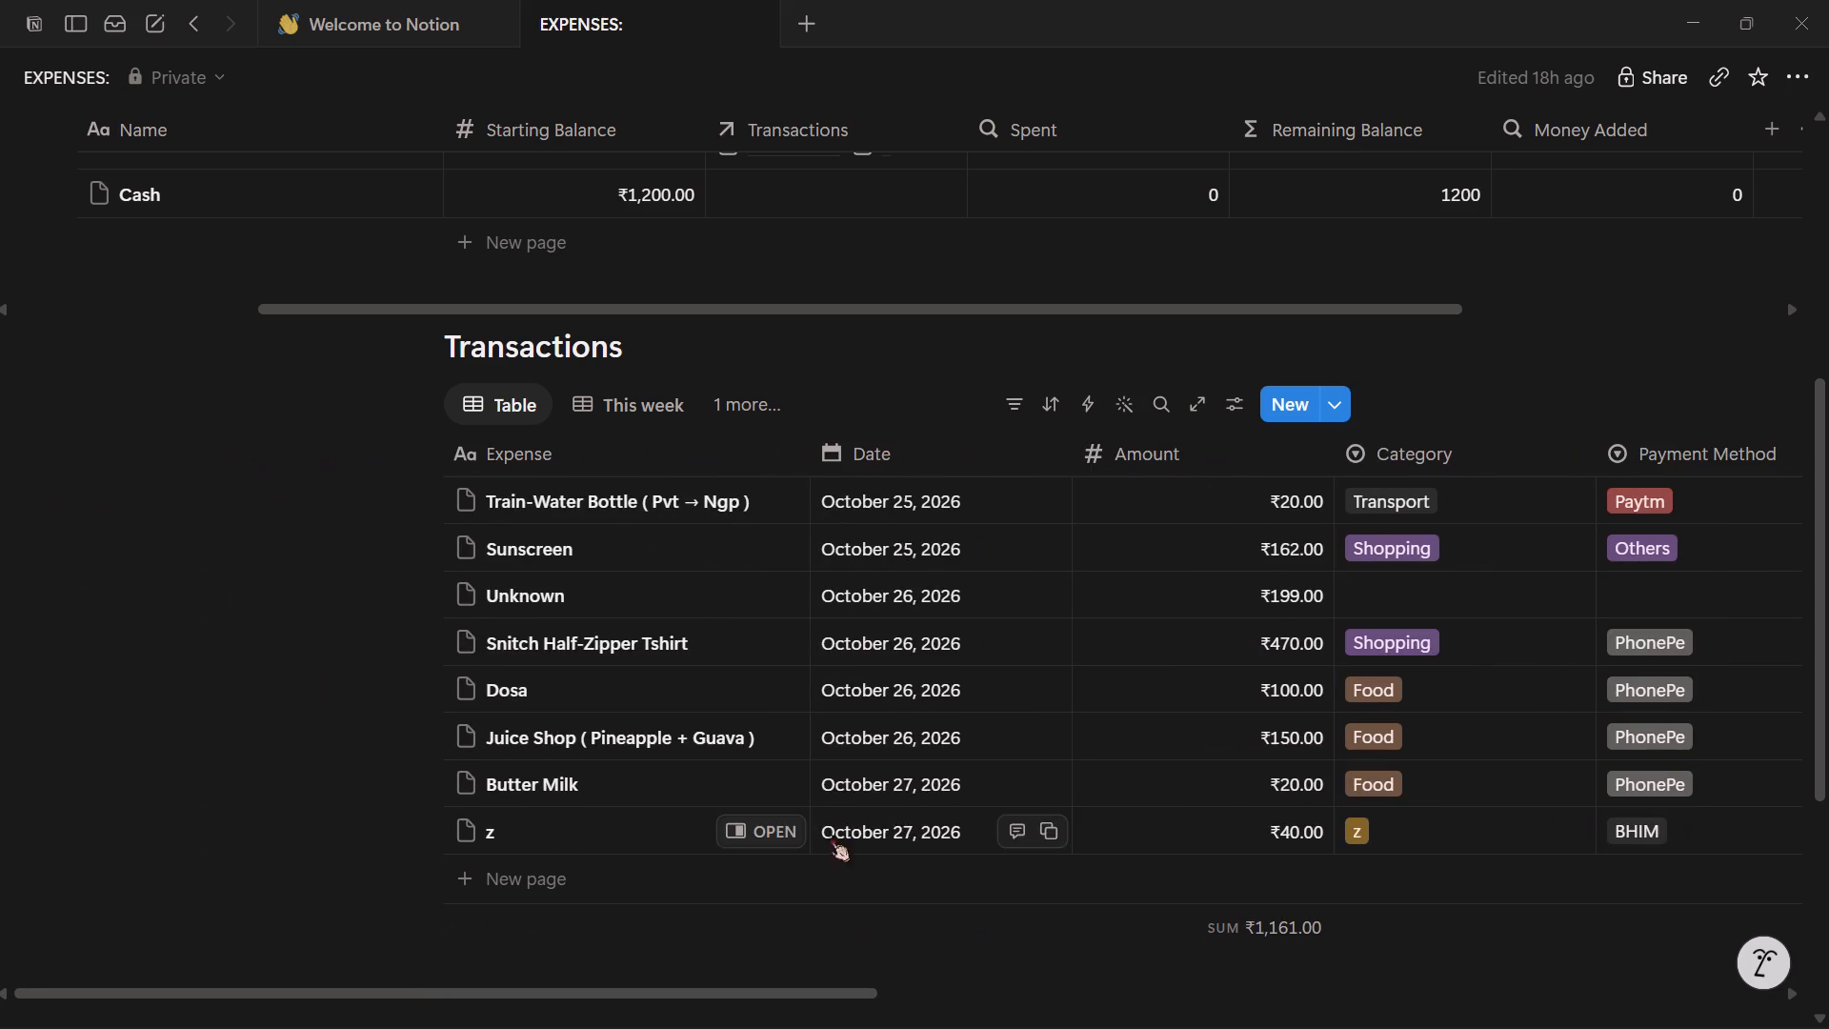
Add a new transaction named BHIM Cashback to the Transactions table.
scroll(559, 703, "left", 1)
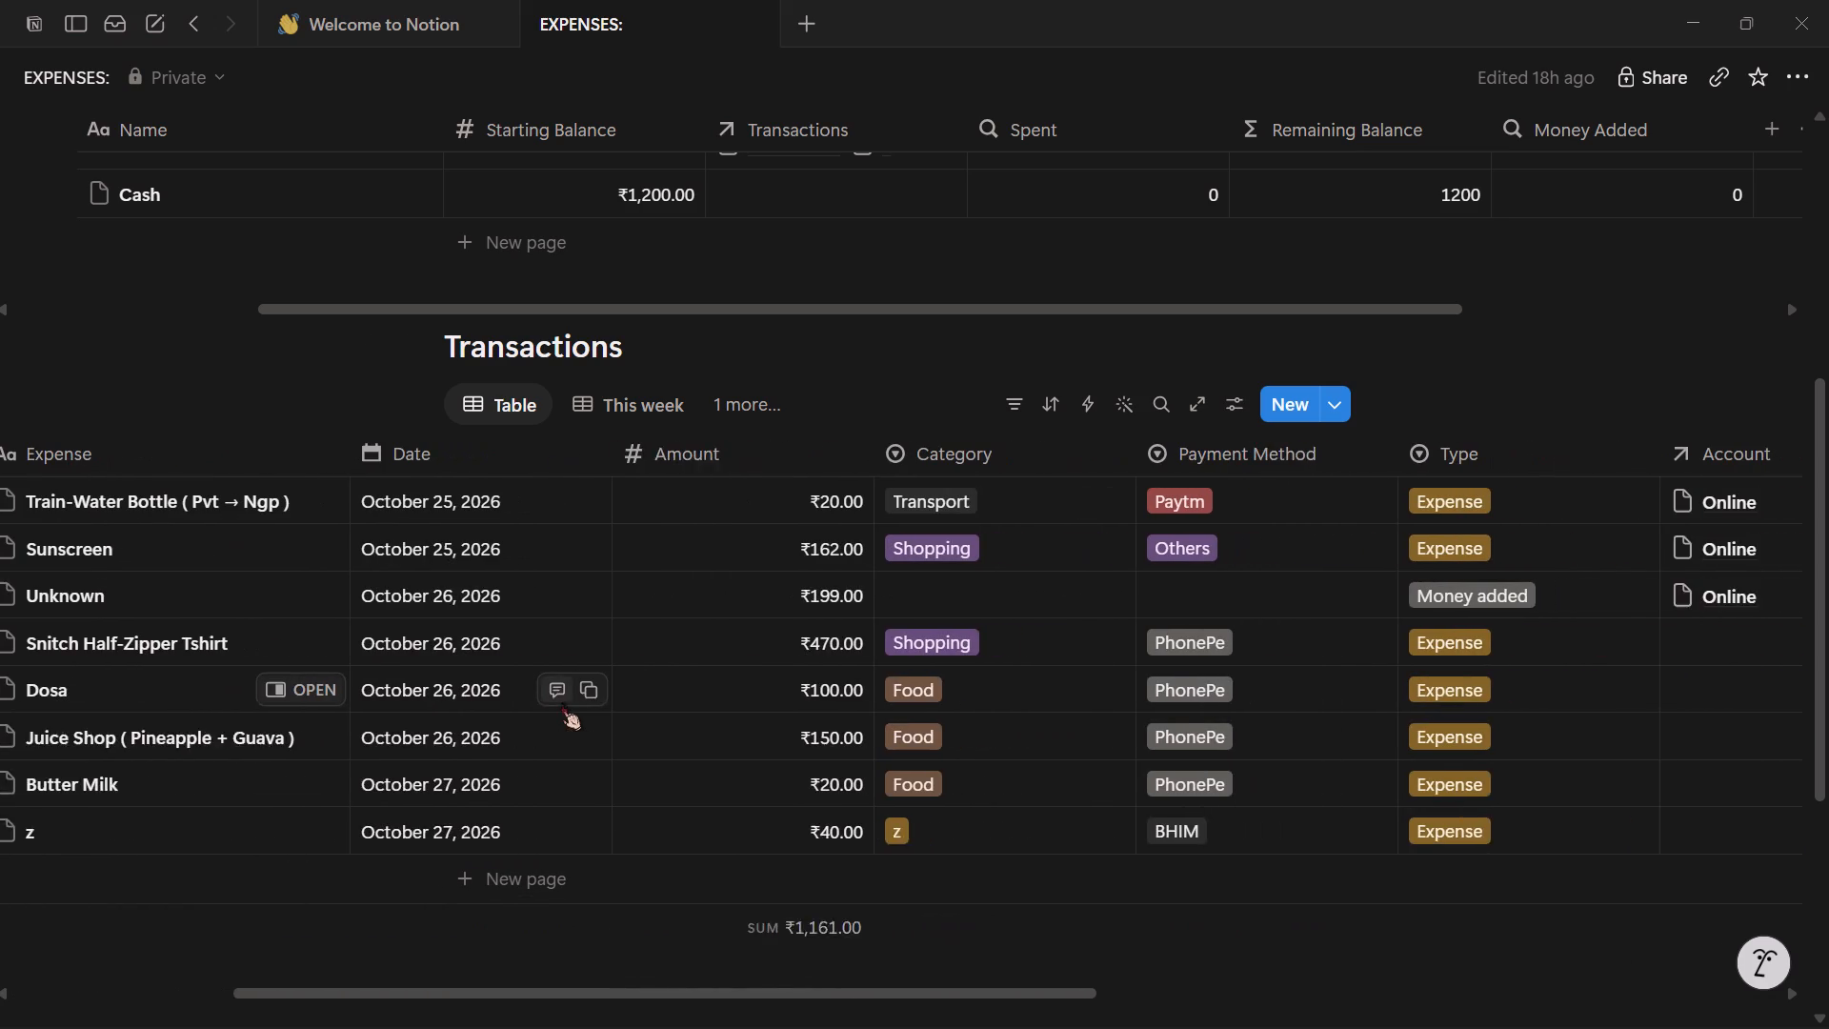
scroll(561, 702, "left", 1)
scroll(319, 361, "down", 2)
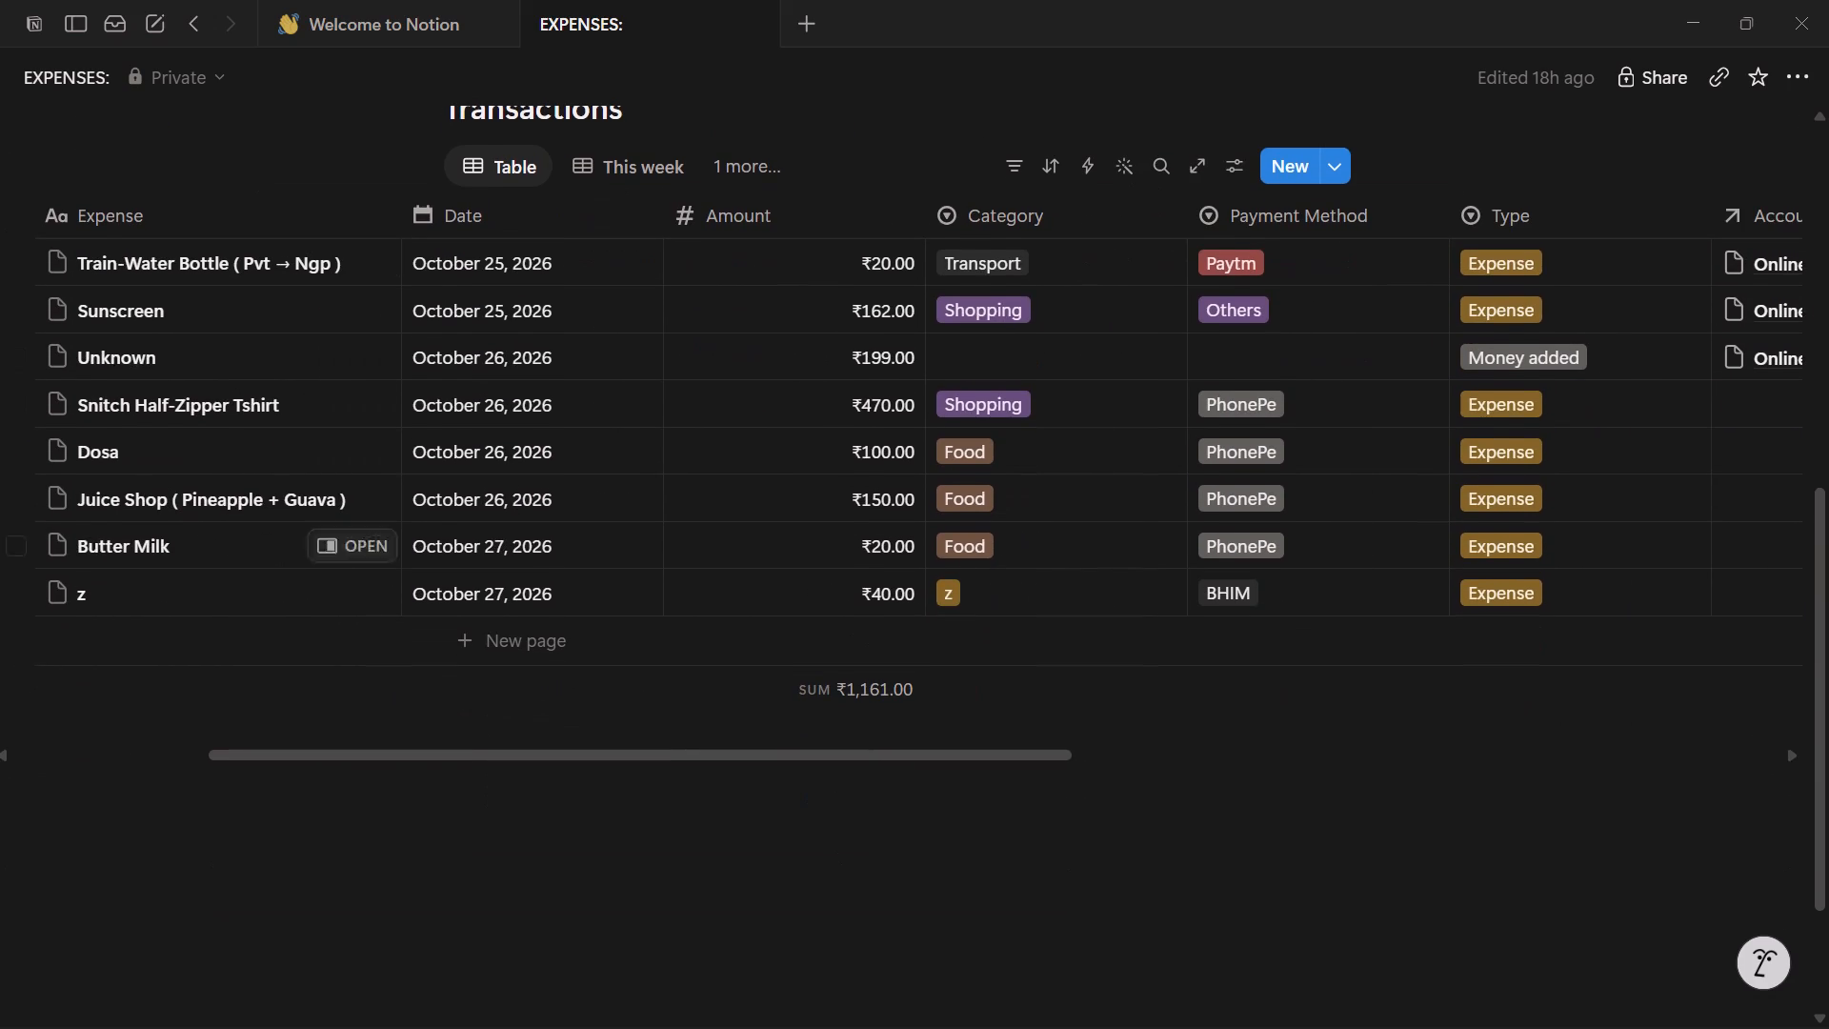
left_click(479, 643)
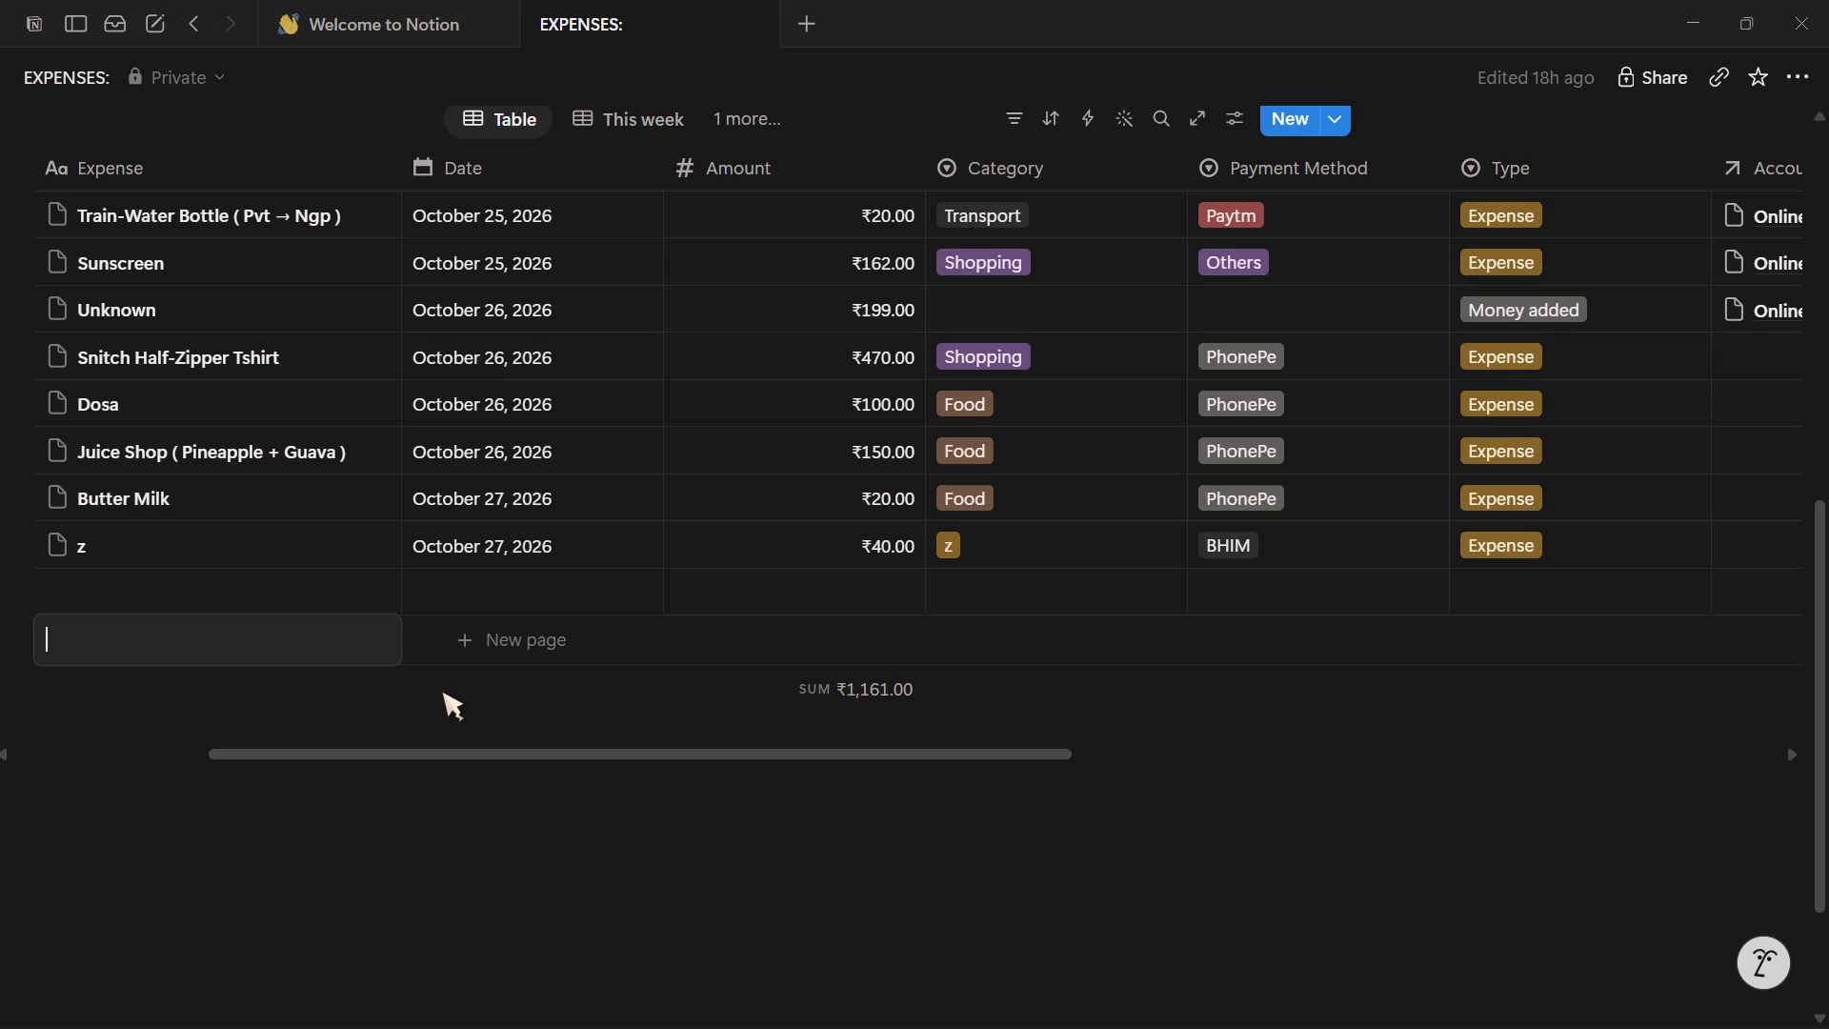
left_click(143, 602)
left_click(141, 604)
type("BHIM Casha")
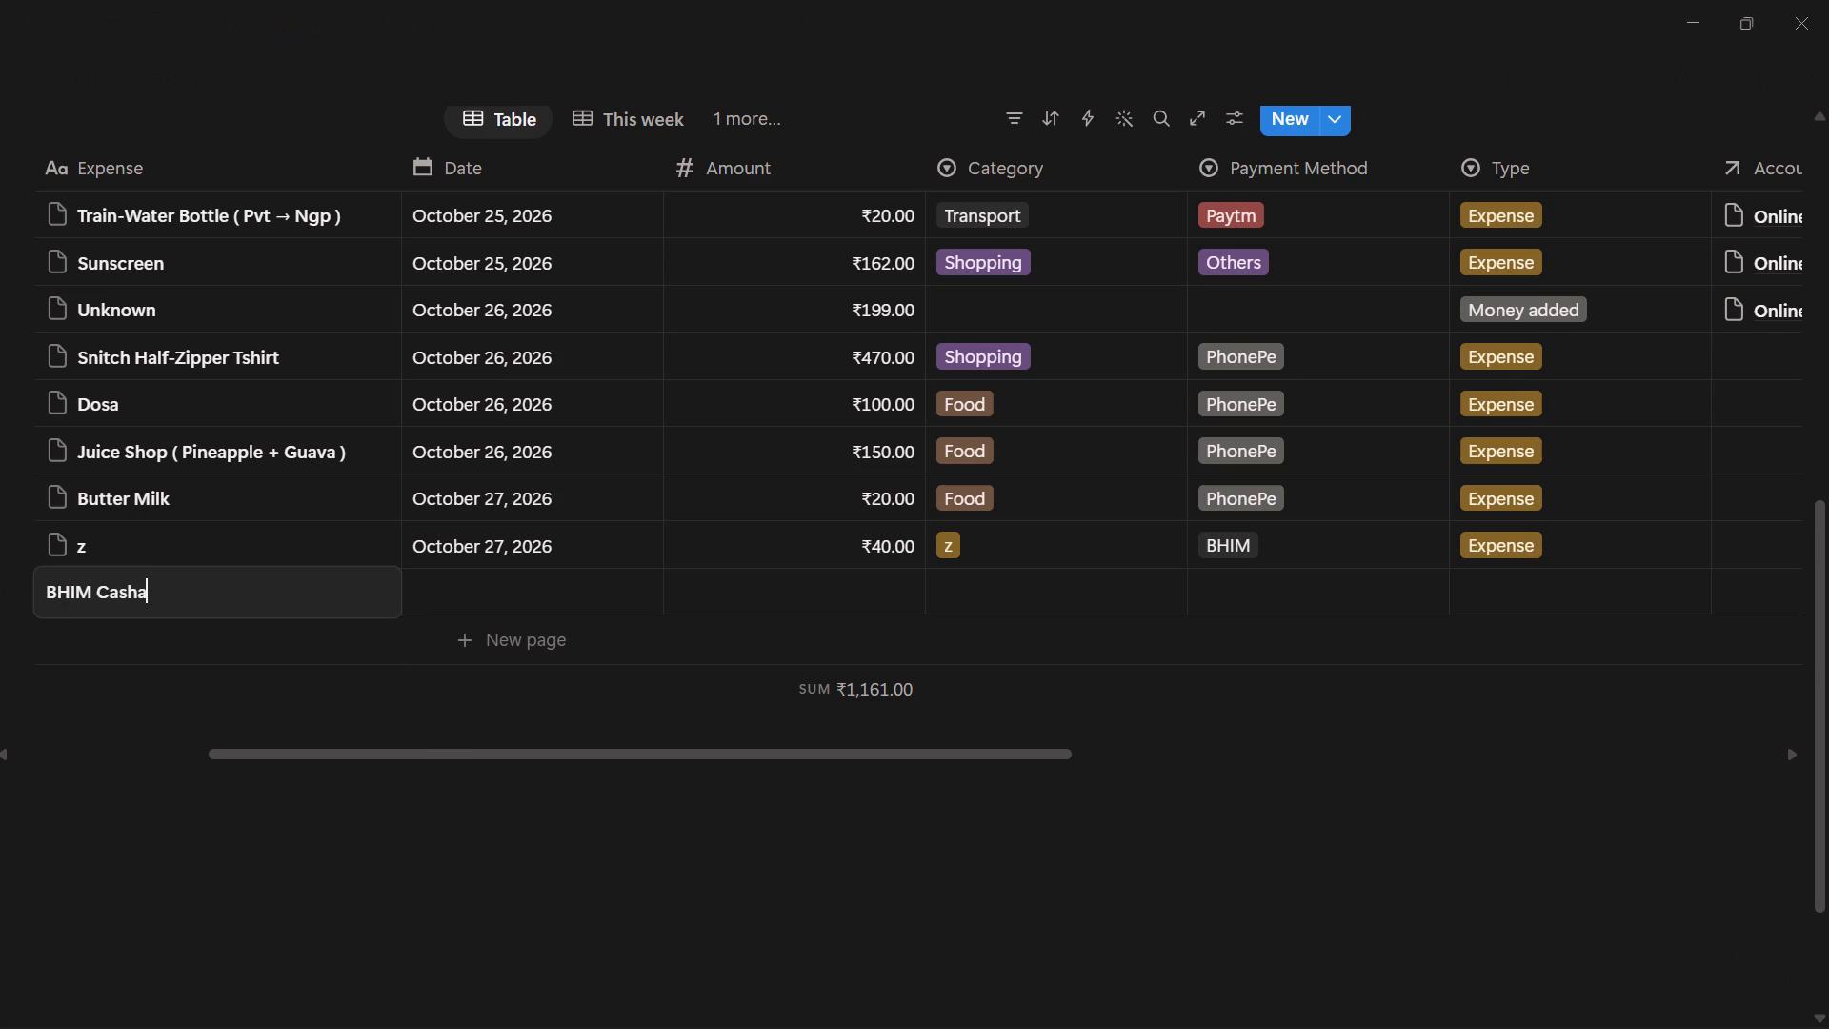
key("BackSpace")
type("back")
key("Return")
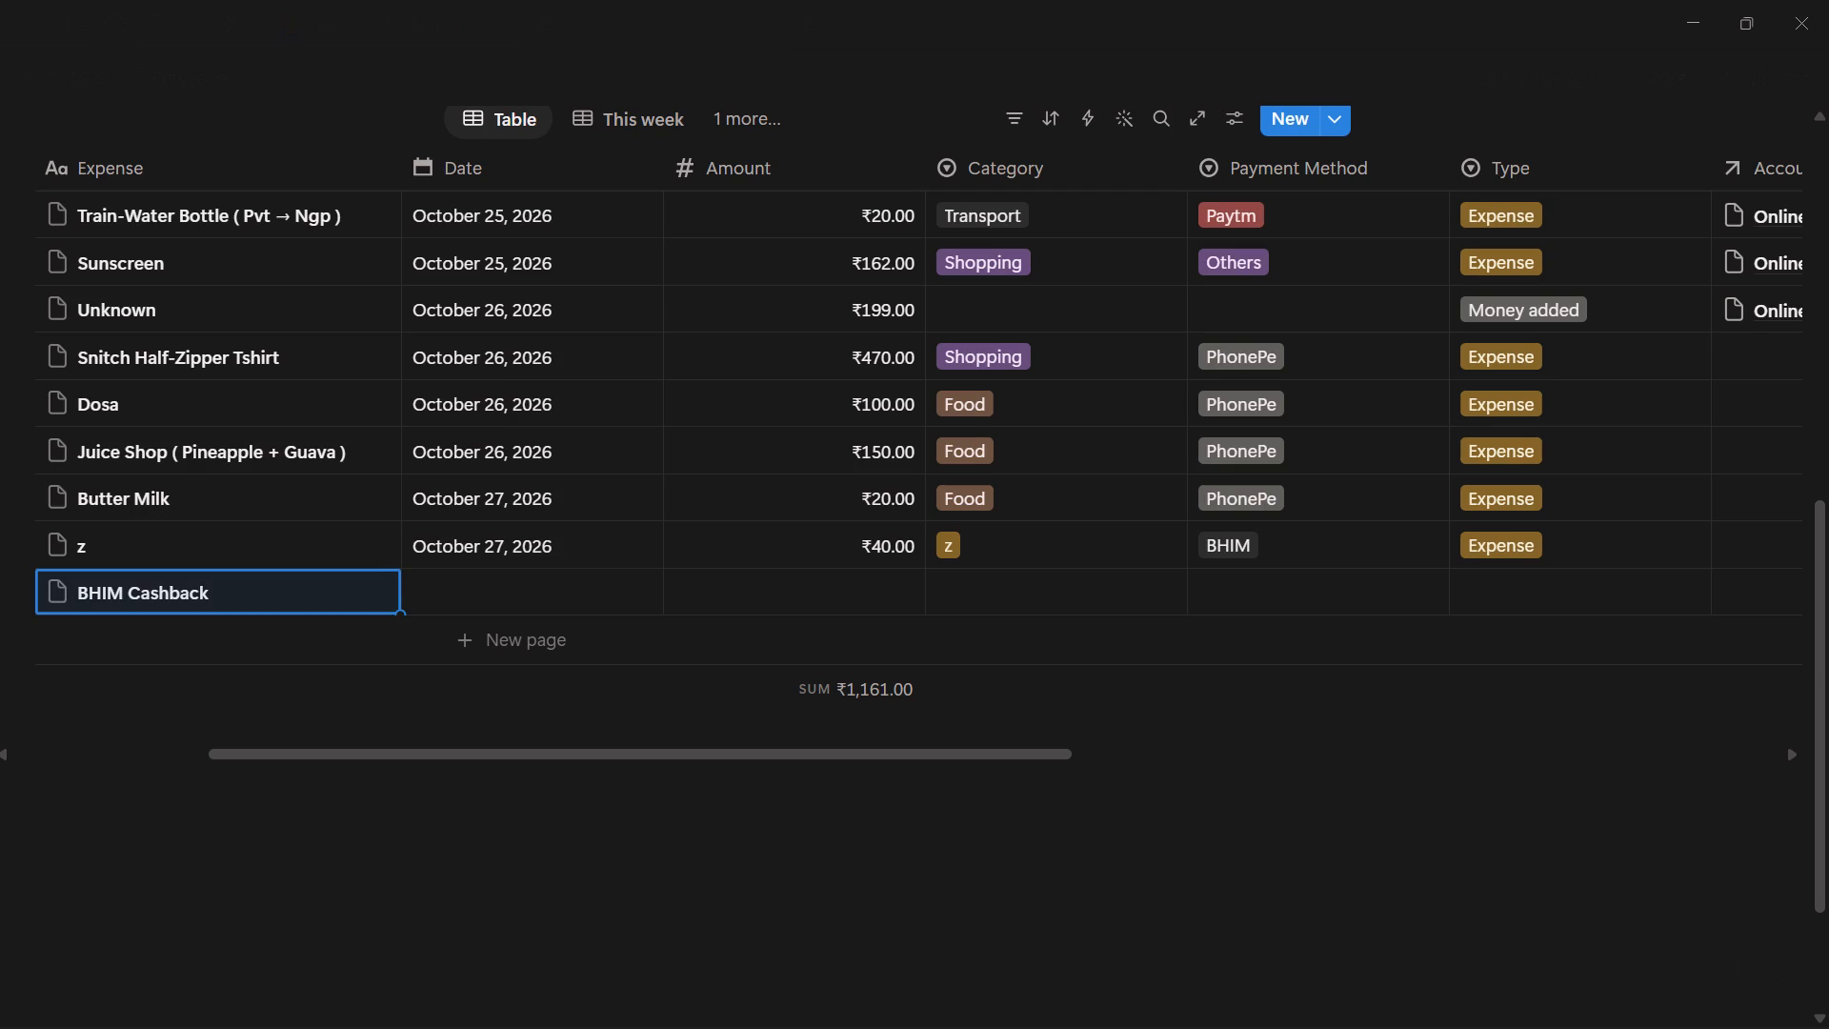
Set the BHIM Cashback transaction's date to October 27, 2026 and its amount to ₹11.
left_click(517, 590)
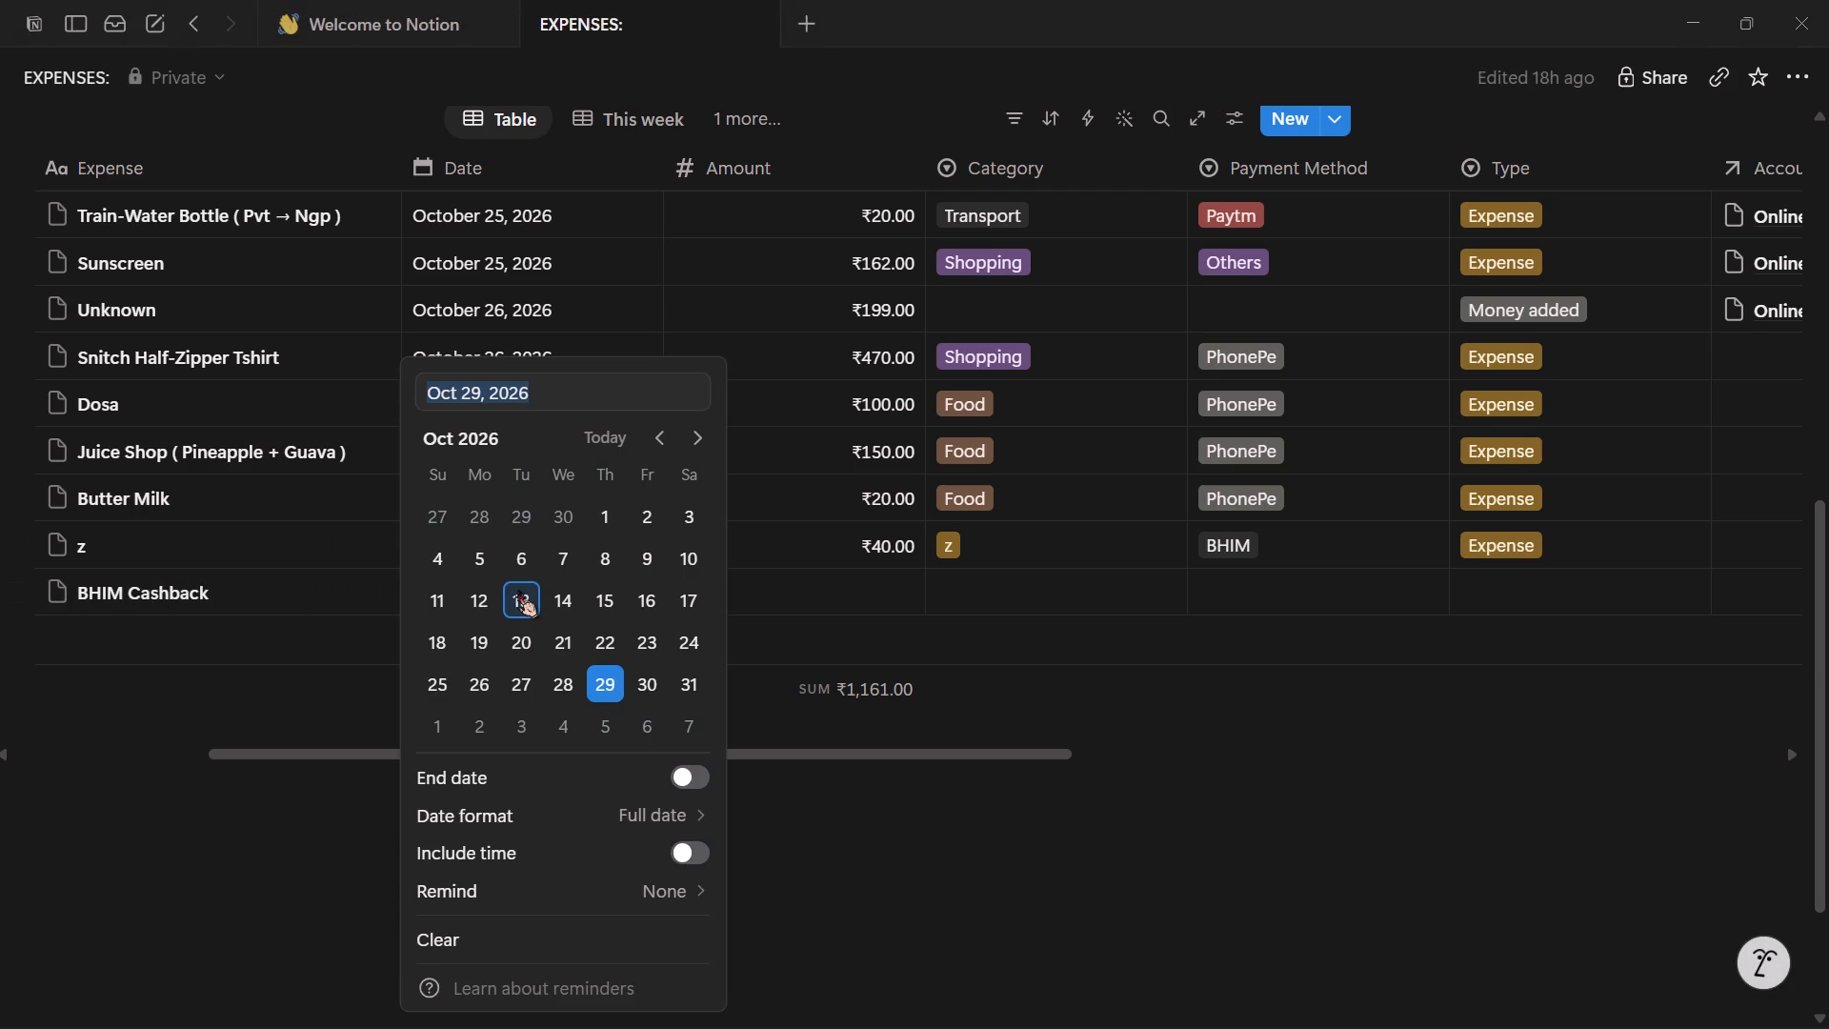
left_click(516, 685)
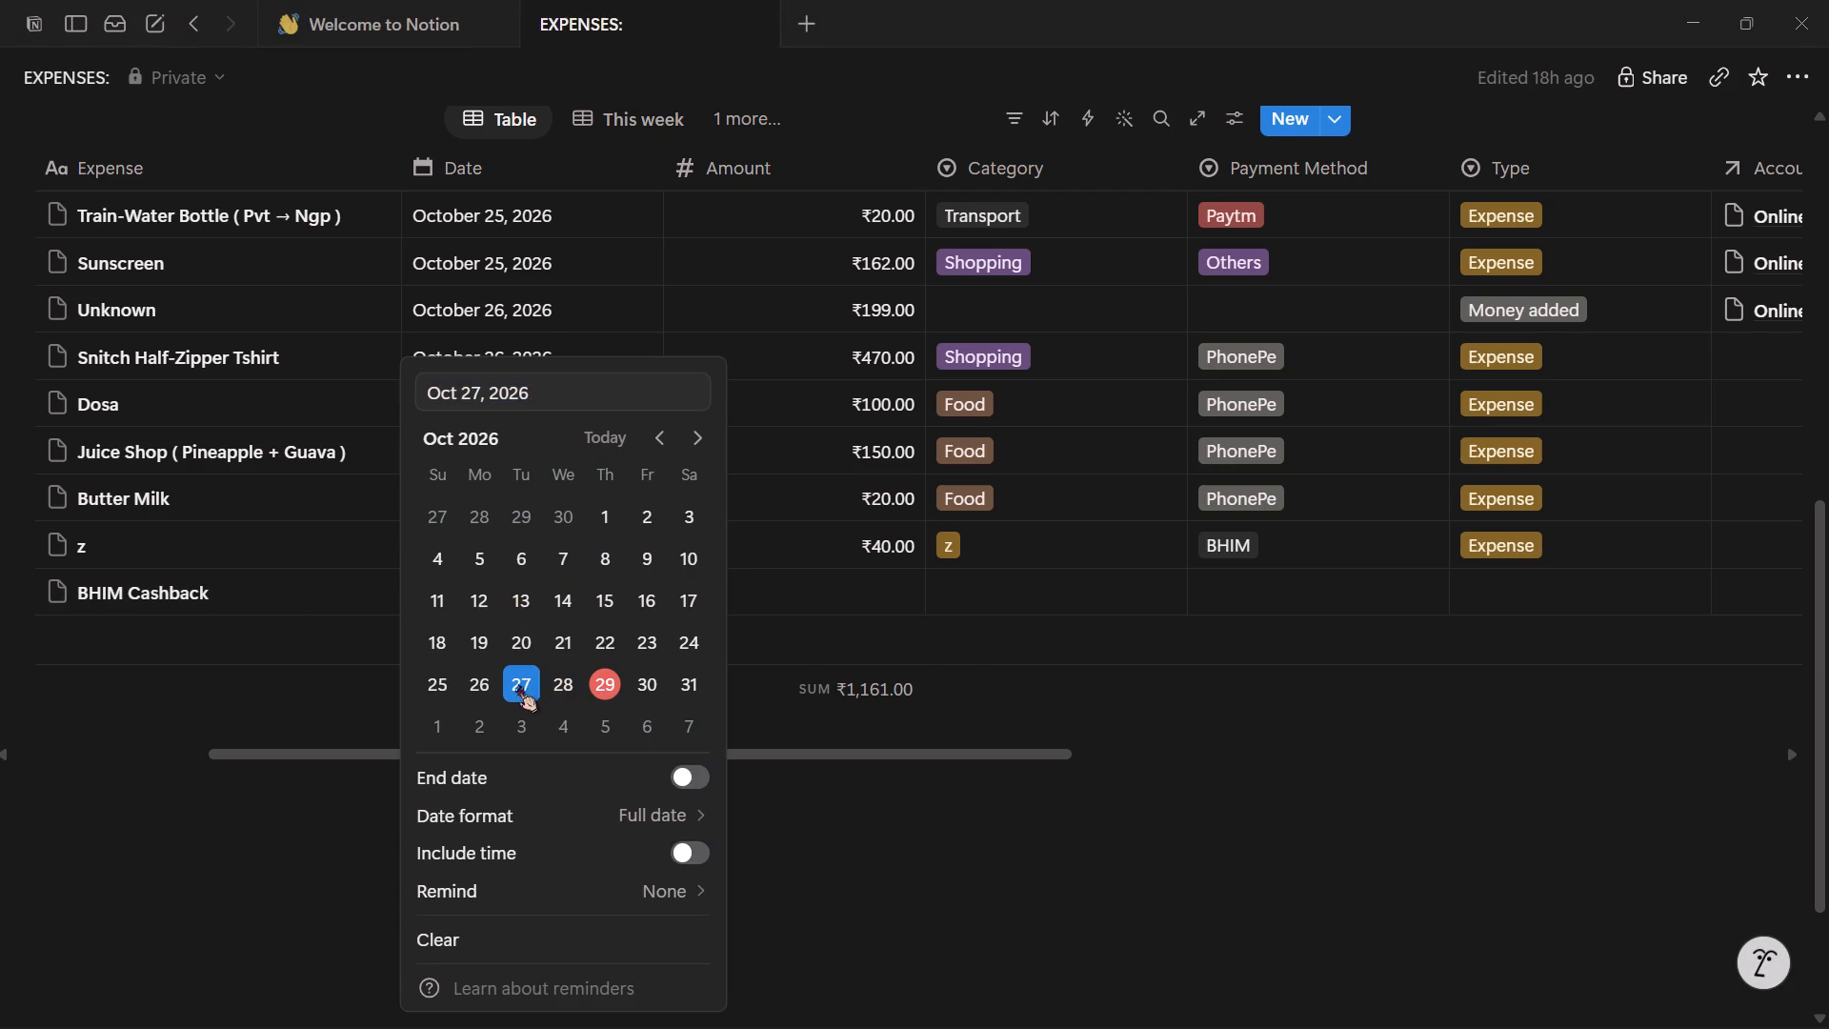
left_click(863, 599)
left_click(874, 591)
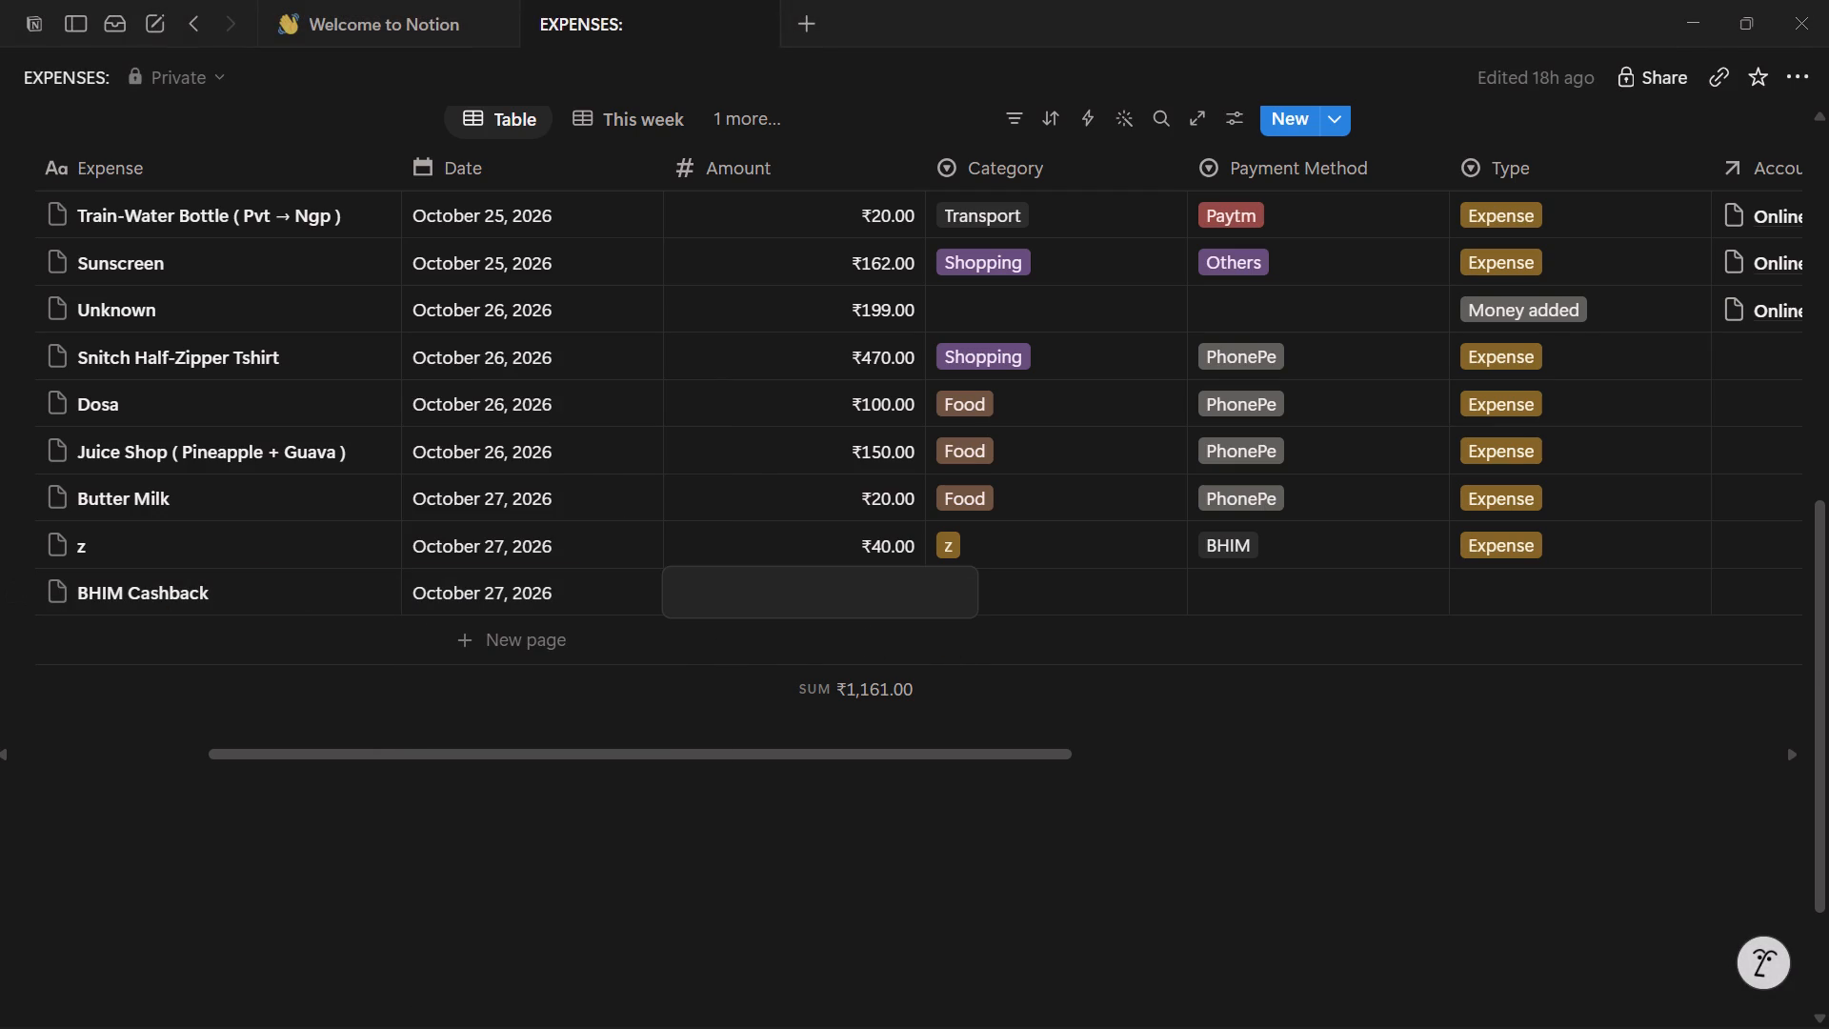
type("11")
left_click(1201, 801)
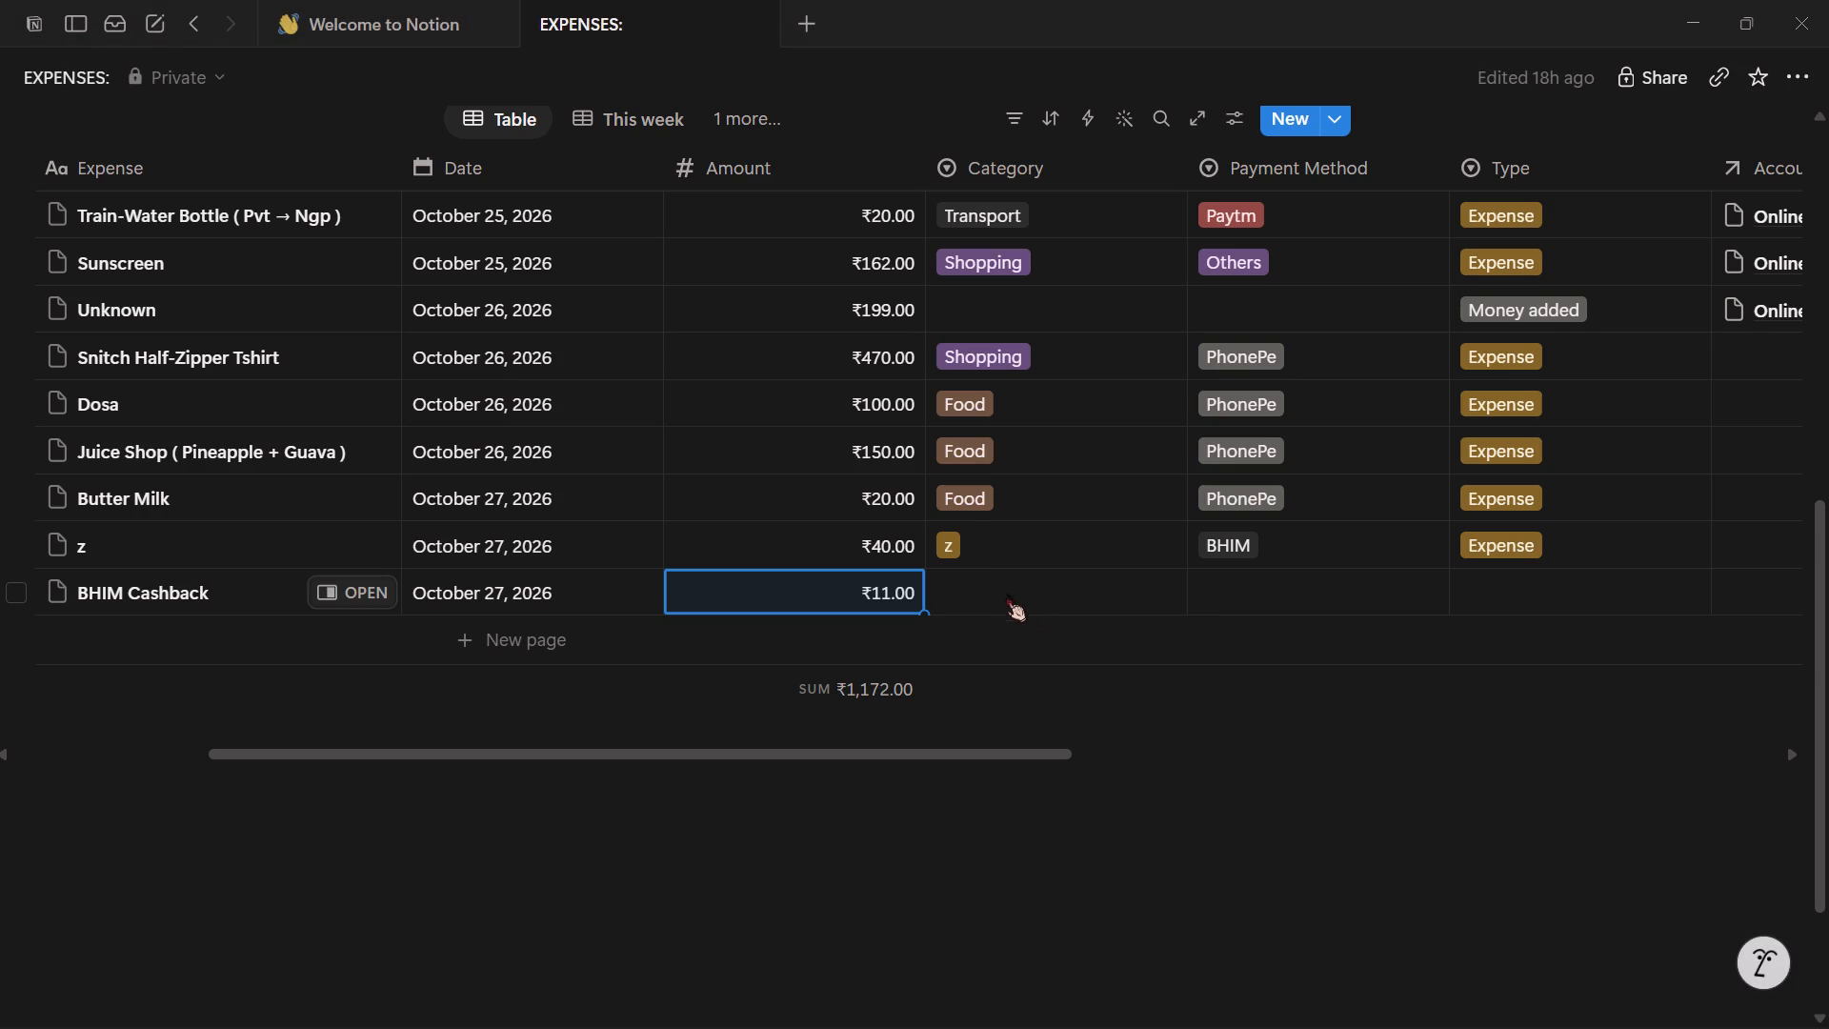
Set the BHIM Cashback transaction's payment method to BHIM and its type to Money added.
left_click(1256, 590)
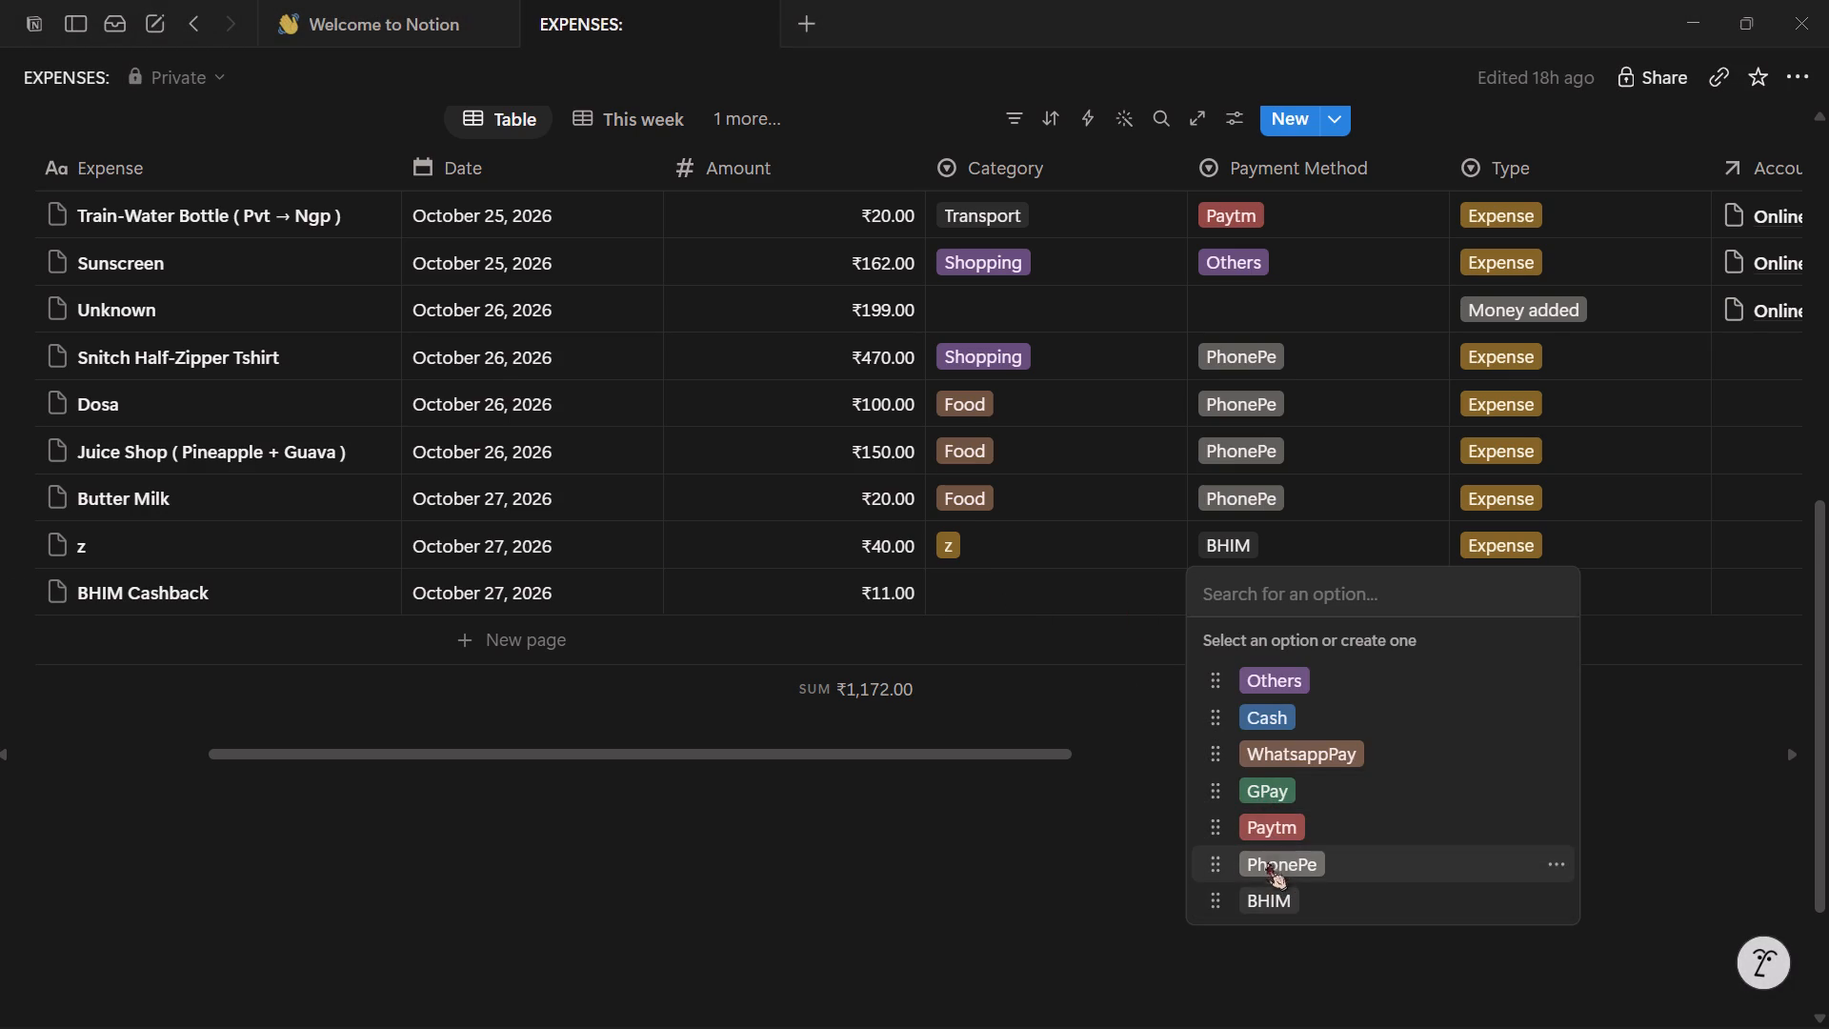
left_click(1266, 893)
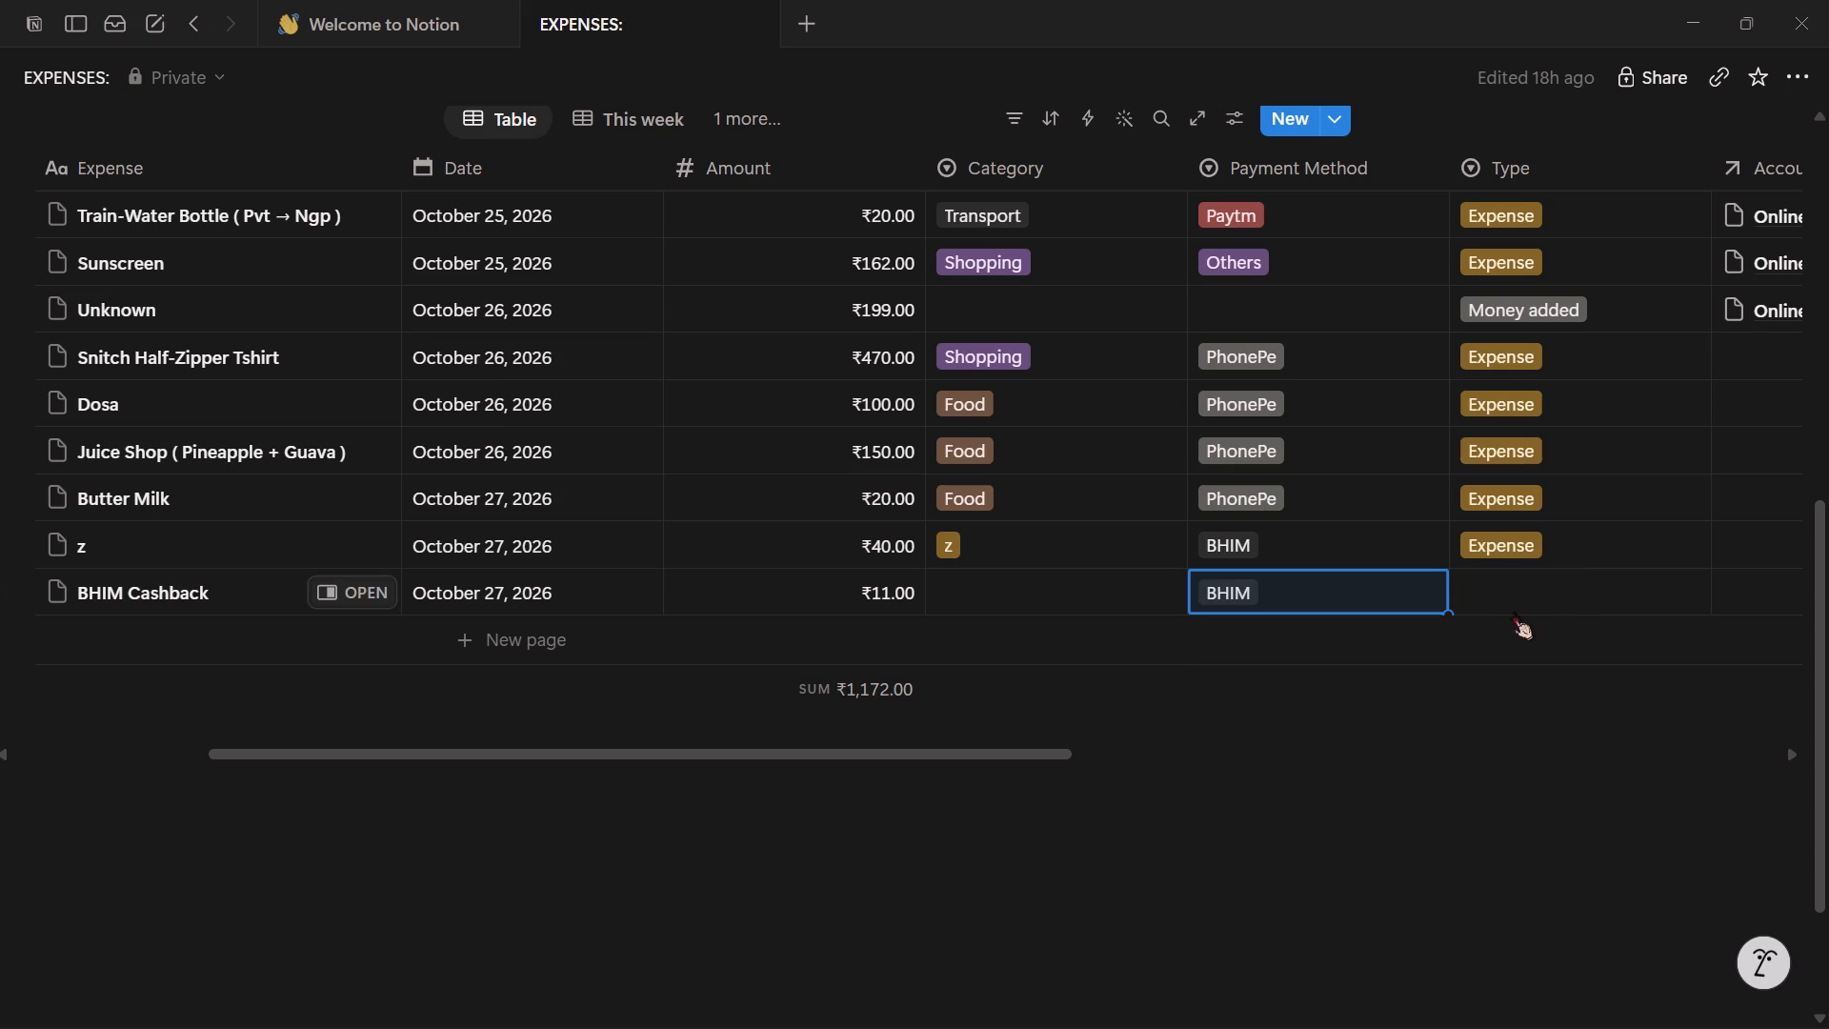
left_click(1517, 588)
left_click(1500, 672)
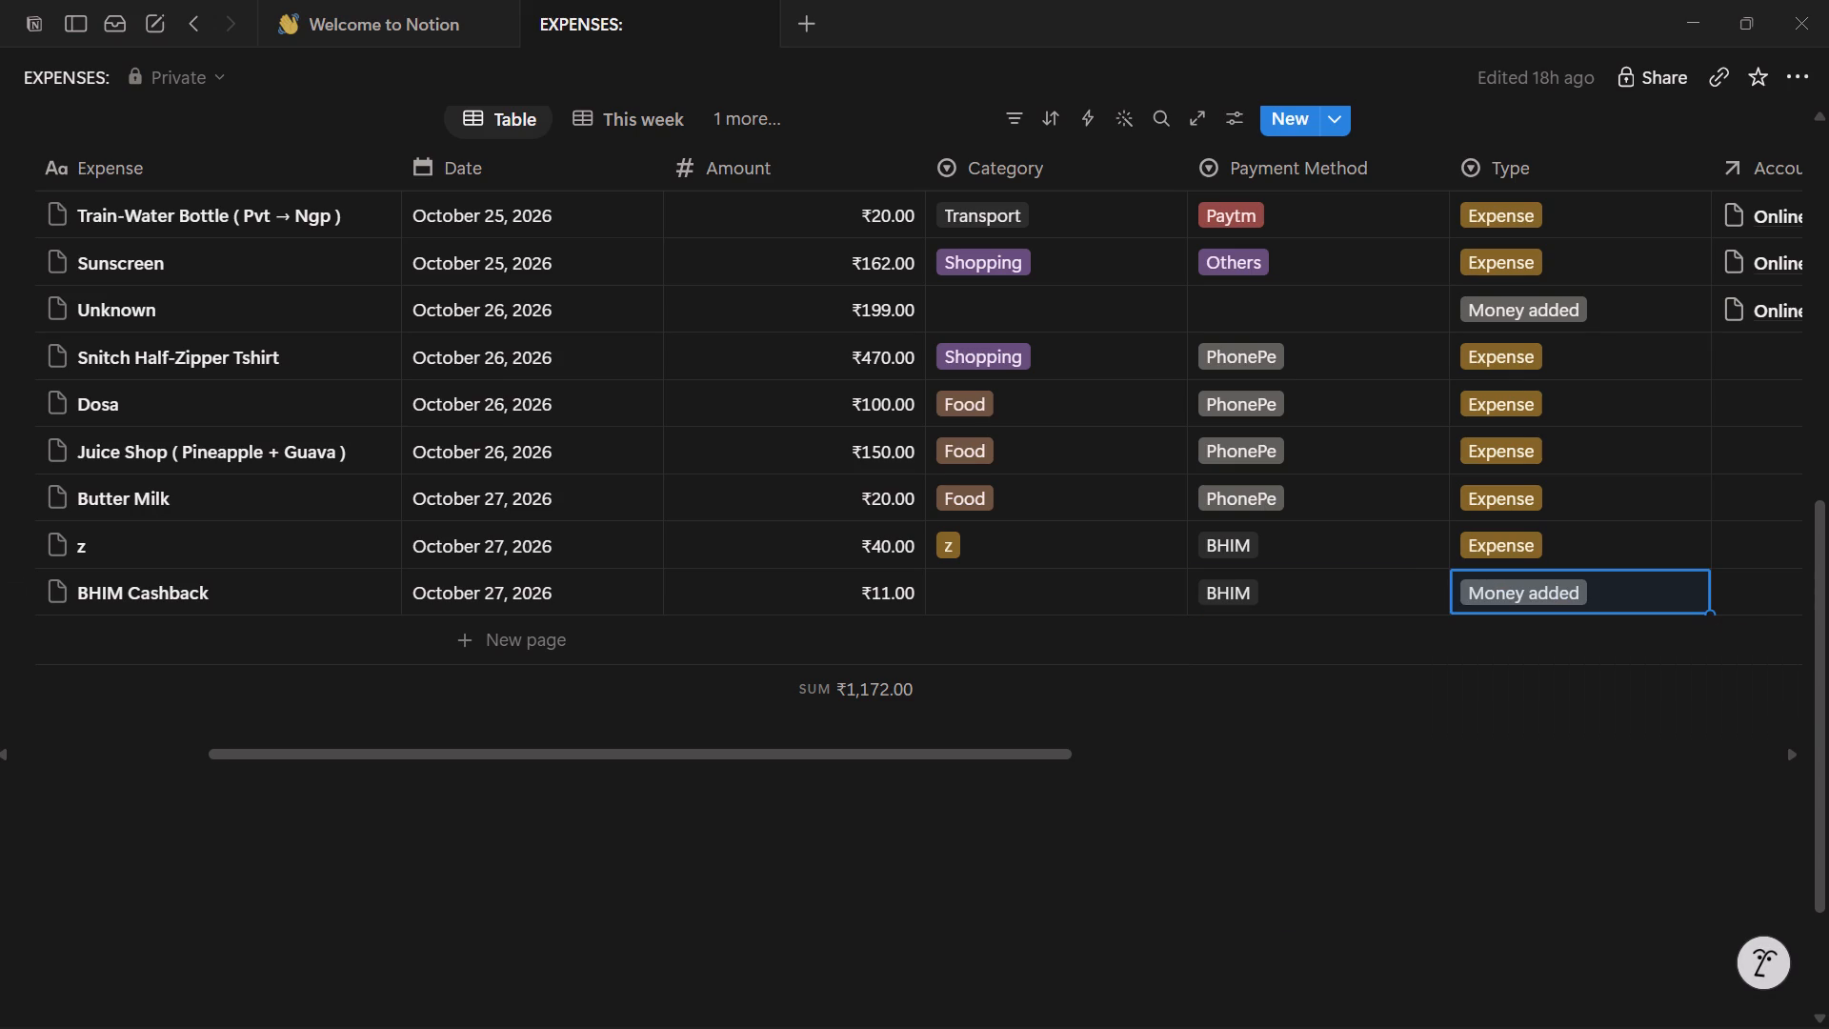
Move the Account 1 column in front of the Account column, directly after Type.
left_click(1750, 594)
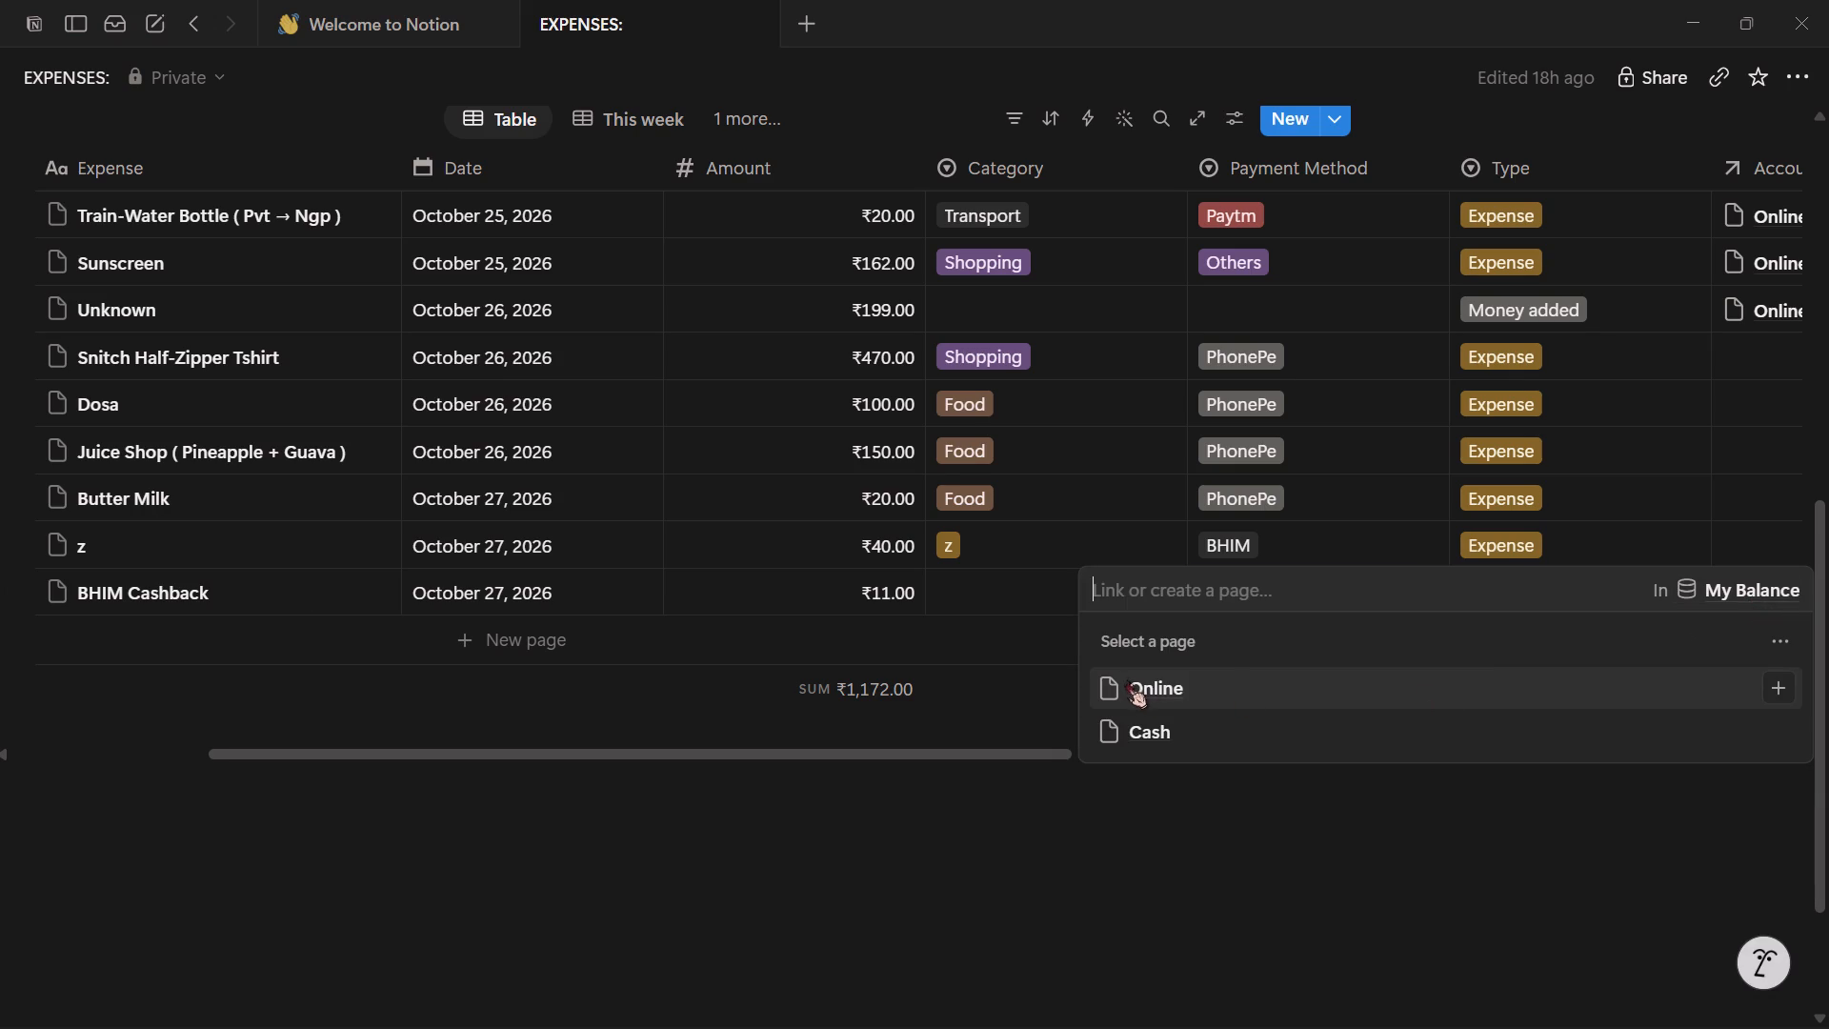
left_click(1322, 874)
scroll(1413, 749, "left", 4)
left_click_drag(1497, 160, 1274, 165)
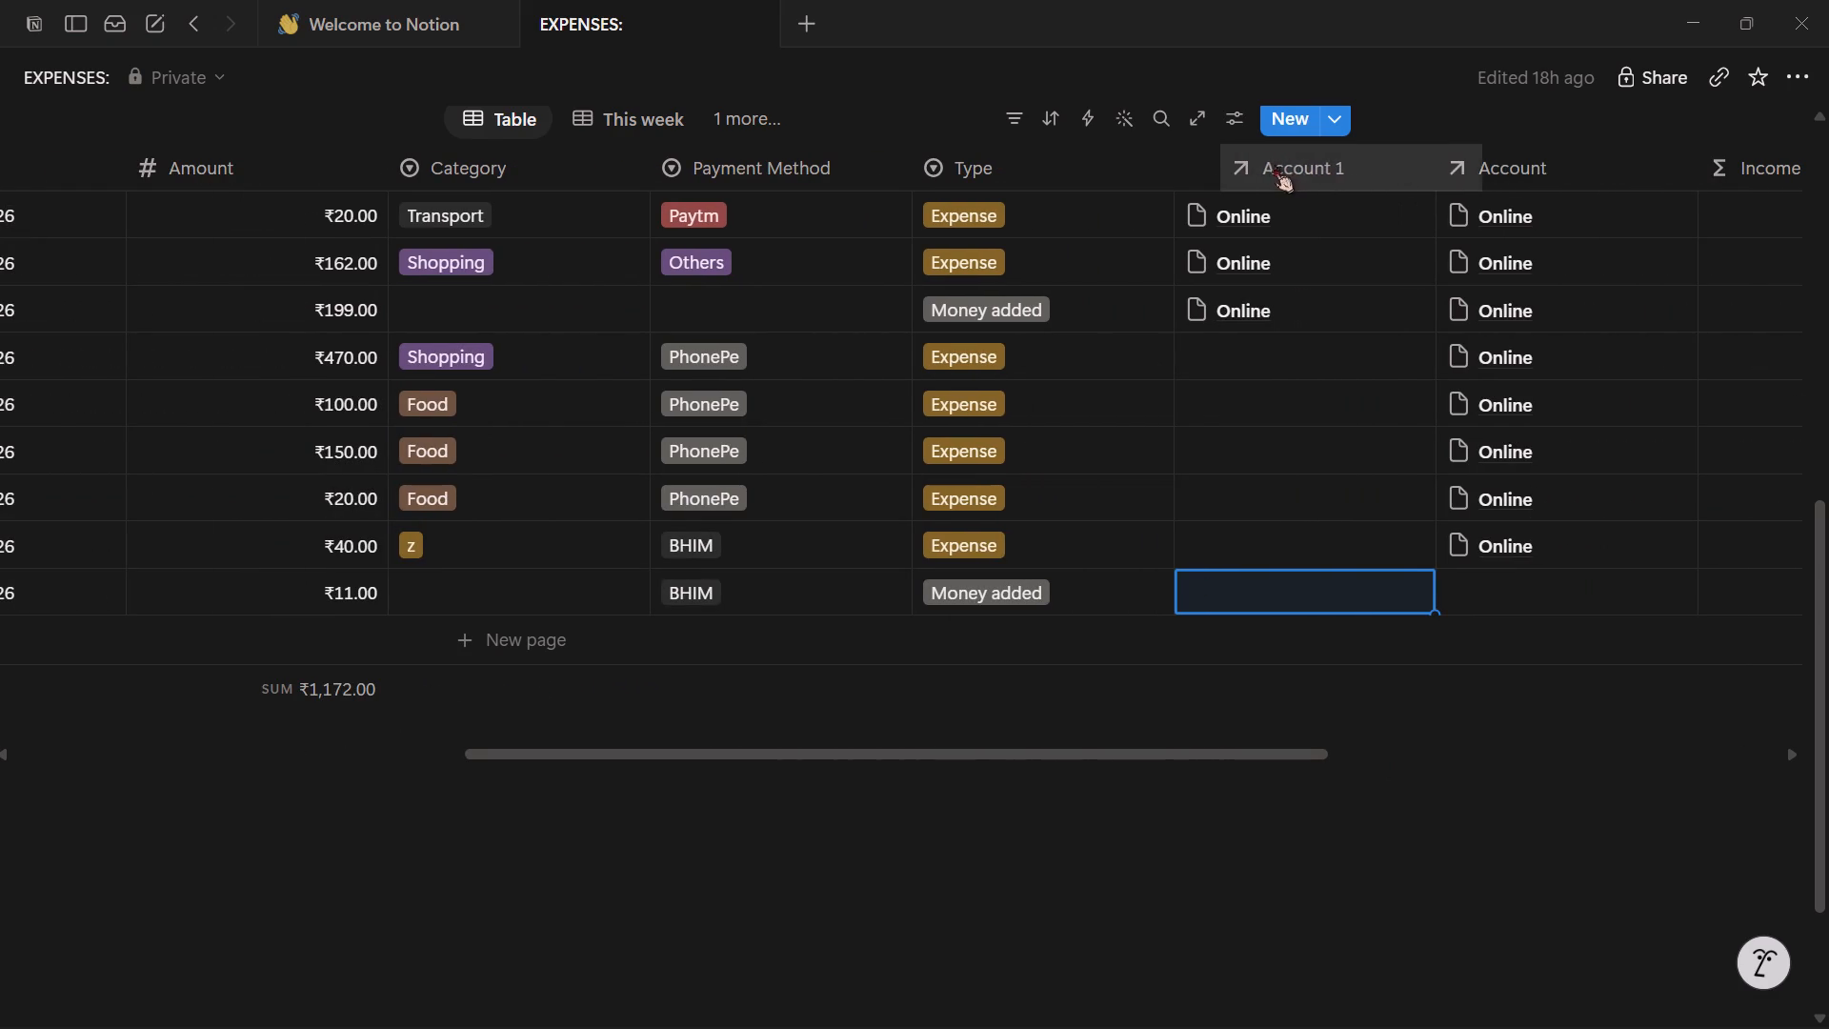
left_click_drag(1274, 165, 1263, 165)
Link the BHIM Cashback transaction to Online in the Account 1 column.
left_click(1242, 585)
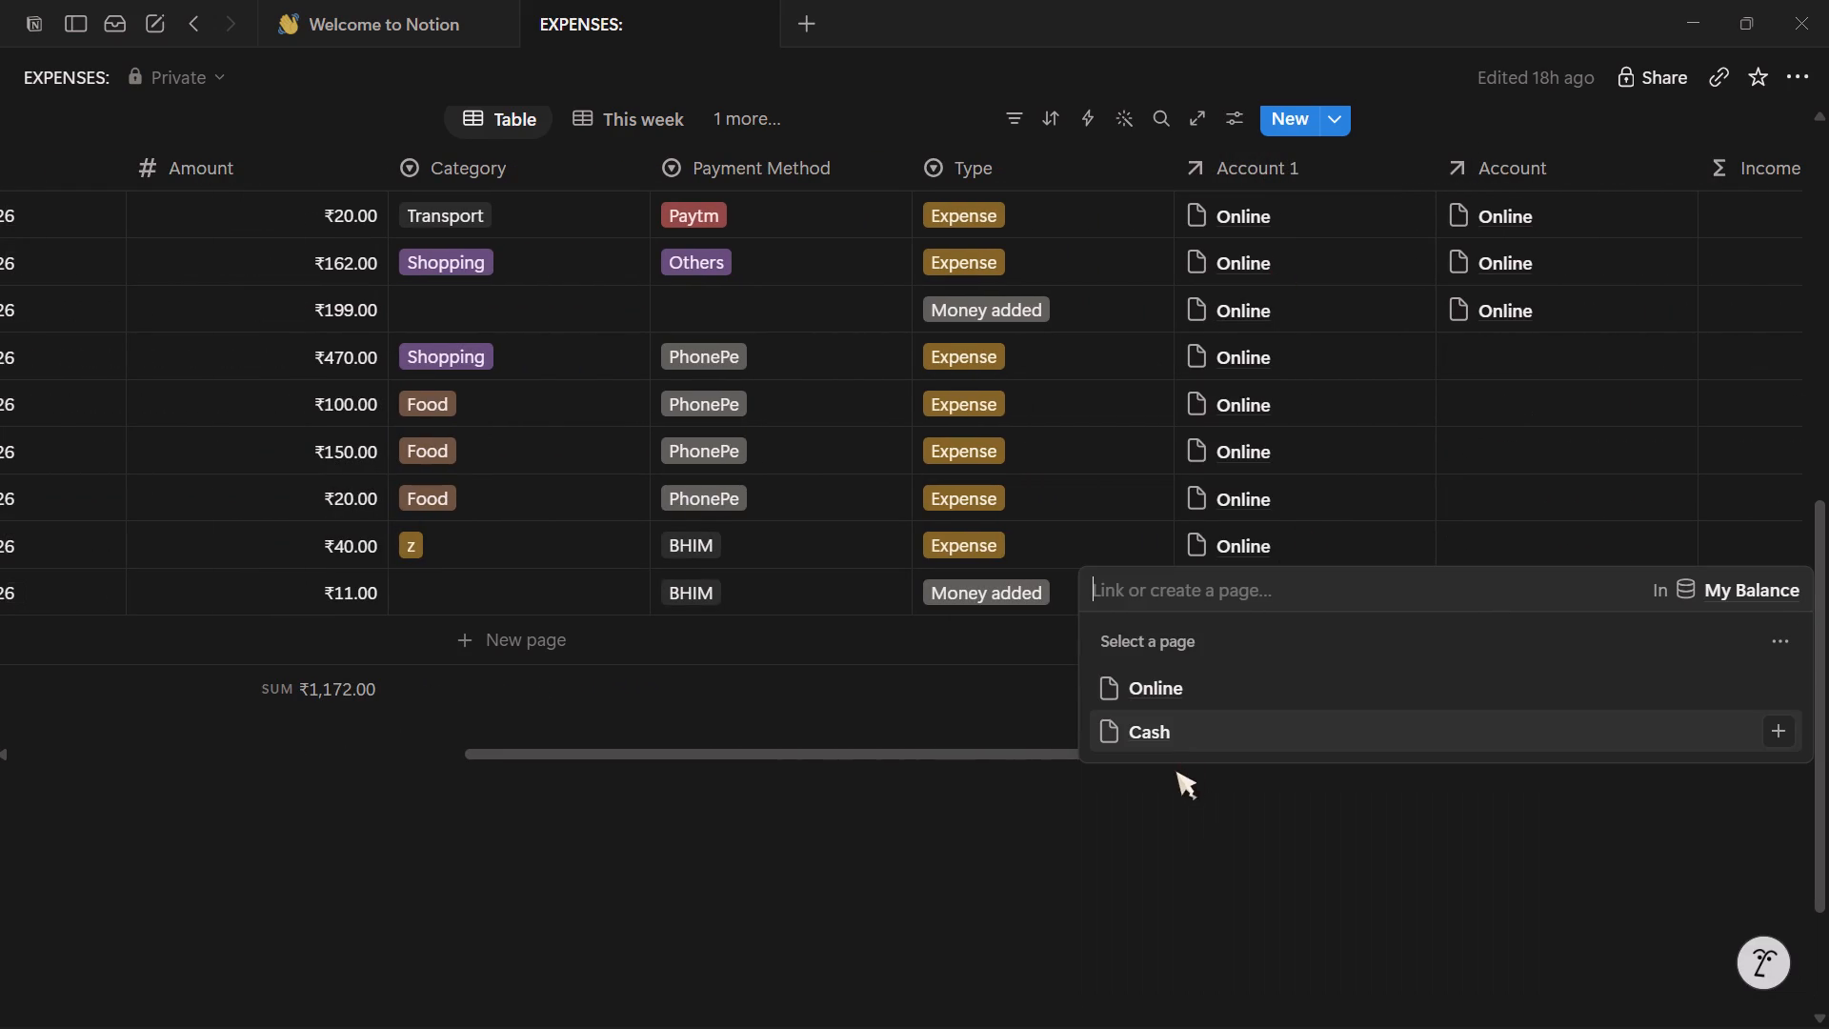
left_click(1149, 684)
left_click(713, 913)
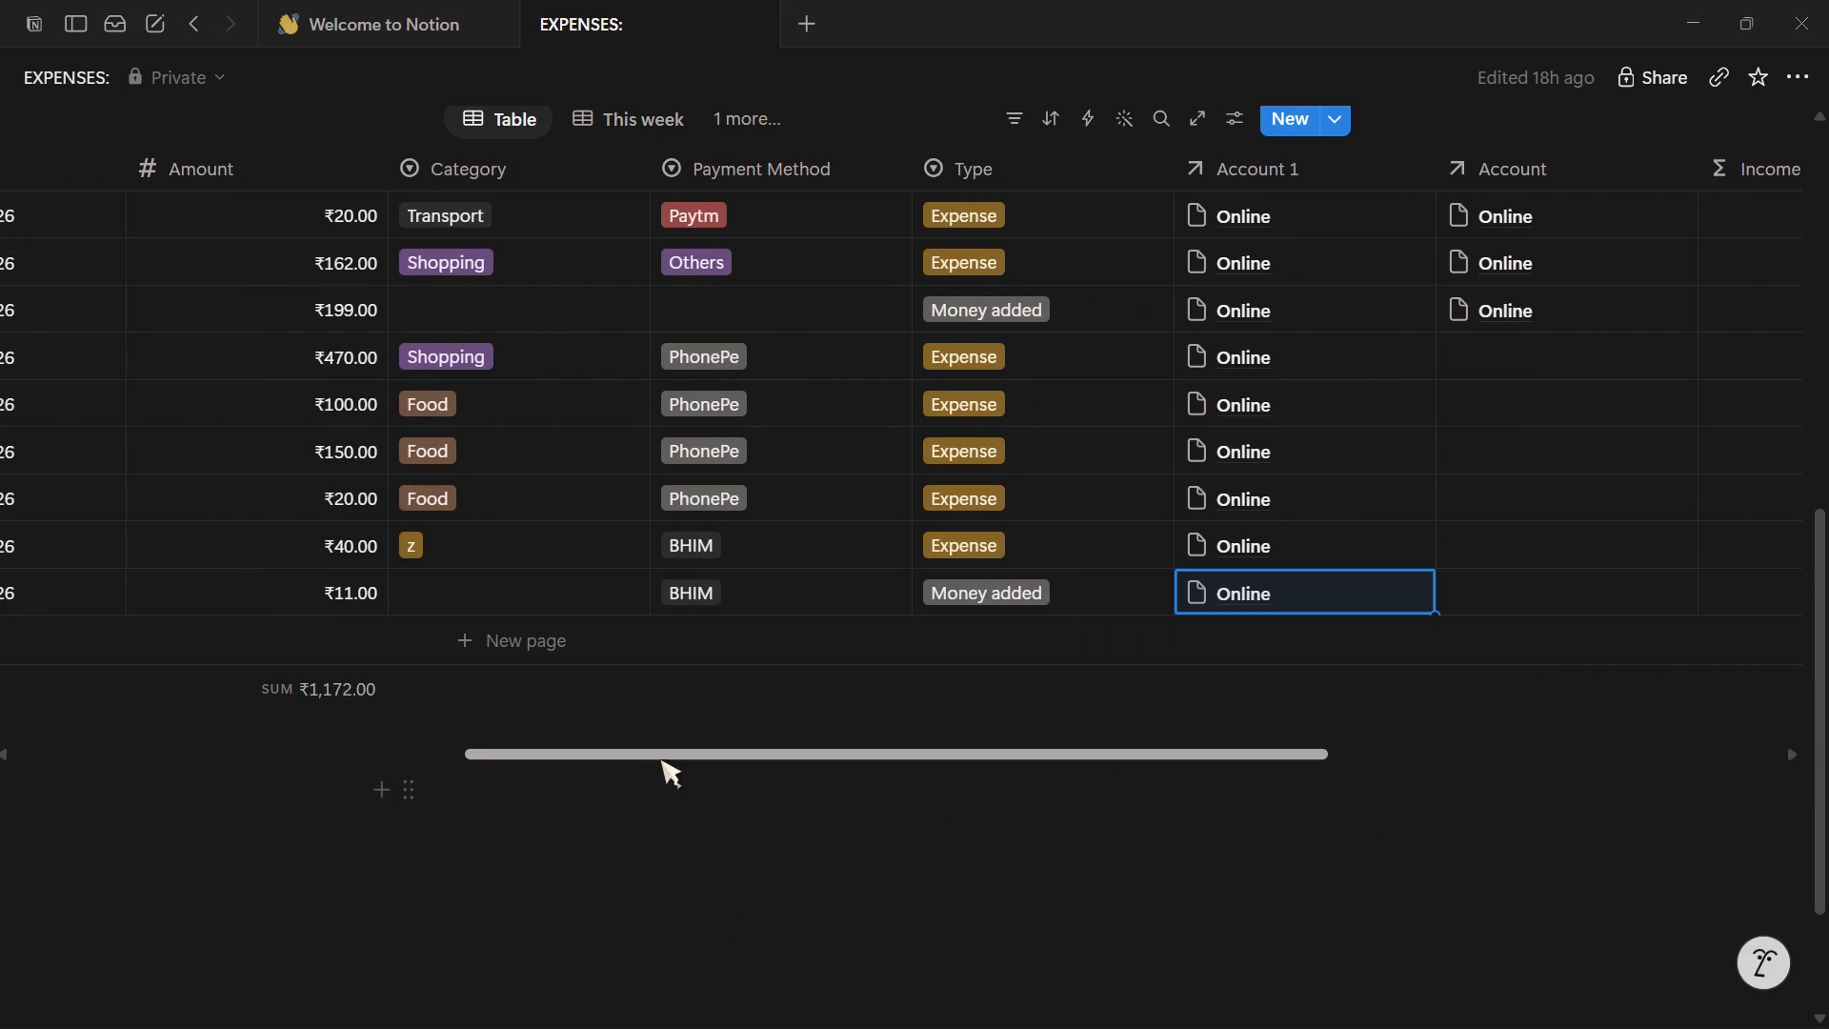
Add a new transaction named A4 Sheets below BHIM Cashback in the Transactions table.
left_click_drag(658, 750, 456, 748)
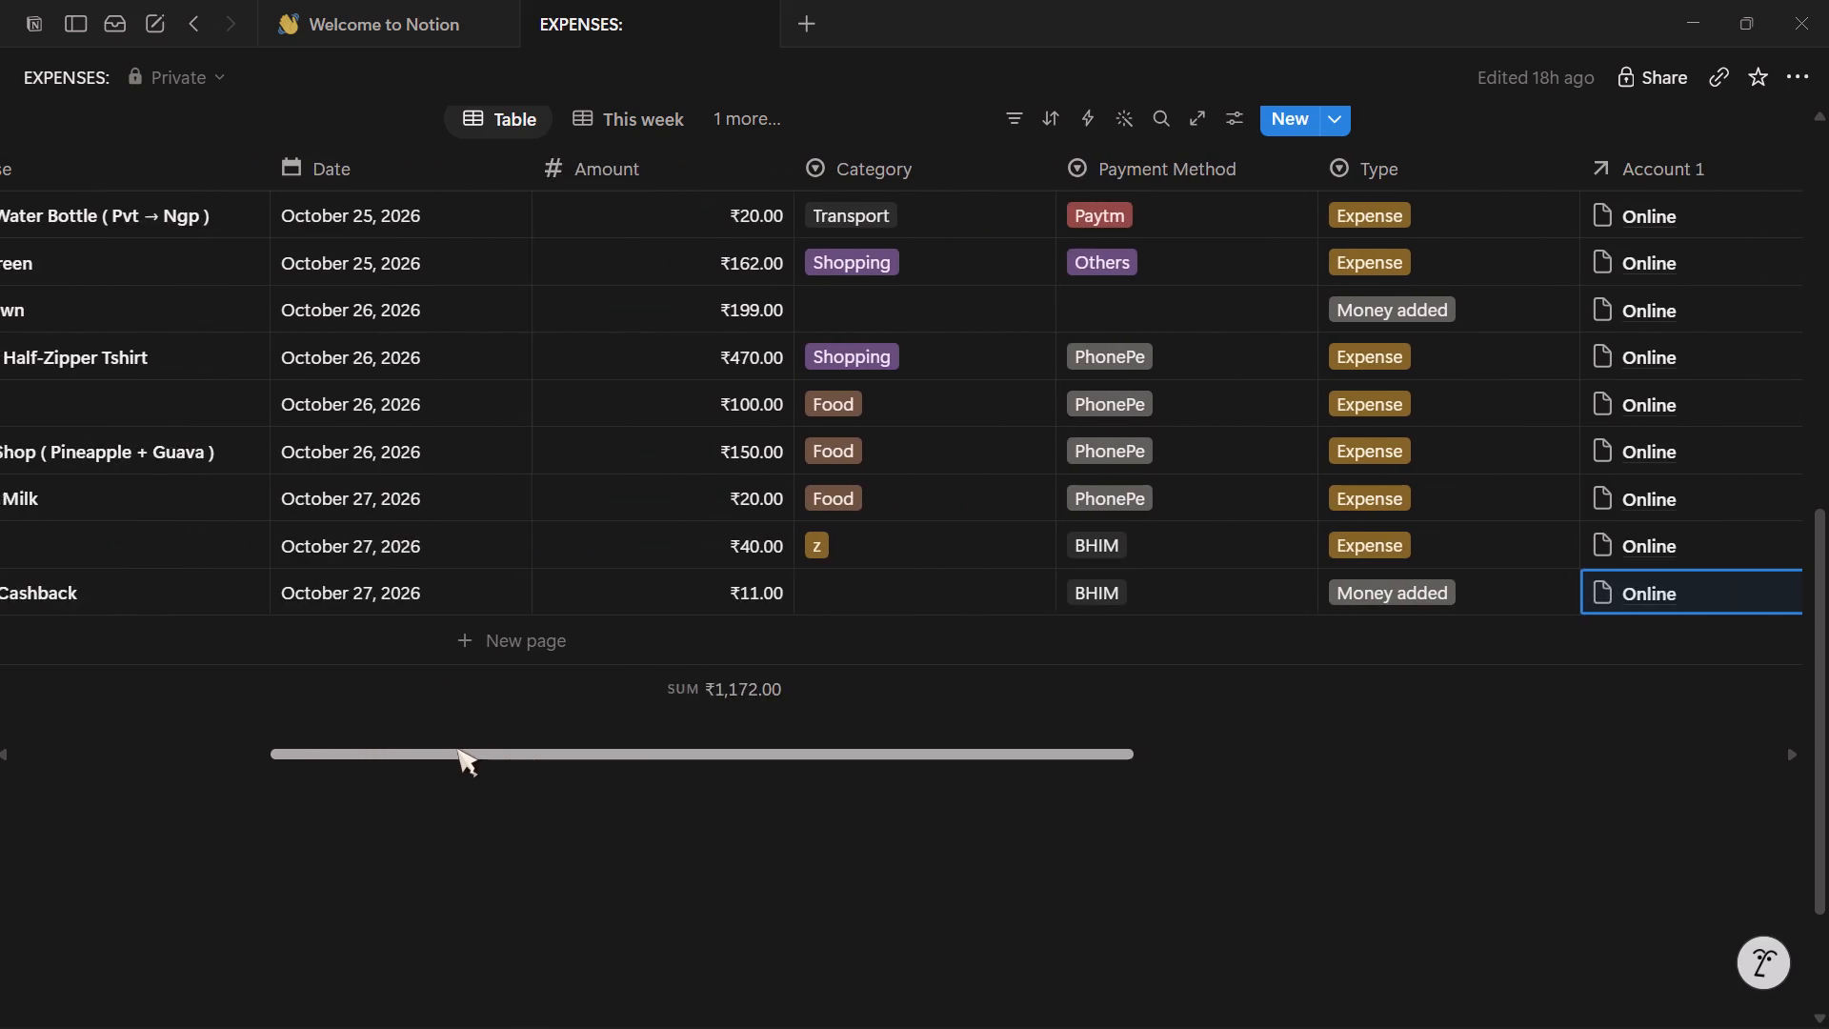
left_click_drag(456, 748, 412, 748)
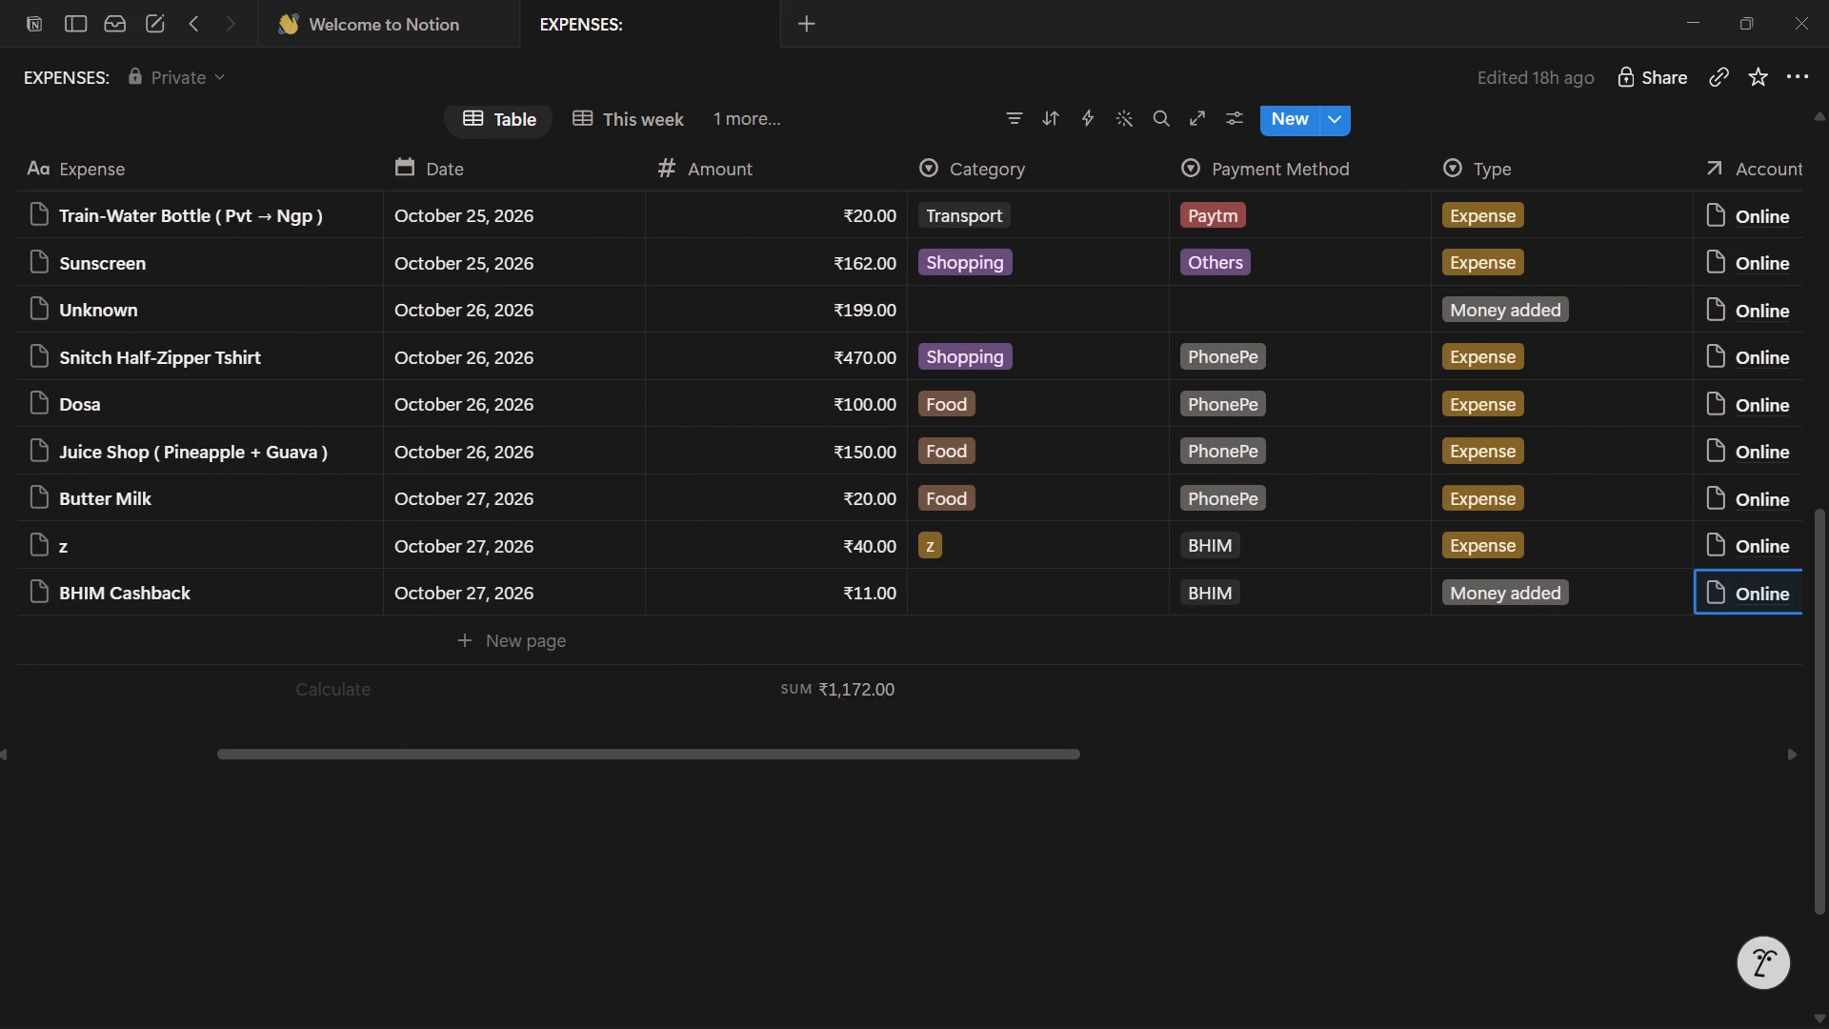
left_click(237, 650)
left_click(522, 654)
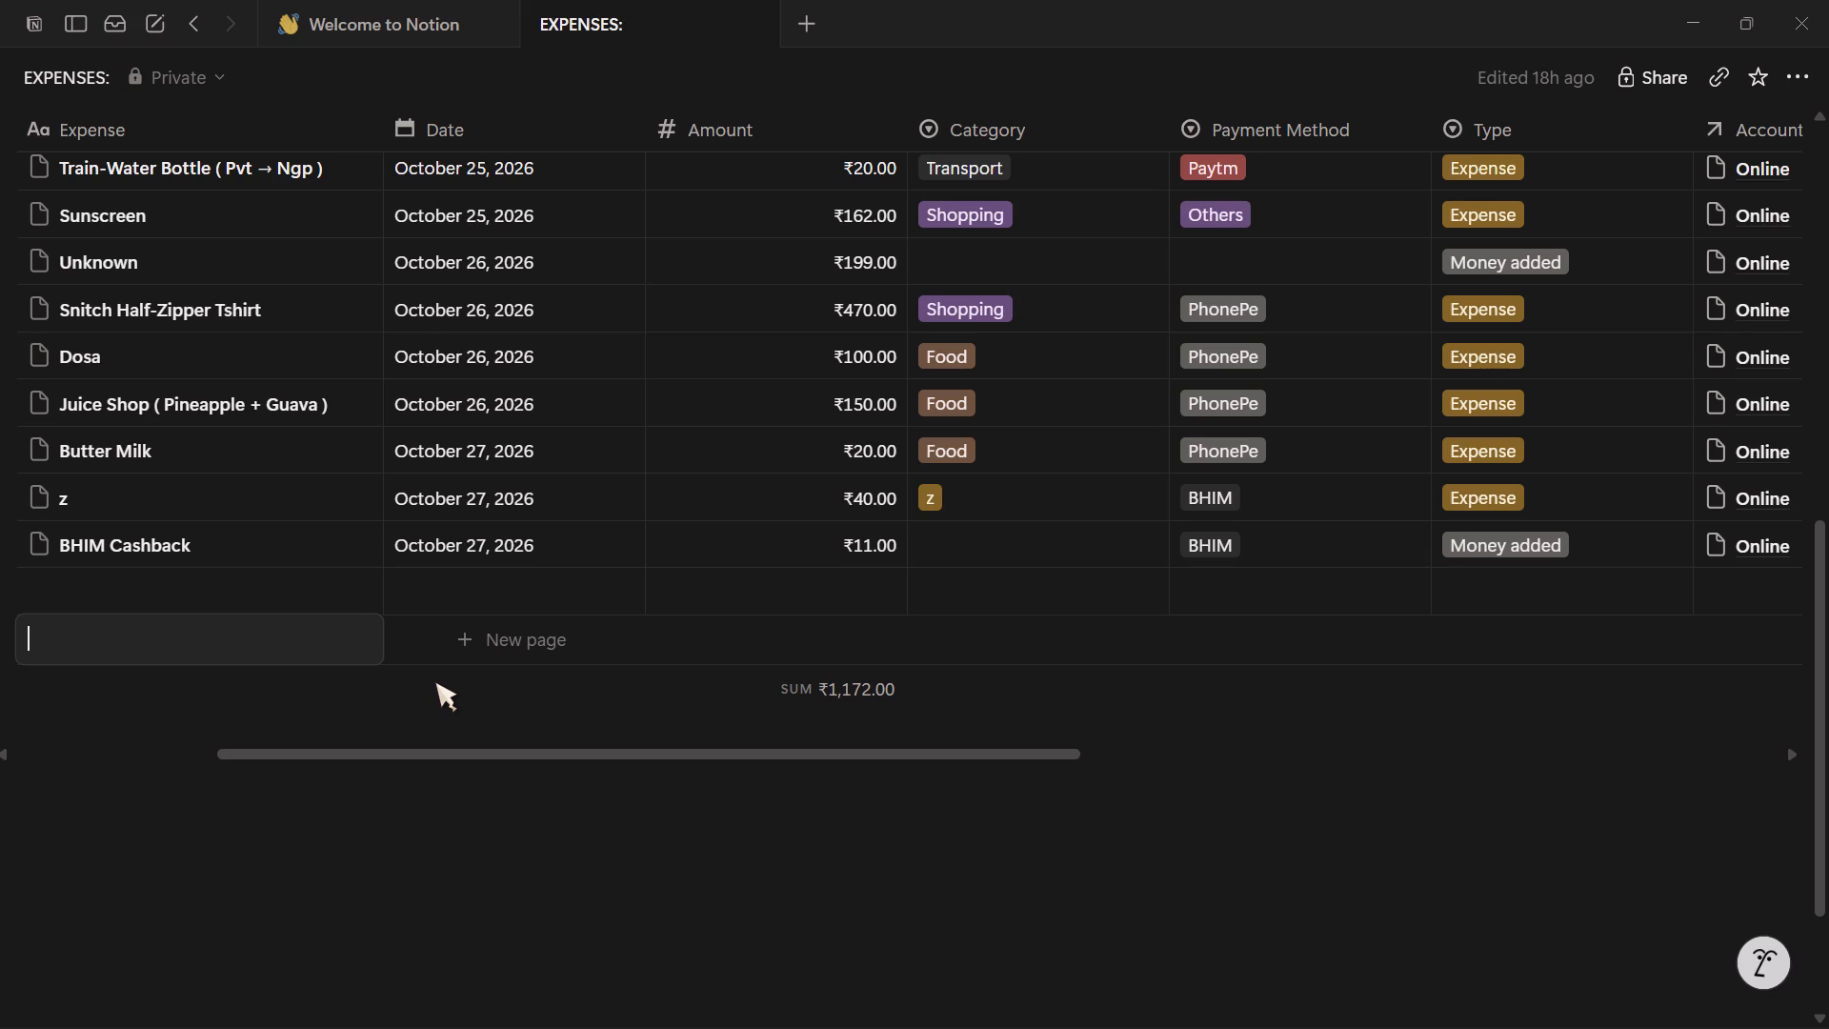
left_click(282, 582)
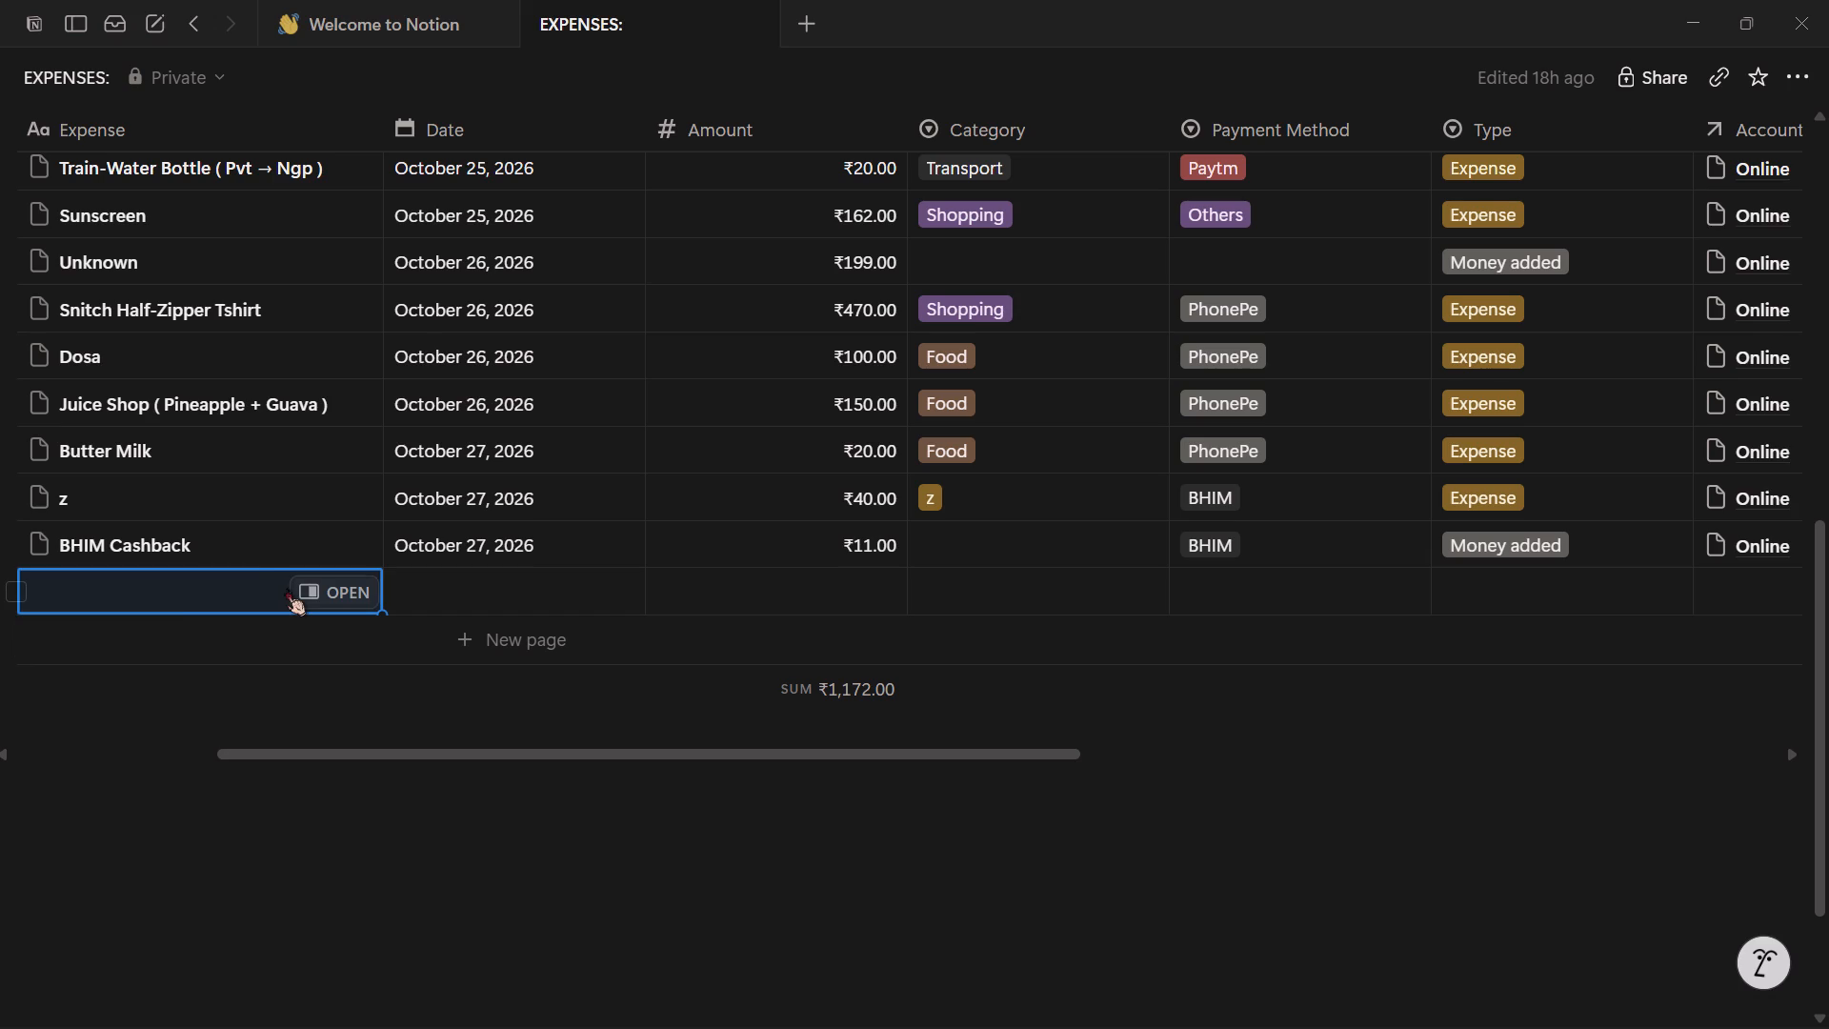
left_click(152, 597)
type("Xe")
key("BackSpace")
key("BackSpace")
type("A4 Sheets")
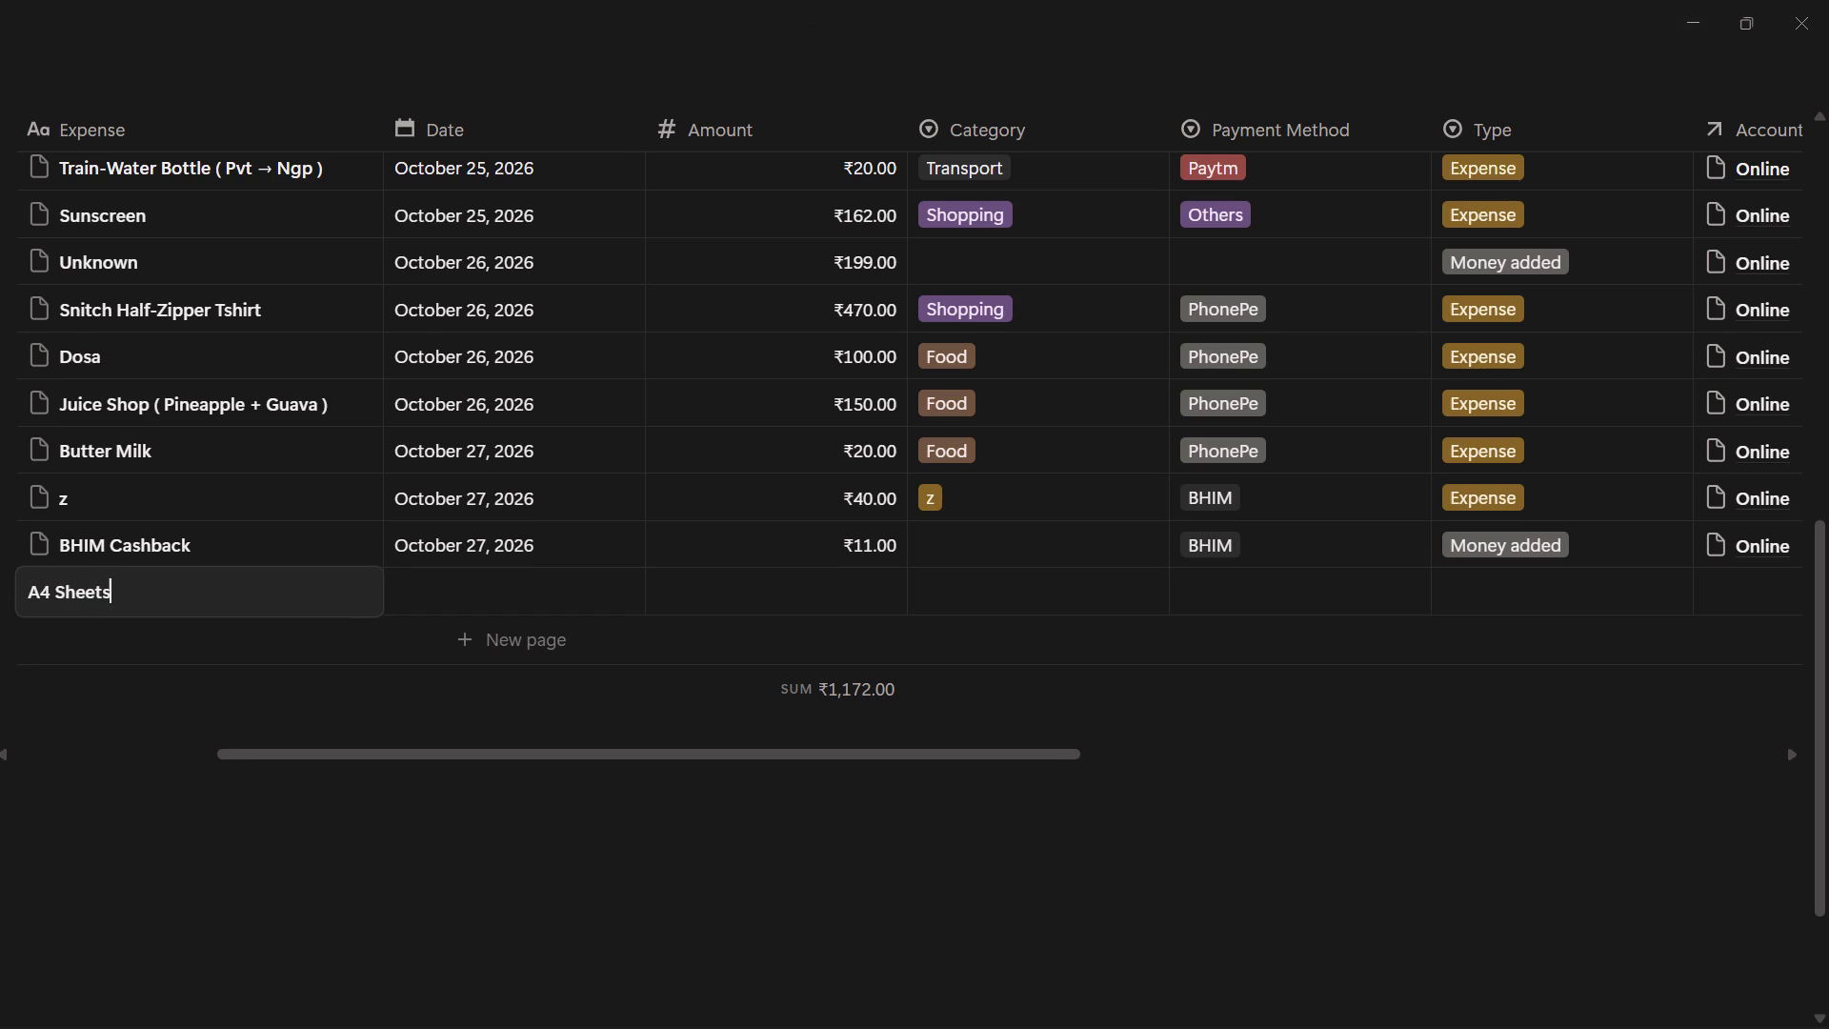
Set the A4 Sheets transaction's date to October 27, 2026 and its amount to ₹15.
left_click(481, 595)
left_click(503, 583)
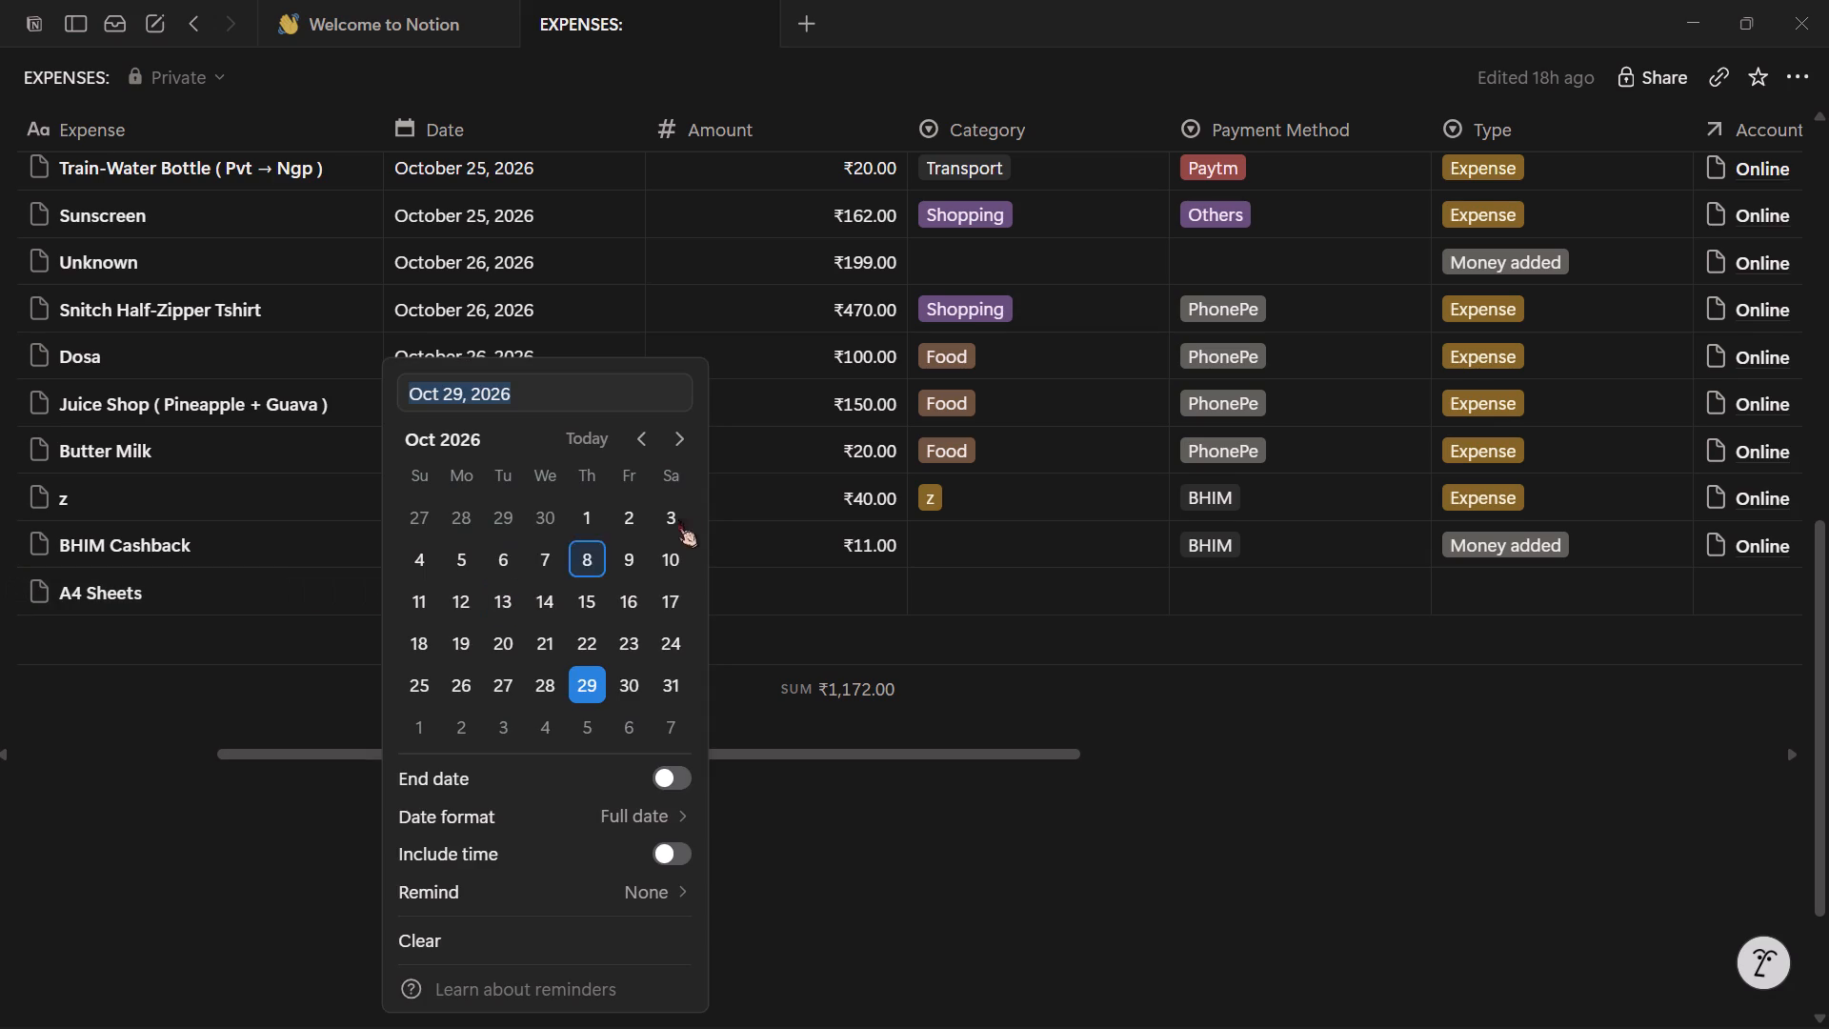
left_click(504, 683)
left_click(1124, 736)
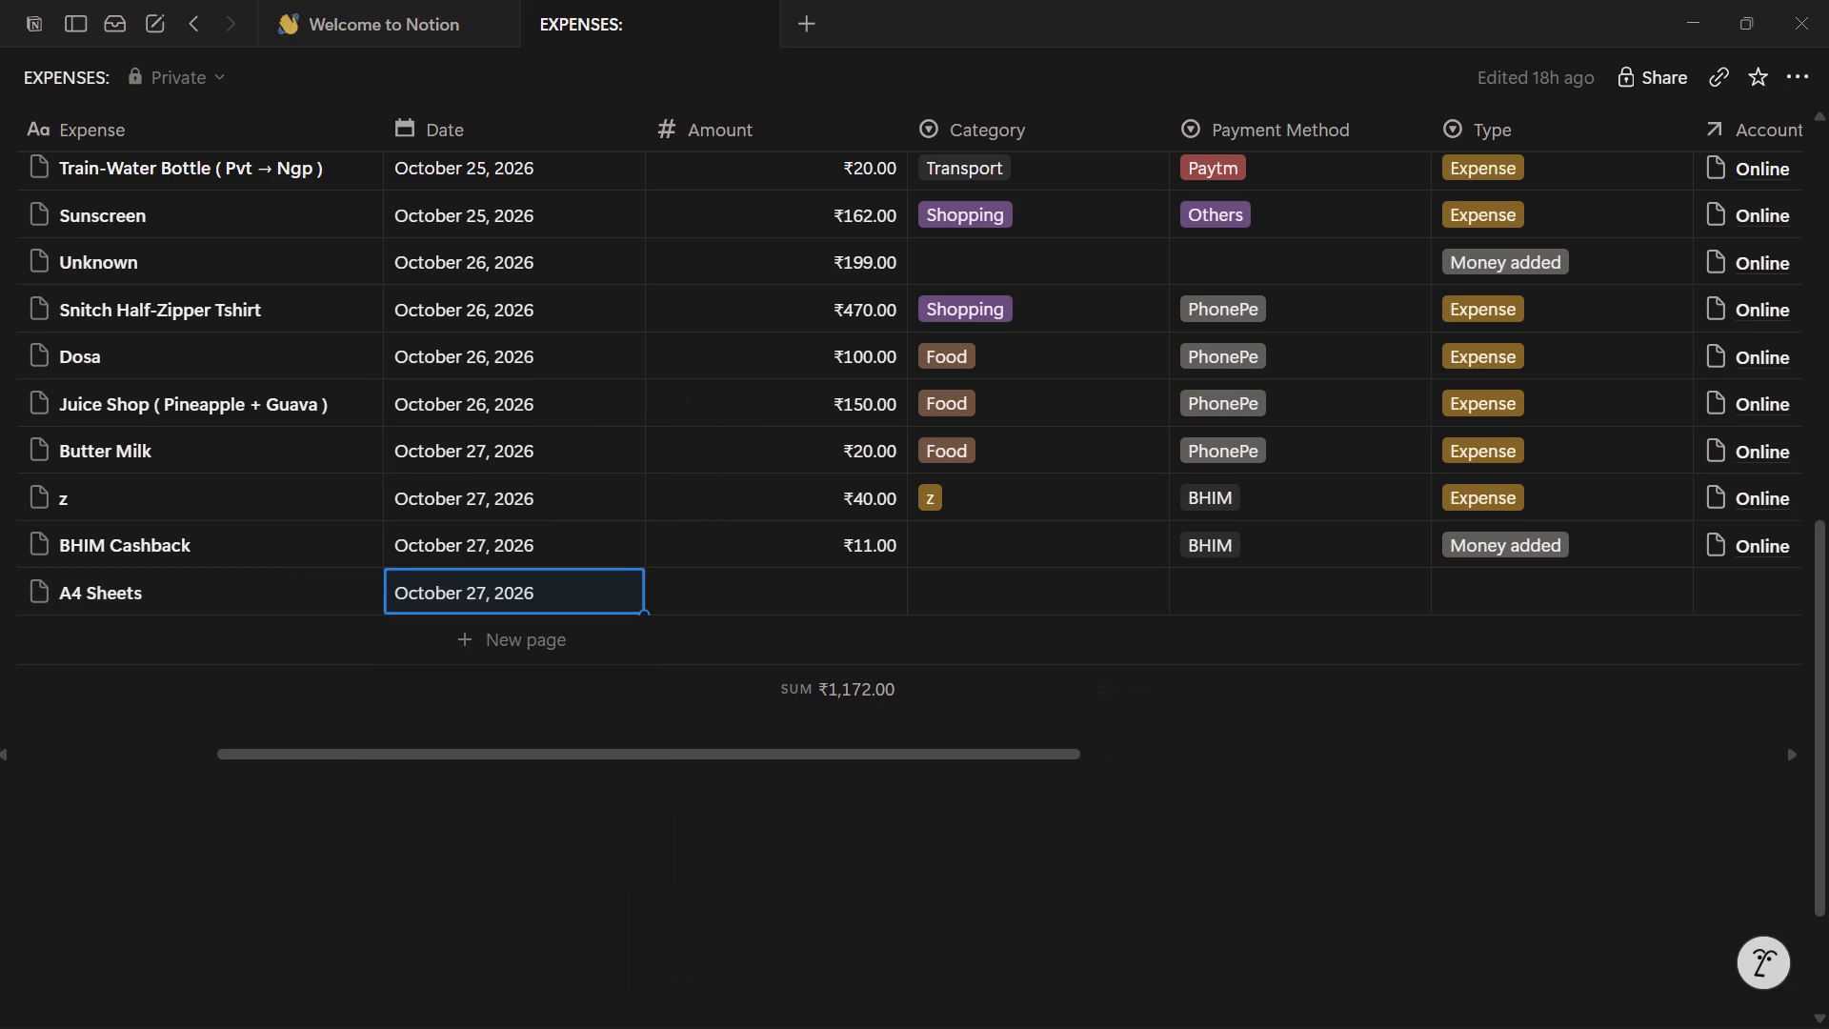
left_click(863, 591)
type("15")
left_click(1004, 595)
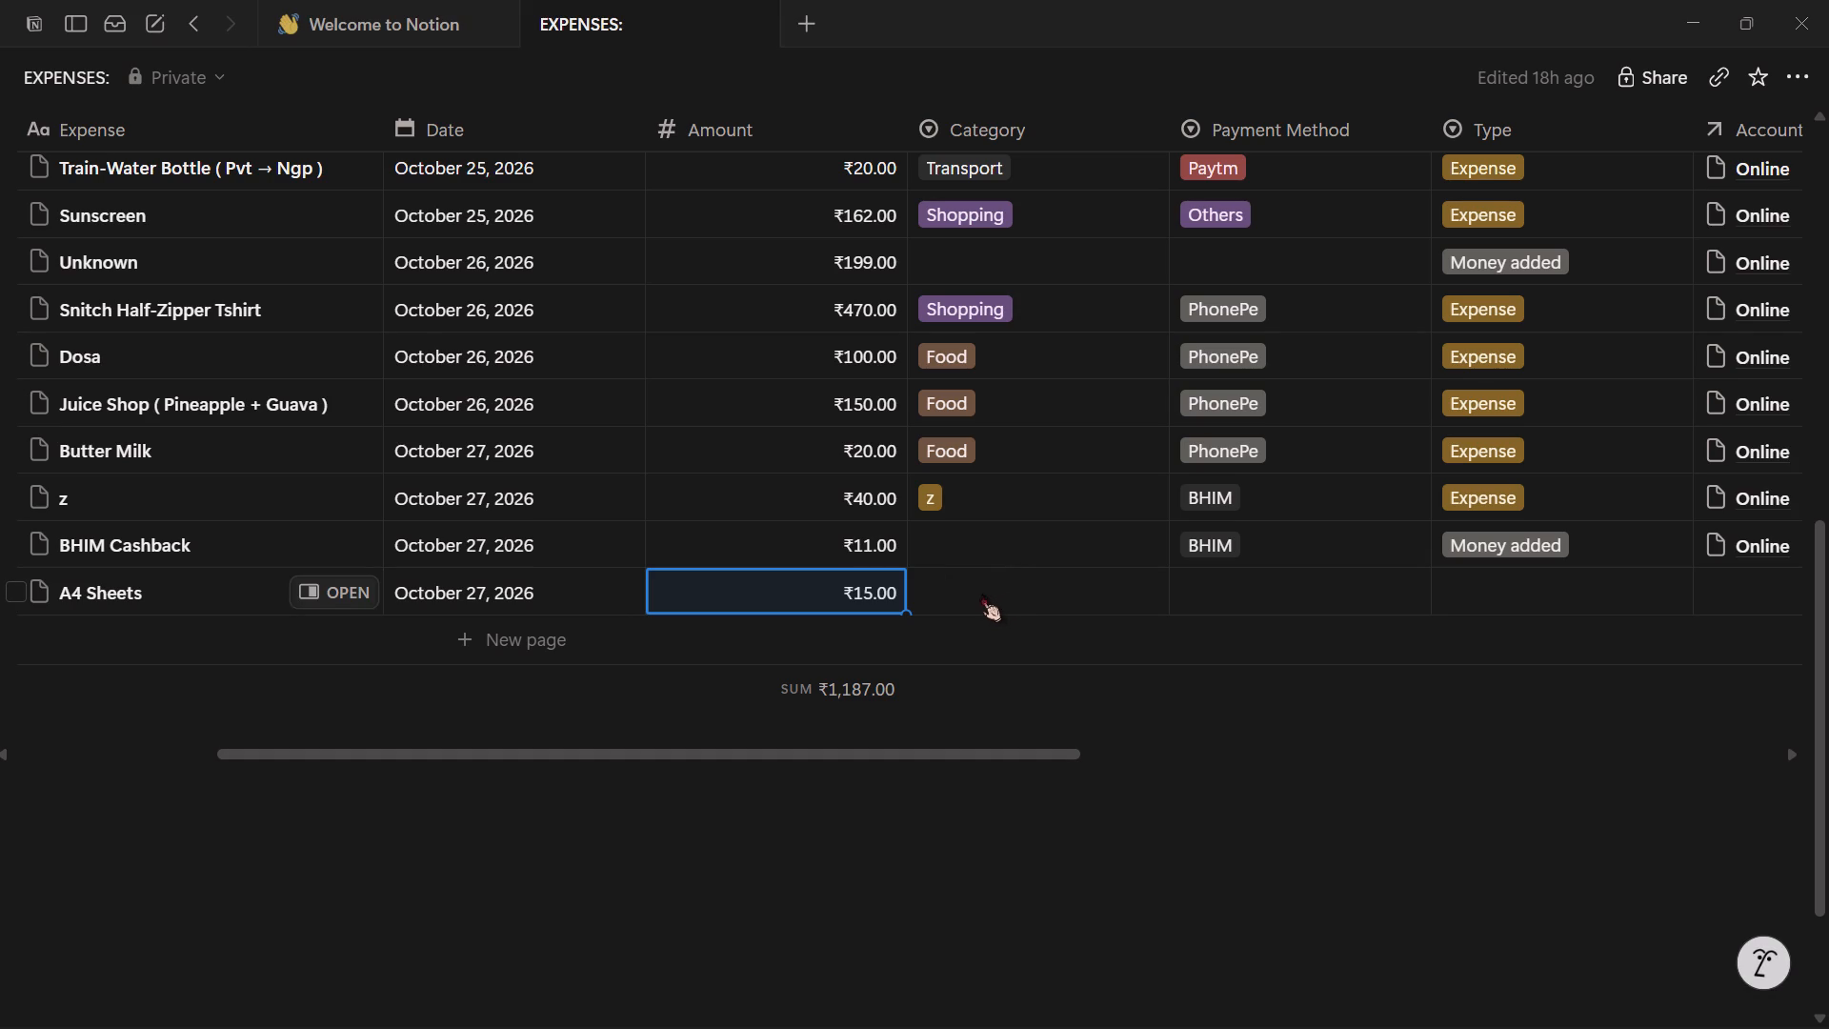
Add a new option named Study Purpose to the Category property of the Transactions table.
left_click(981, 594)
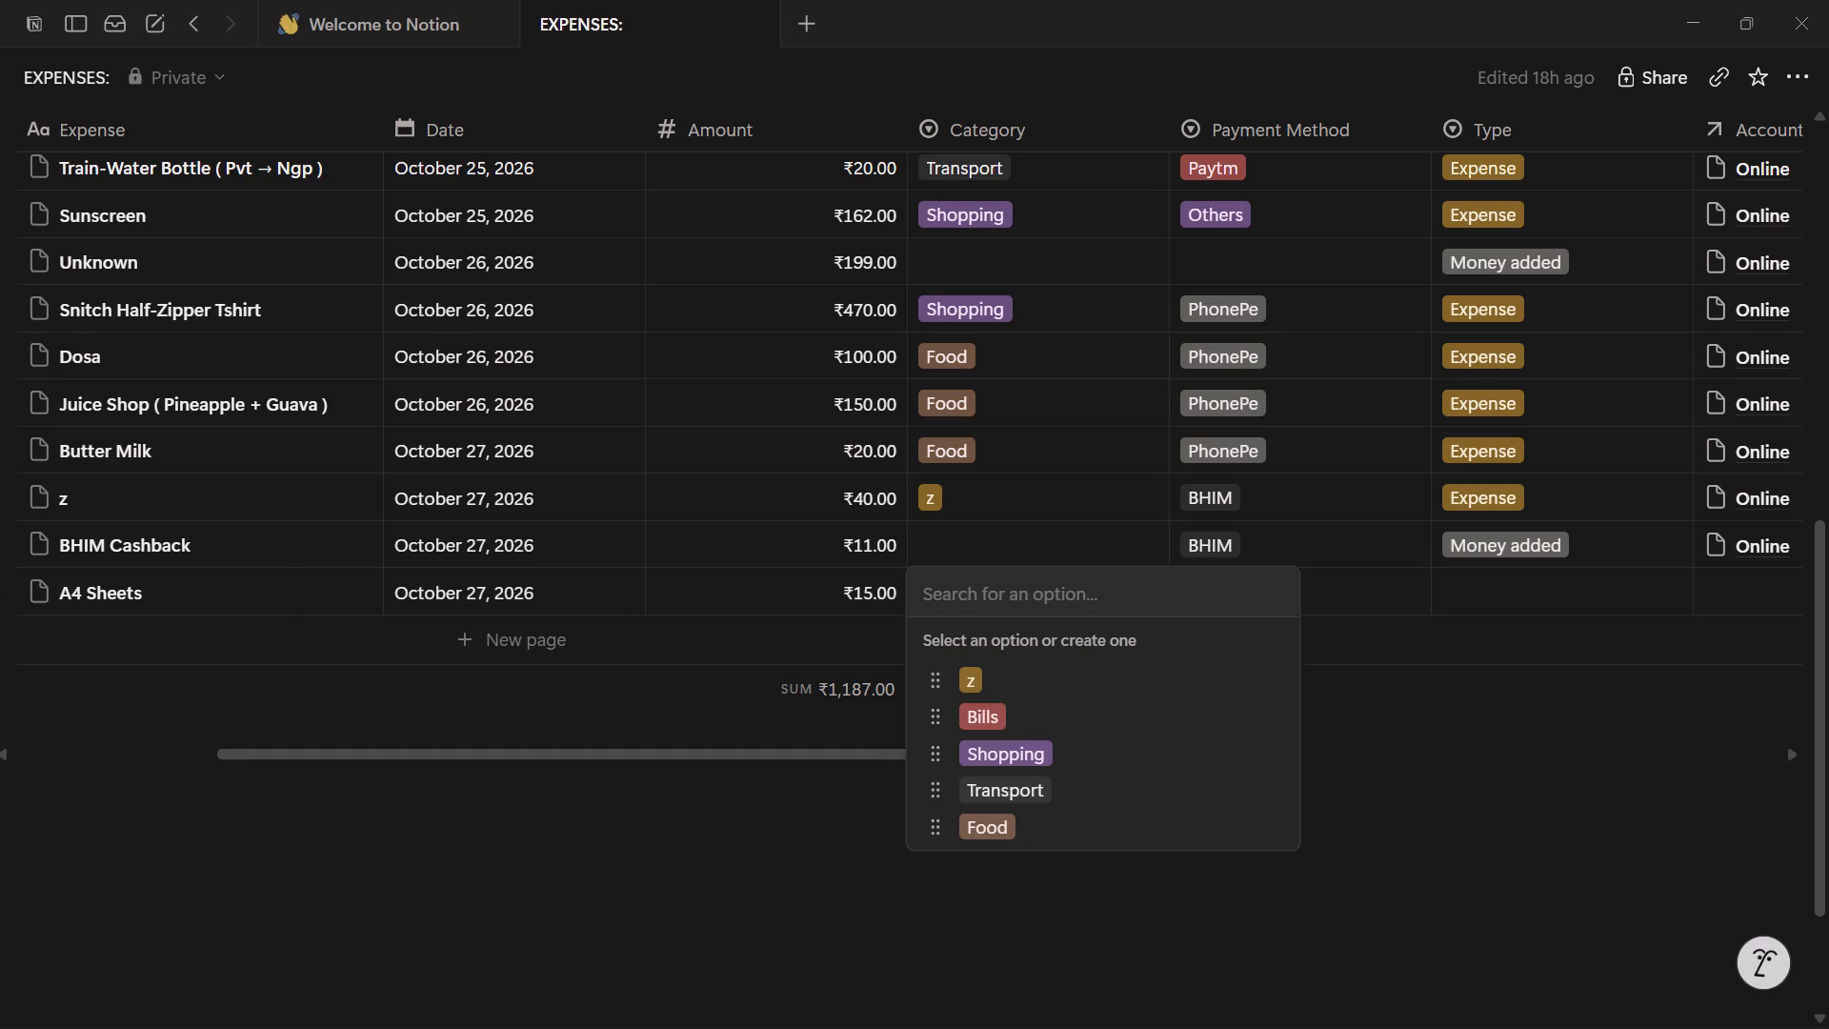
right_click(969, 131)
right_click(969, 131)
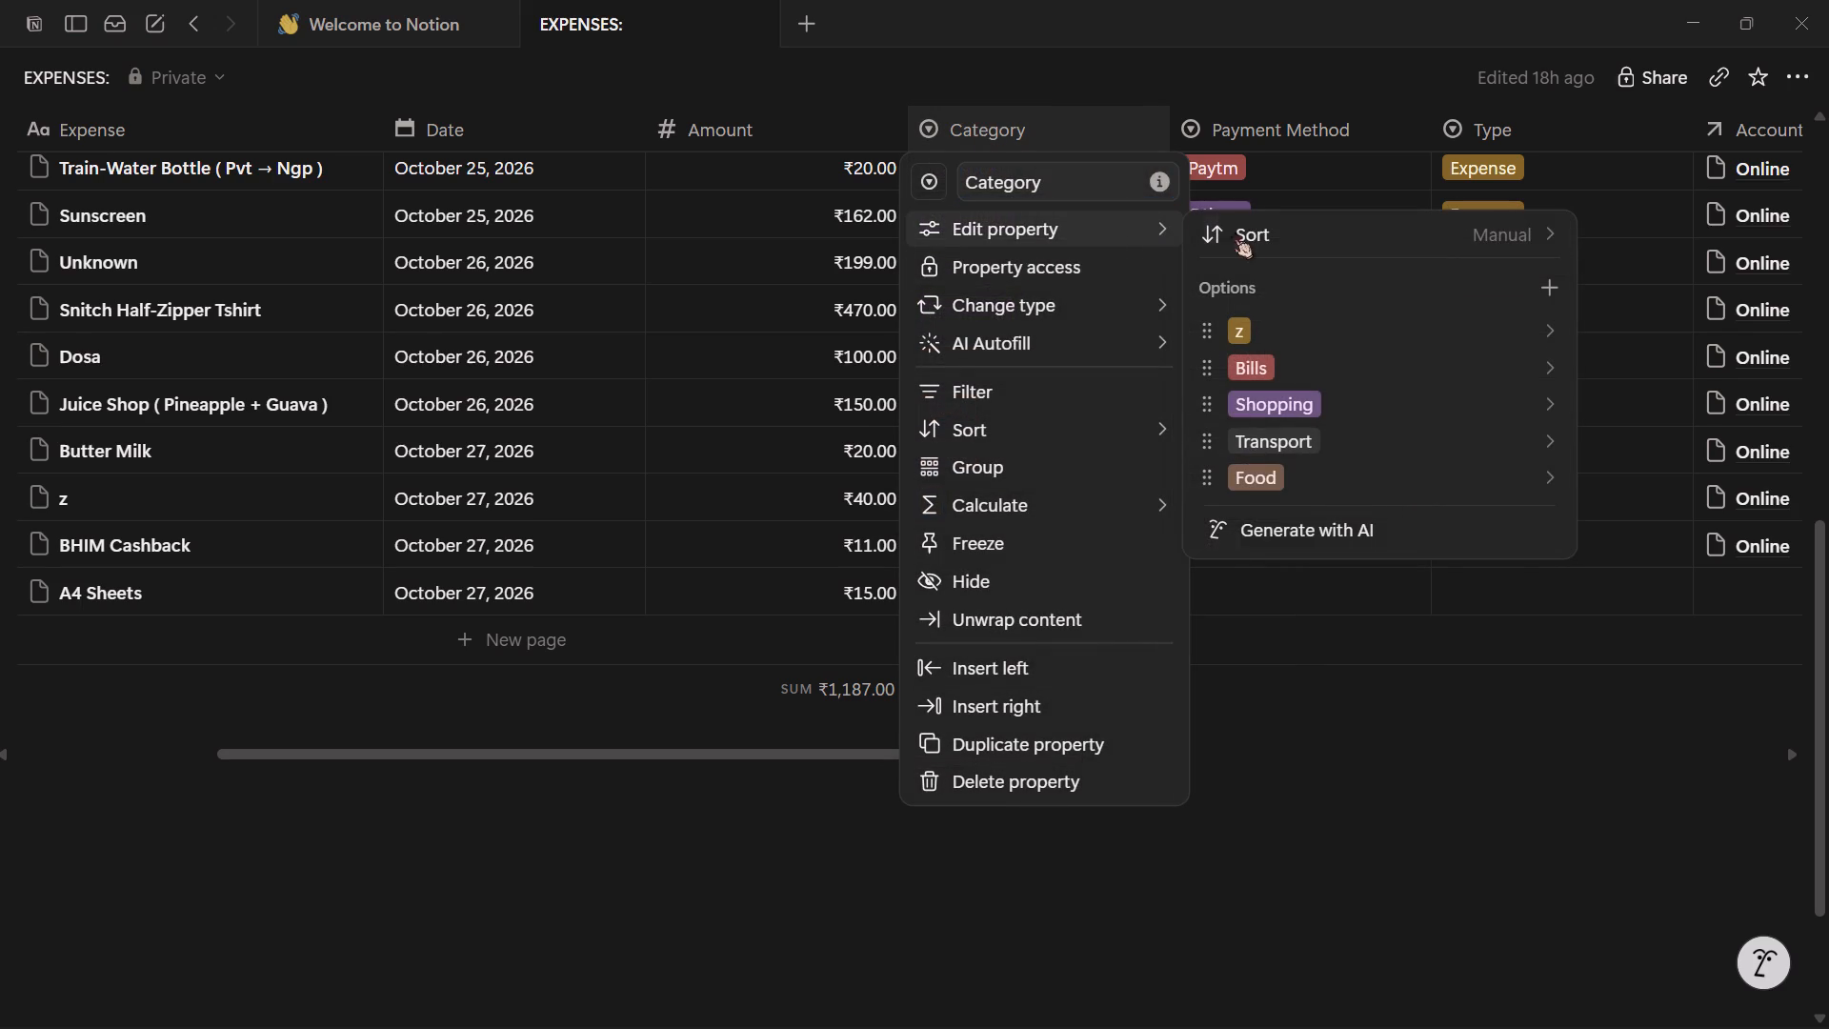
left_click(1543, 283)
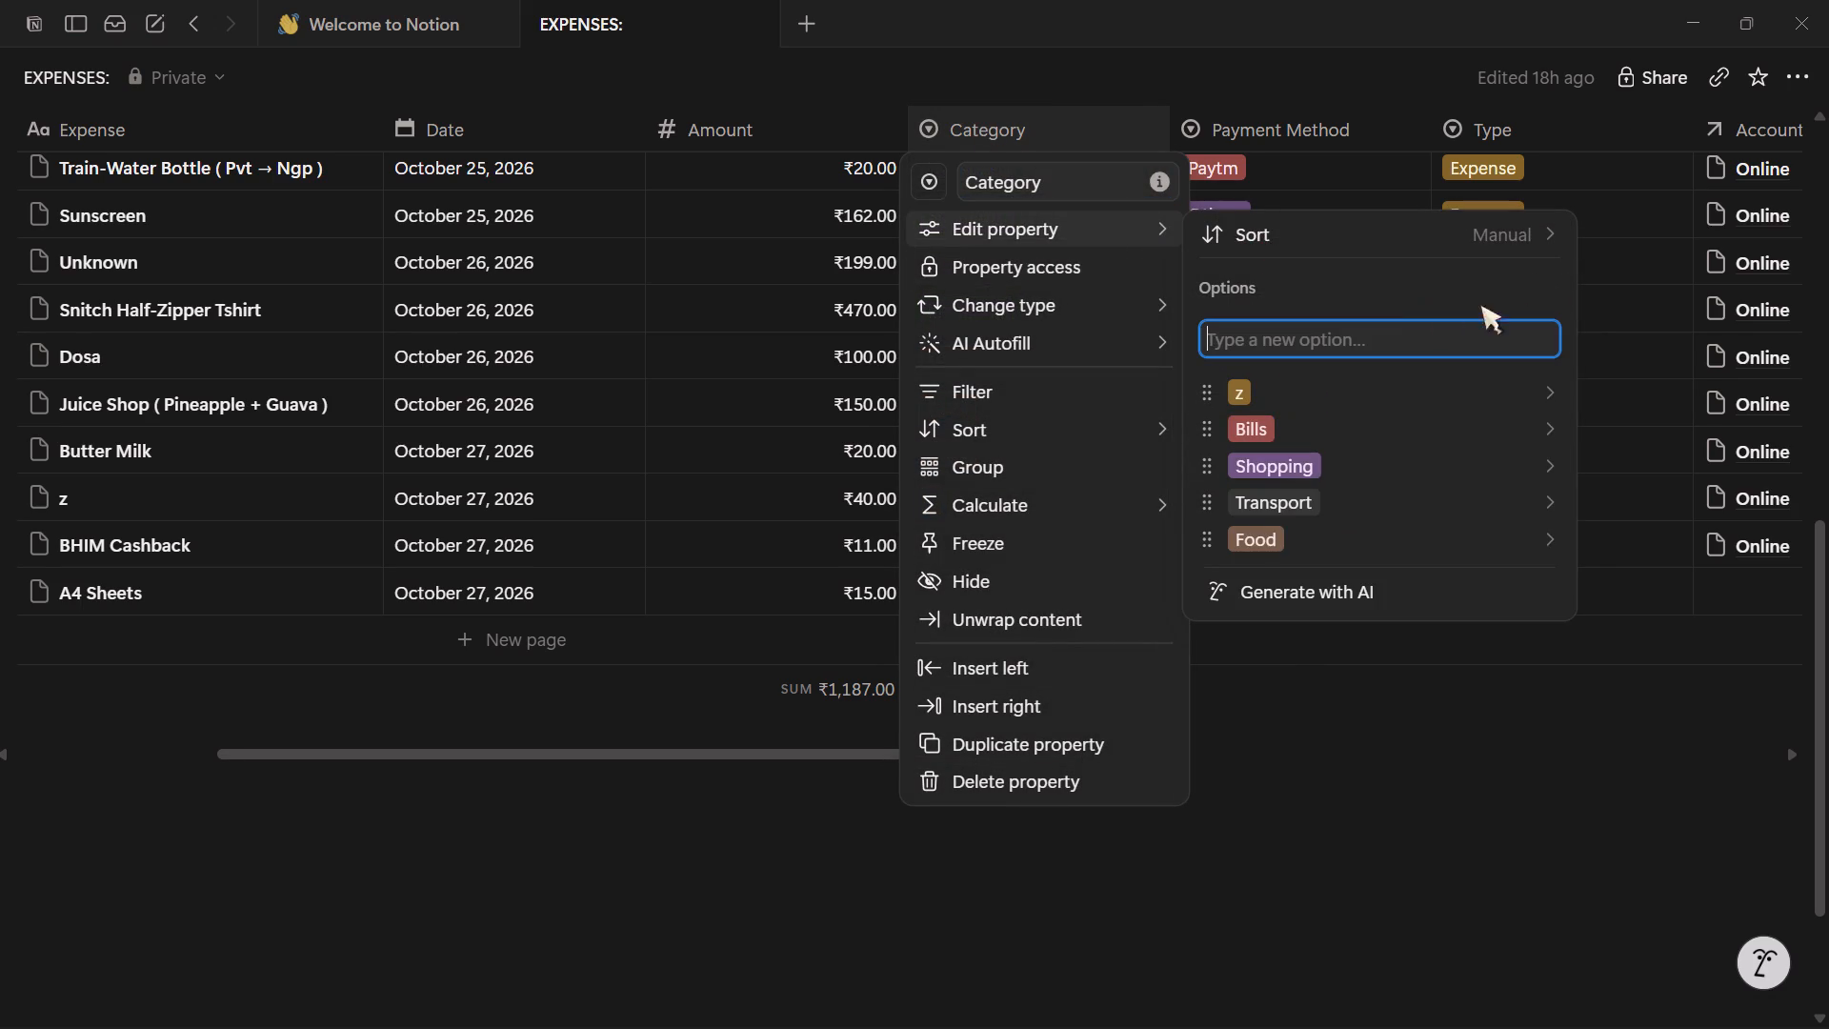
type("Study P")
type("urpose")
key("Return")
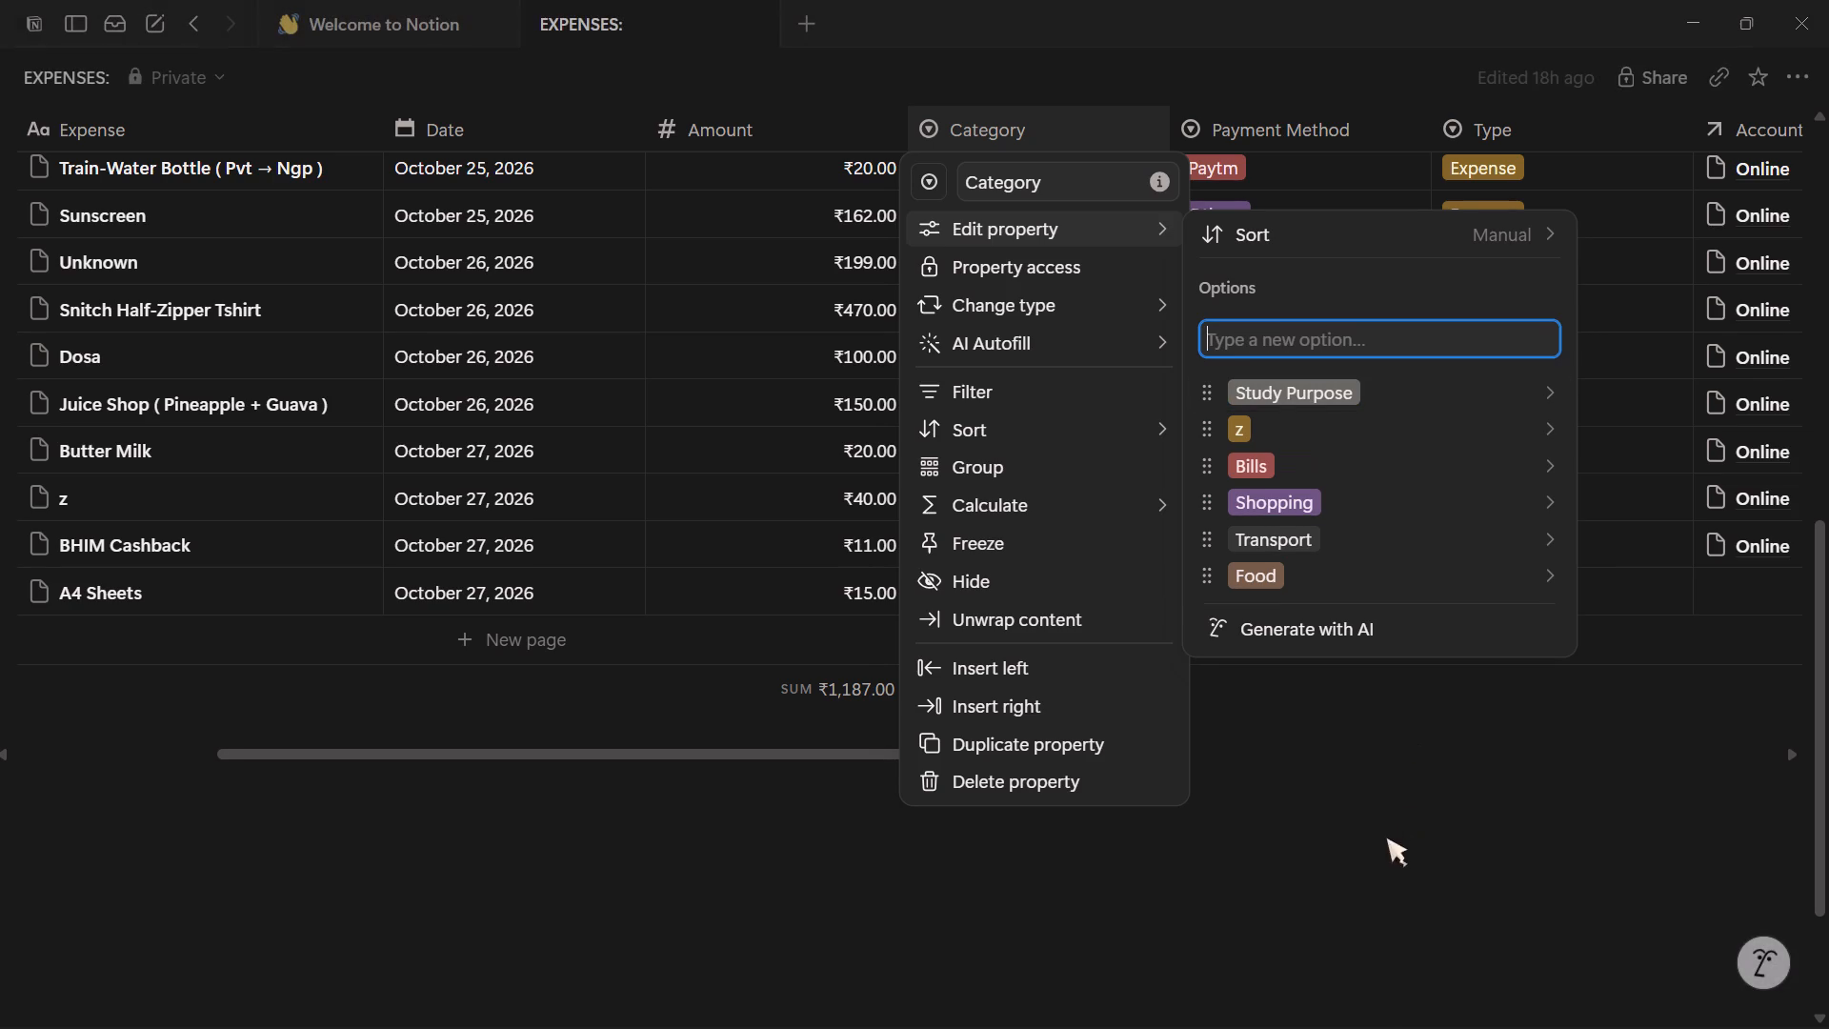
left_click(1386, 841)
Classify the A4 Sheets transaction with category Study Purpose, payment method PhonePe and type Expense.
left_click(965, 582)
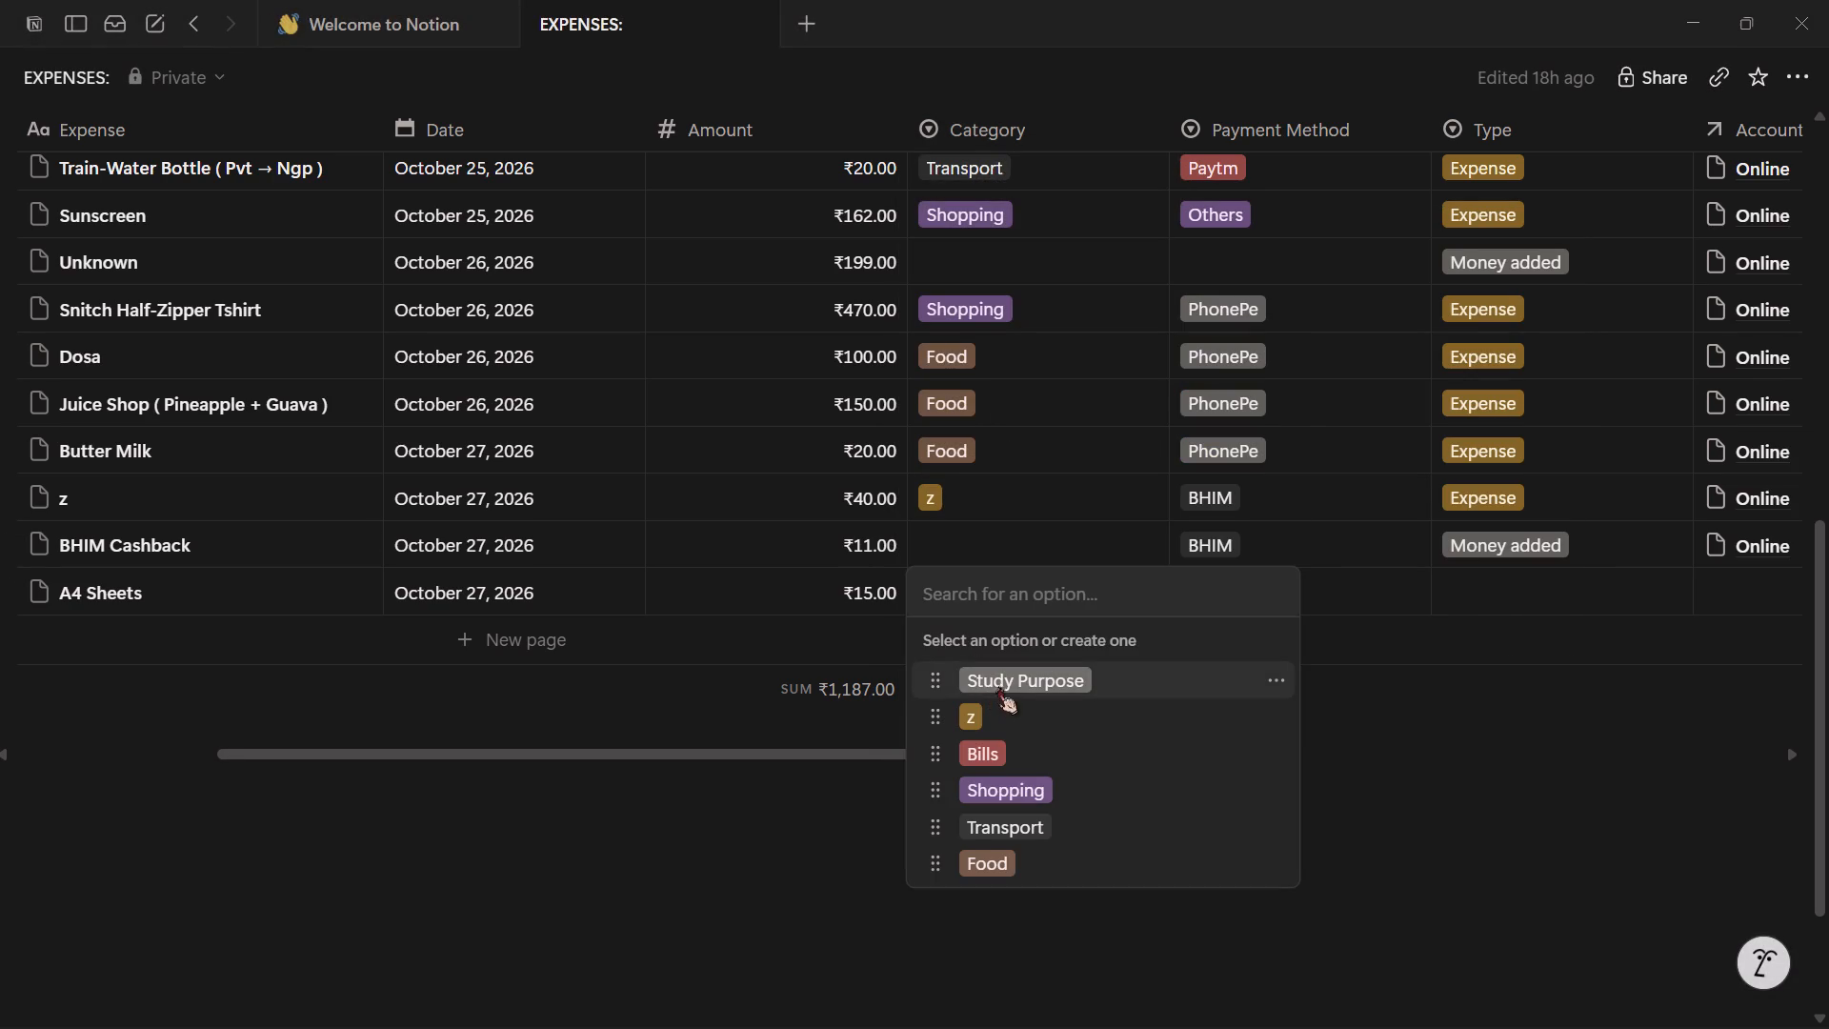
left_click(1000, 677)
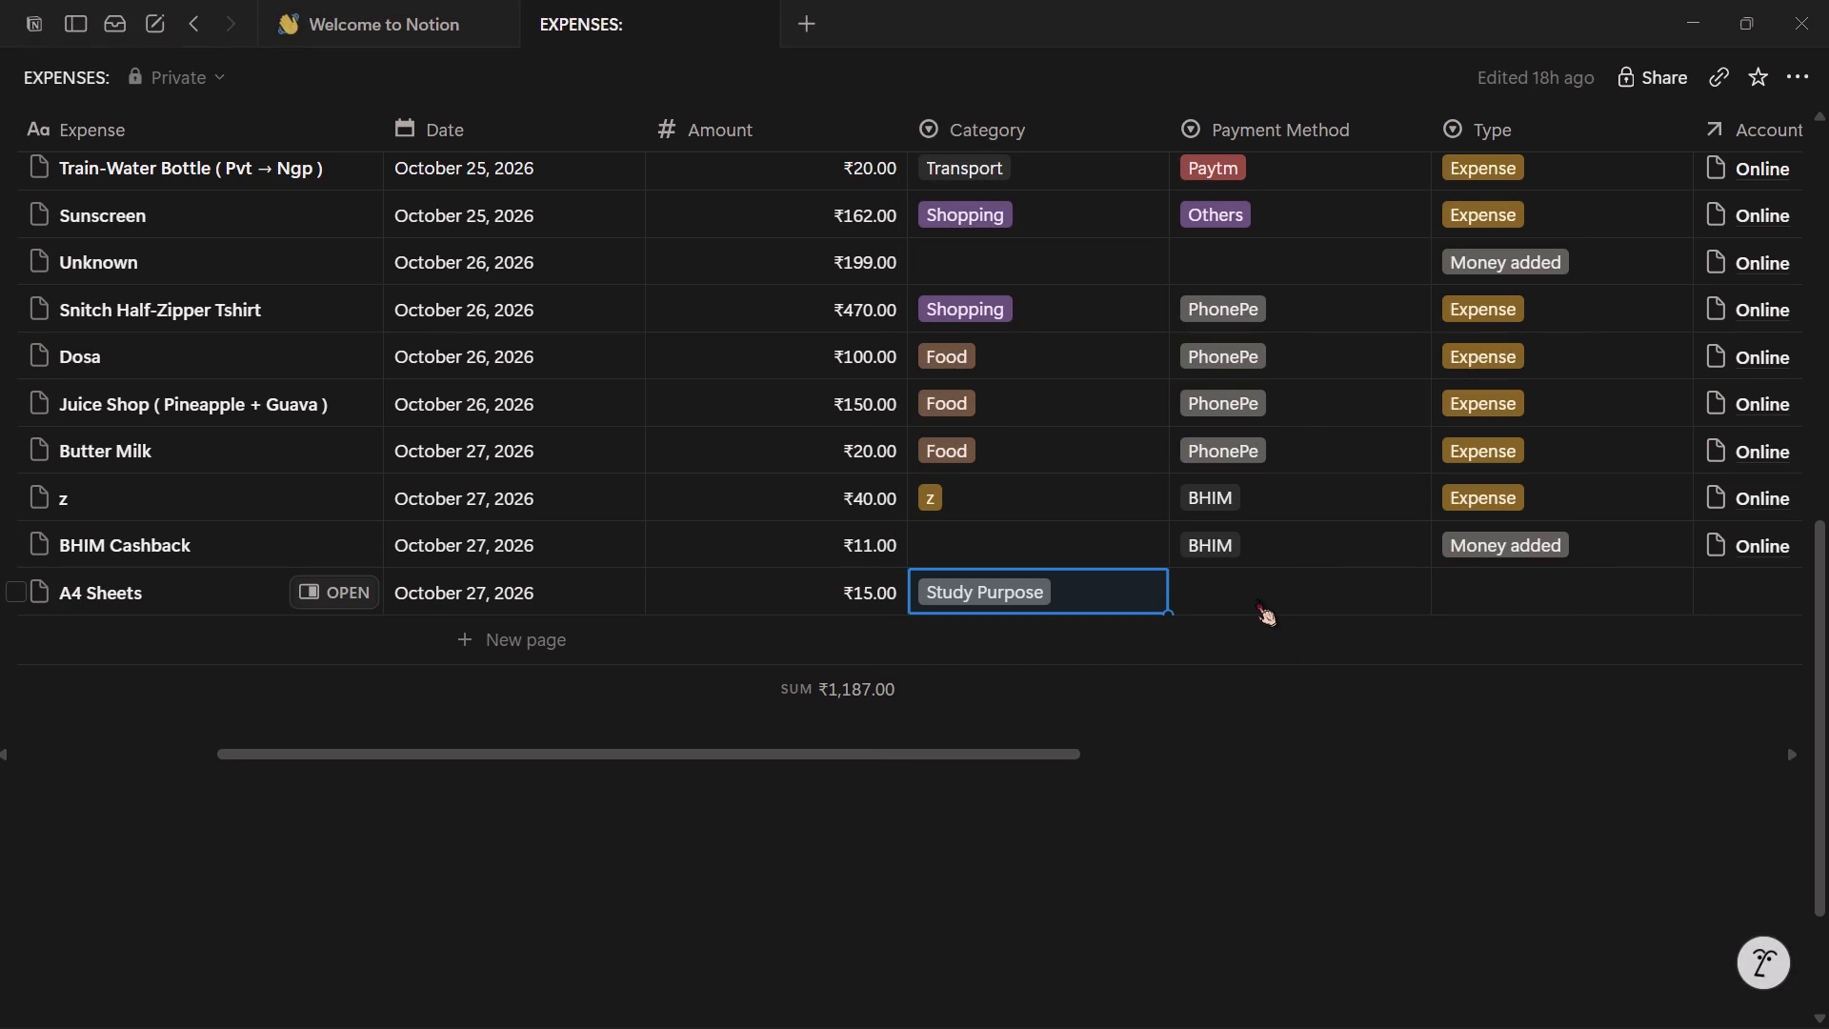
left_click(1256, 598)
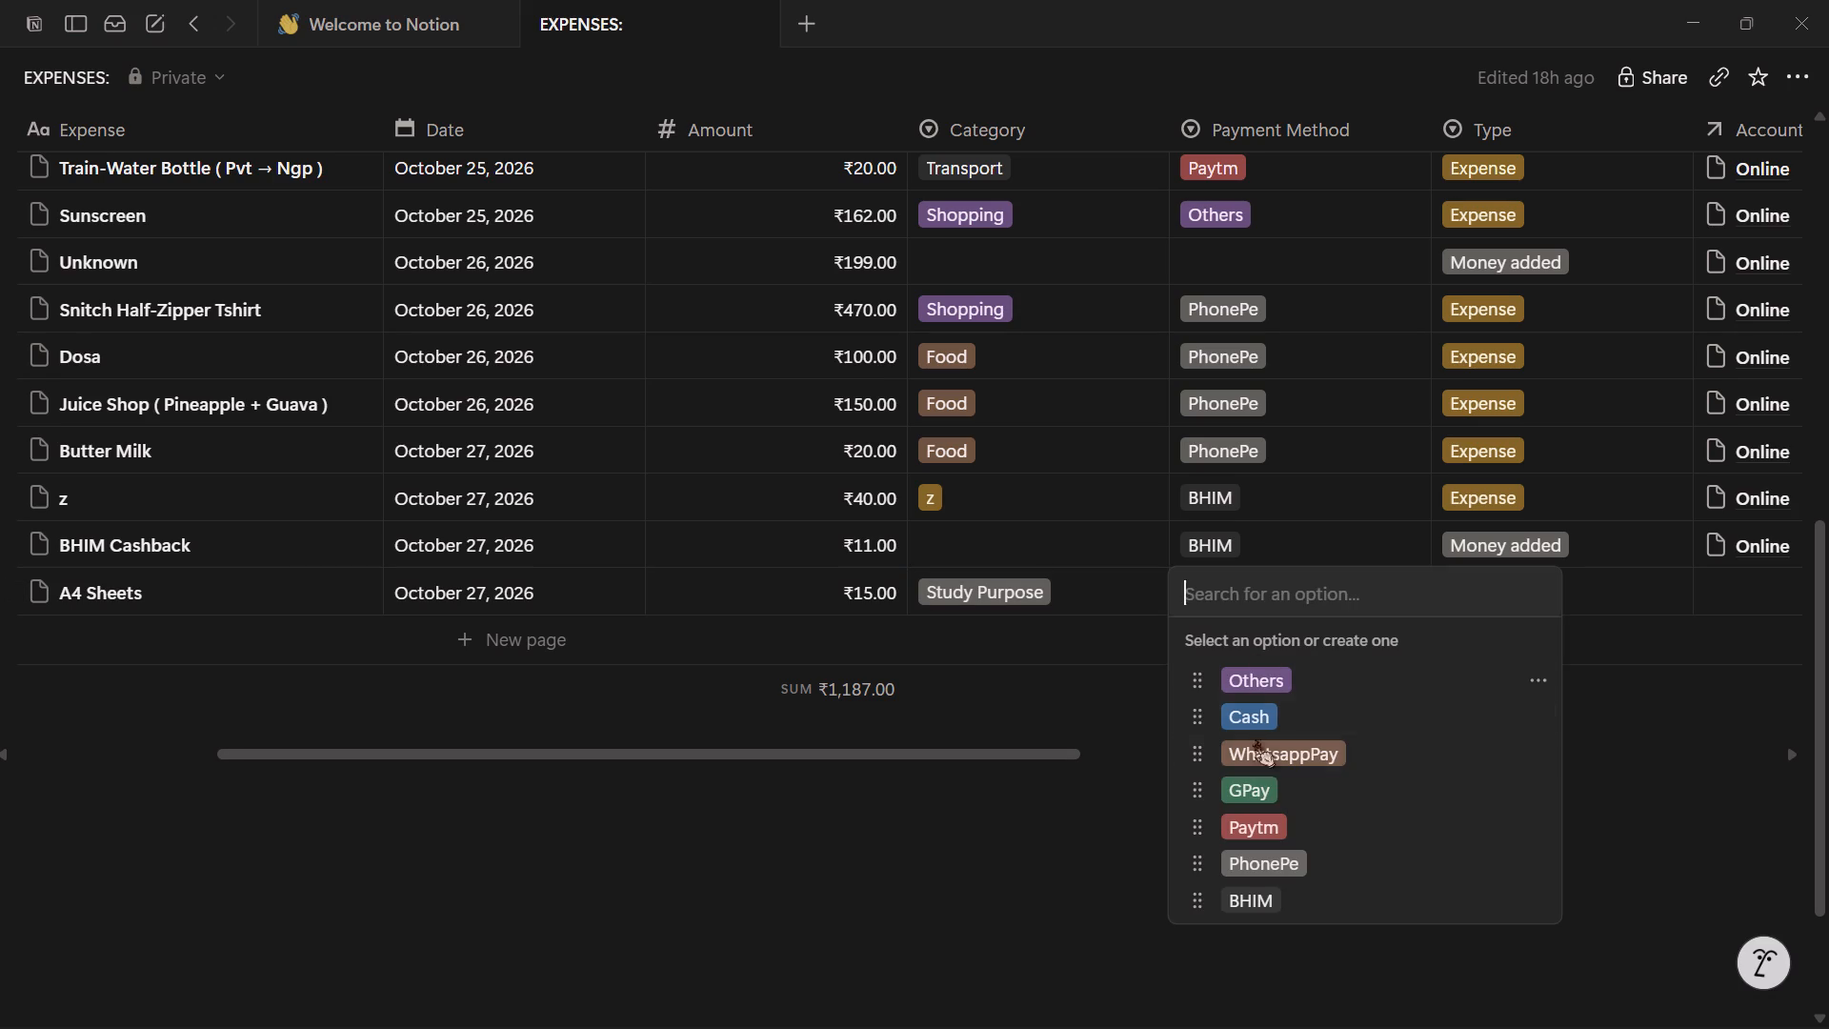
left_click(1254, 859)
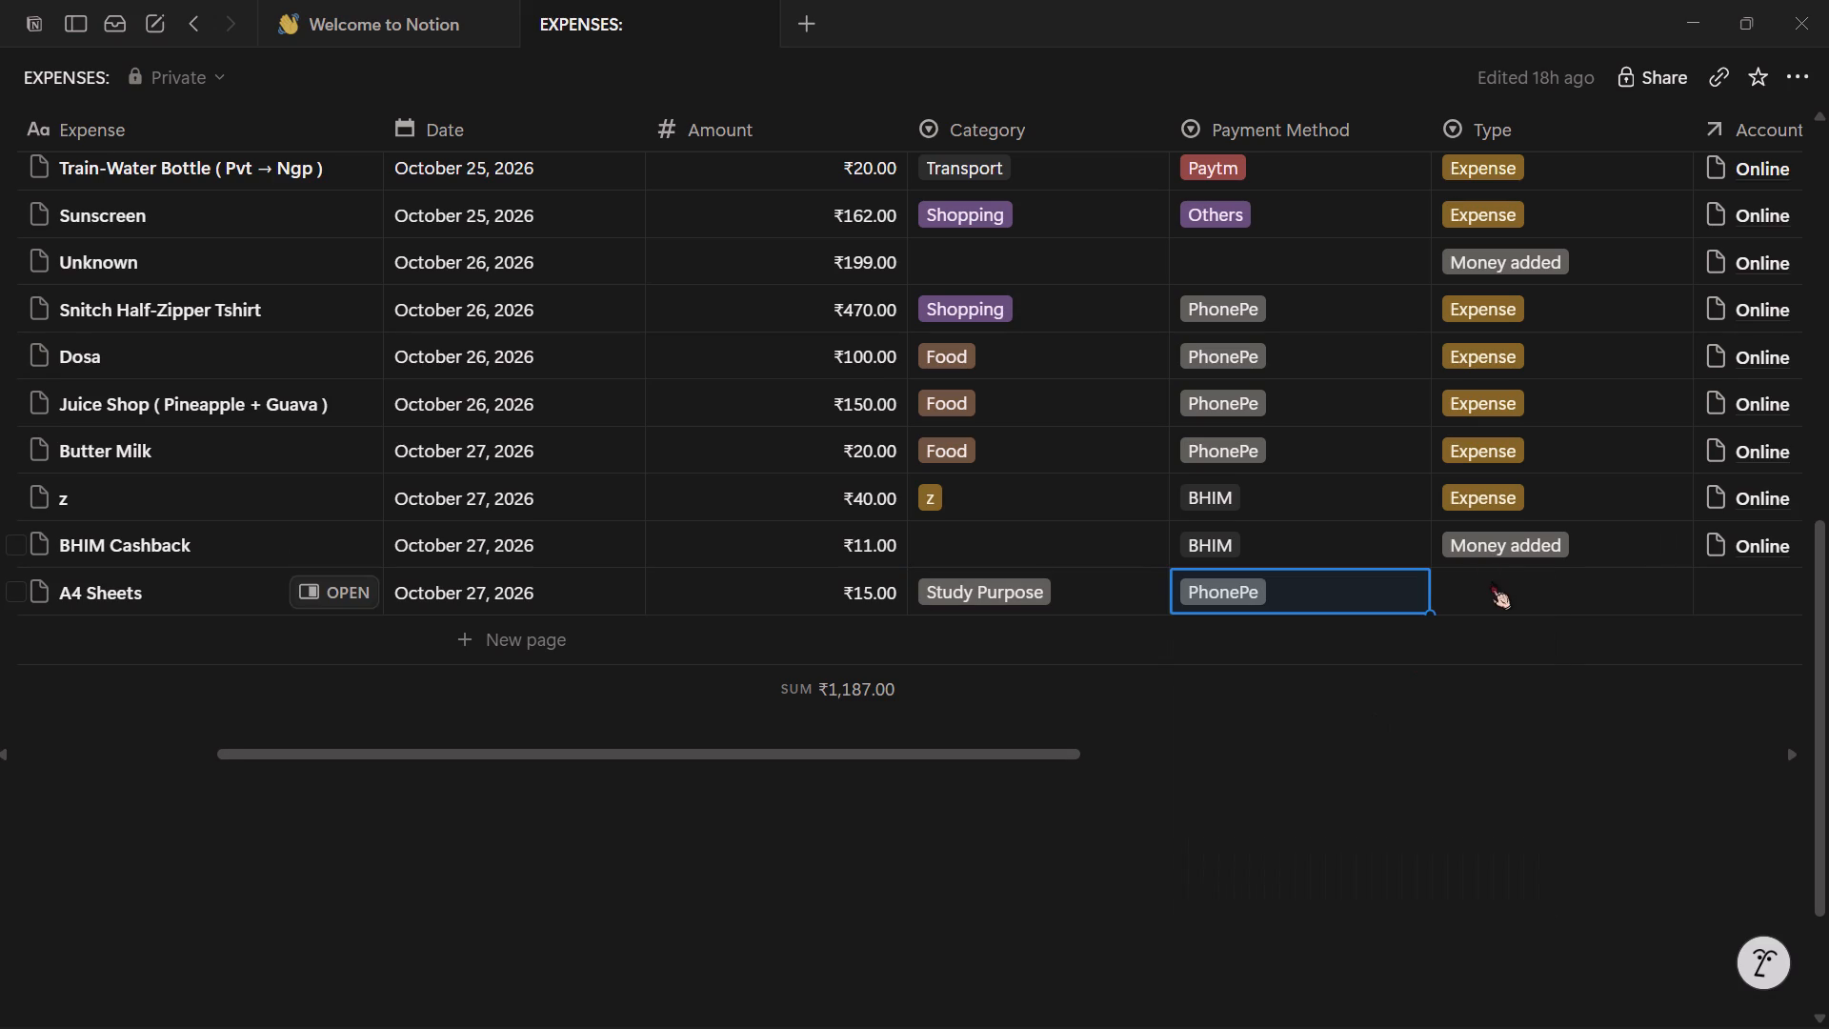
left_click(1491, 584)
left_click(1501, 716)
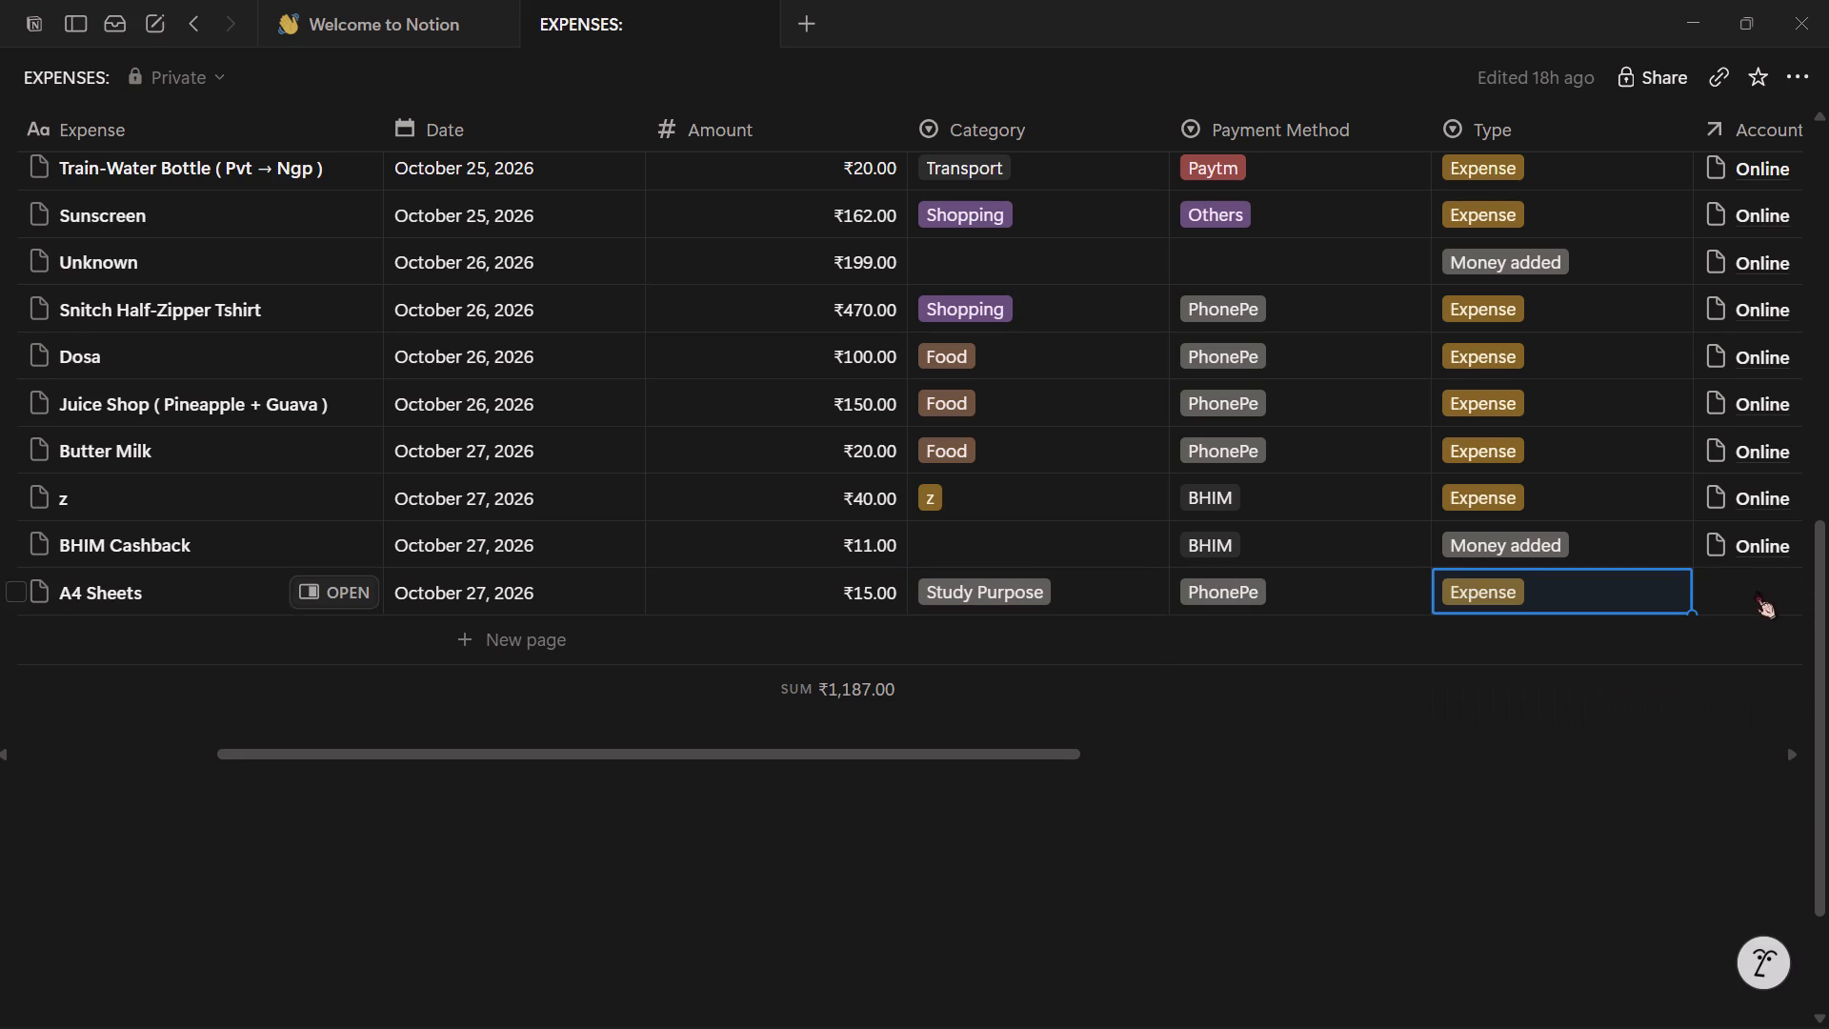
Link the A4 Sheets transaction to the Online account.
left_click(1756, 591)
left_click(1162, 680)
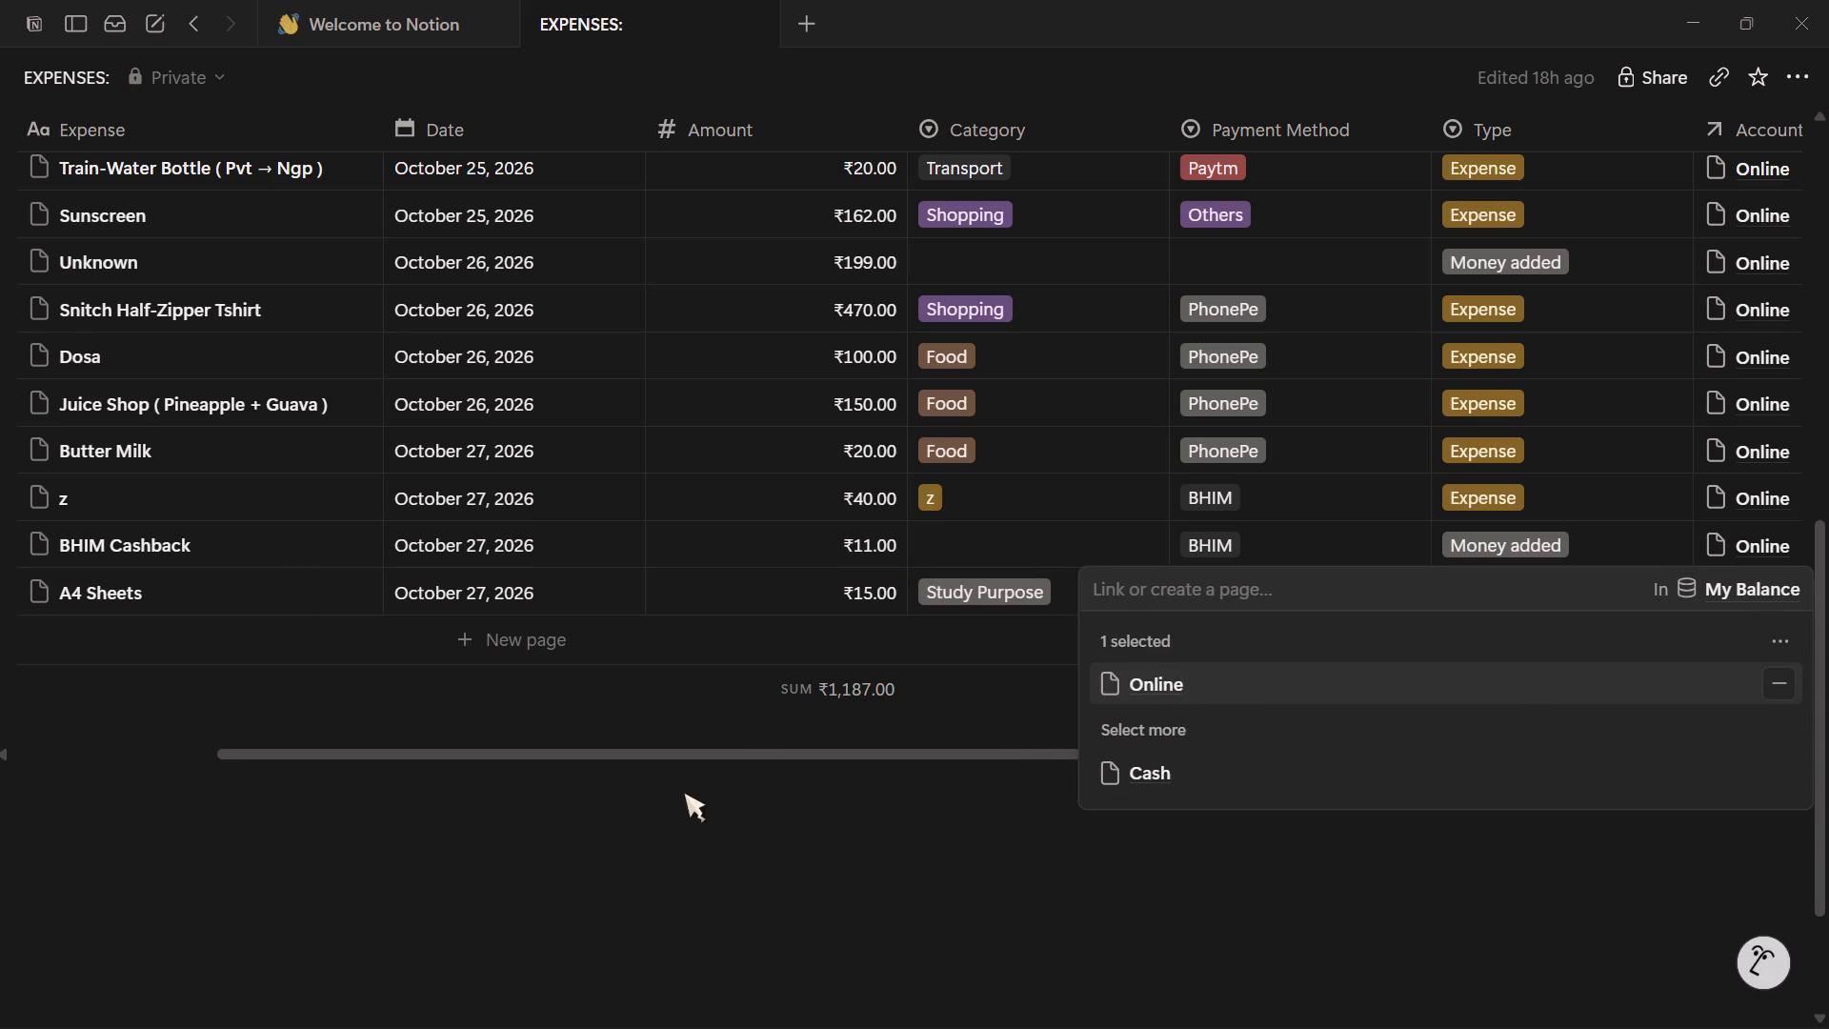
left_click(684, 793)
Add a new transaction named Souled Store Tee below A4 Sheets in the Transactions table.
left_click(513, 648)
left_click(270, 593)
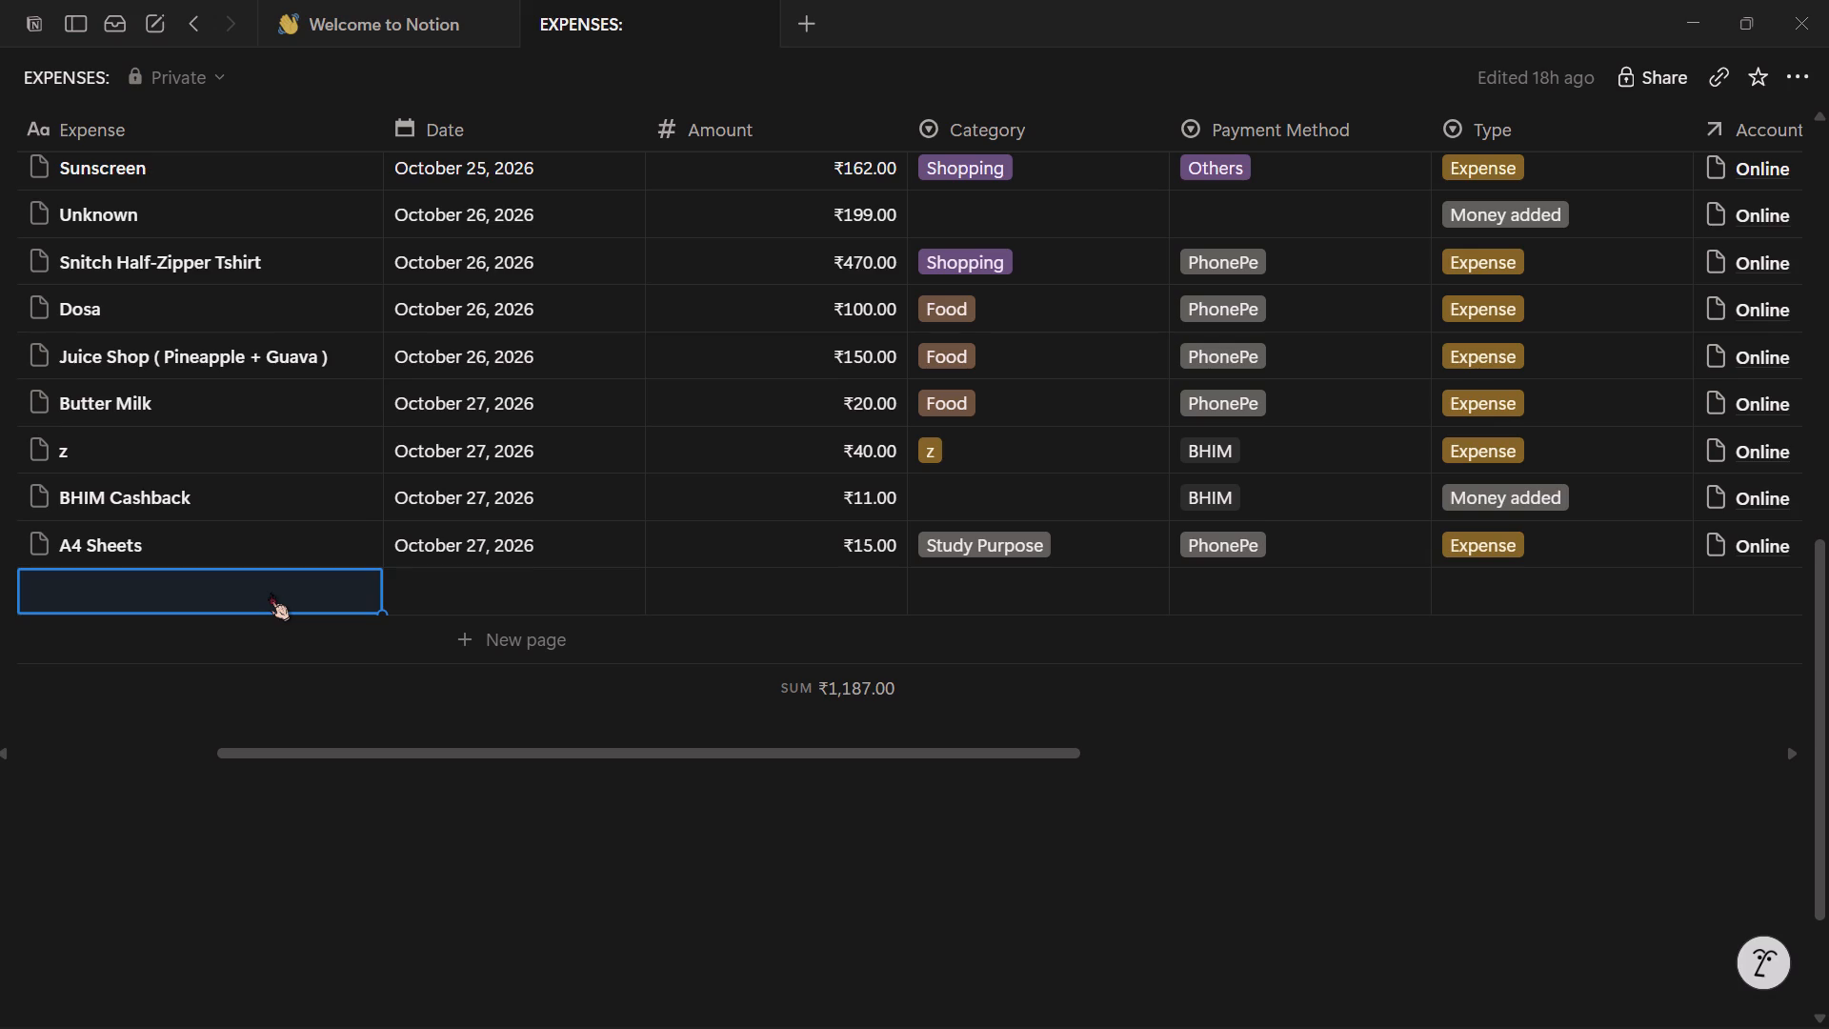
left_click(150, 575)
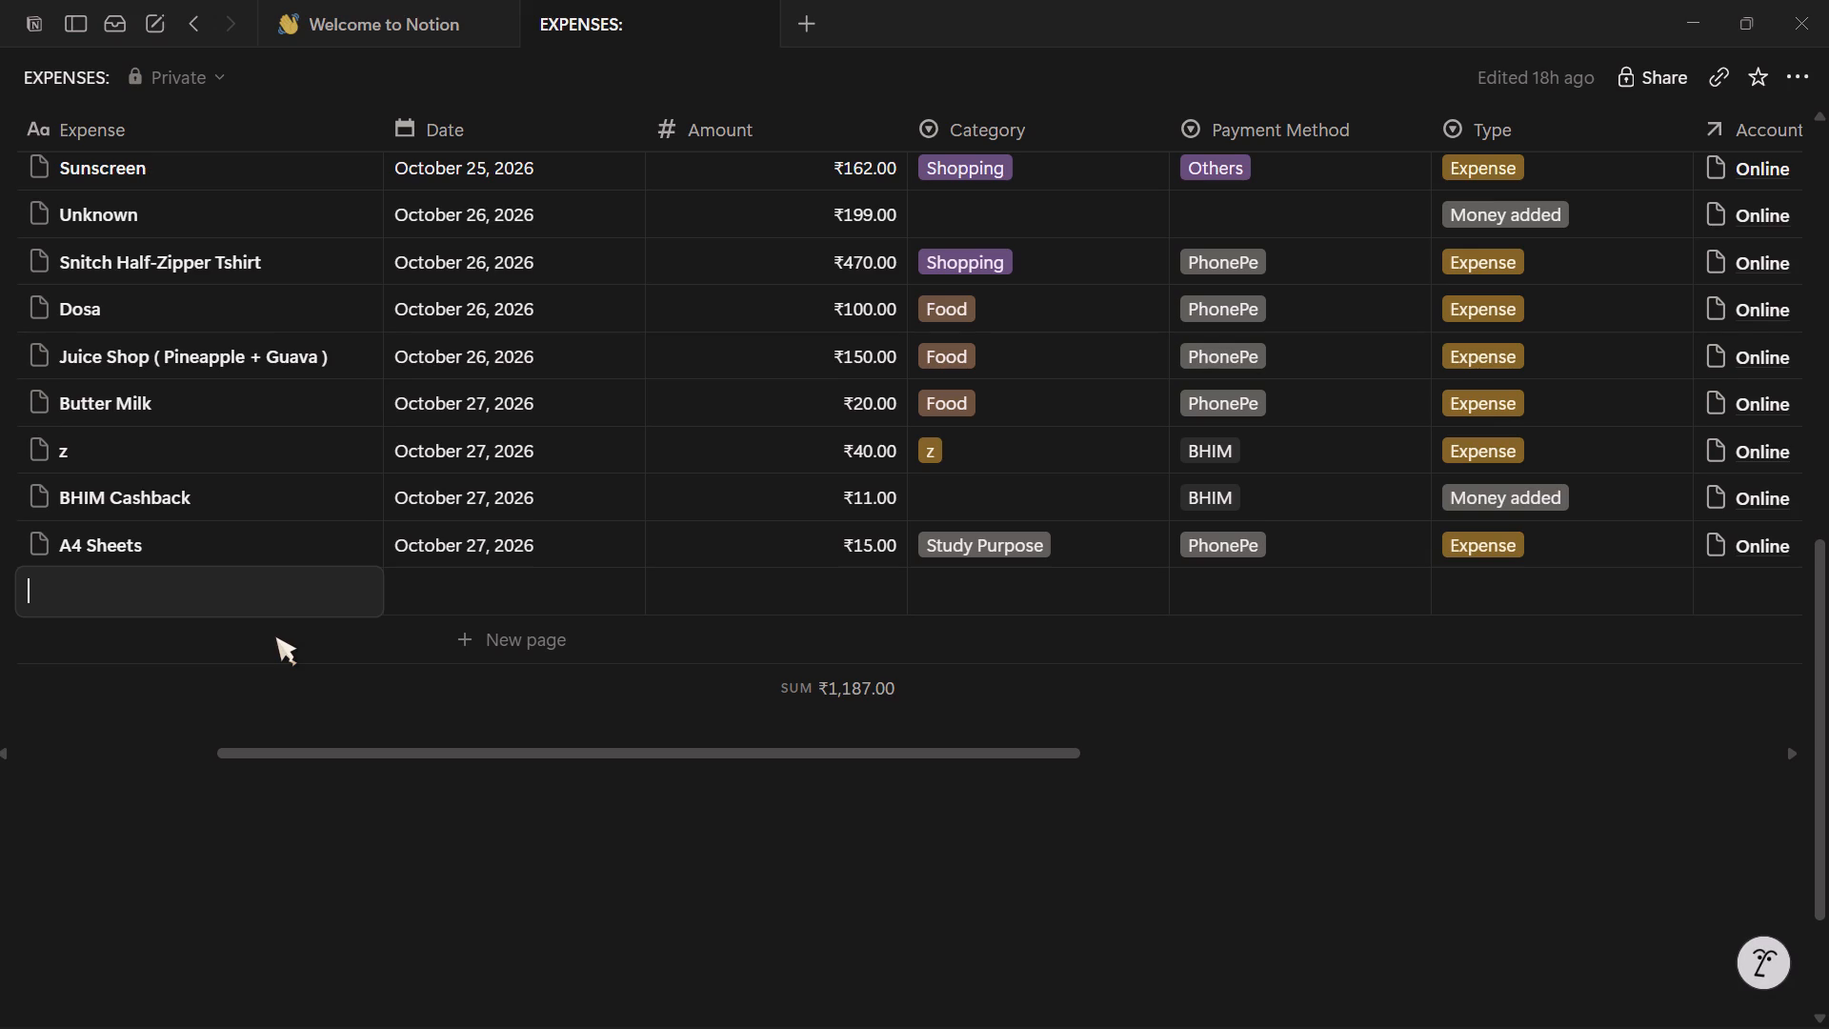
left_click(251, 589)
type("Sould")
key("BackSpace")
type("ed Store tee")
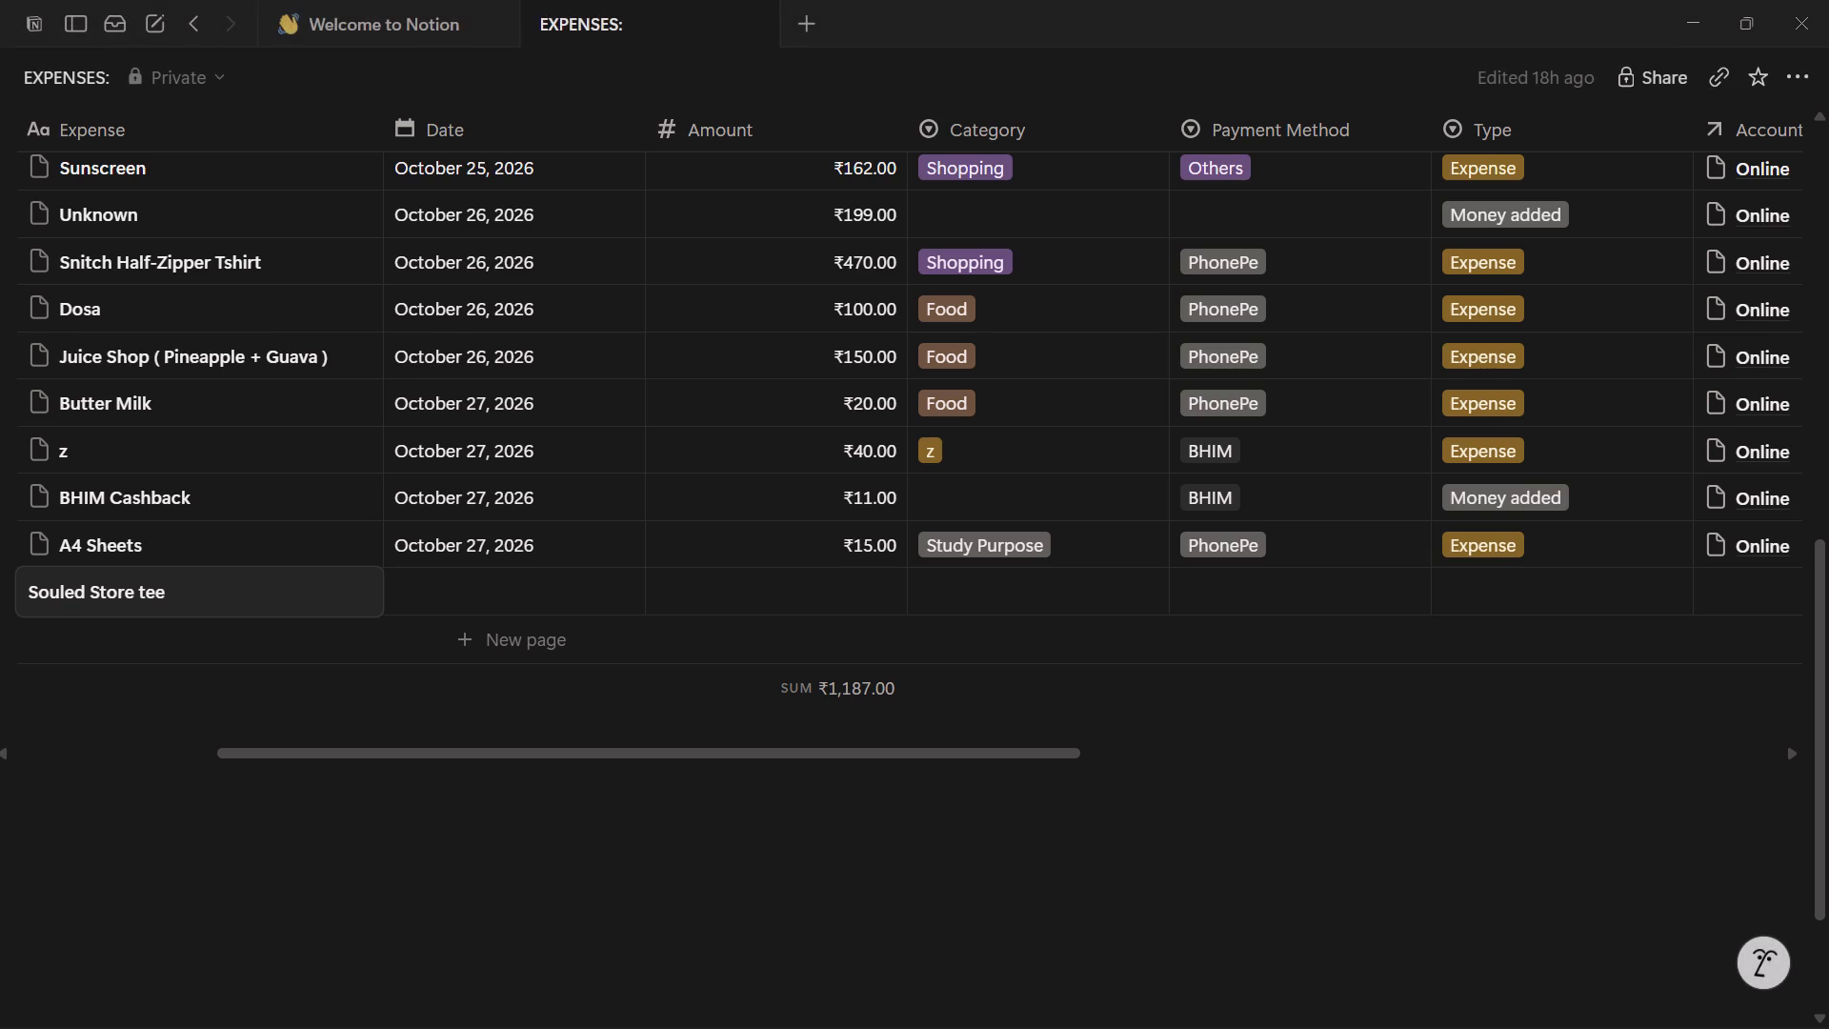
key("BackSpace")
key("BackSpace")
key("BackSpace")
type("Tee")
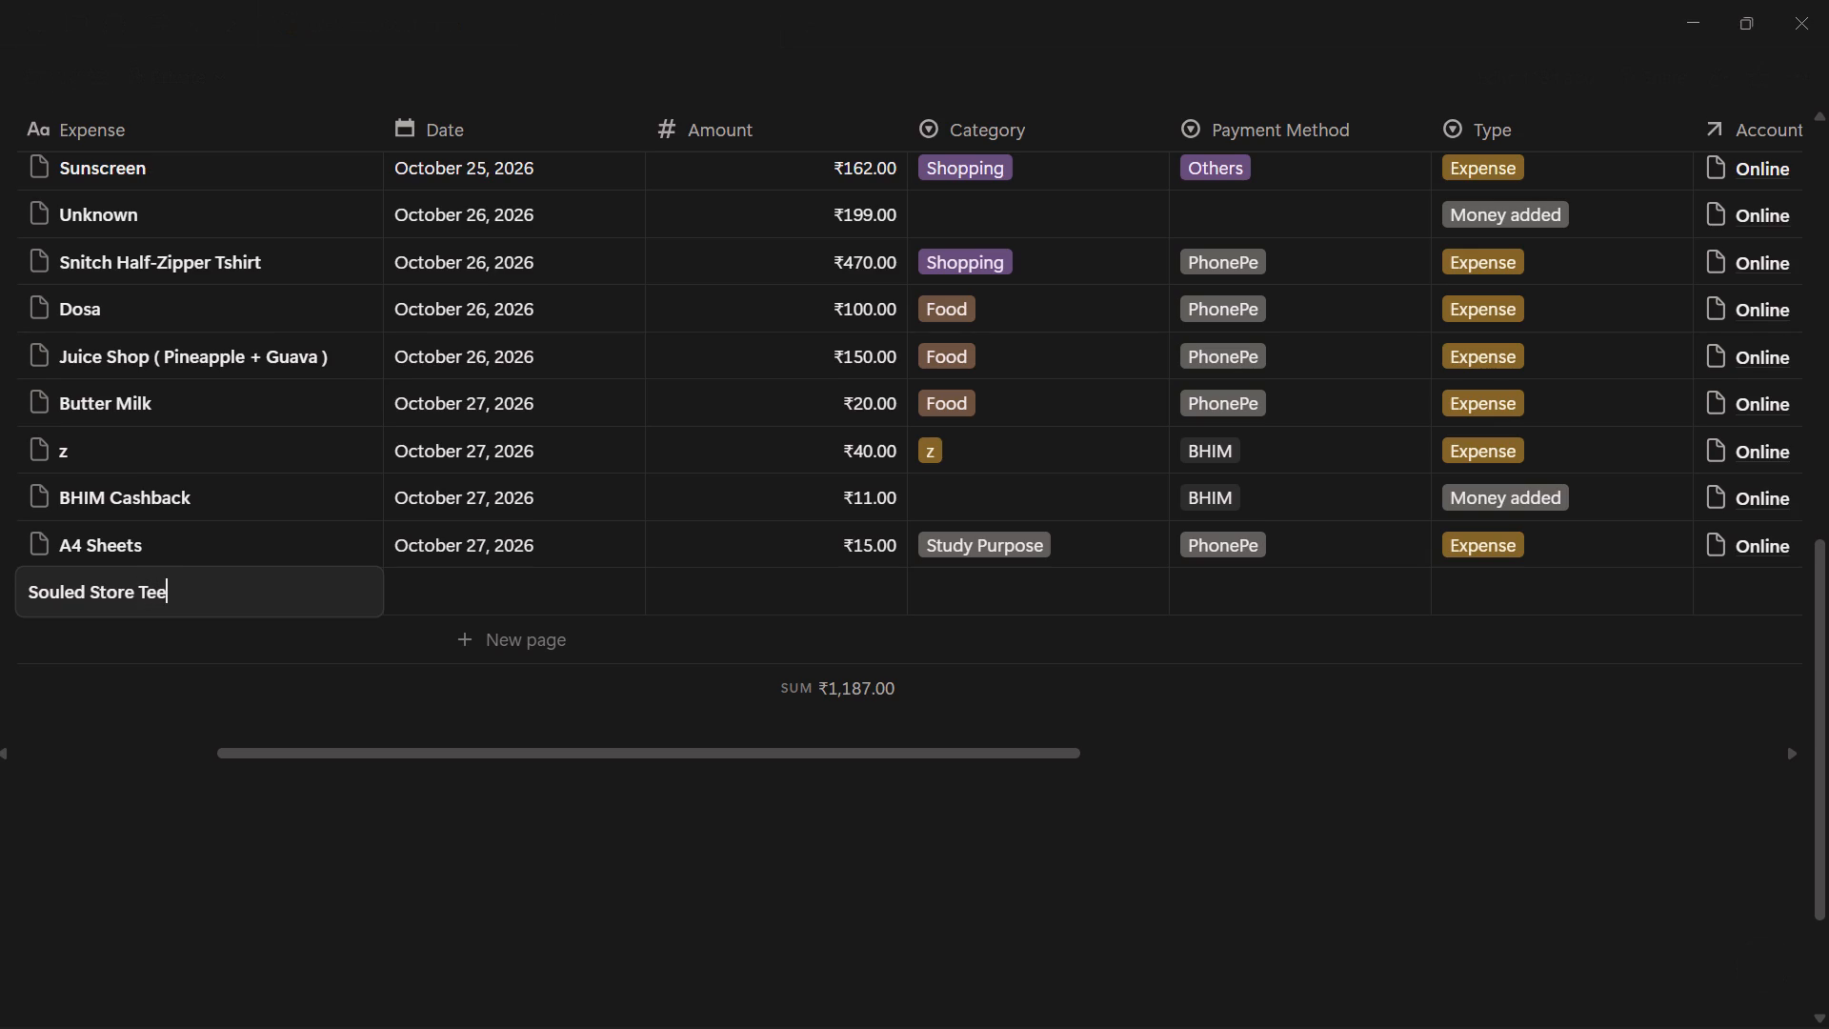
left_click(613, 889)
Set the Souled Store Tee transaction's date to October 27, 2026 and its amount to ₹797.
left_click(458, 575)
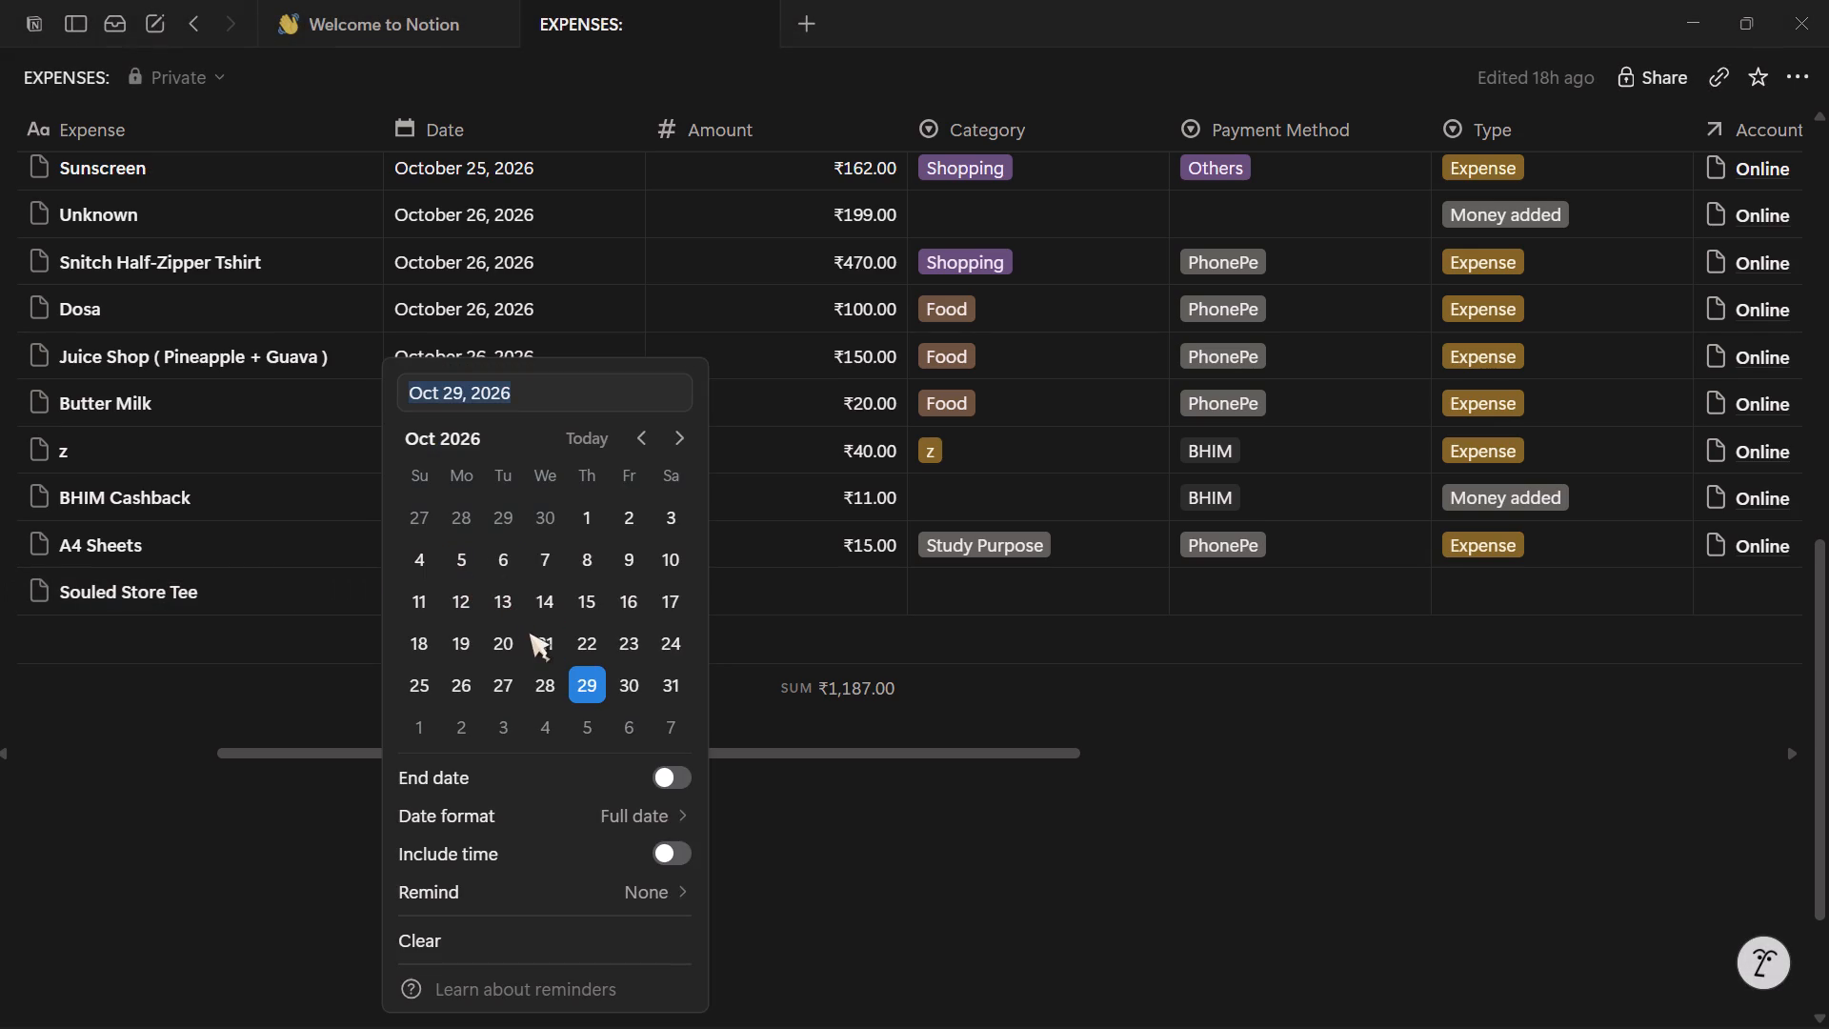
left_click(510, 684)
left_click(904, 586)
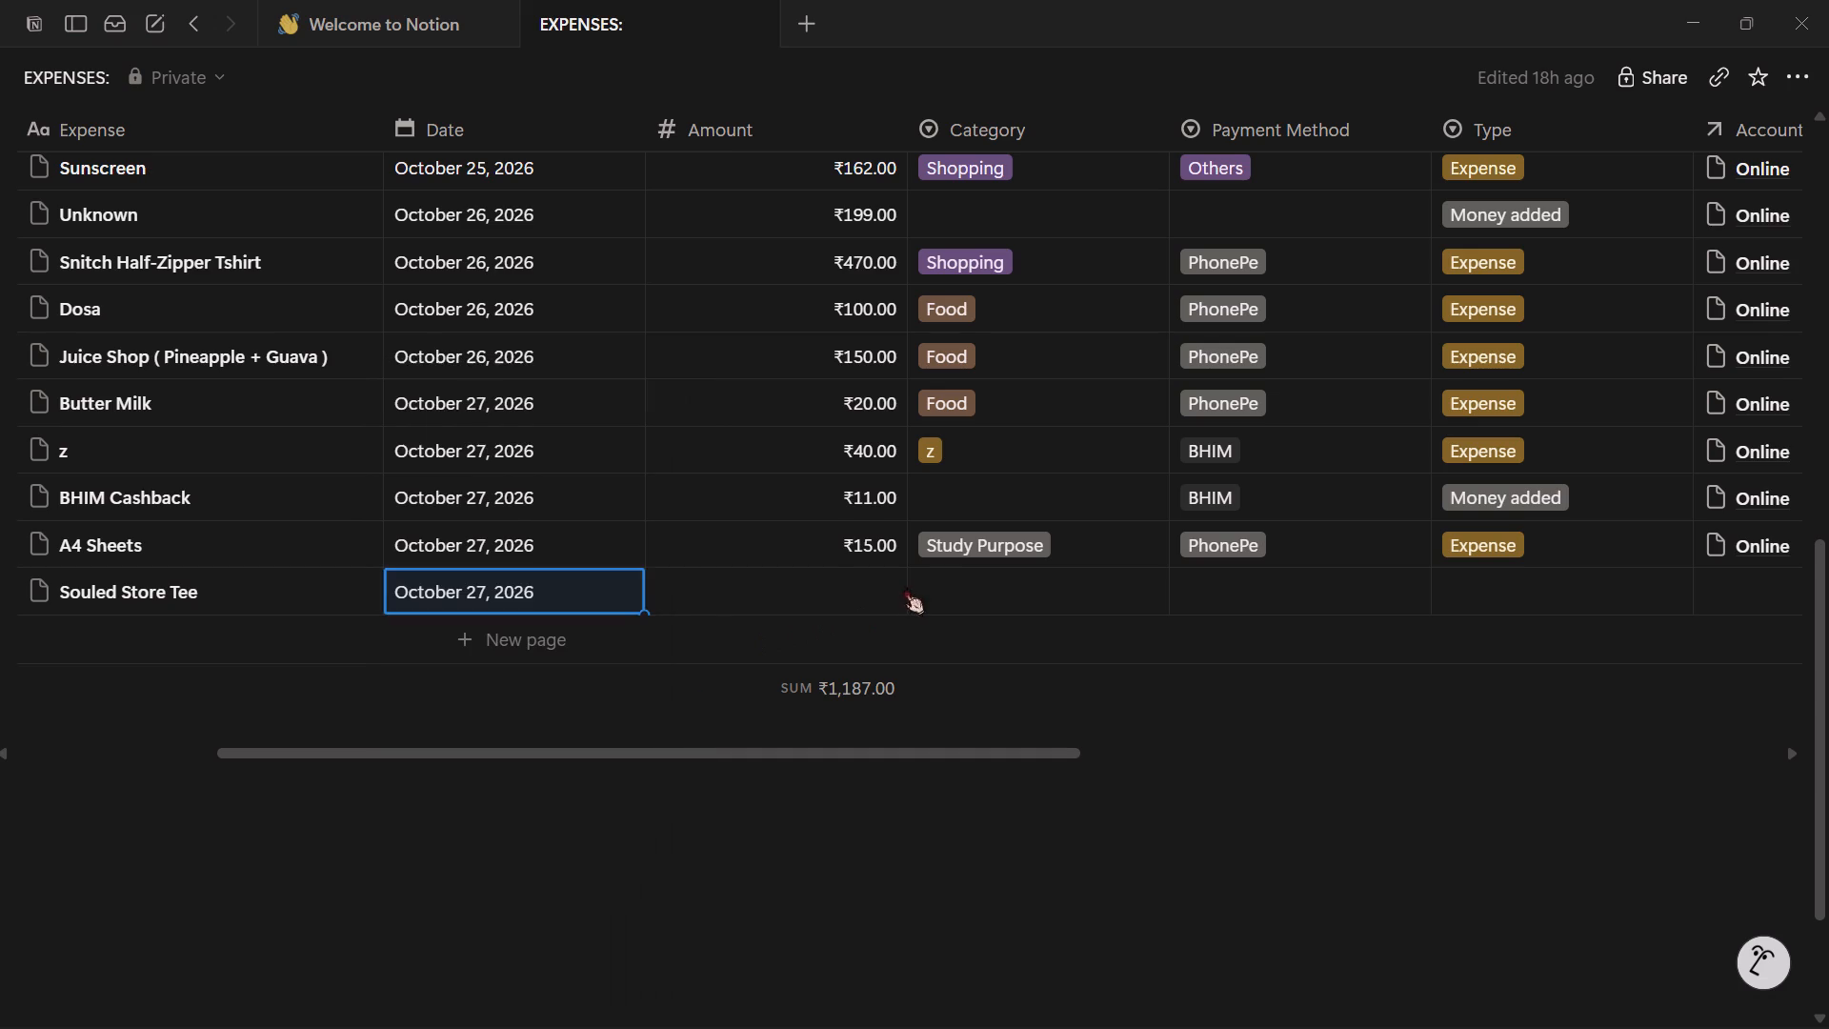
left_click(863, 588)
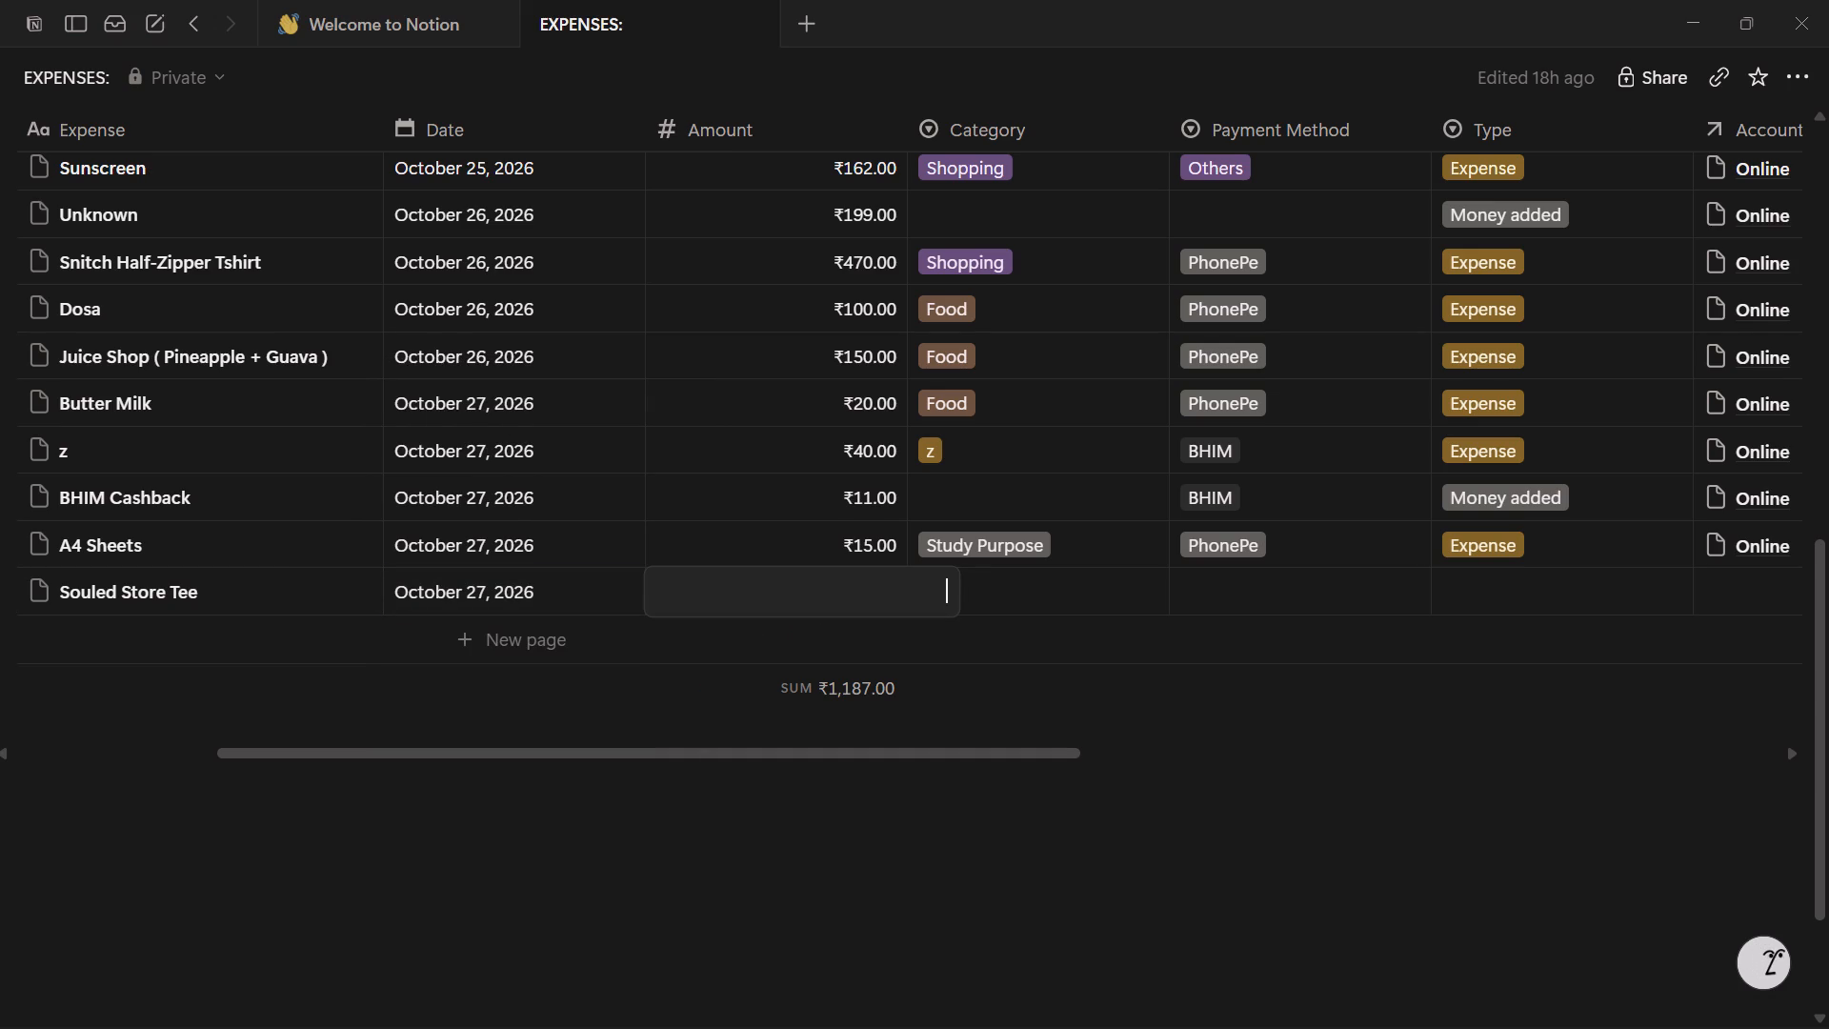
type("797")
key("Return")
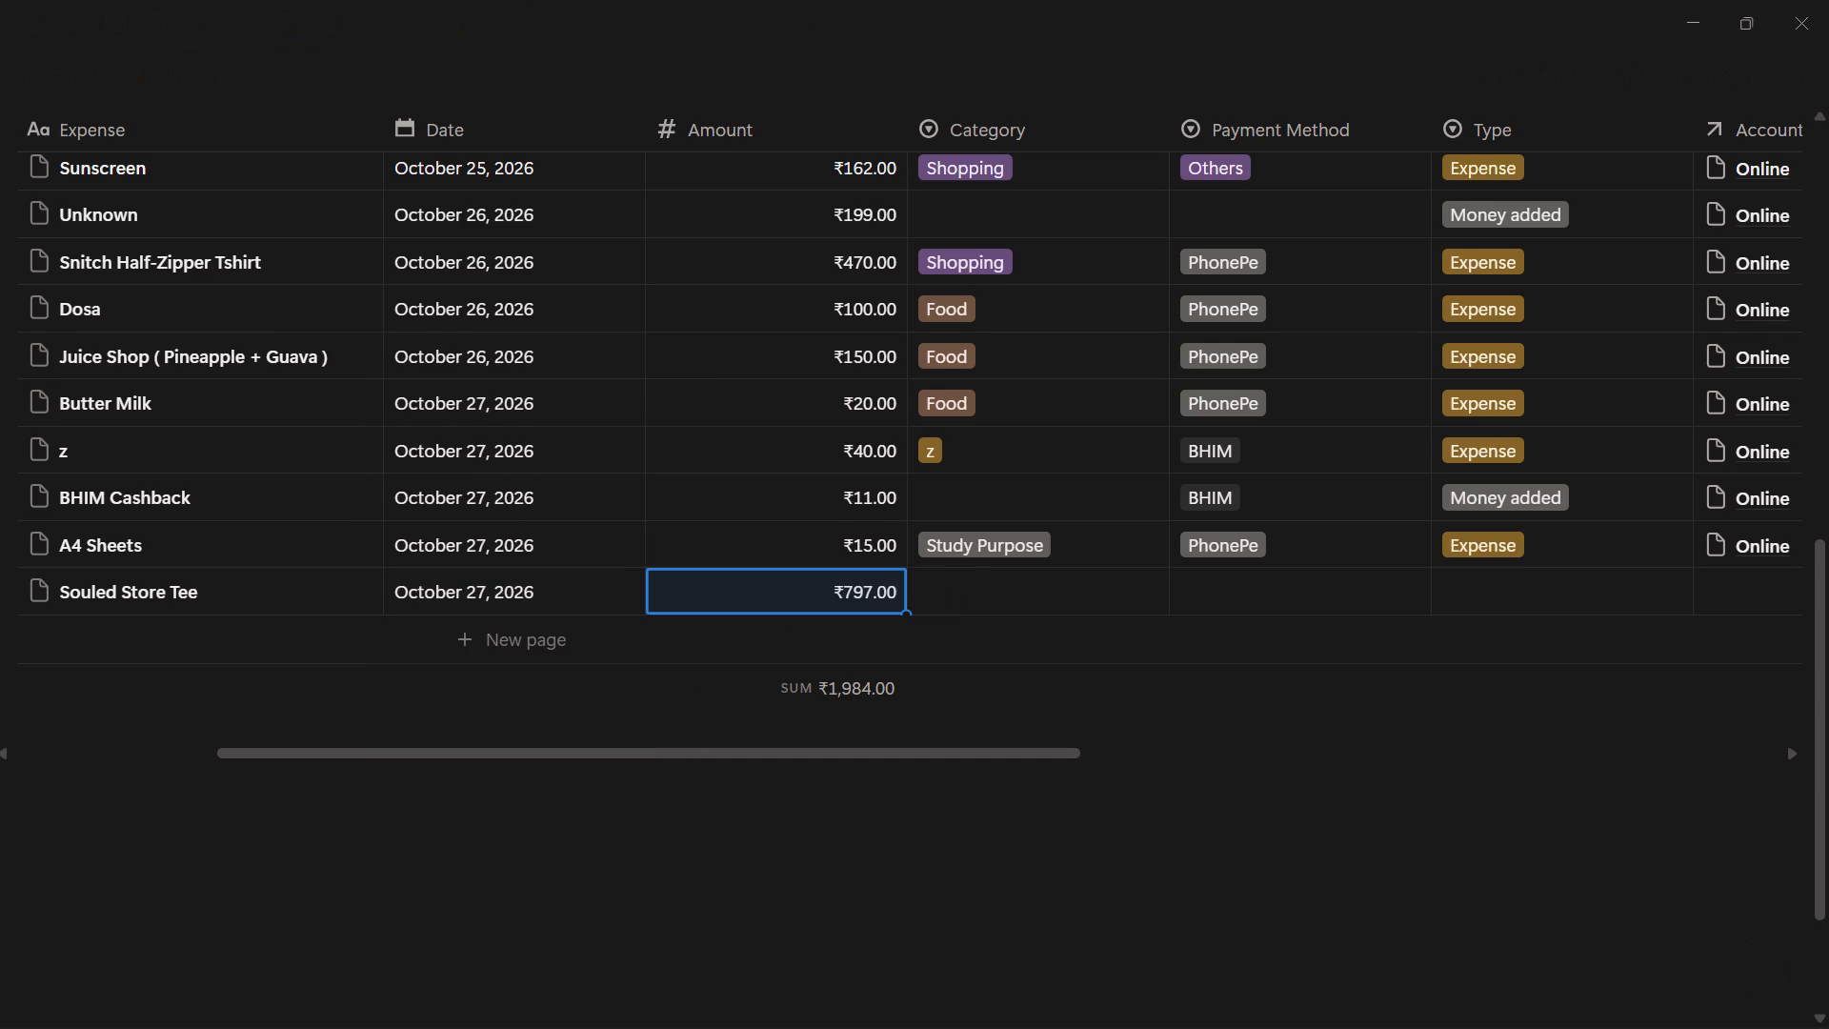
Classify the Souled Store Tee transaction with category Shopping, payment method PhonePe and type Expense.
left_click(998, 583)
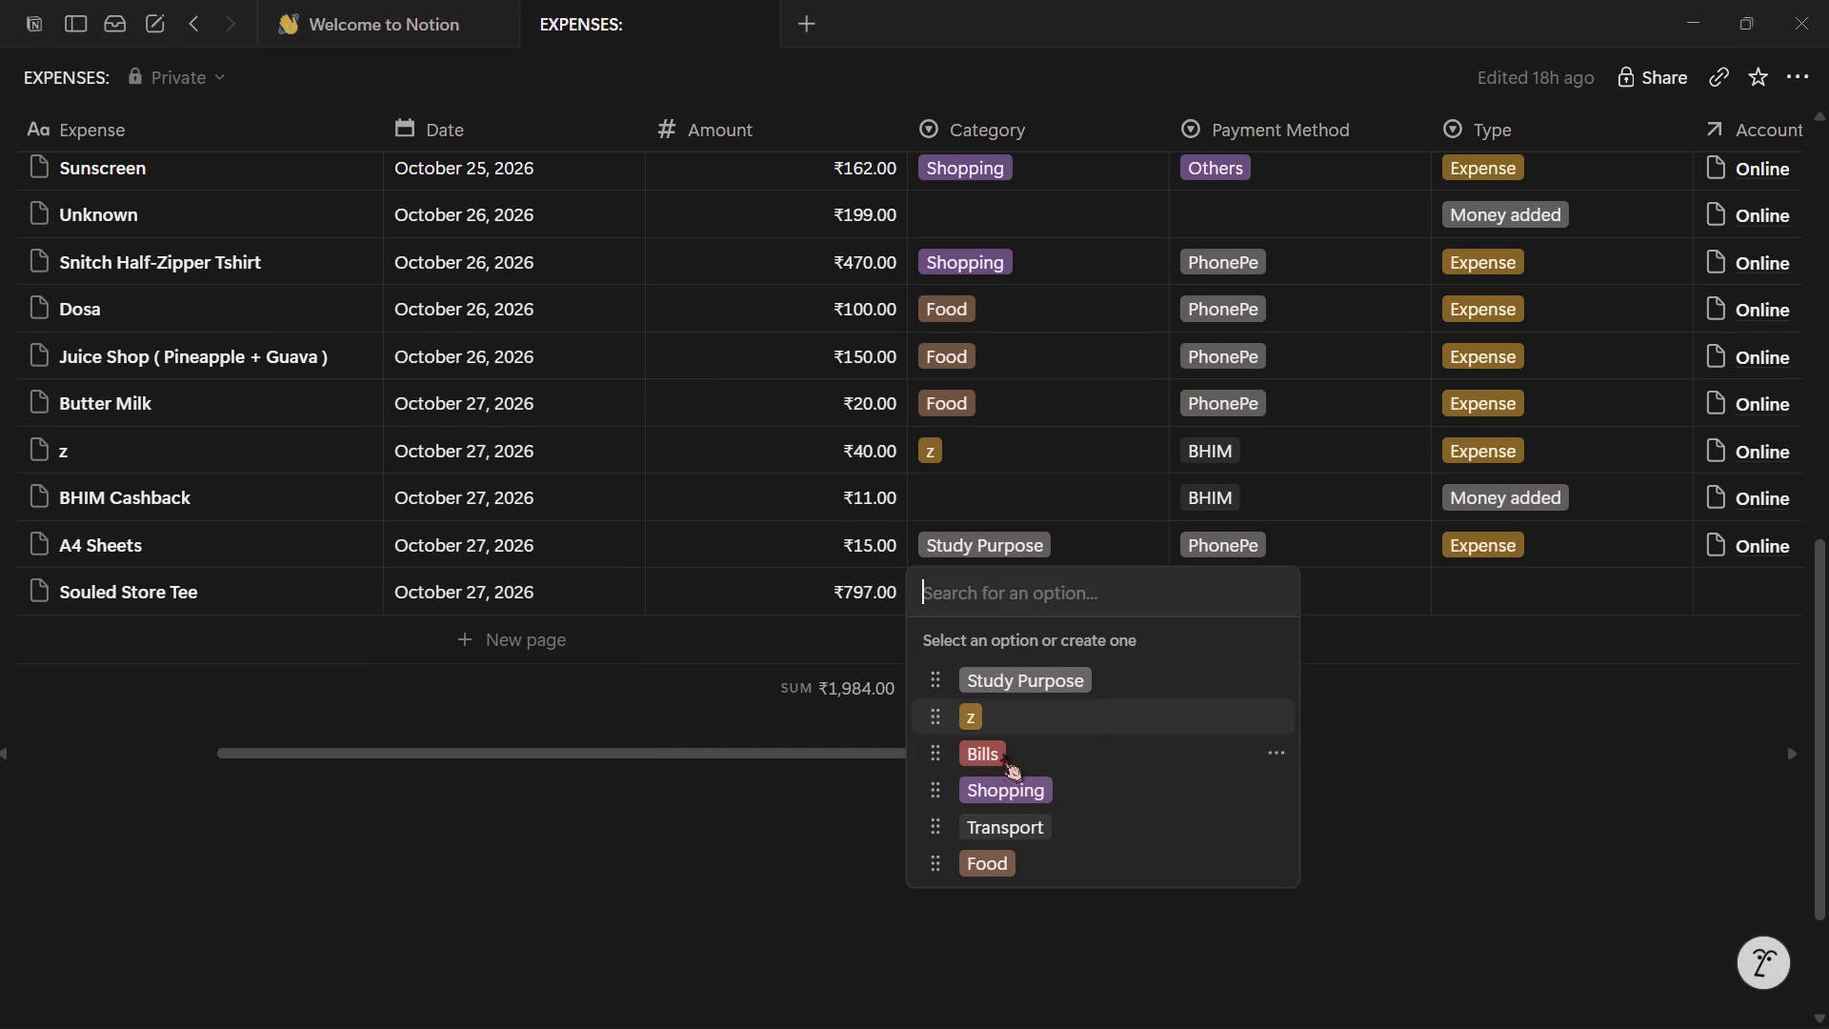
left_click(1001, 781)
left_click(1353, 741)
left_click(1257, 590)
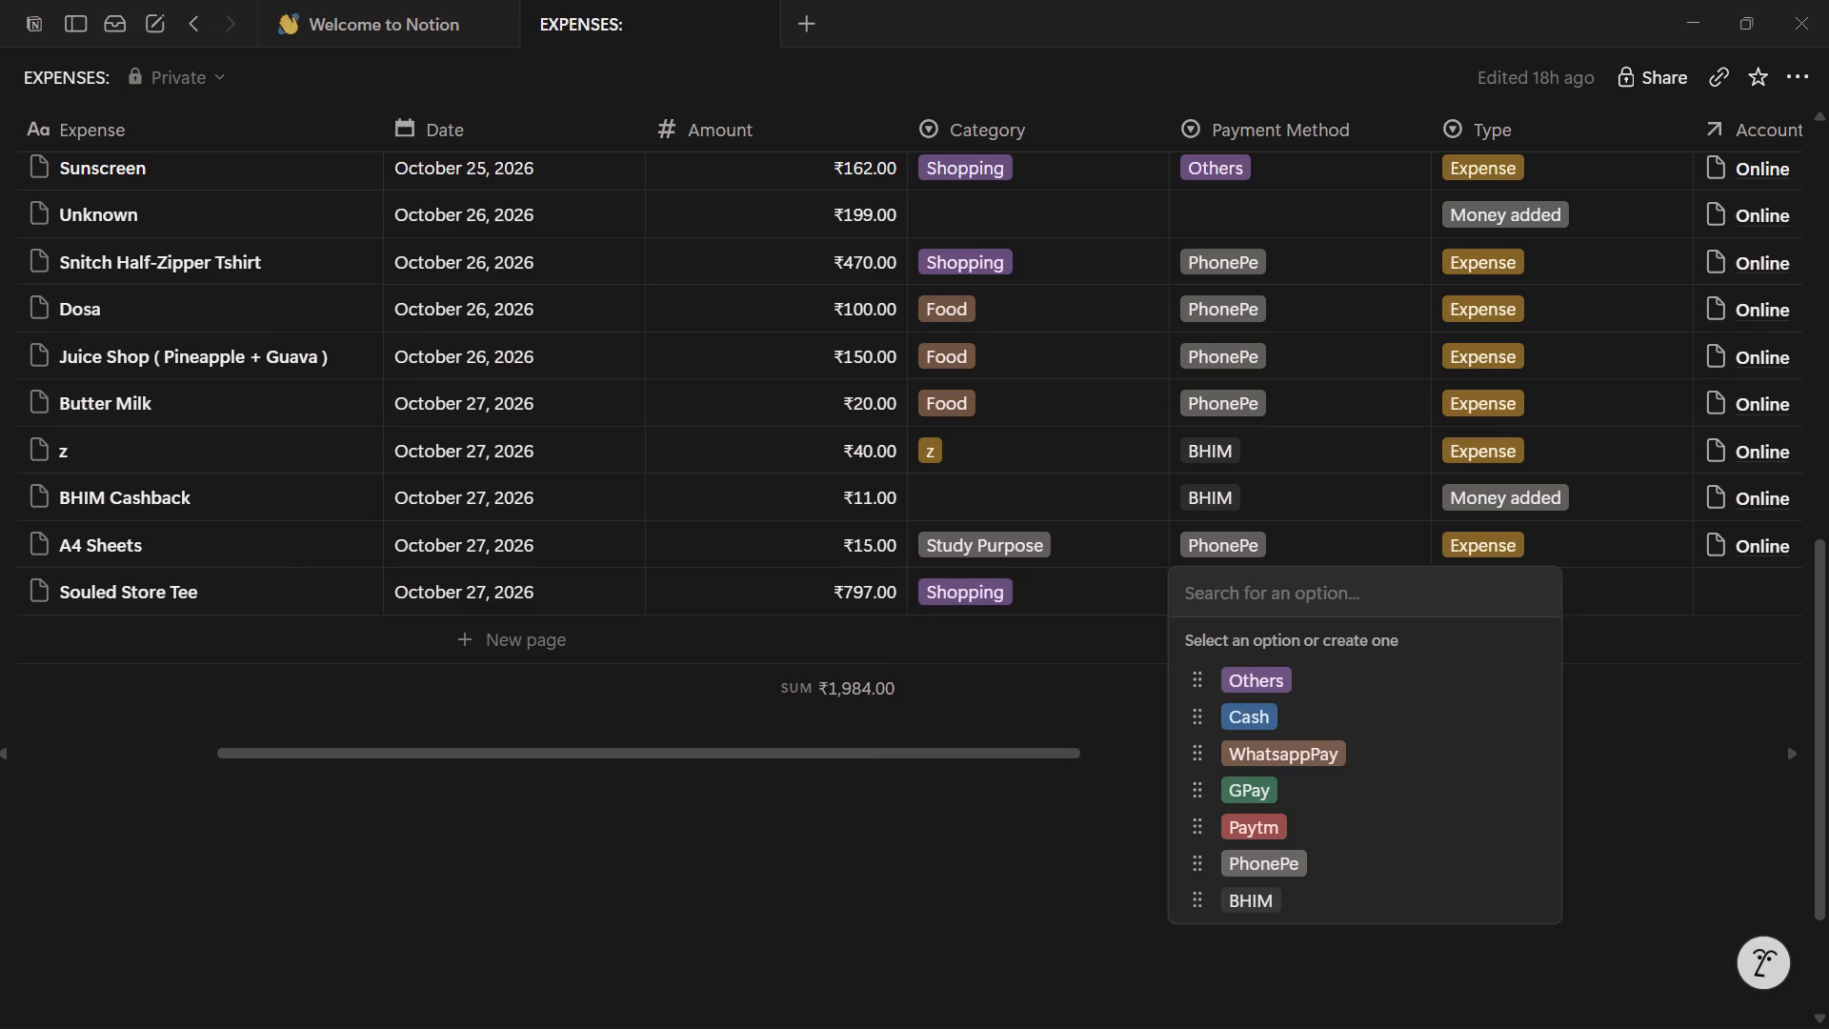
left_click(1249, 856)
left_click(1469, 585)
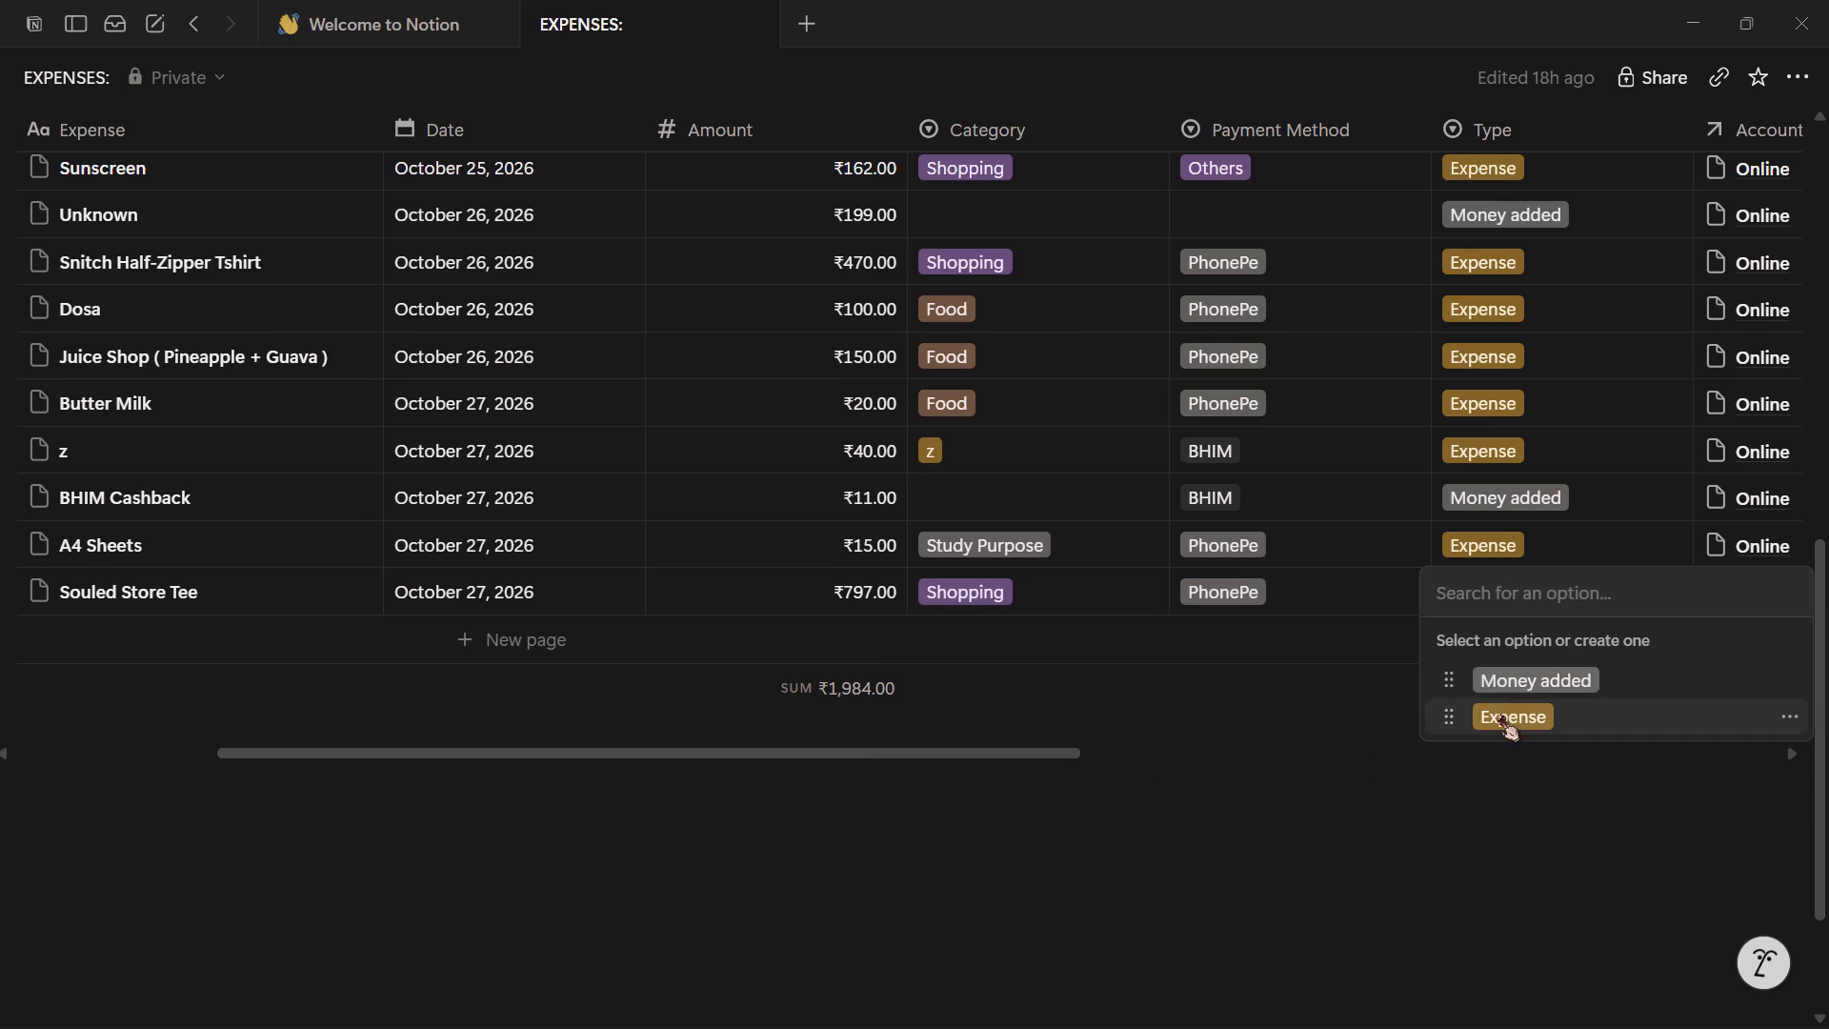
left_click(1499, 714)
Link the Souled Store Tee transaction to the Online account.
left_click(1749, 592)
left_click(1136, 683)
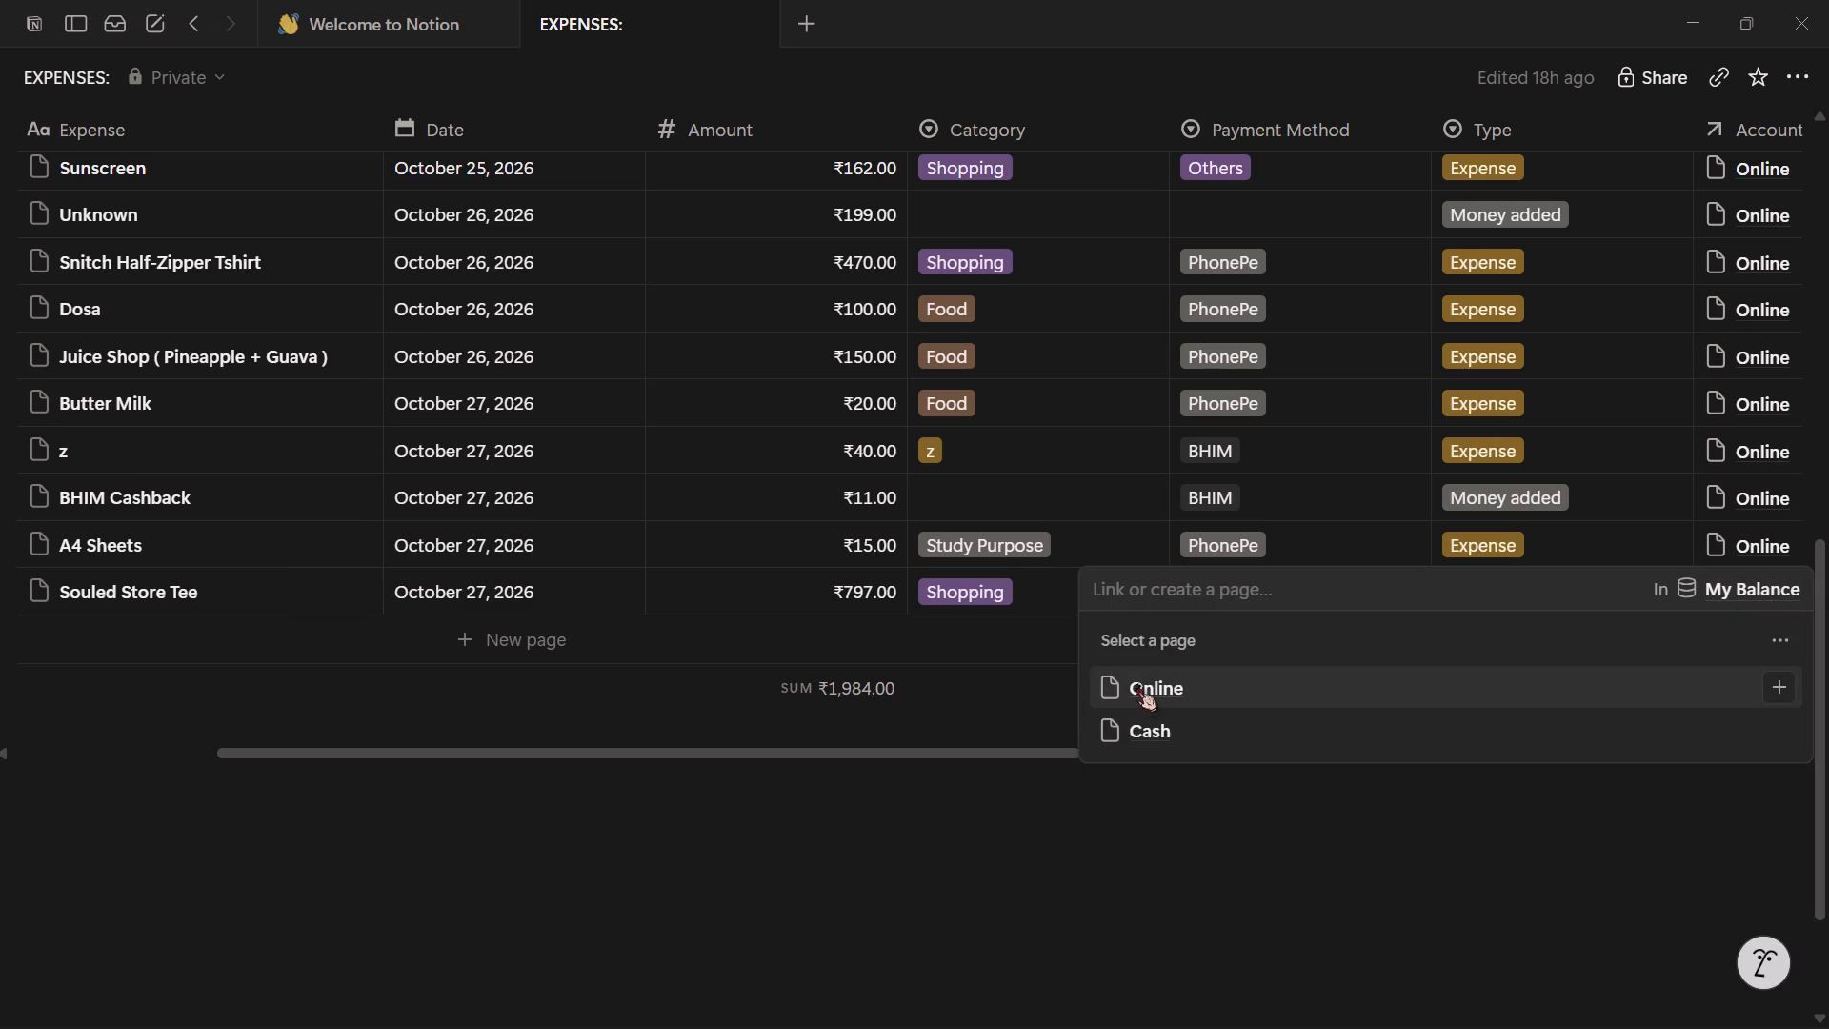
left_click(745, 840)
Add a new transaction named Tawa Biryani below Souled Store Tee, dated October 27, 2026.
left_click(481, 647)
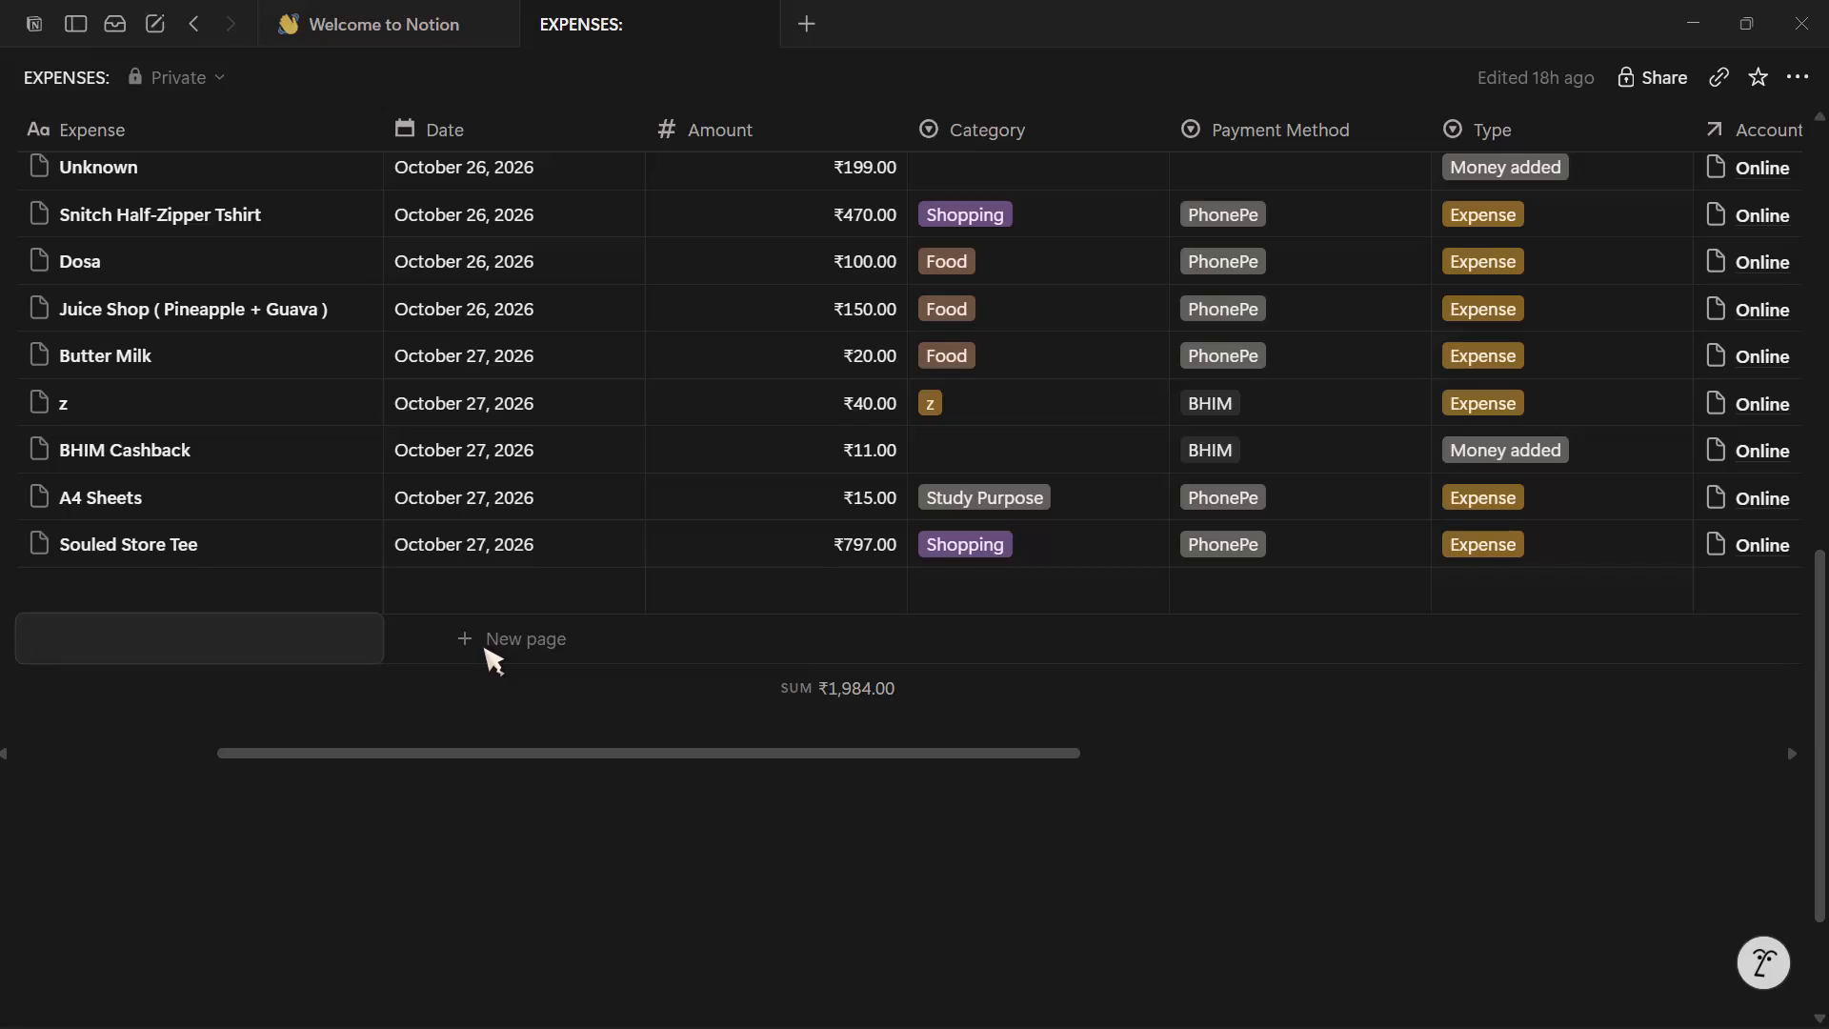
left_click(228, 591)
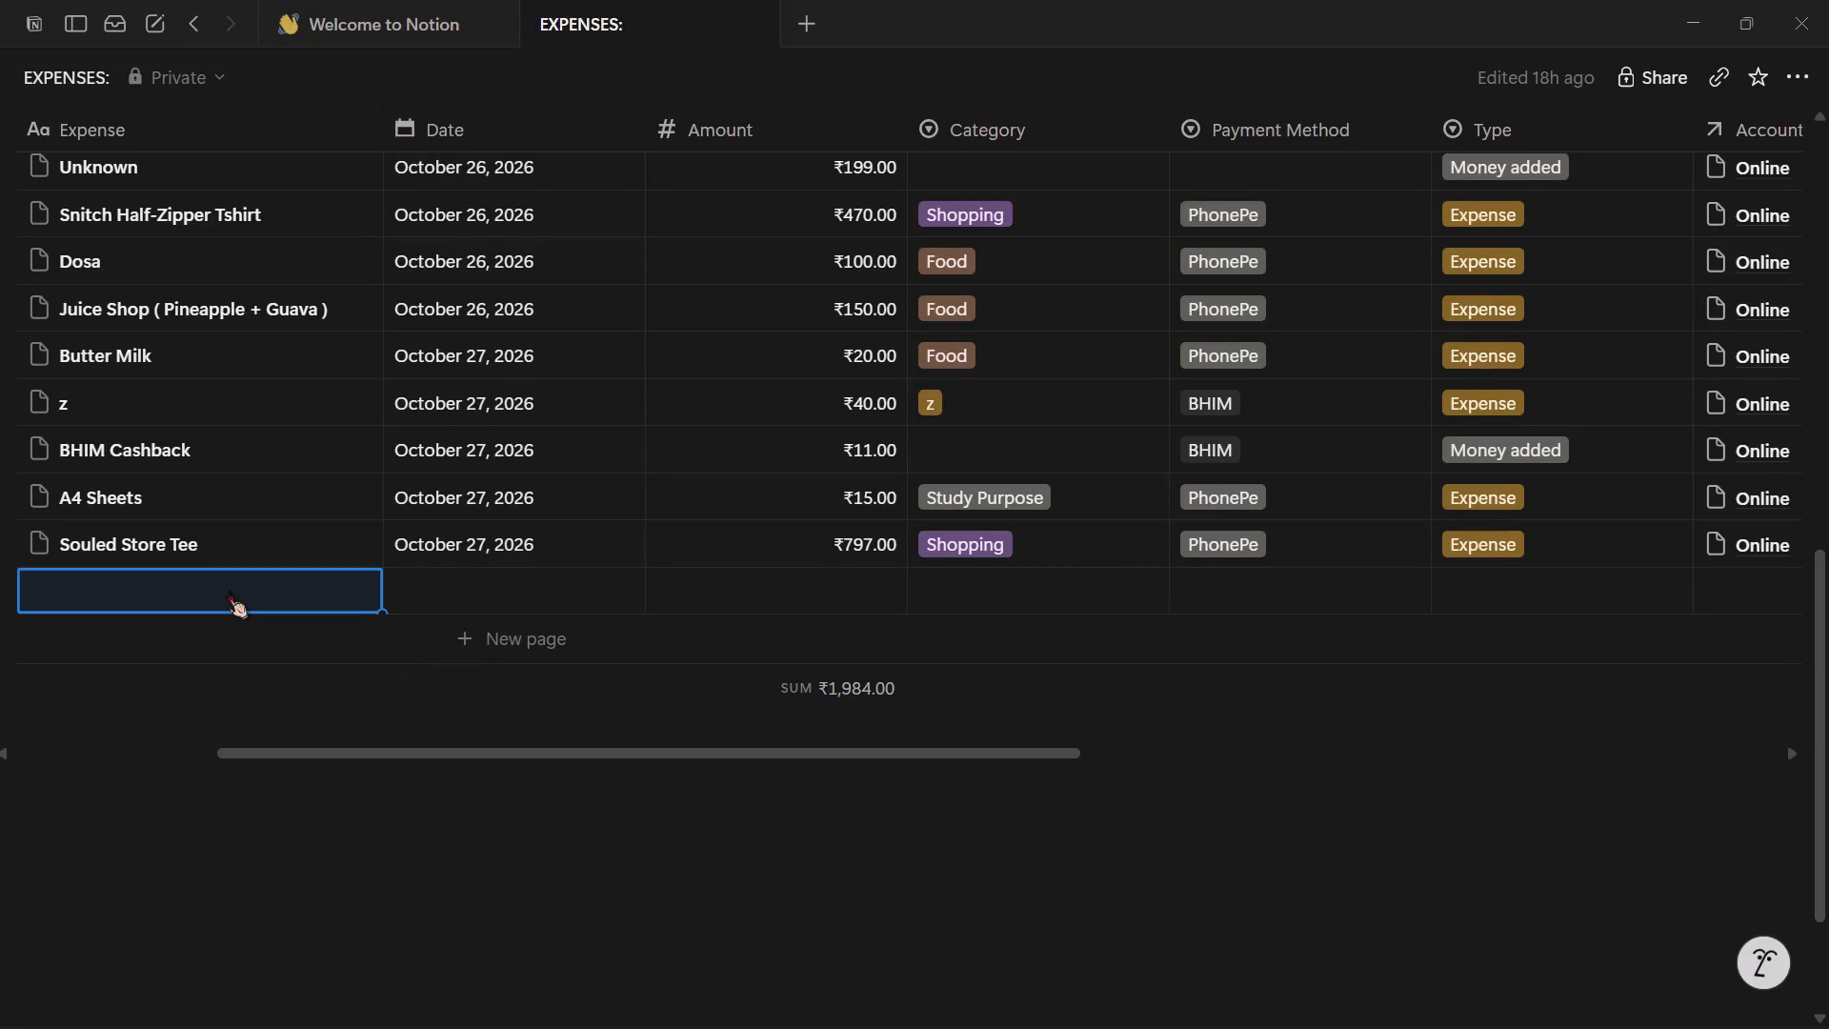
key("shift+t")
type("awa Biryani")
key("Return")
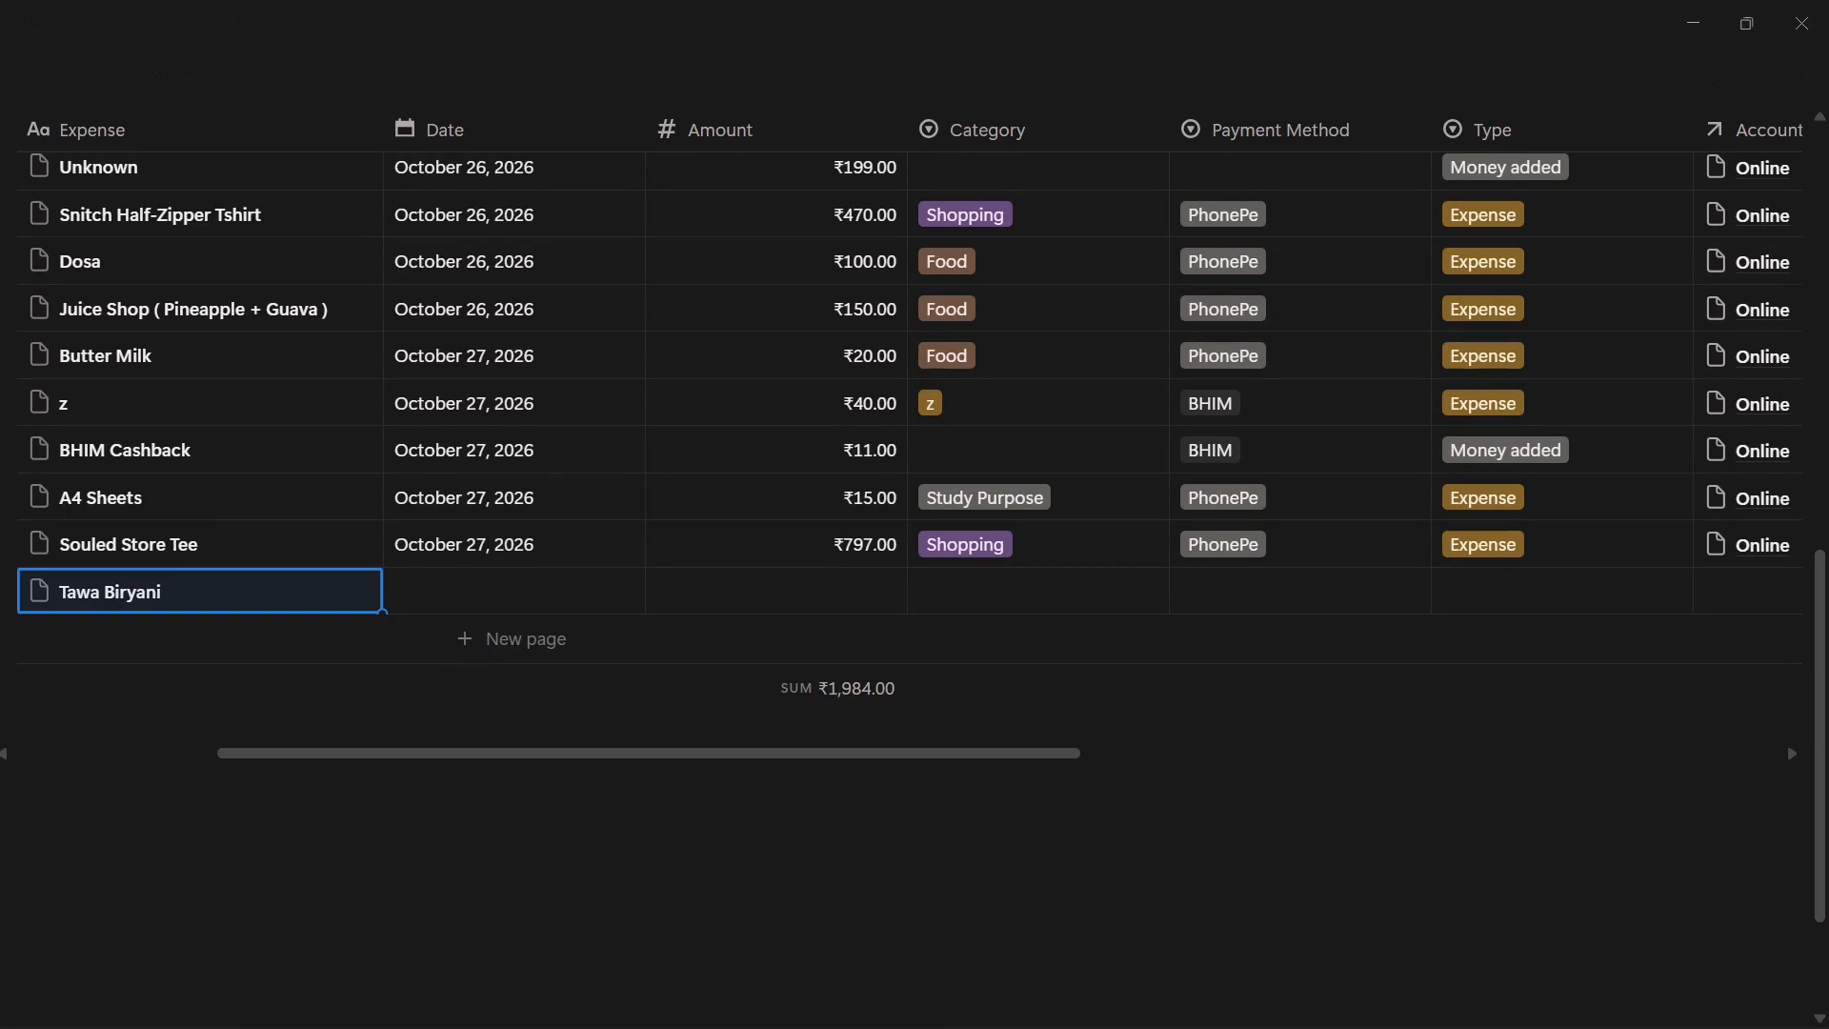
left_click(459, 586)
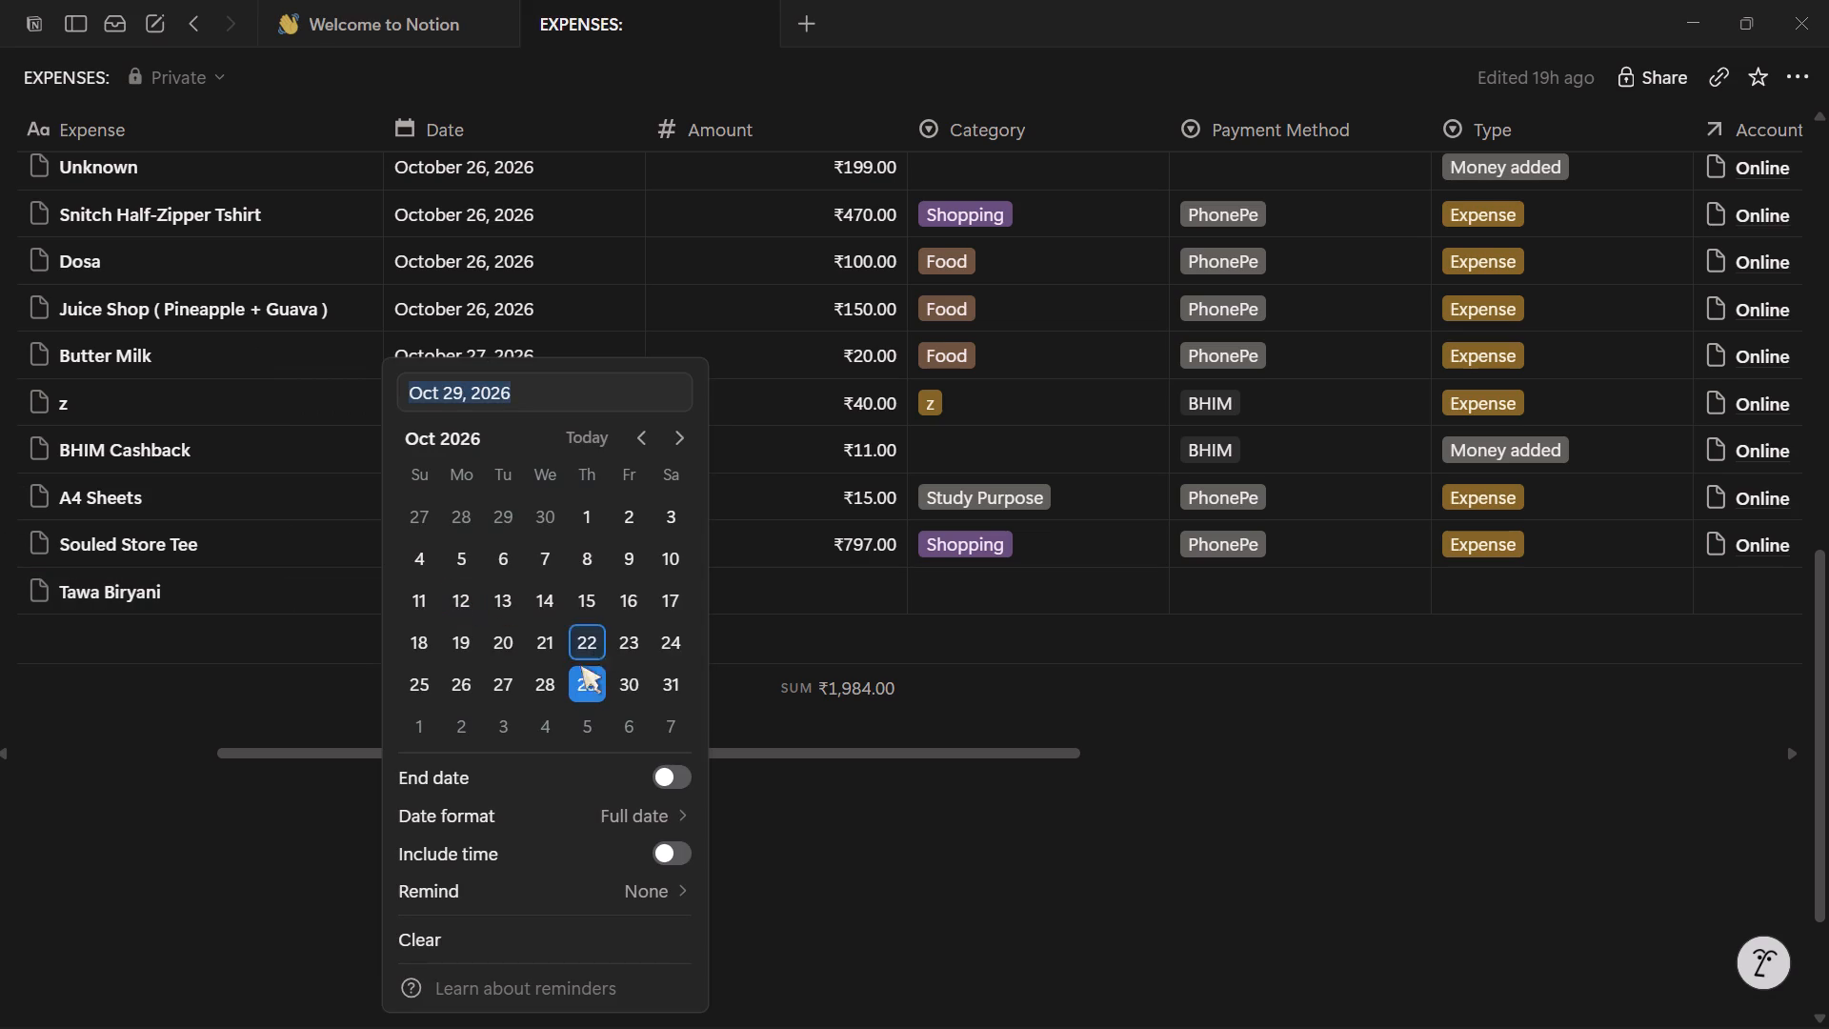
left_click(514, 685)
left_click(285, 806)
Extend the Tawa Biryani transaction's name to Tawa Biryani + 2 Cokes.
left_click(216, 597)
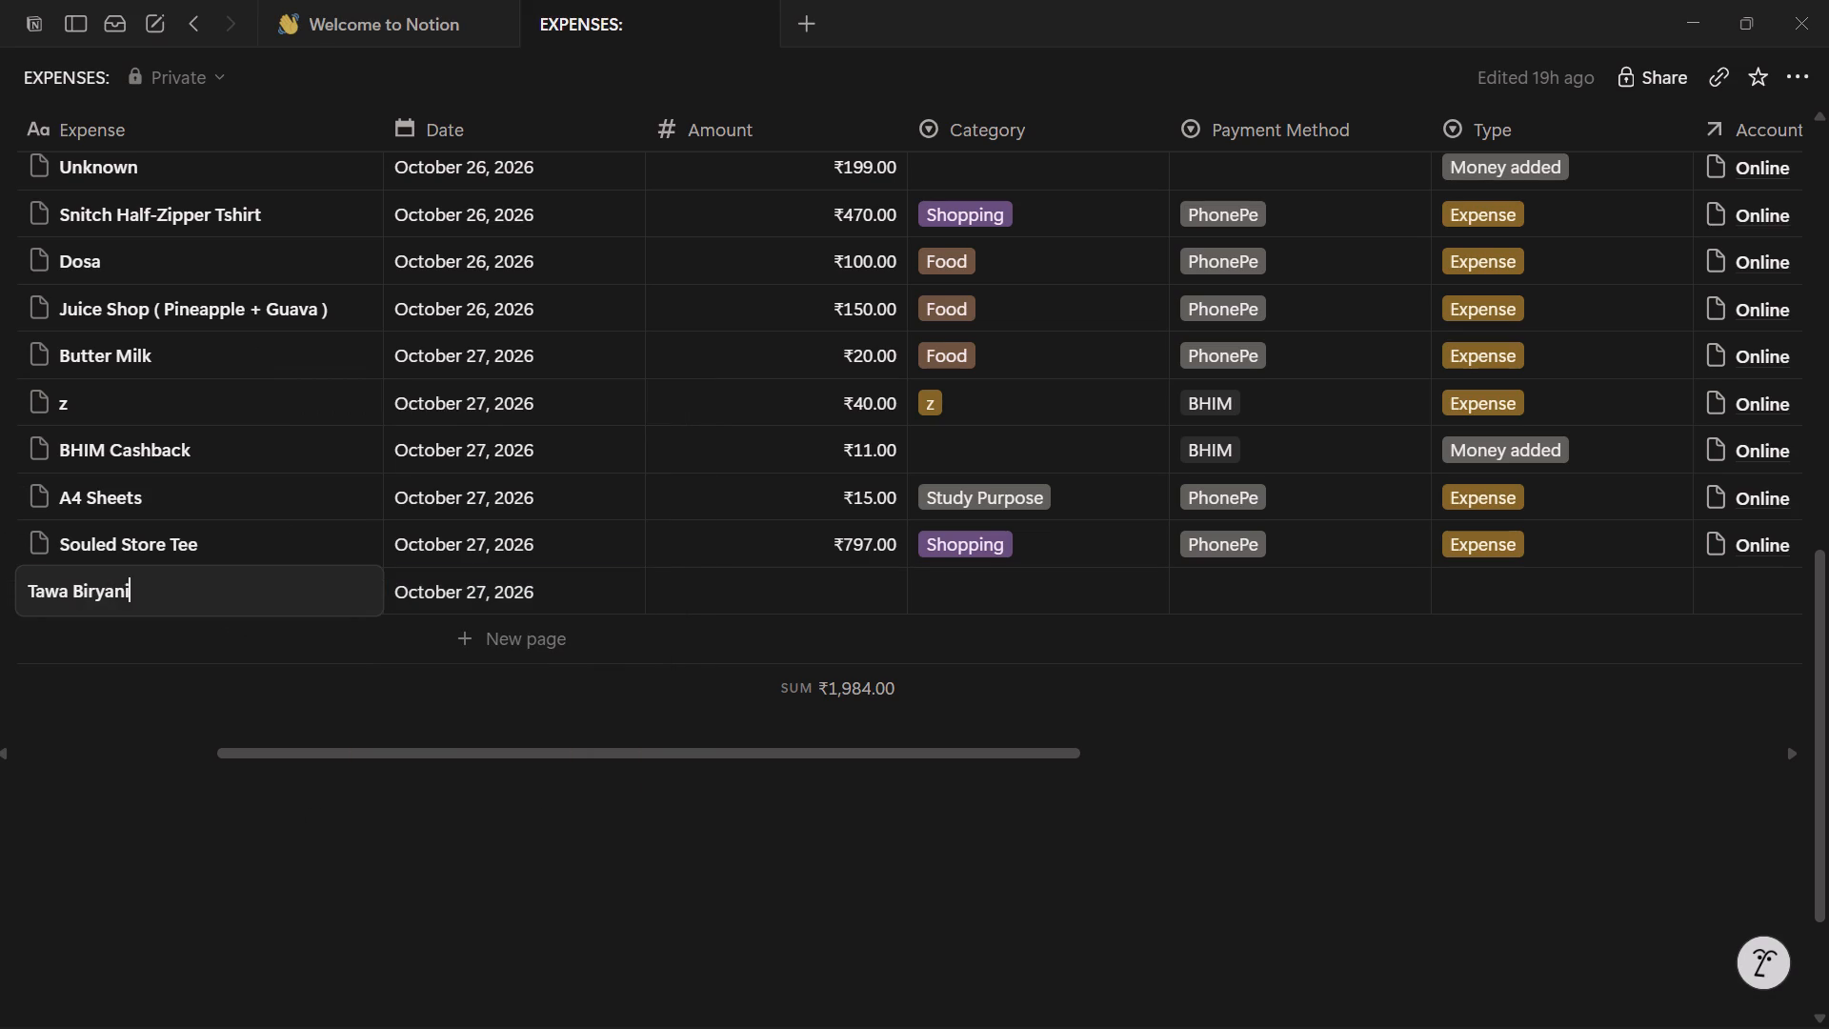
key("space")
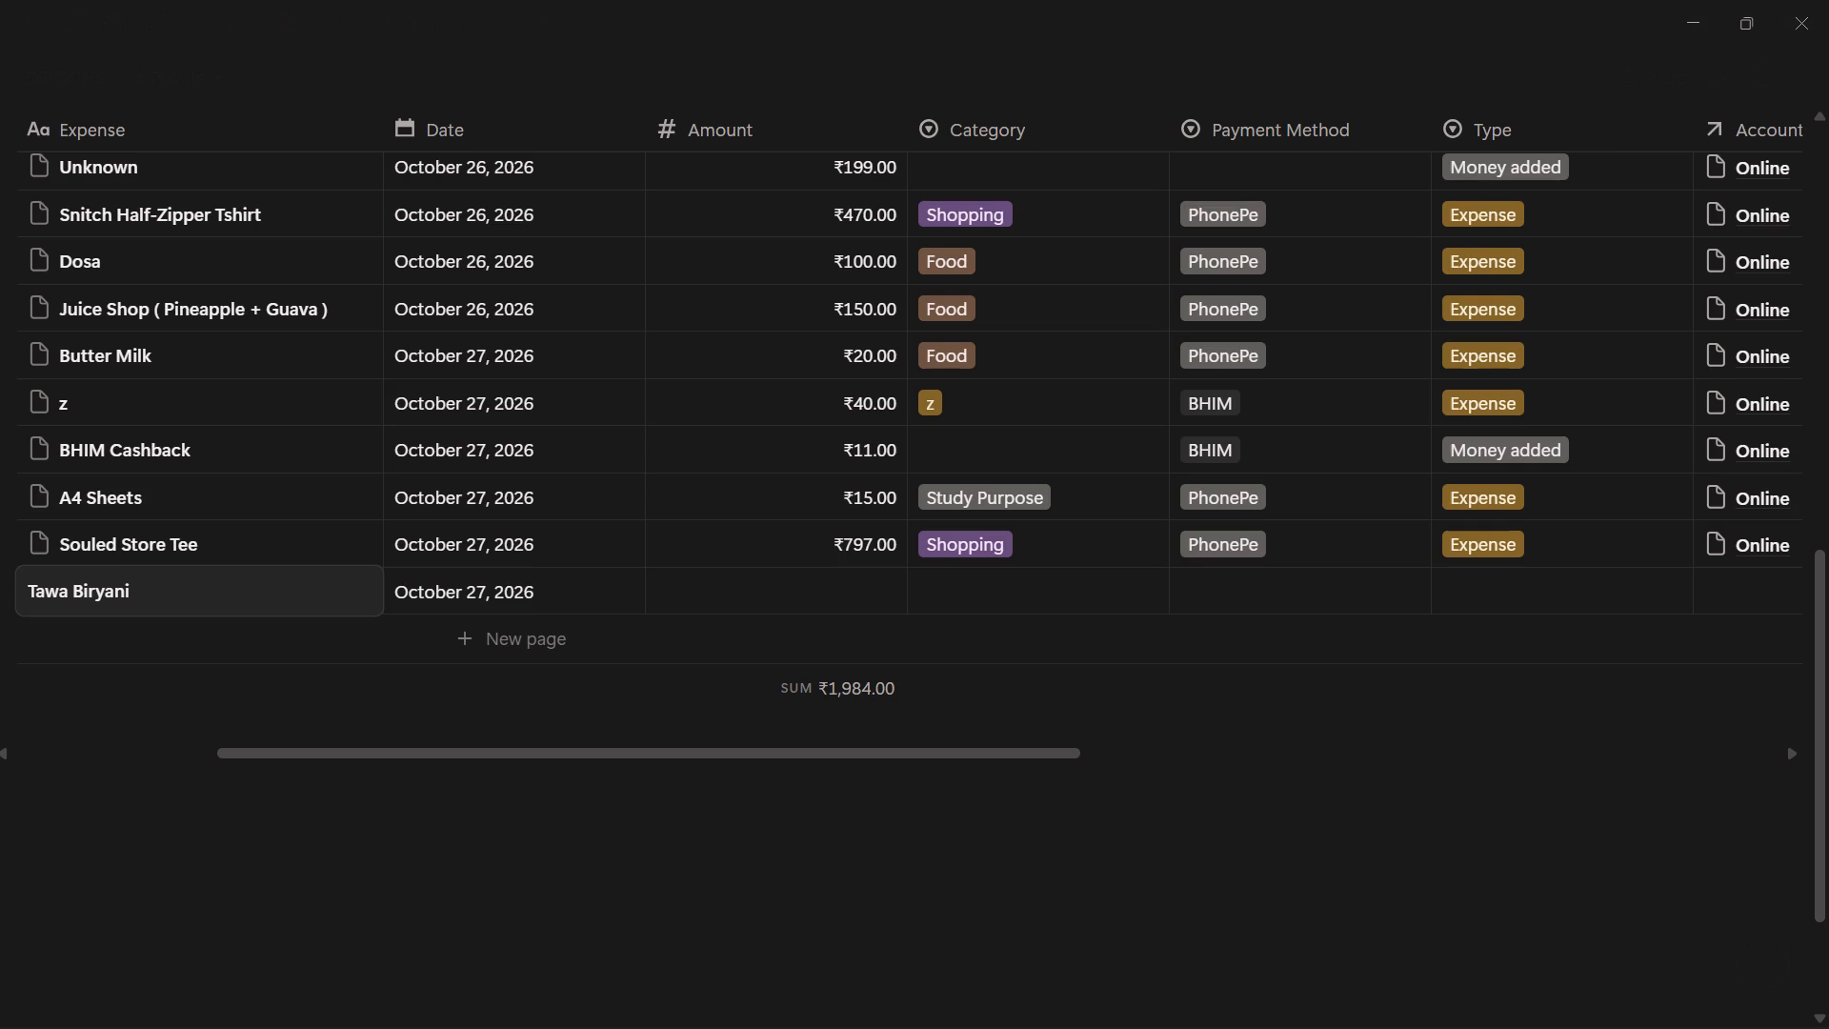
type("+")
key("space")
type("2")
key("space")
type("Cokes")
left_click(840, 591)
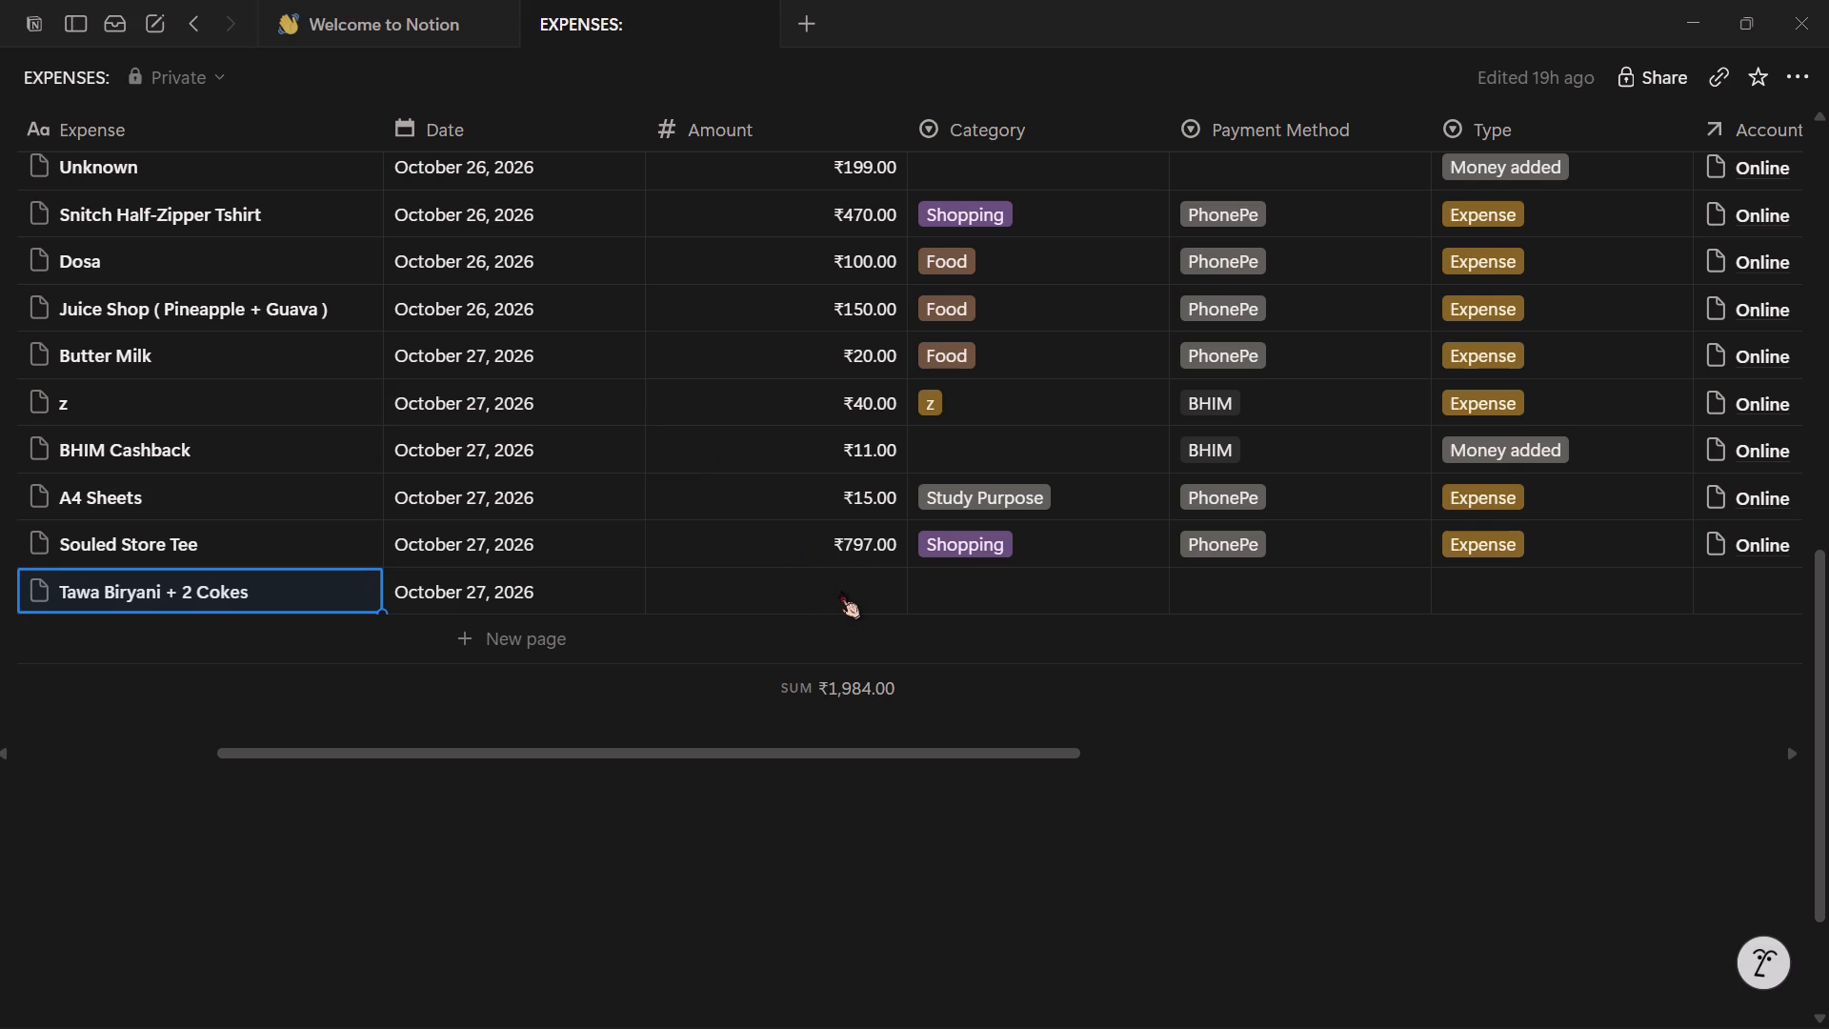
Set the amount of the Tawa Biryani + 2 Cokes transaction to ₹320.
left_click(840, 591)
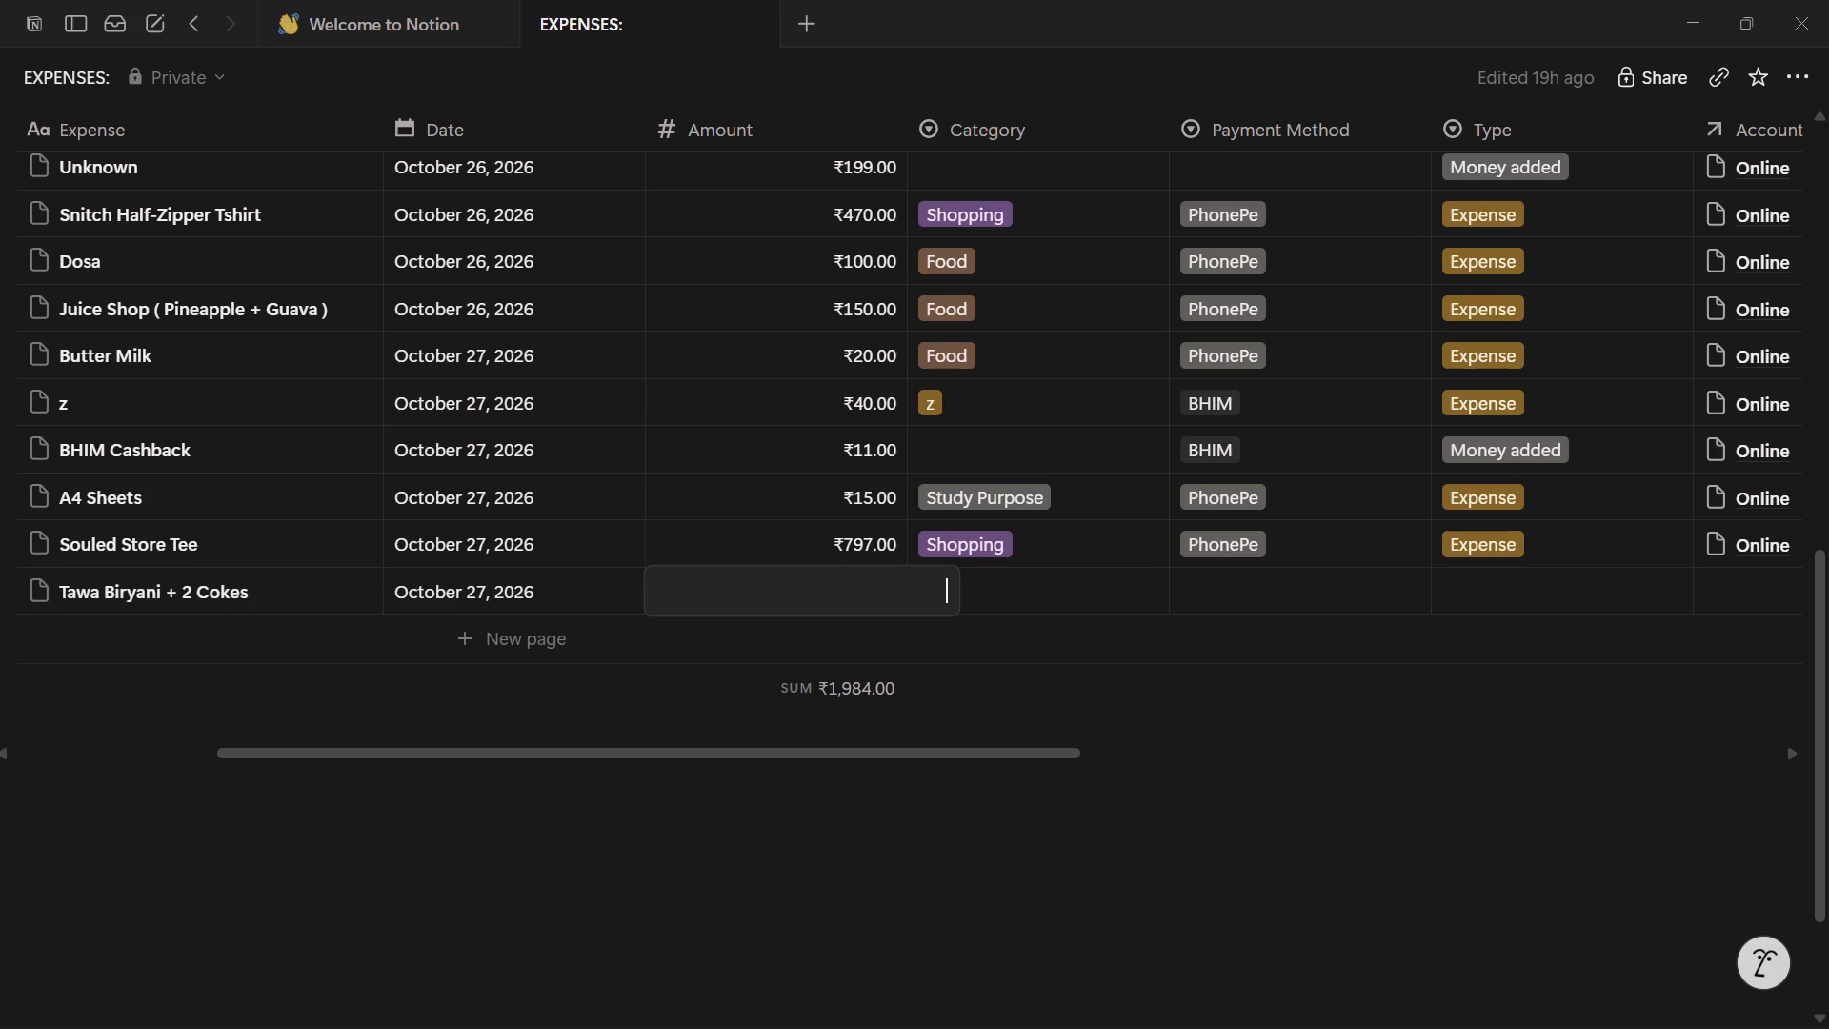
type("320")
key("Return")
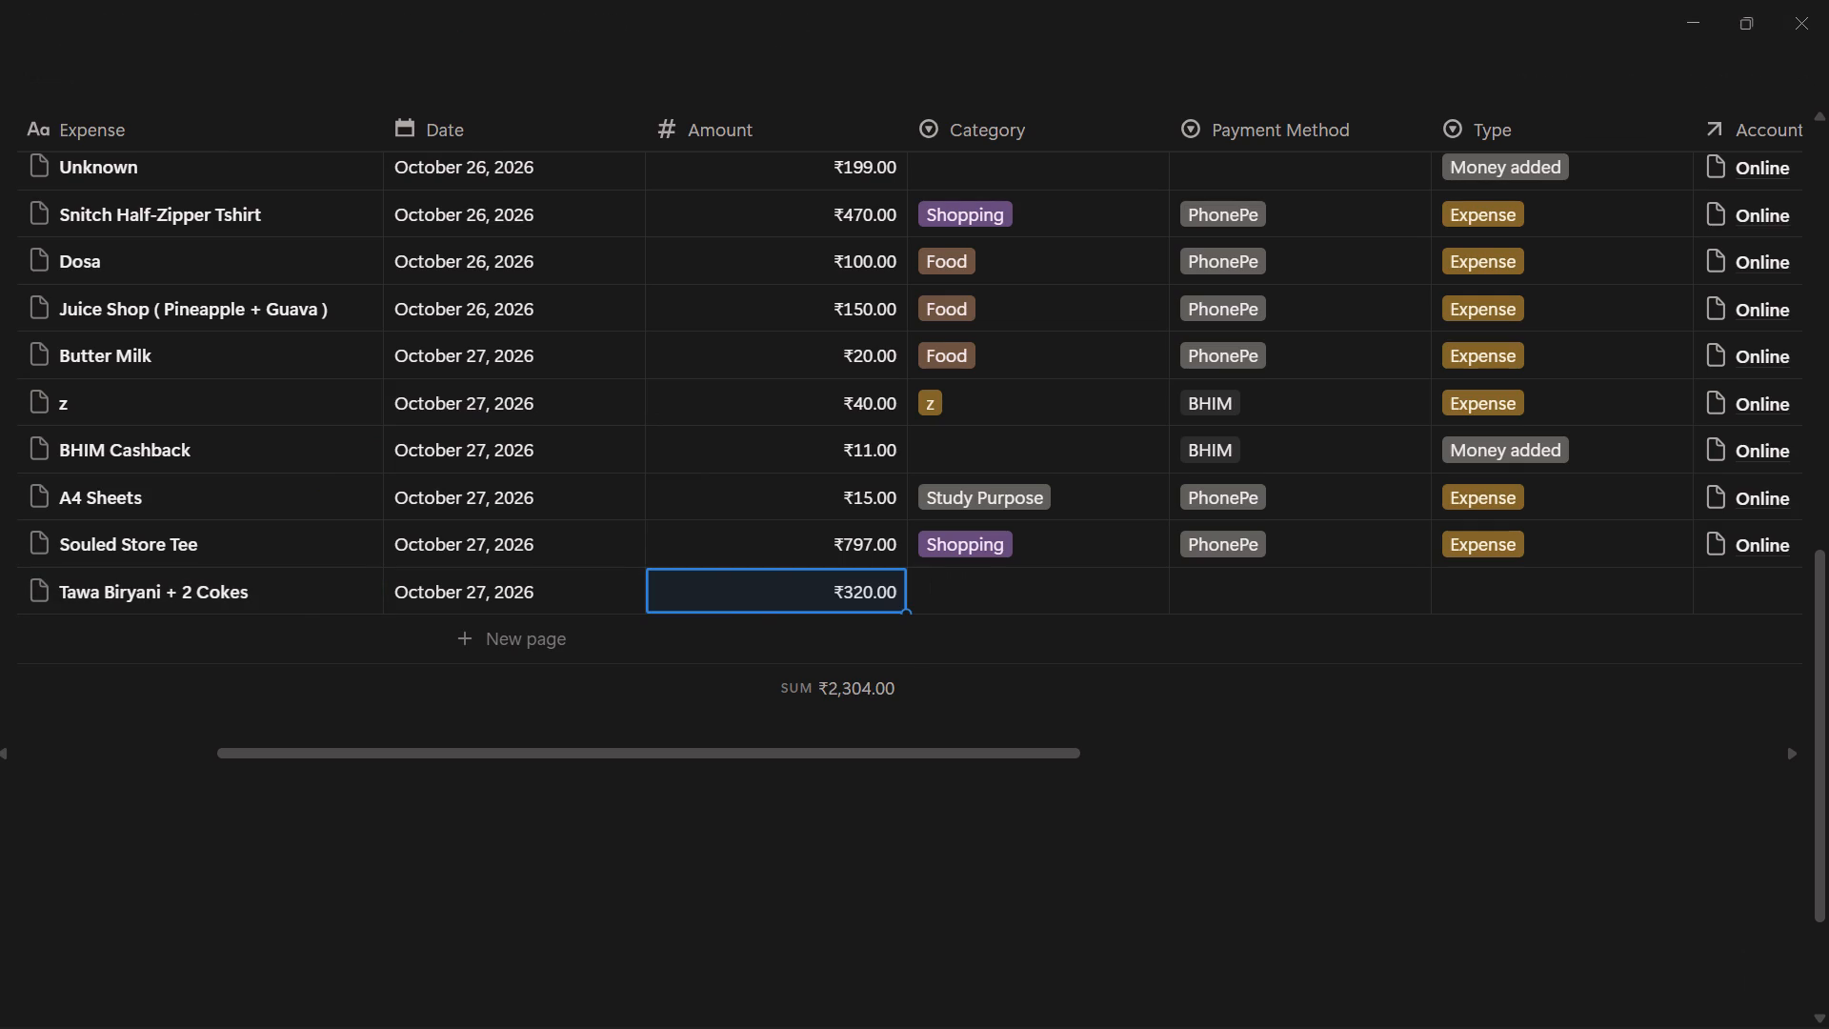
Classify the Tawa Biryani + 2 Cokes transaction with category Food, payment method BHIM and type Expense.
left_click(952, 572)
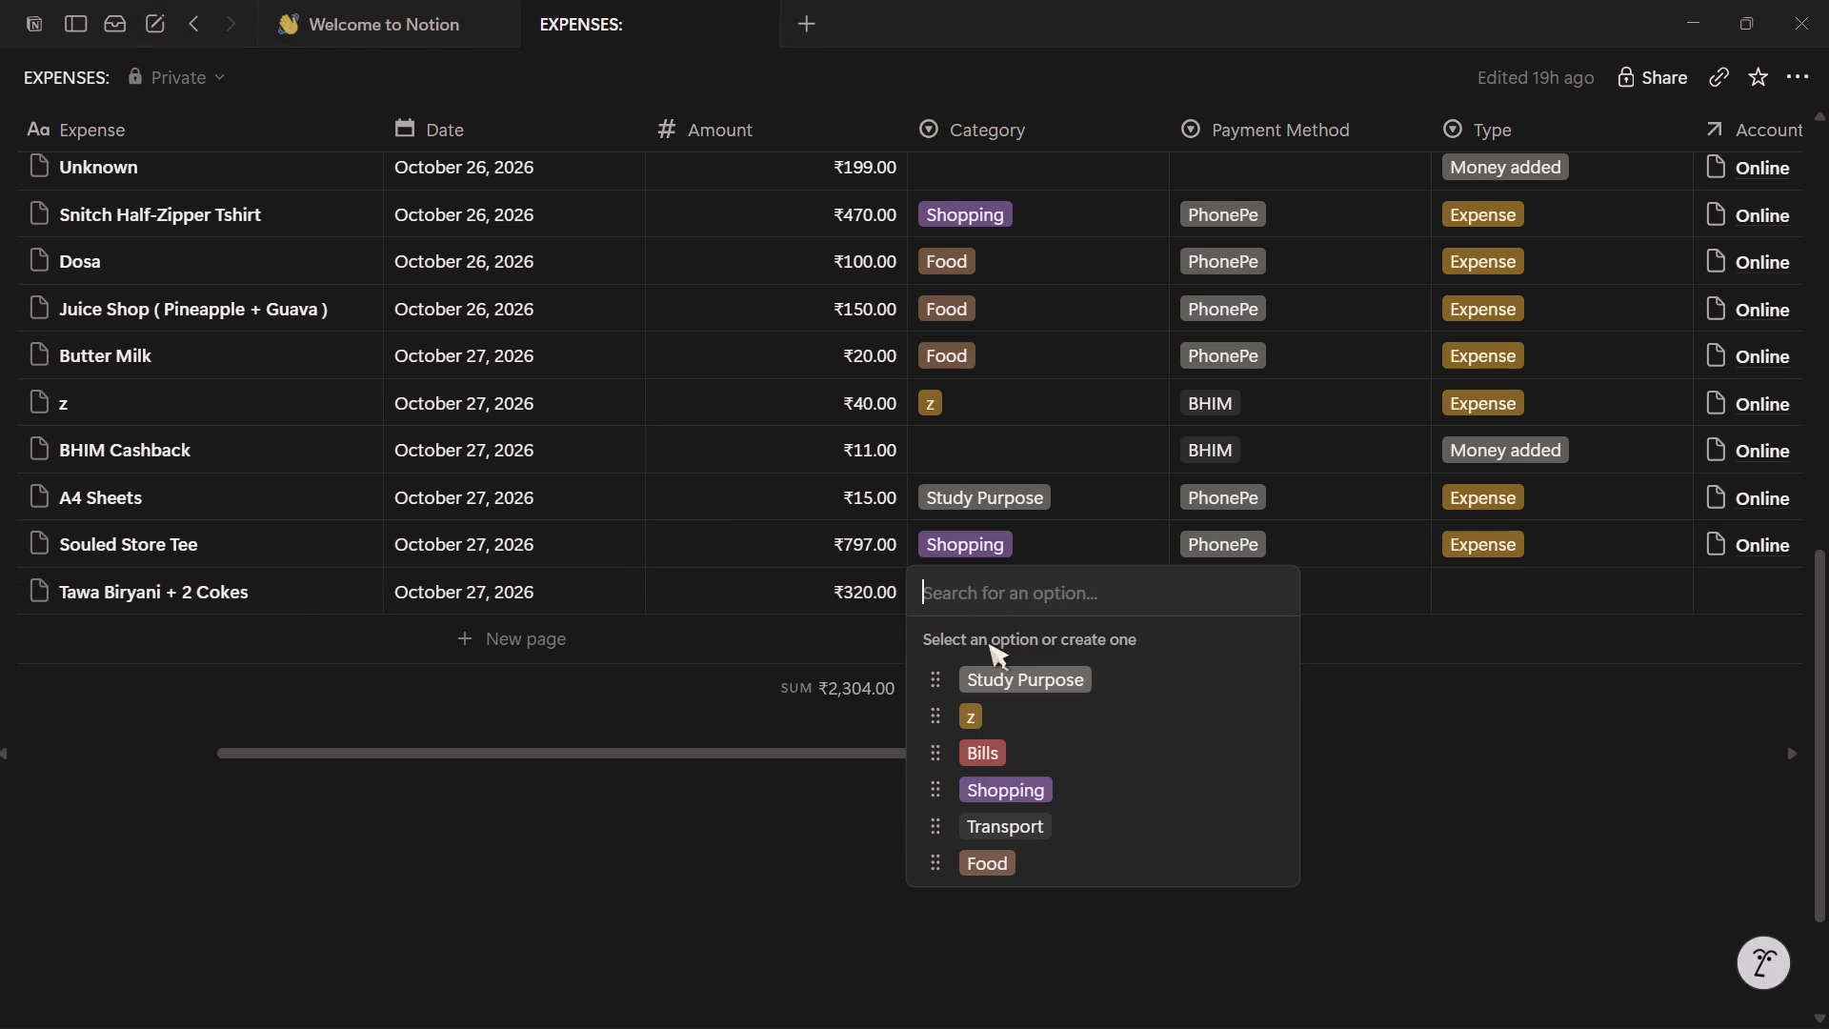
left_click(989, 855)
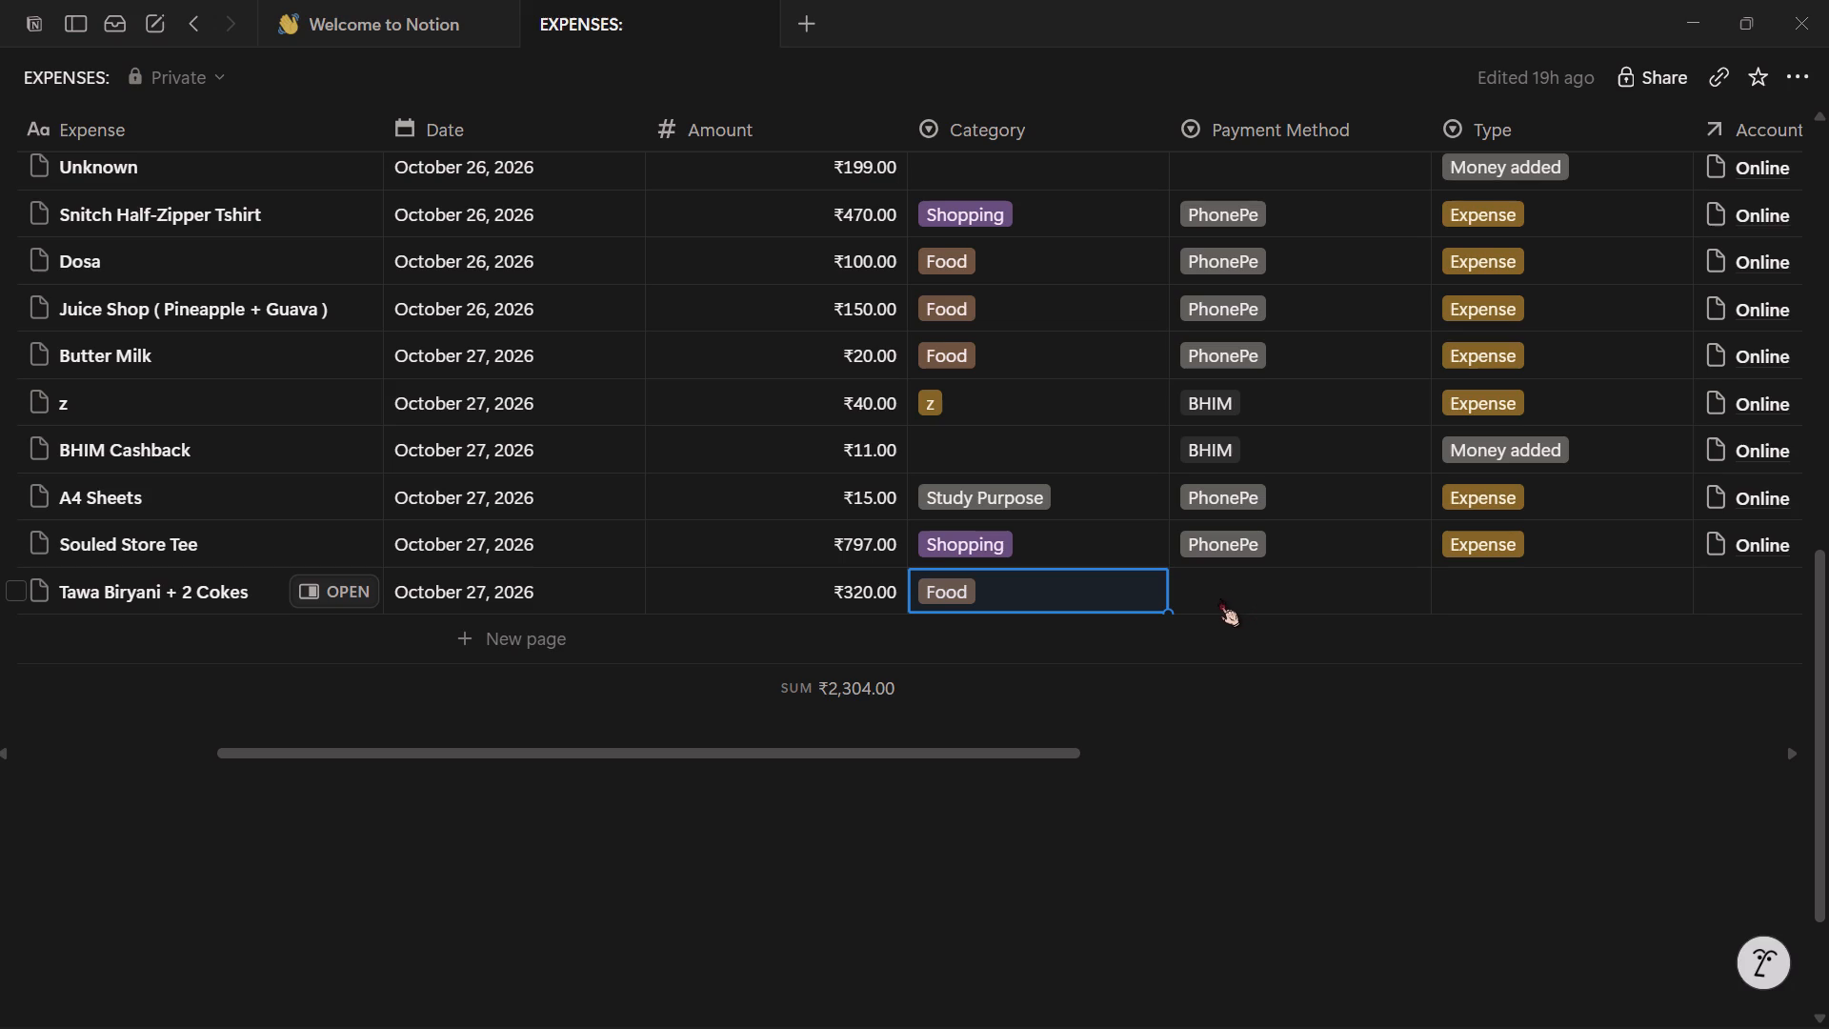
left_click(1219, 598)
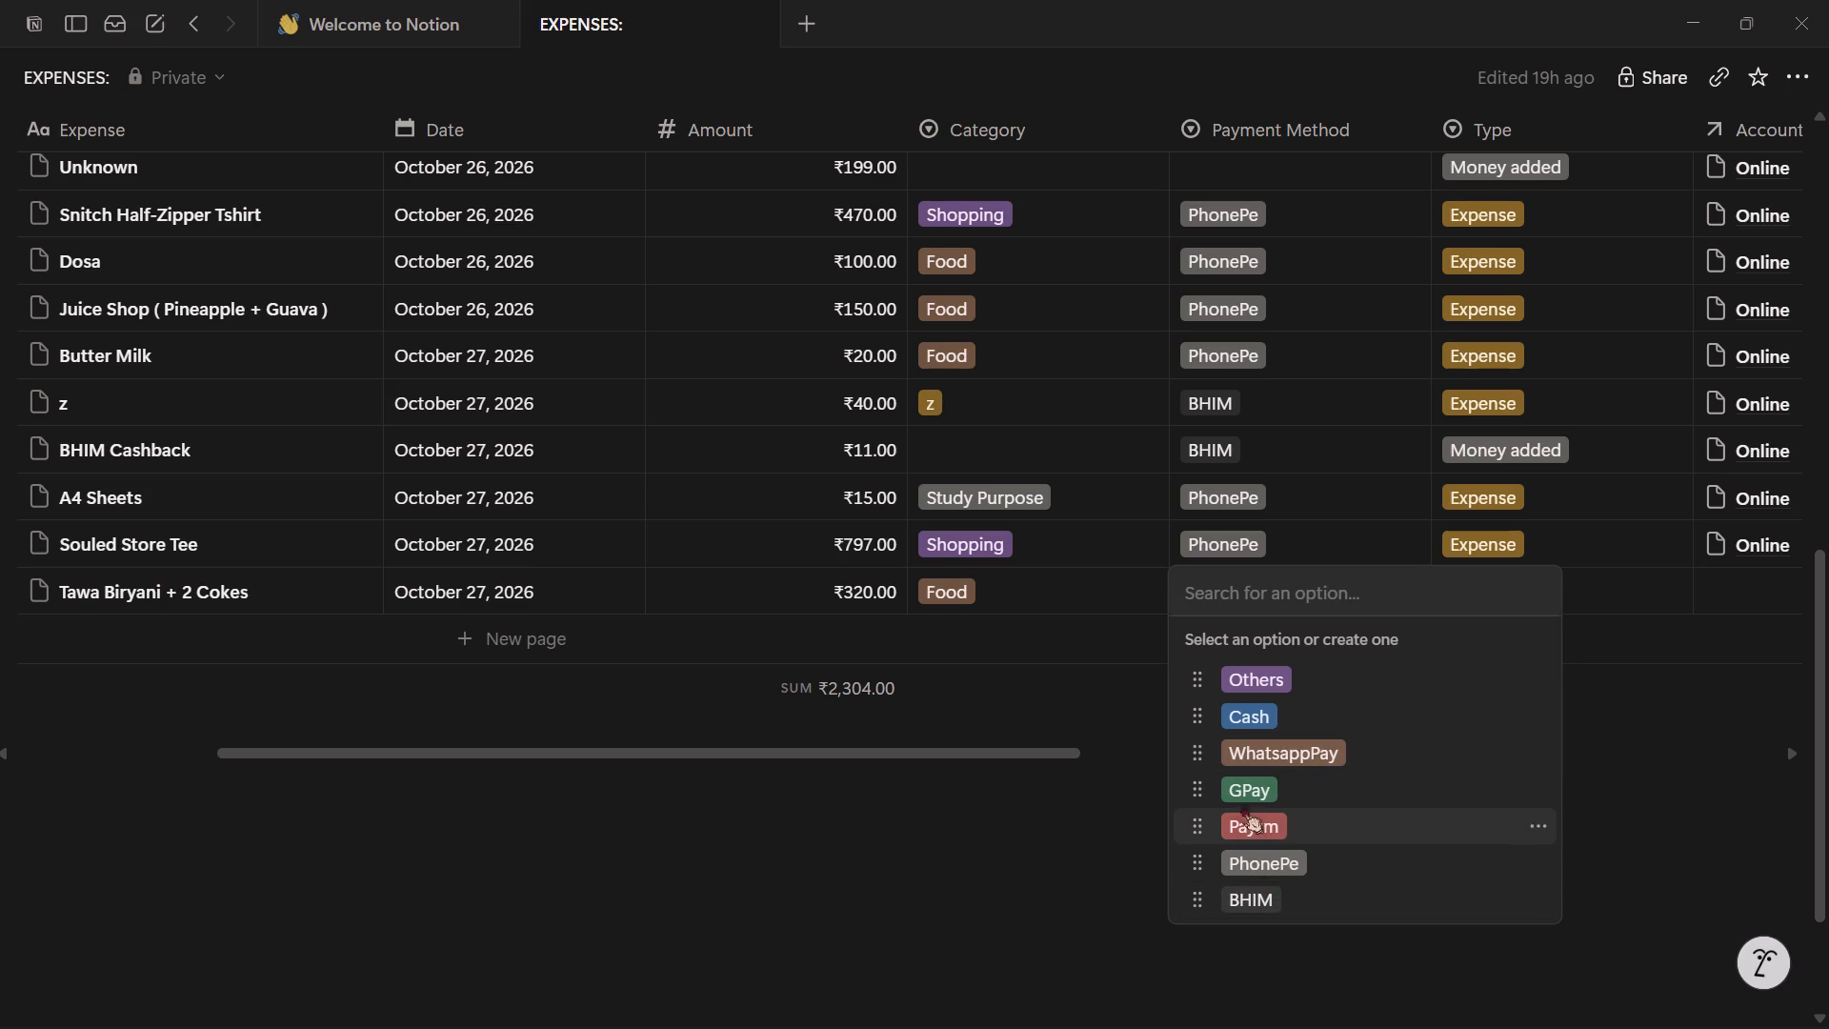
left_click(1254, 907)
left_click(1477, 594)
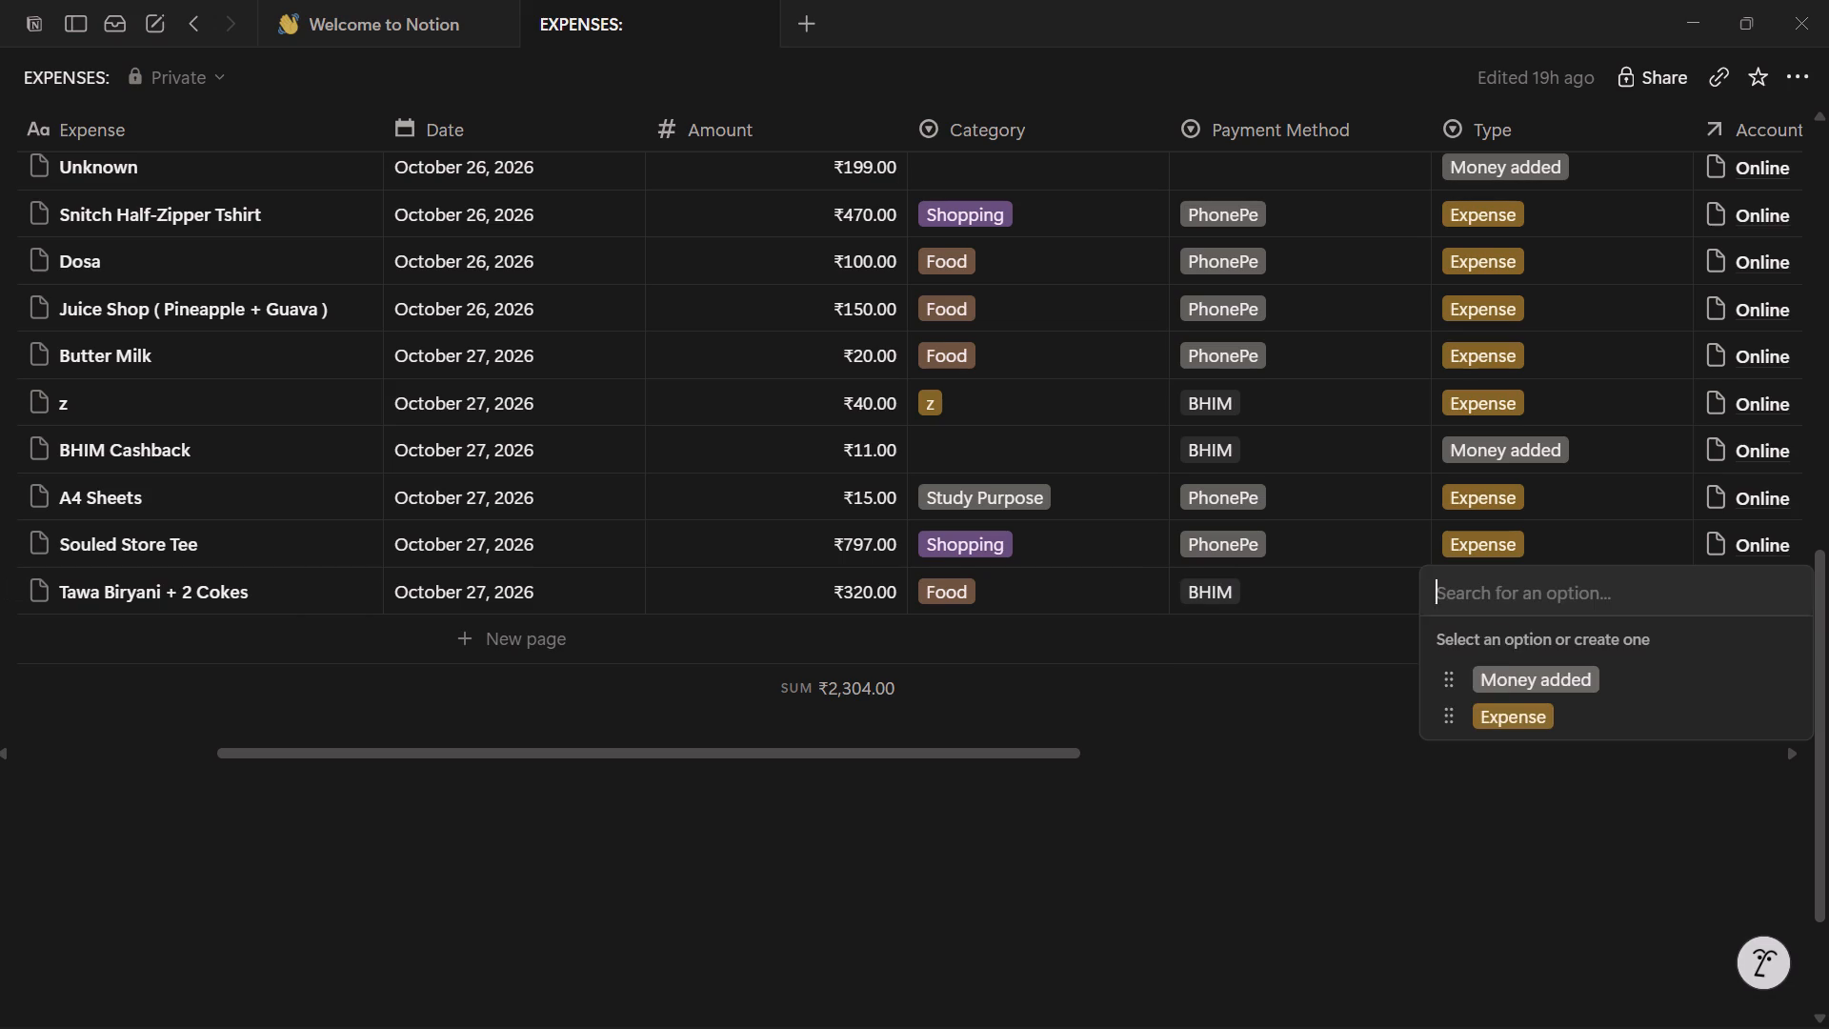
left_click(1498, 708)
Link the Tawa Biryani + 2 Cokes transaction to the Online account.
left_click(1728, 586)
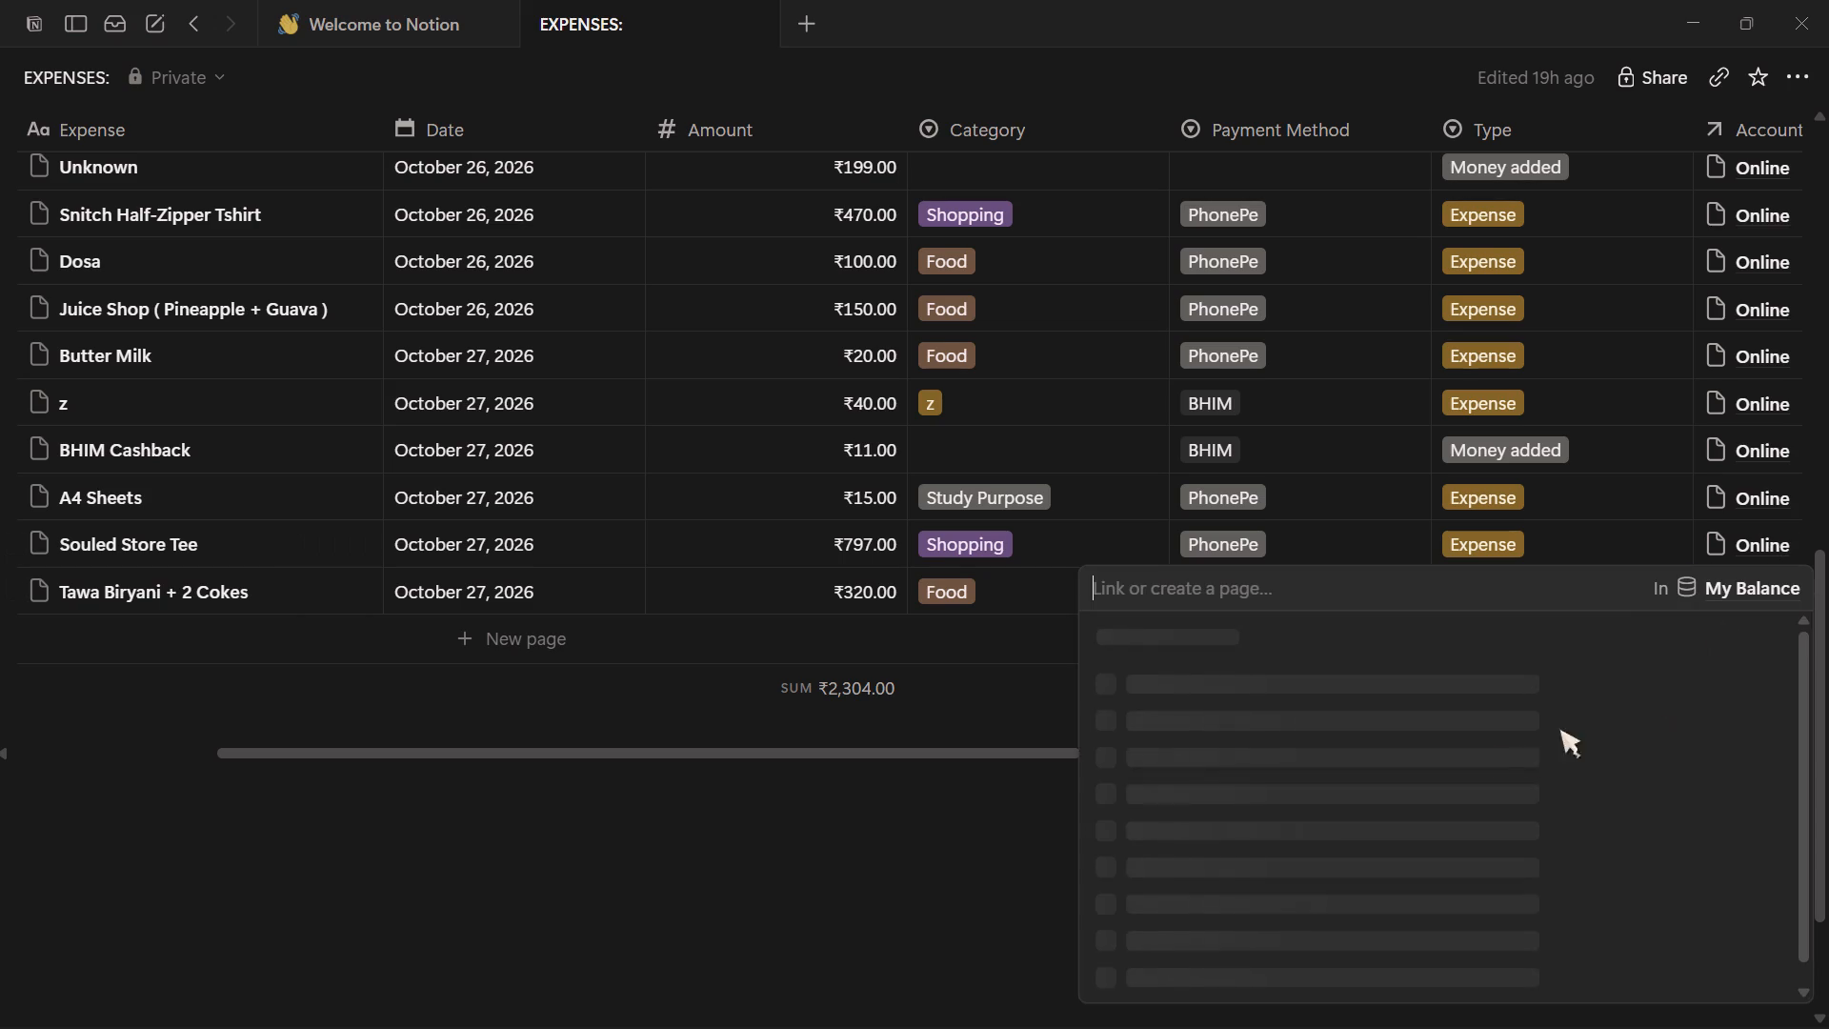
left_click(1134, 678)
left_click(507, 635)
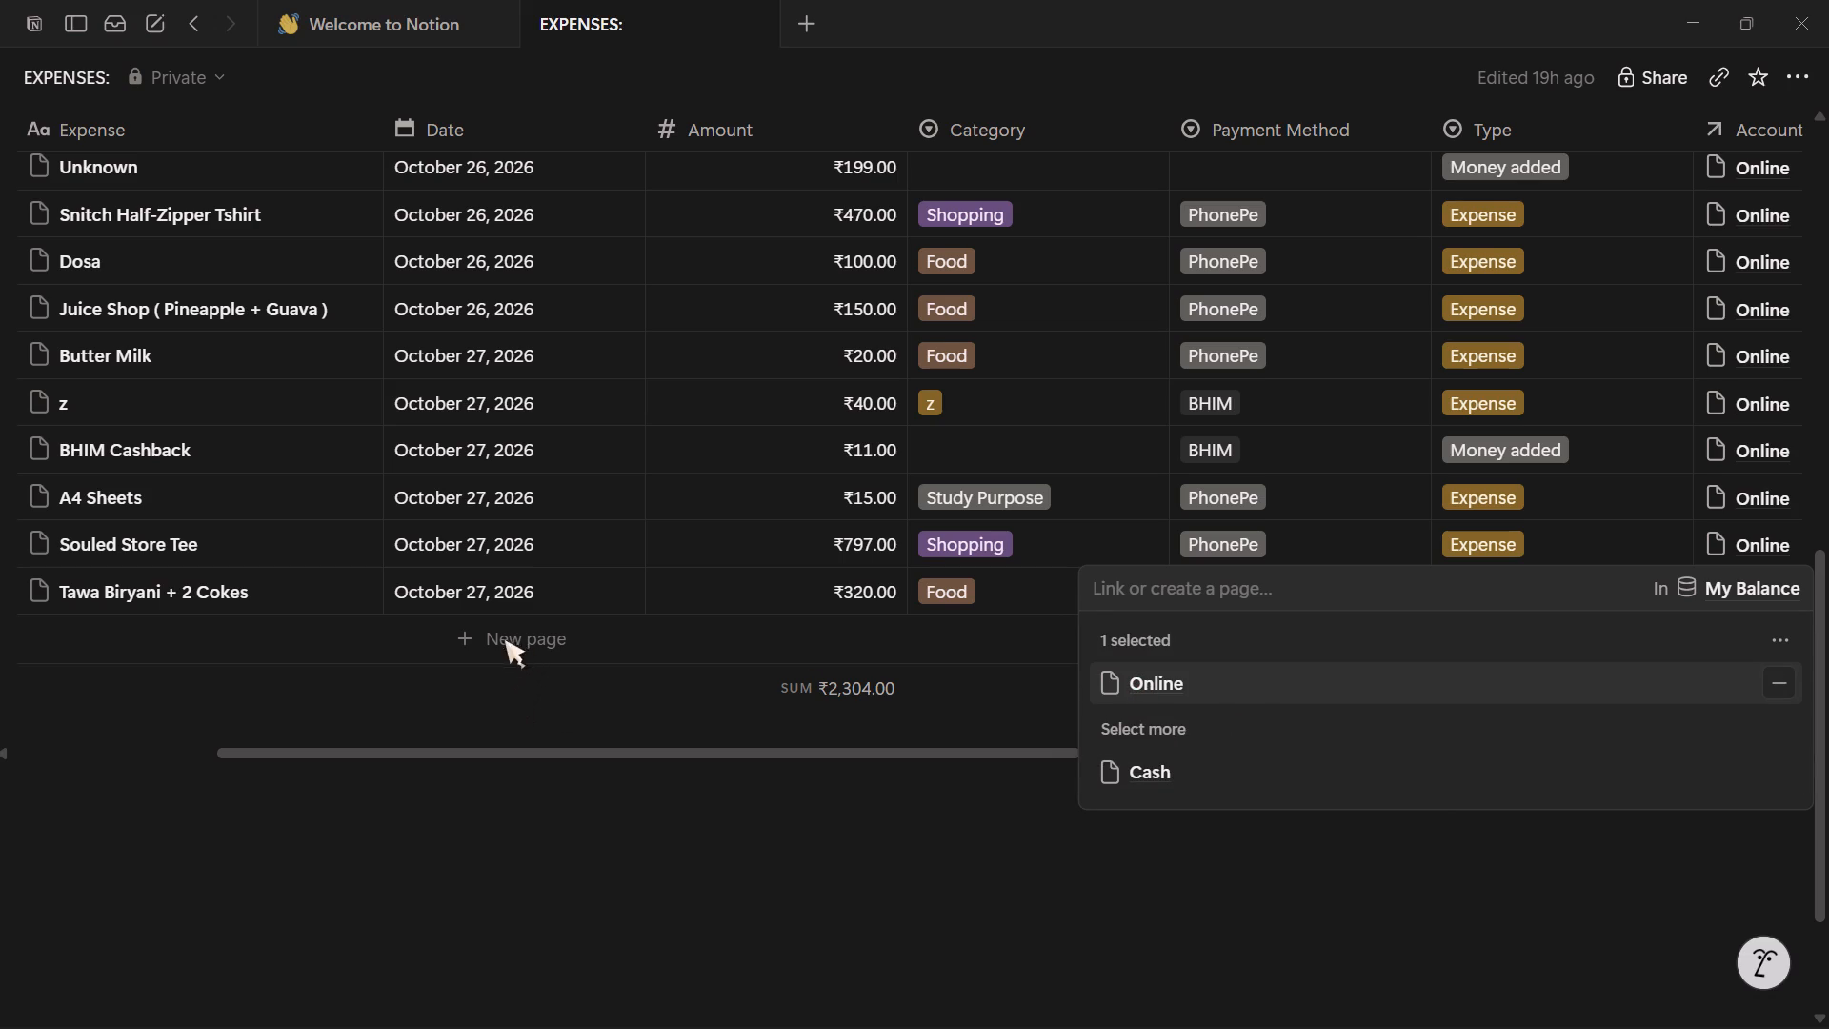
Add a new transaction named Mobile Refund below Tawa Biryani + 2 Cokes in the Transactions table.
left_click(503, 643)
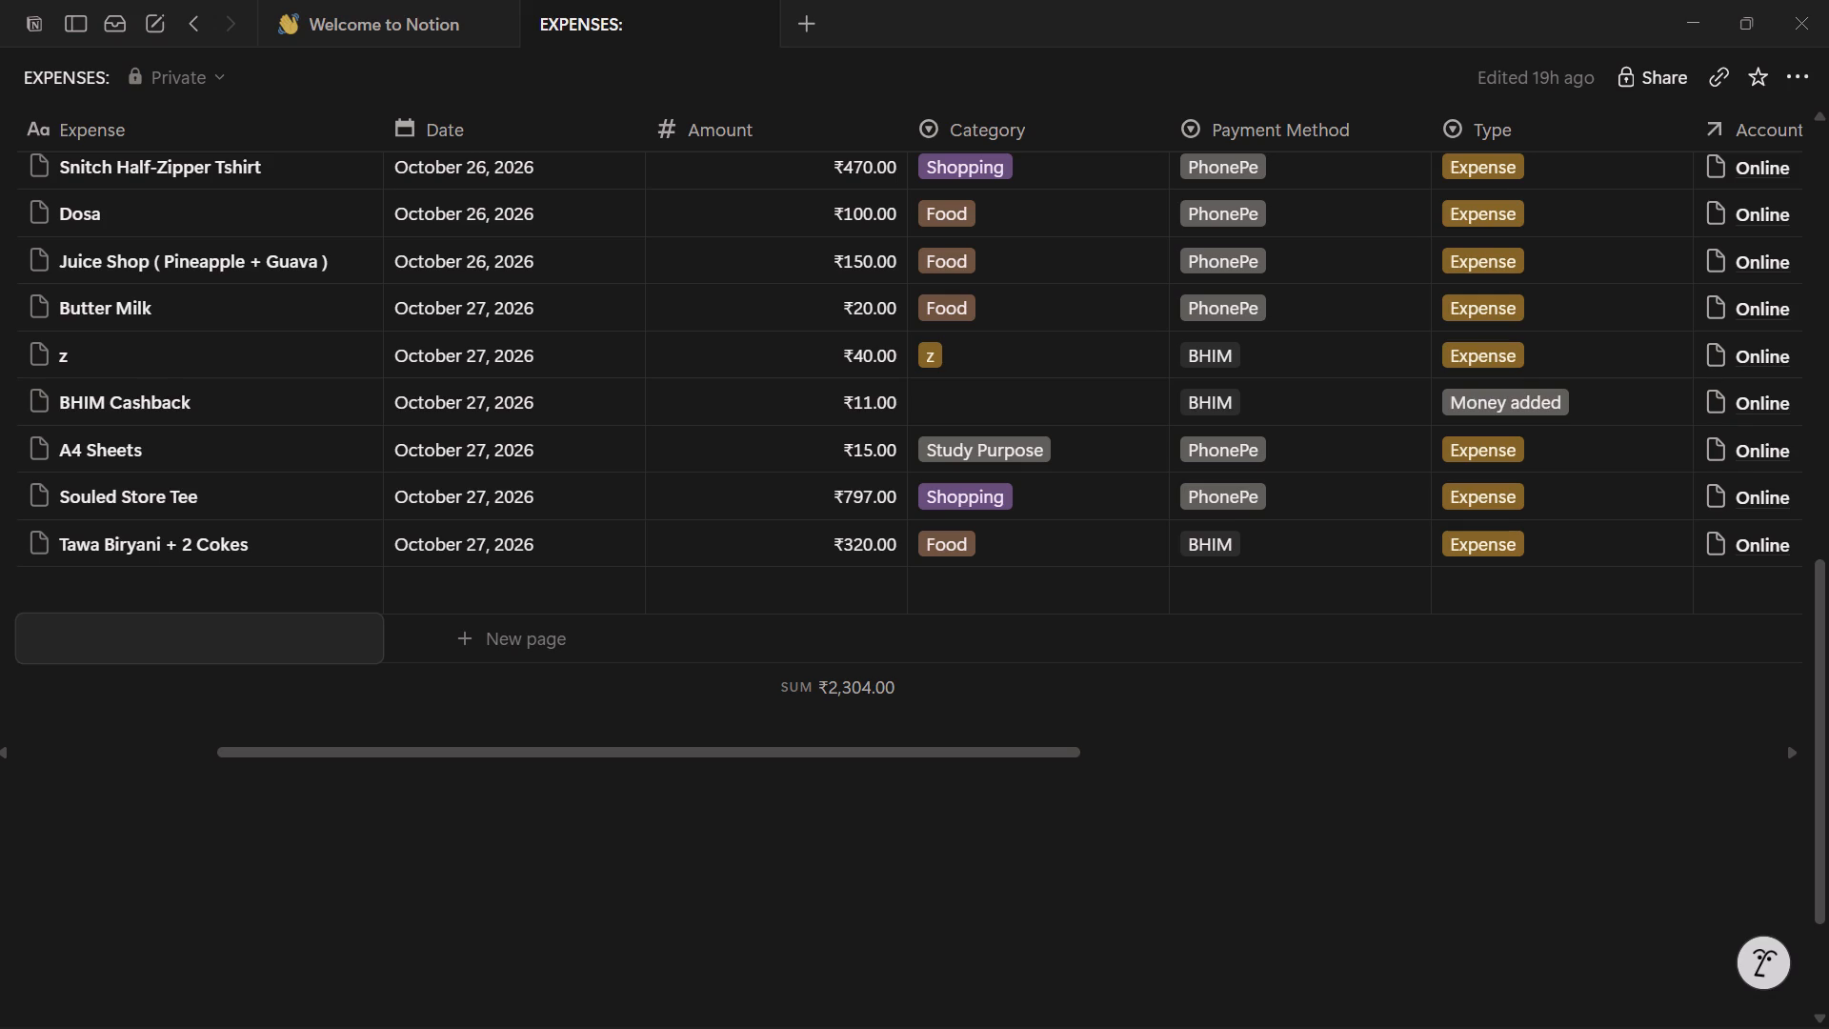
type("Mopb")
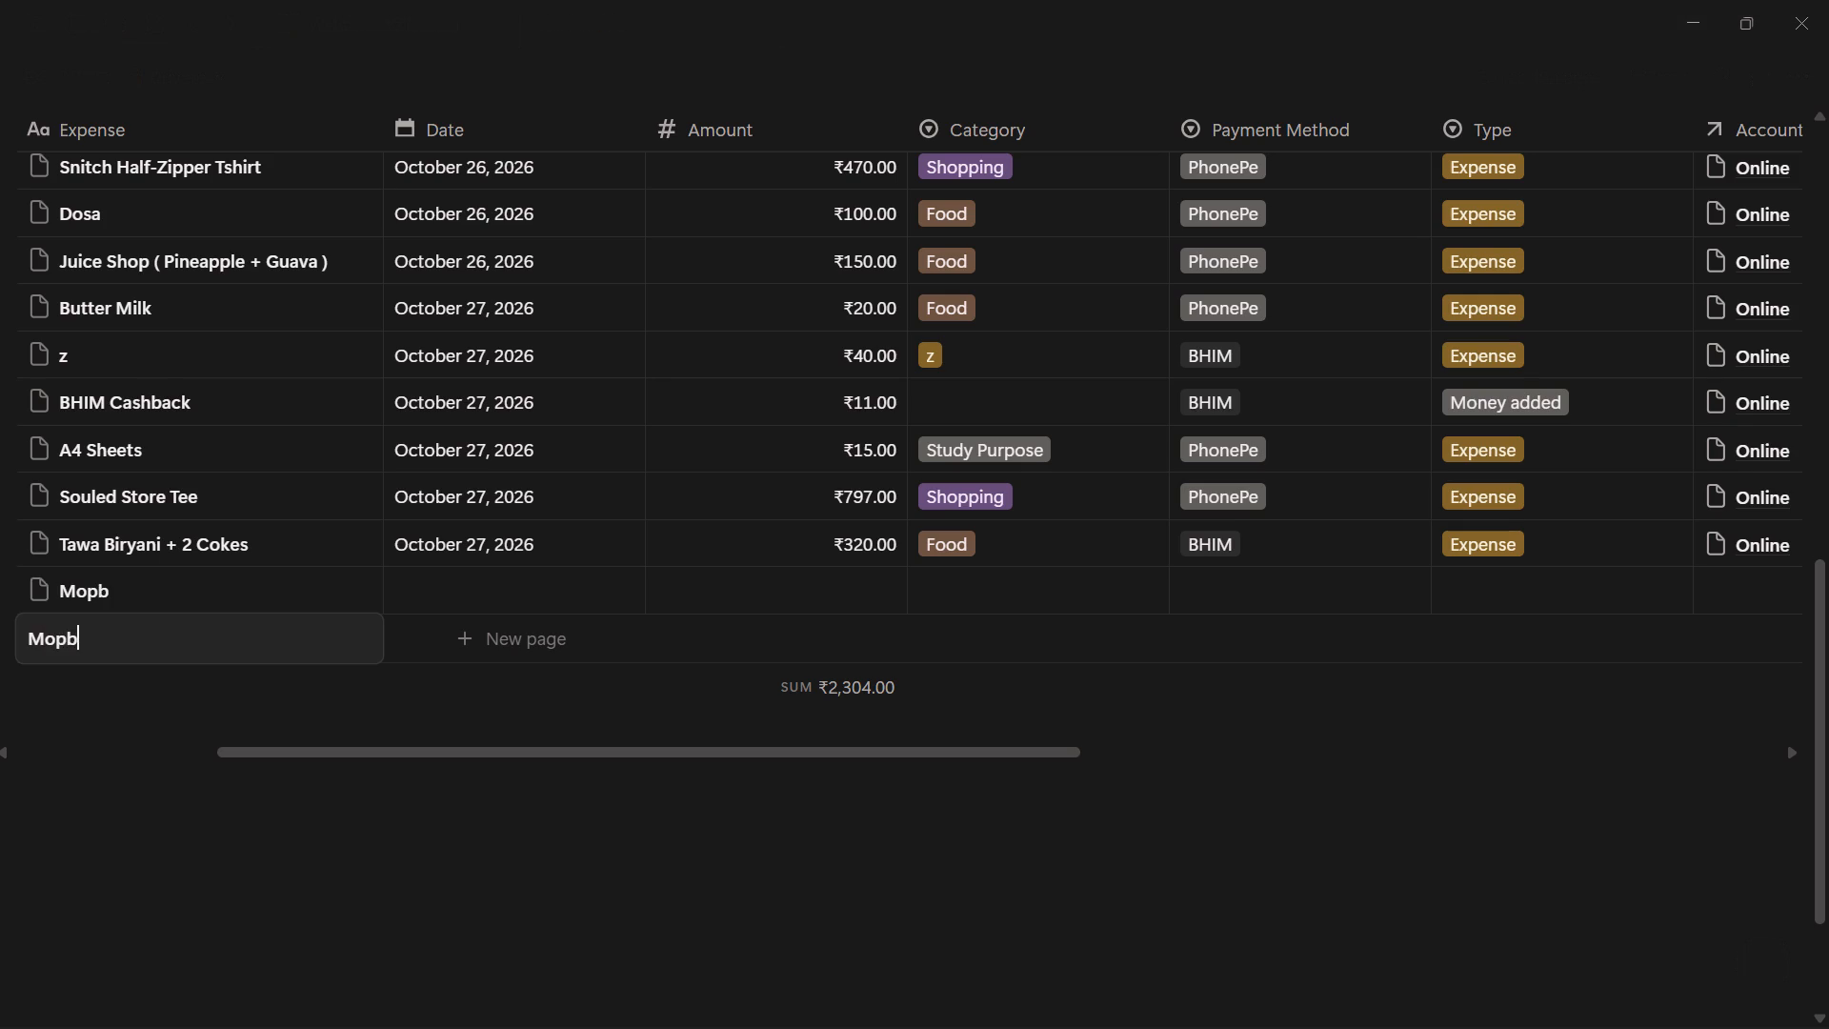
key("BackSpace")
key("BackSpace")
type("bile Refund")
key("Return")
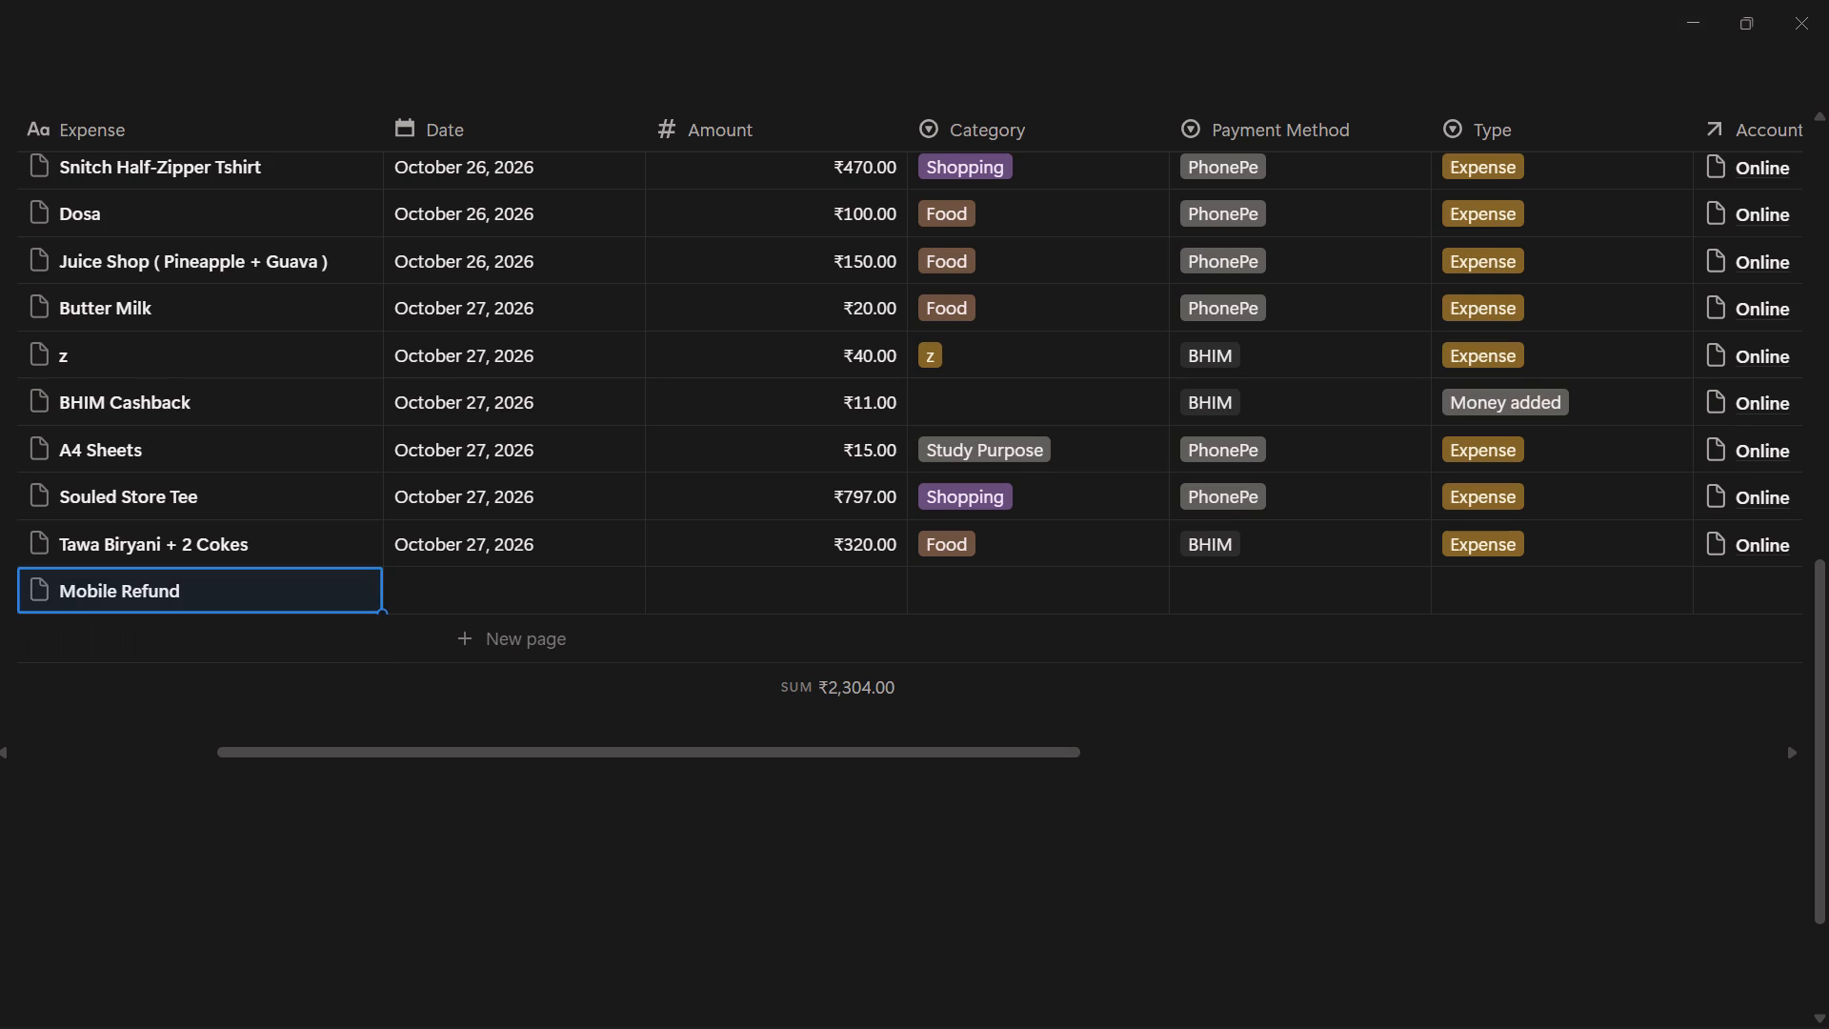
Set the Mobile Refund transaction's date to October 28, 2026 and its amount to ₹40,740.
left_click(467, 578)
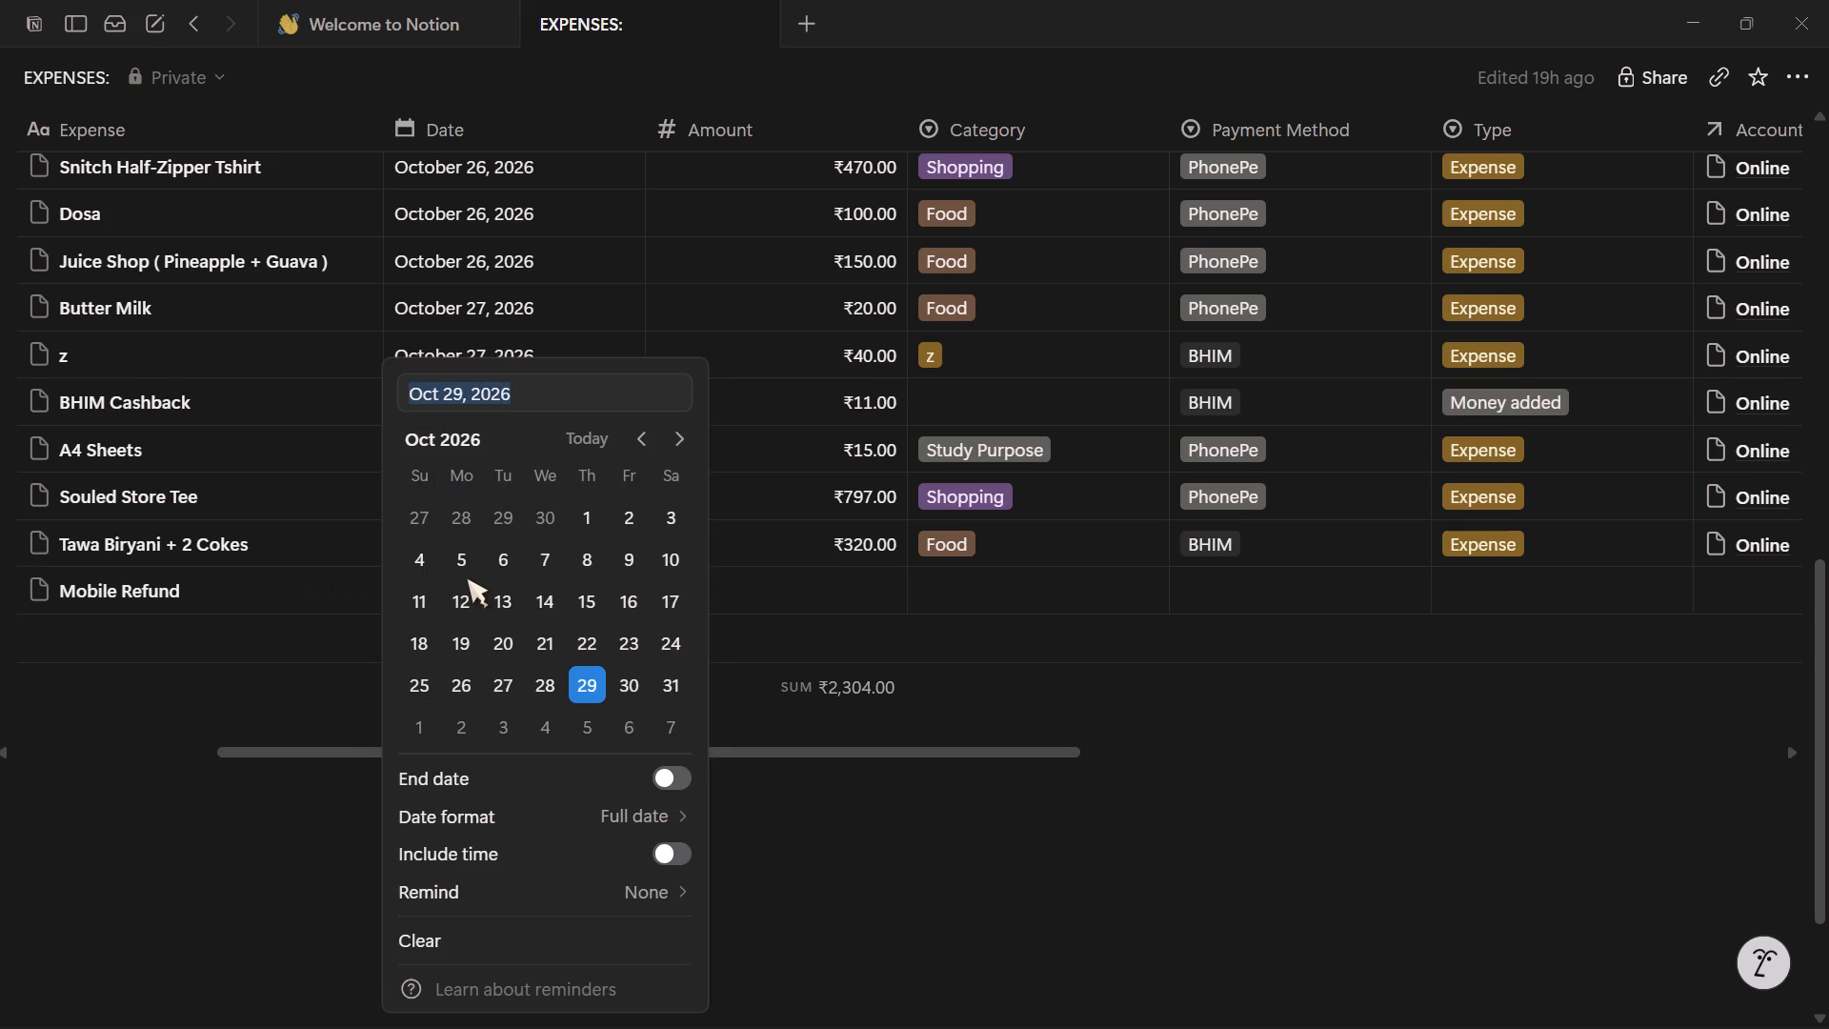
left_click(546, 694)
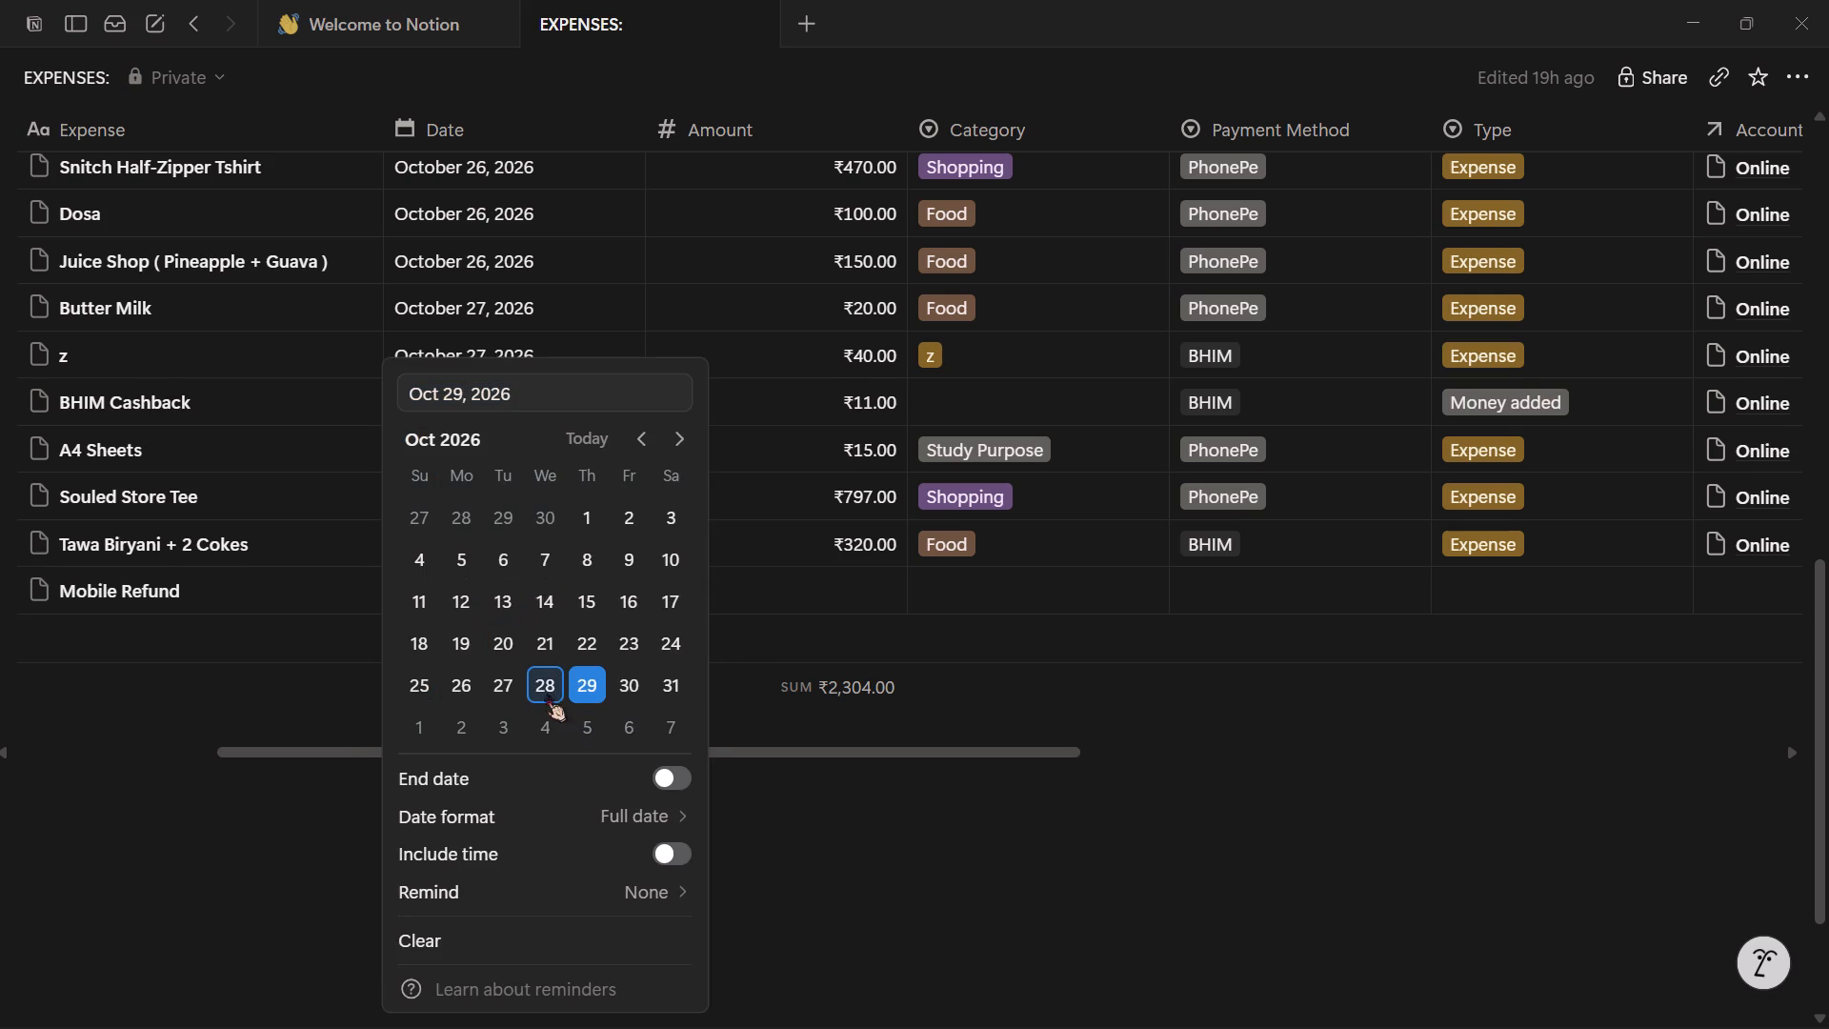
left_click(847, 588)
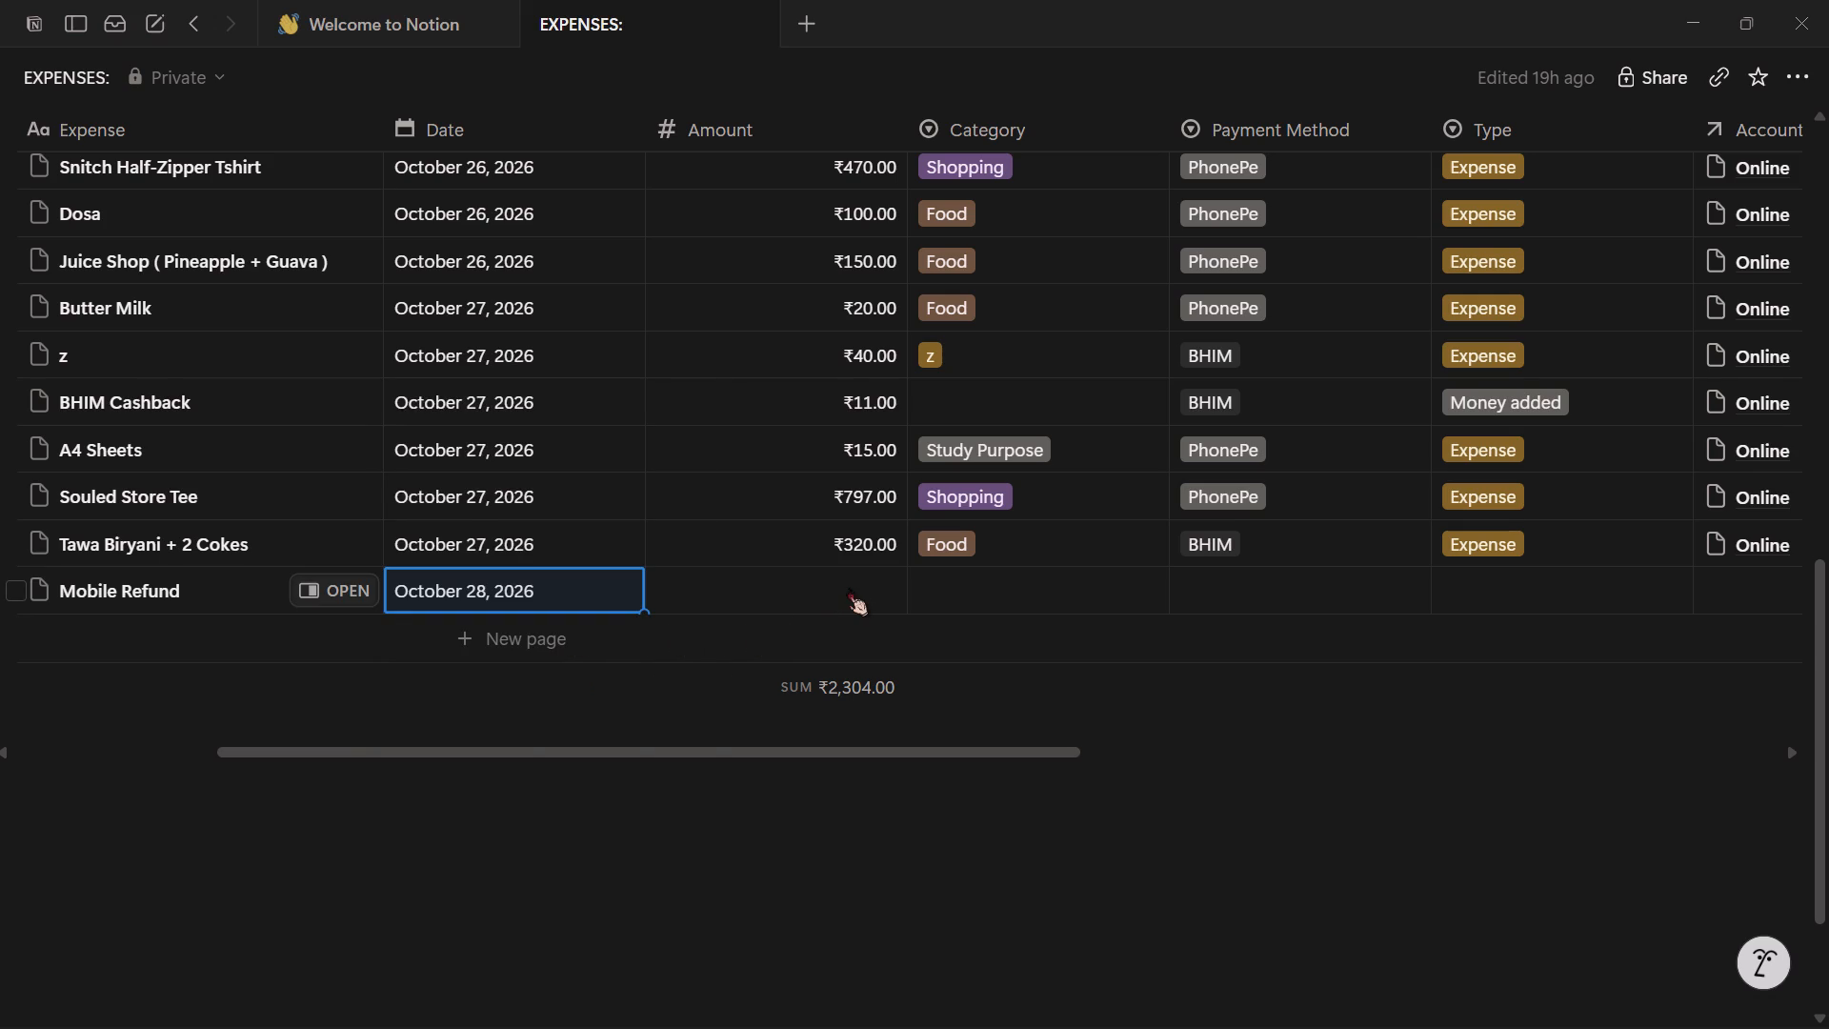
left_click(838, 588)
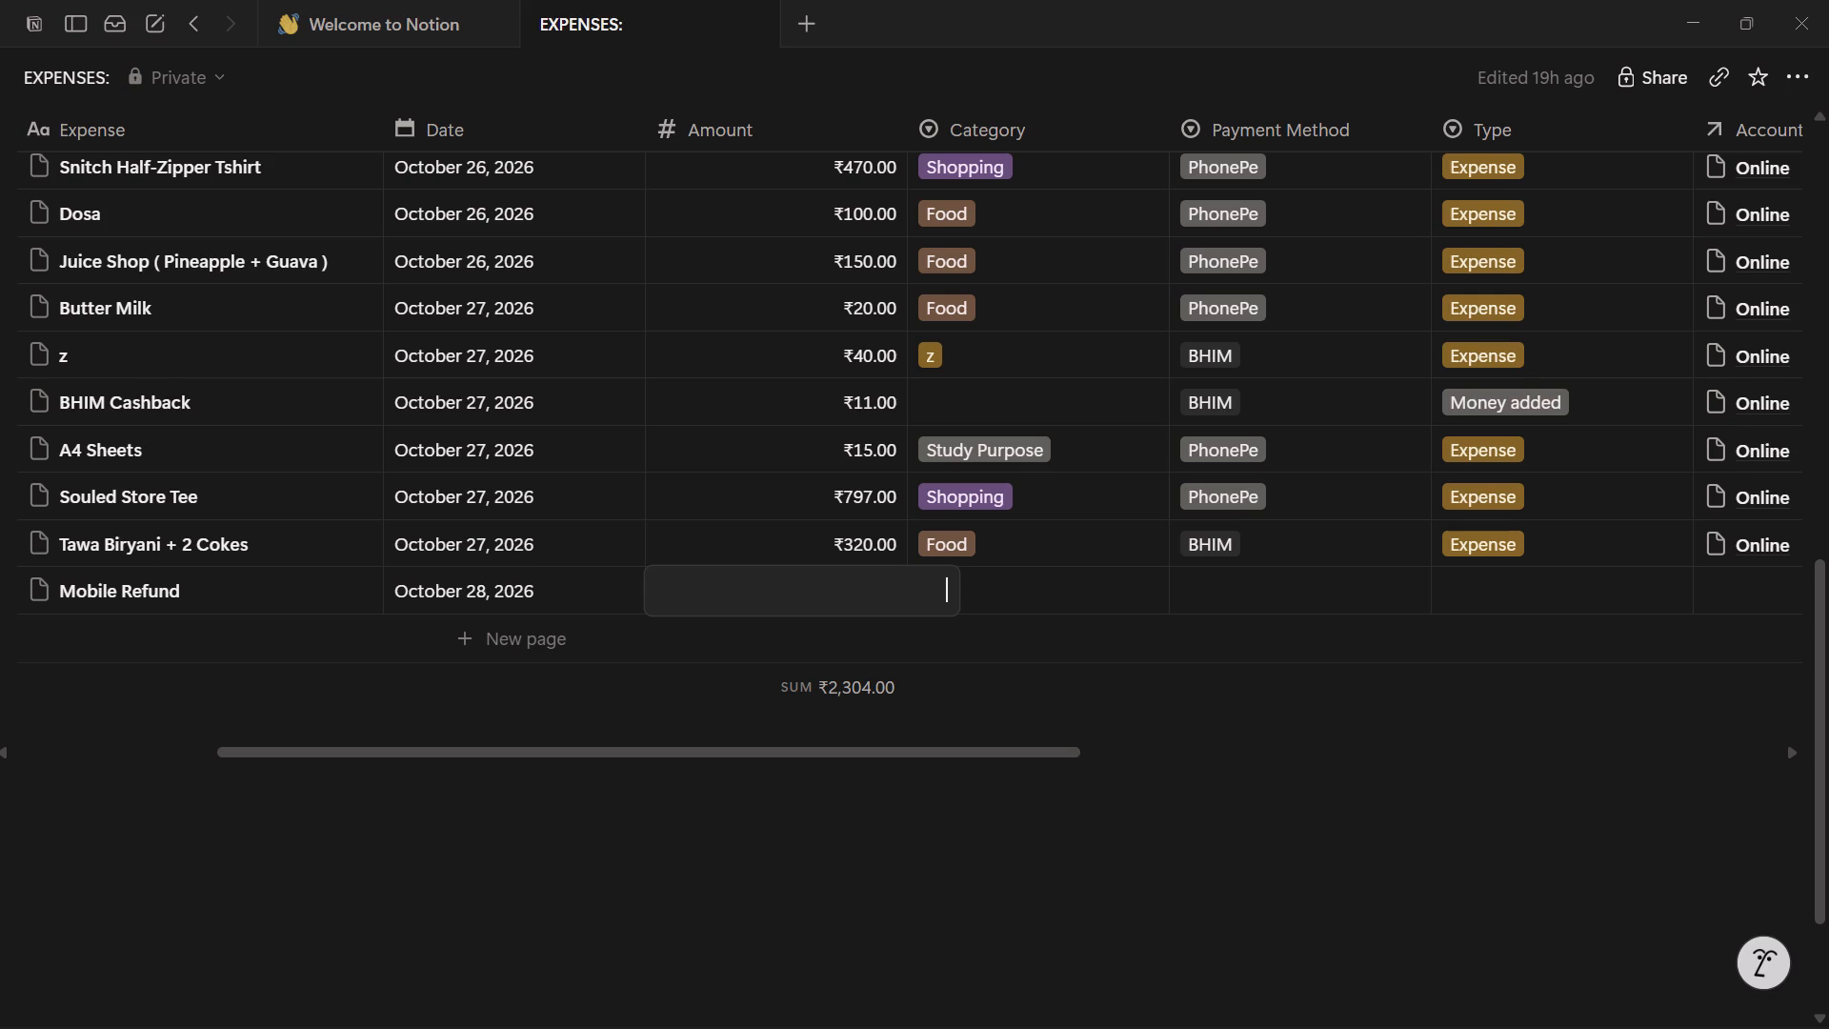
type("40")
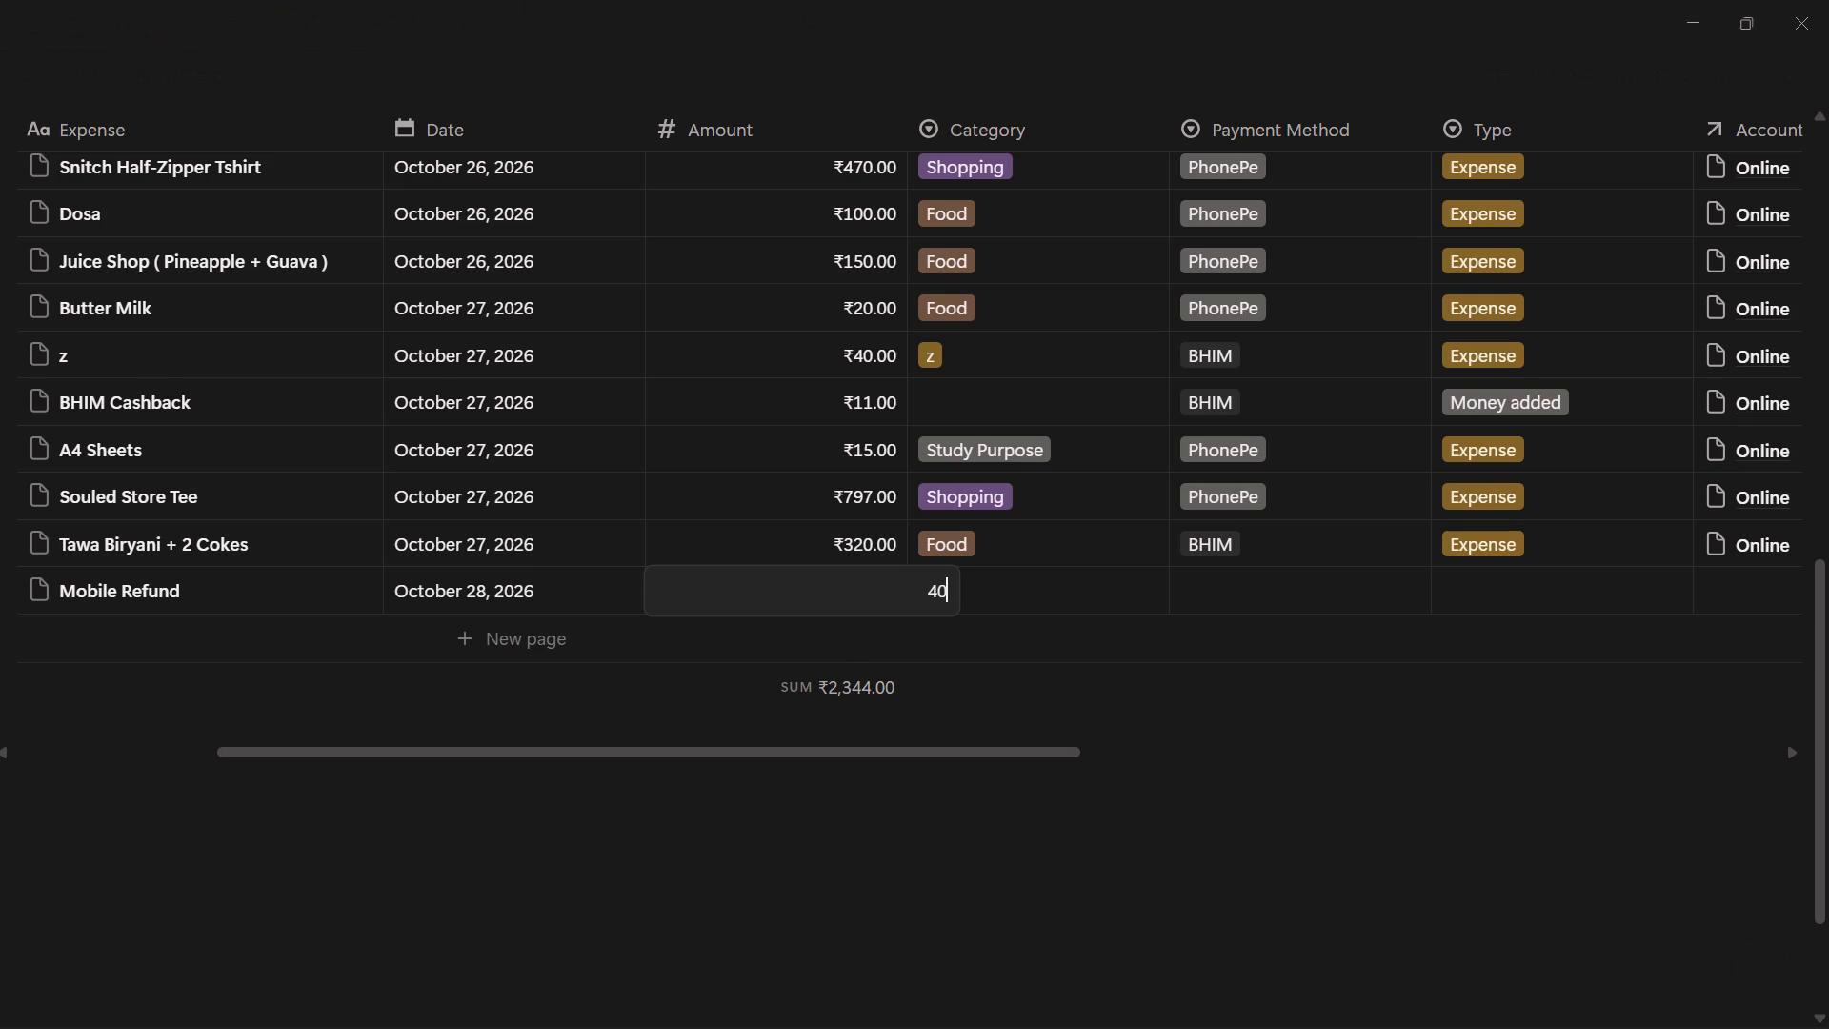
type("740")
key("Return")
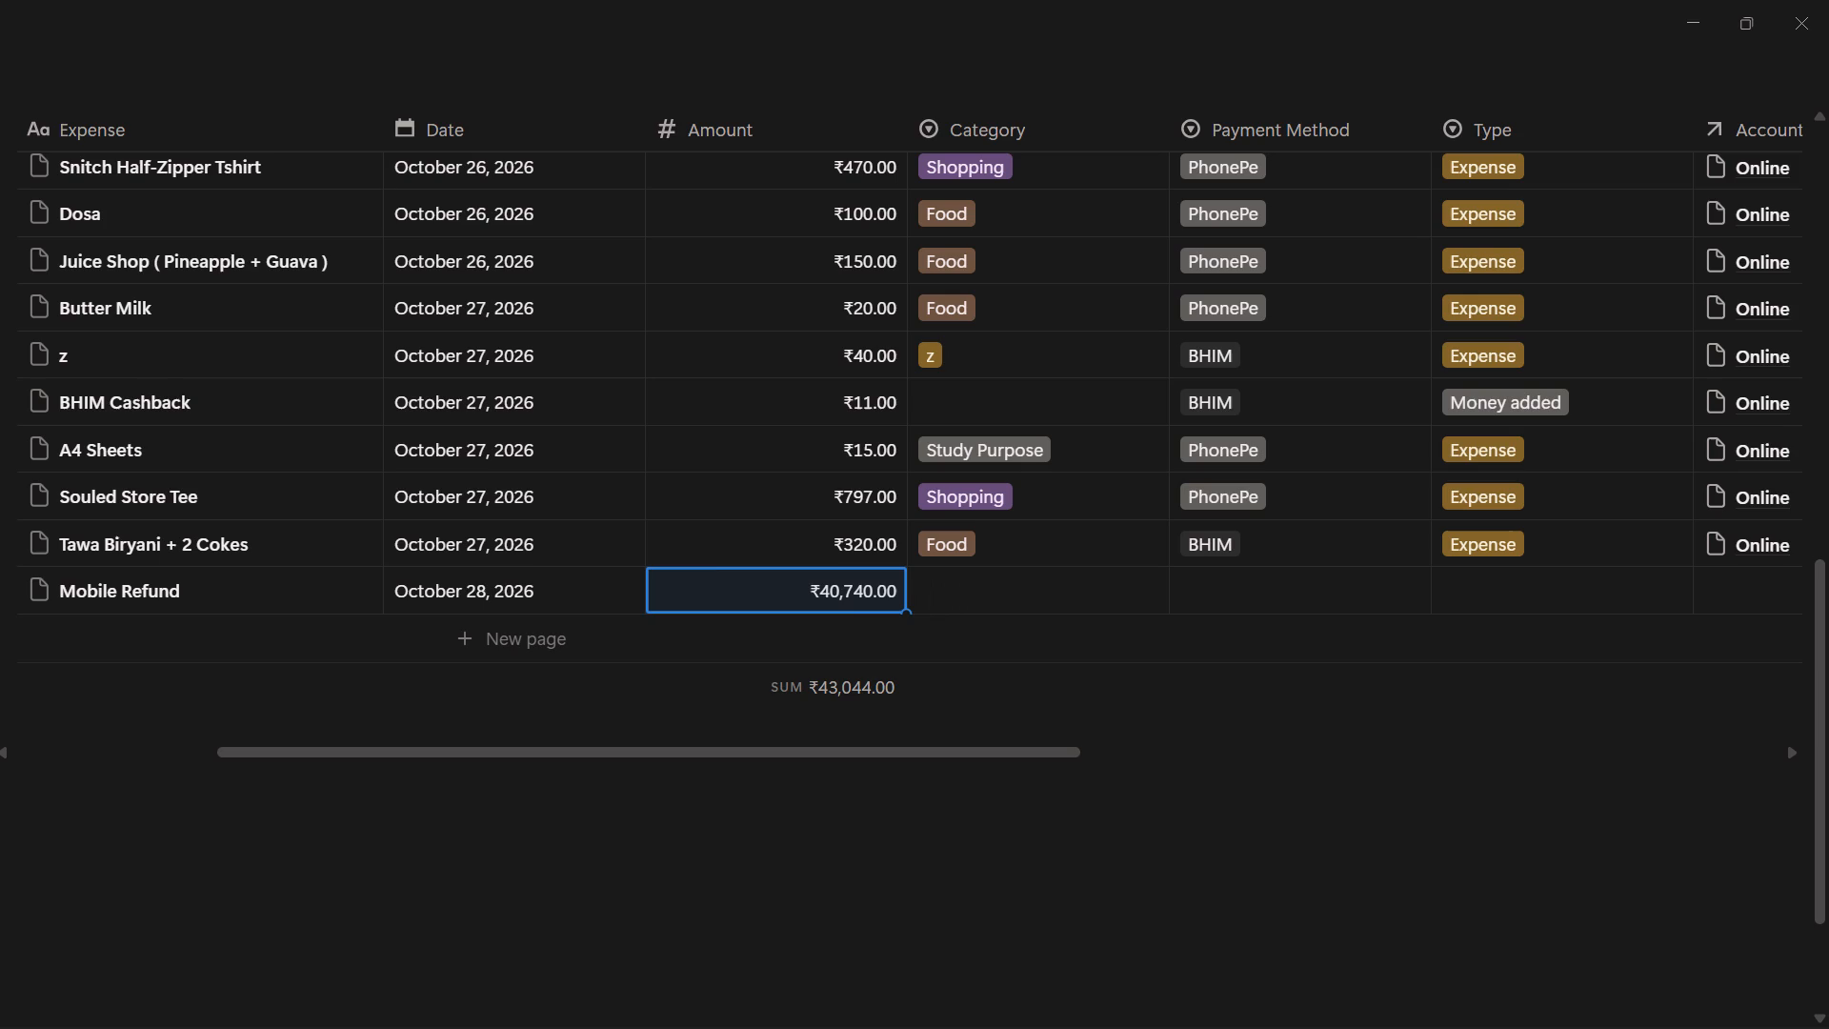
Set the category of the Mobile Refund transaction to z.
left_click(959, 596)
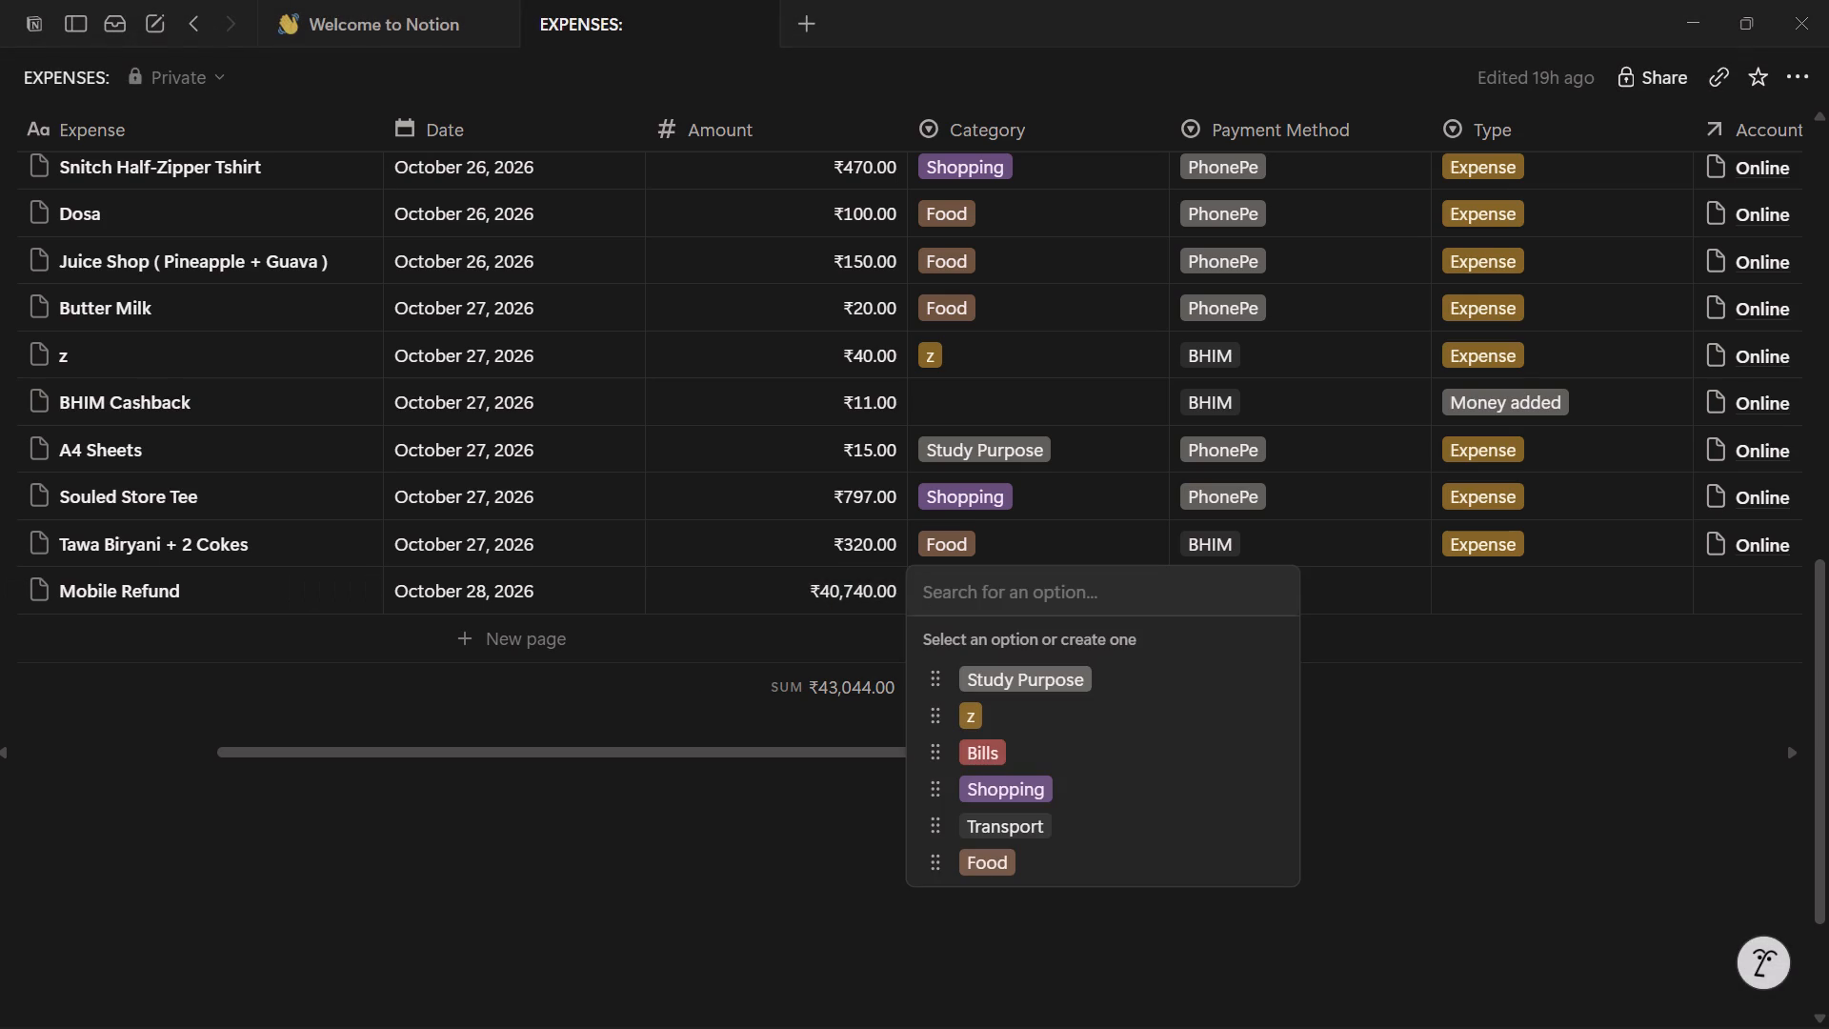
left_click(977, 711)
Add a new option named Bank to the Payment Method property of the Transactions table.
left_click(1225, 590)
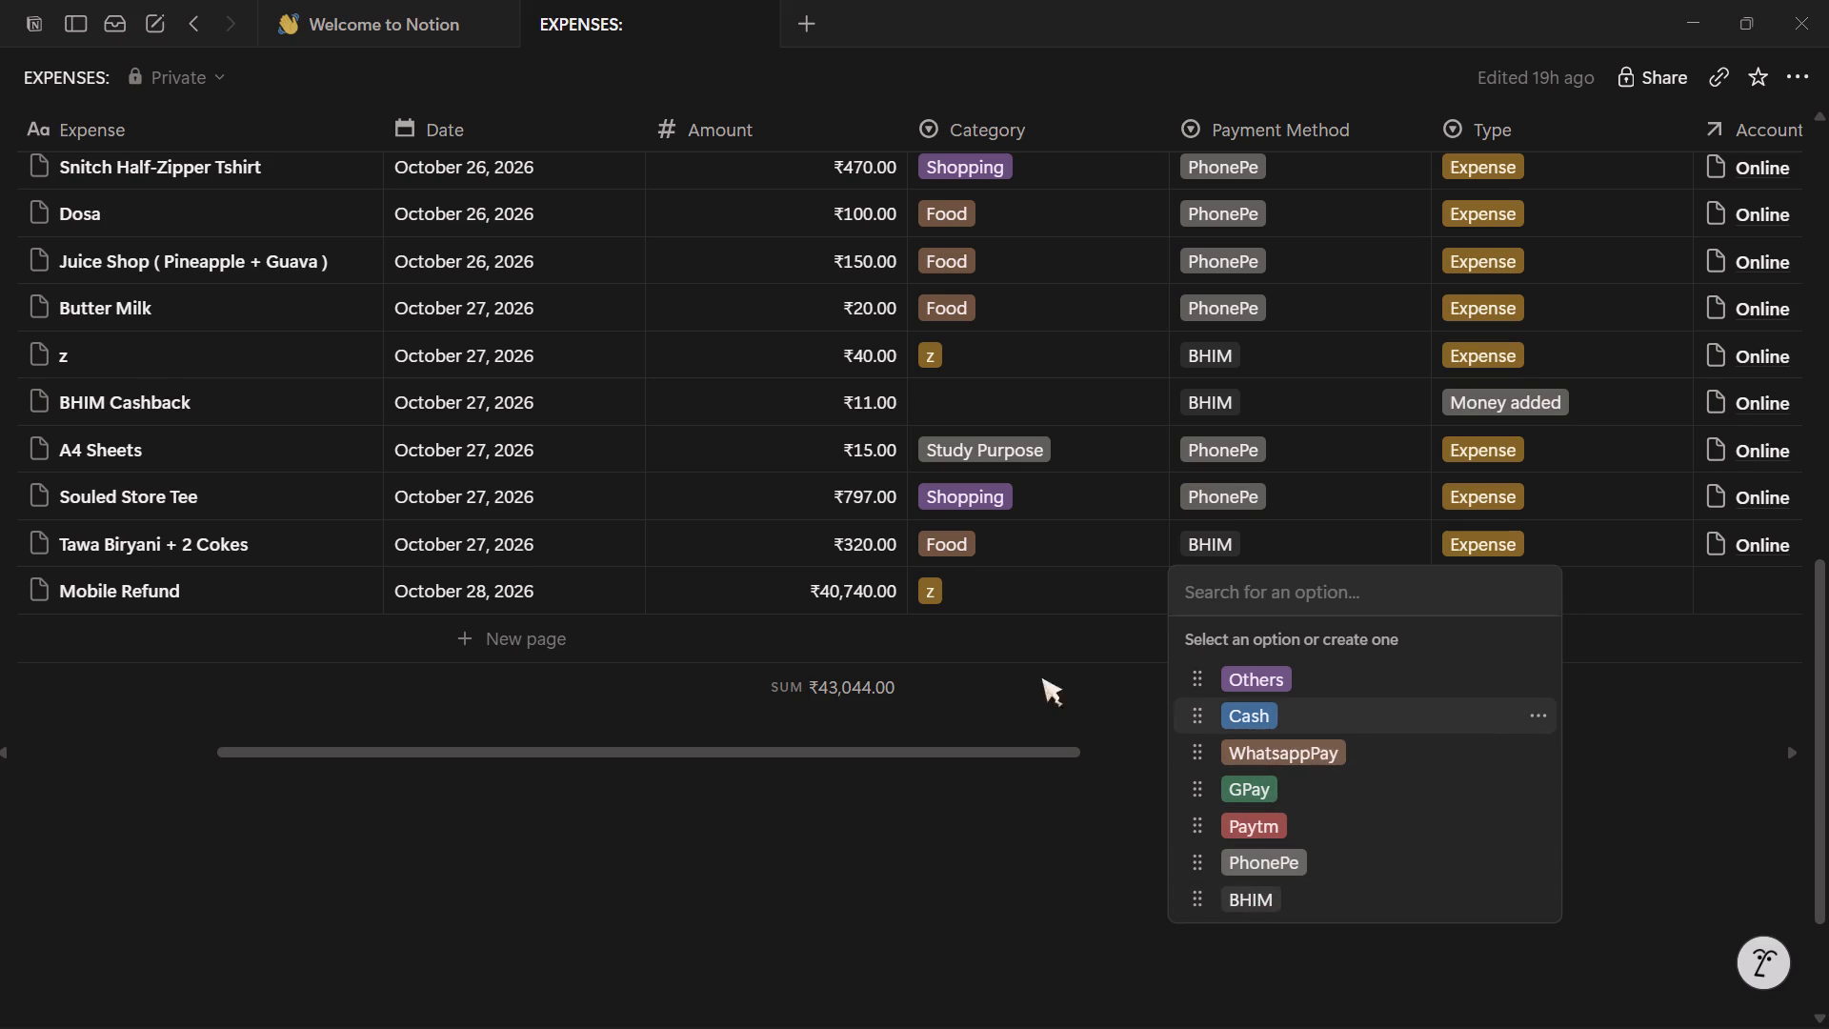
right_click(1239, 125)
left_click(1246, 135)
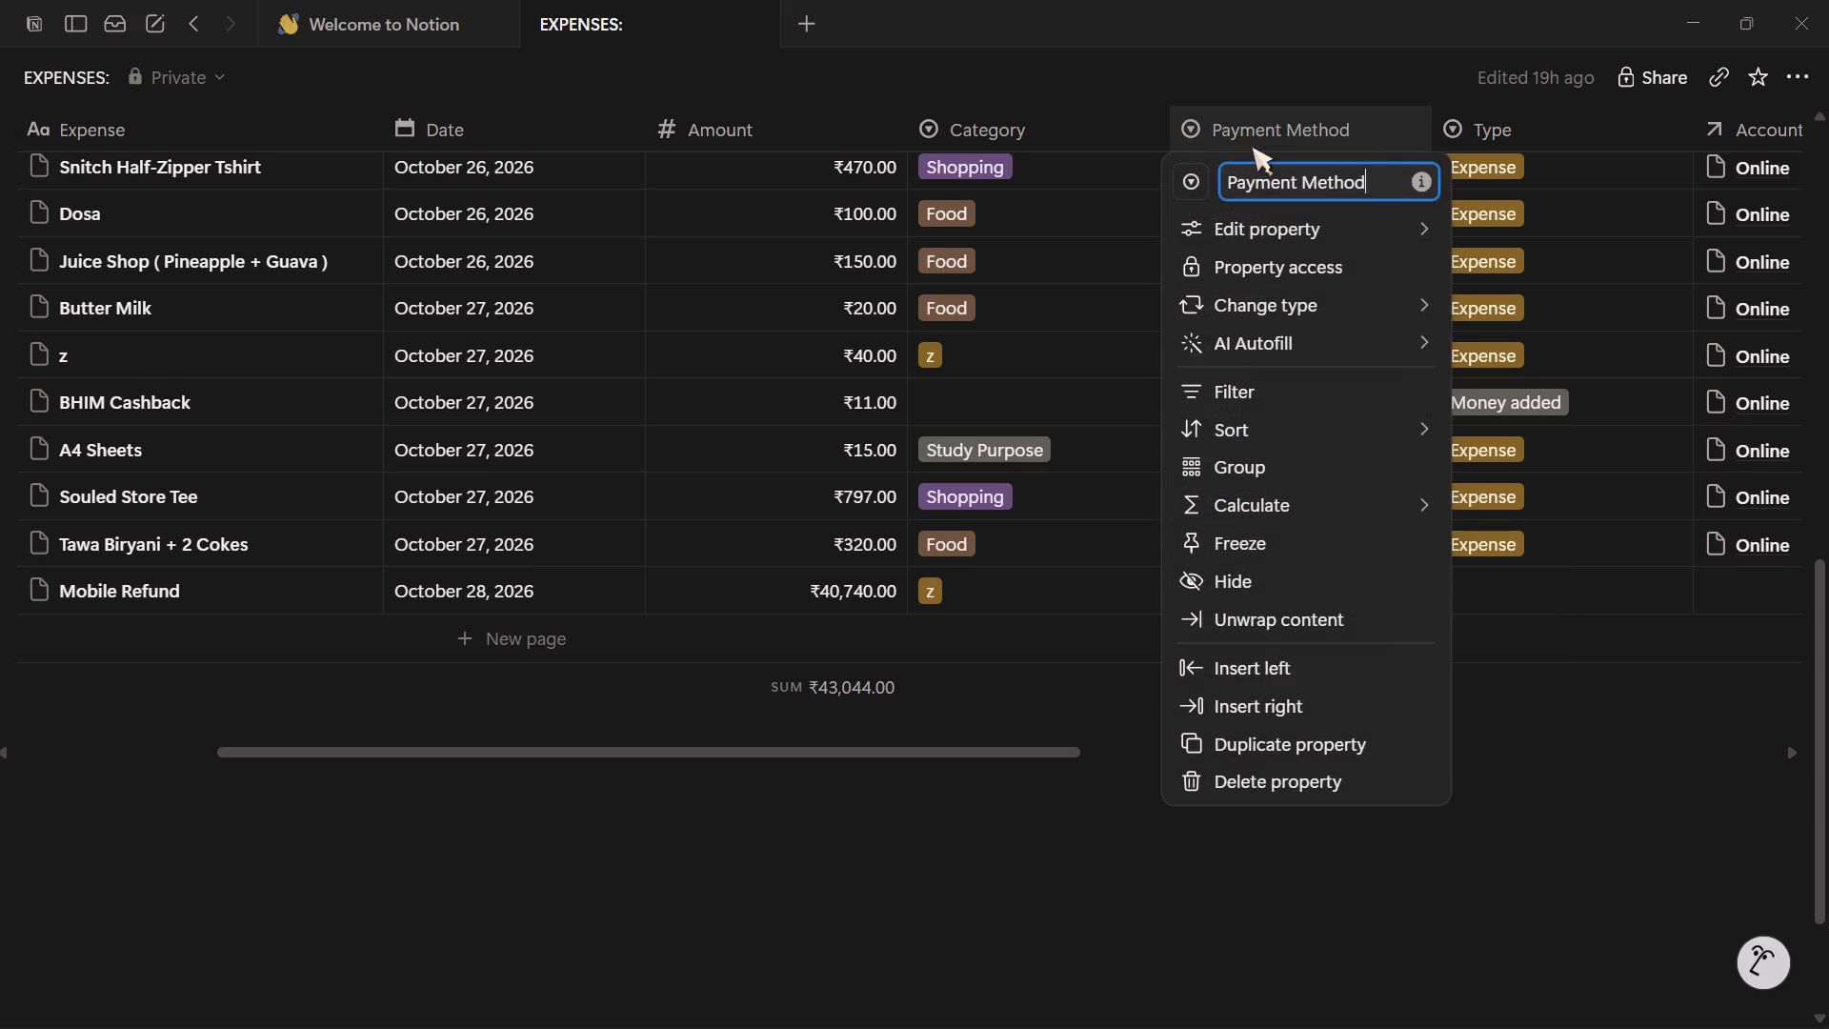
left_click(1258, 229)
left_click(1136, 280)
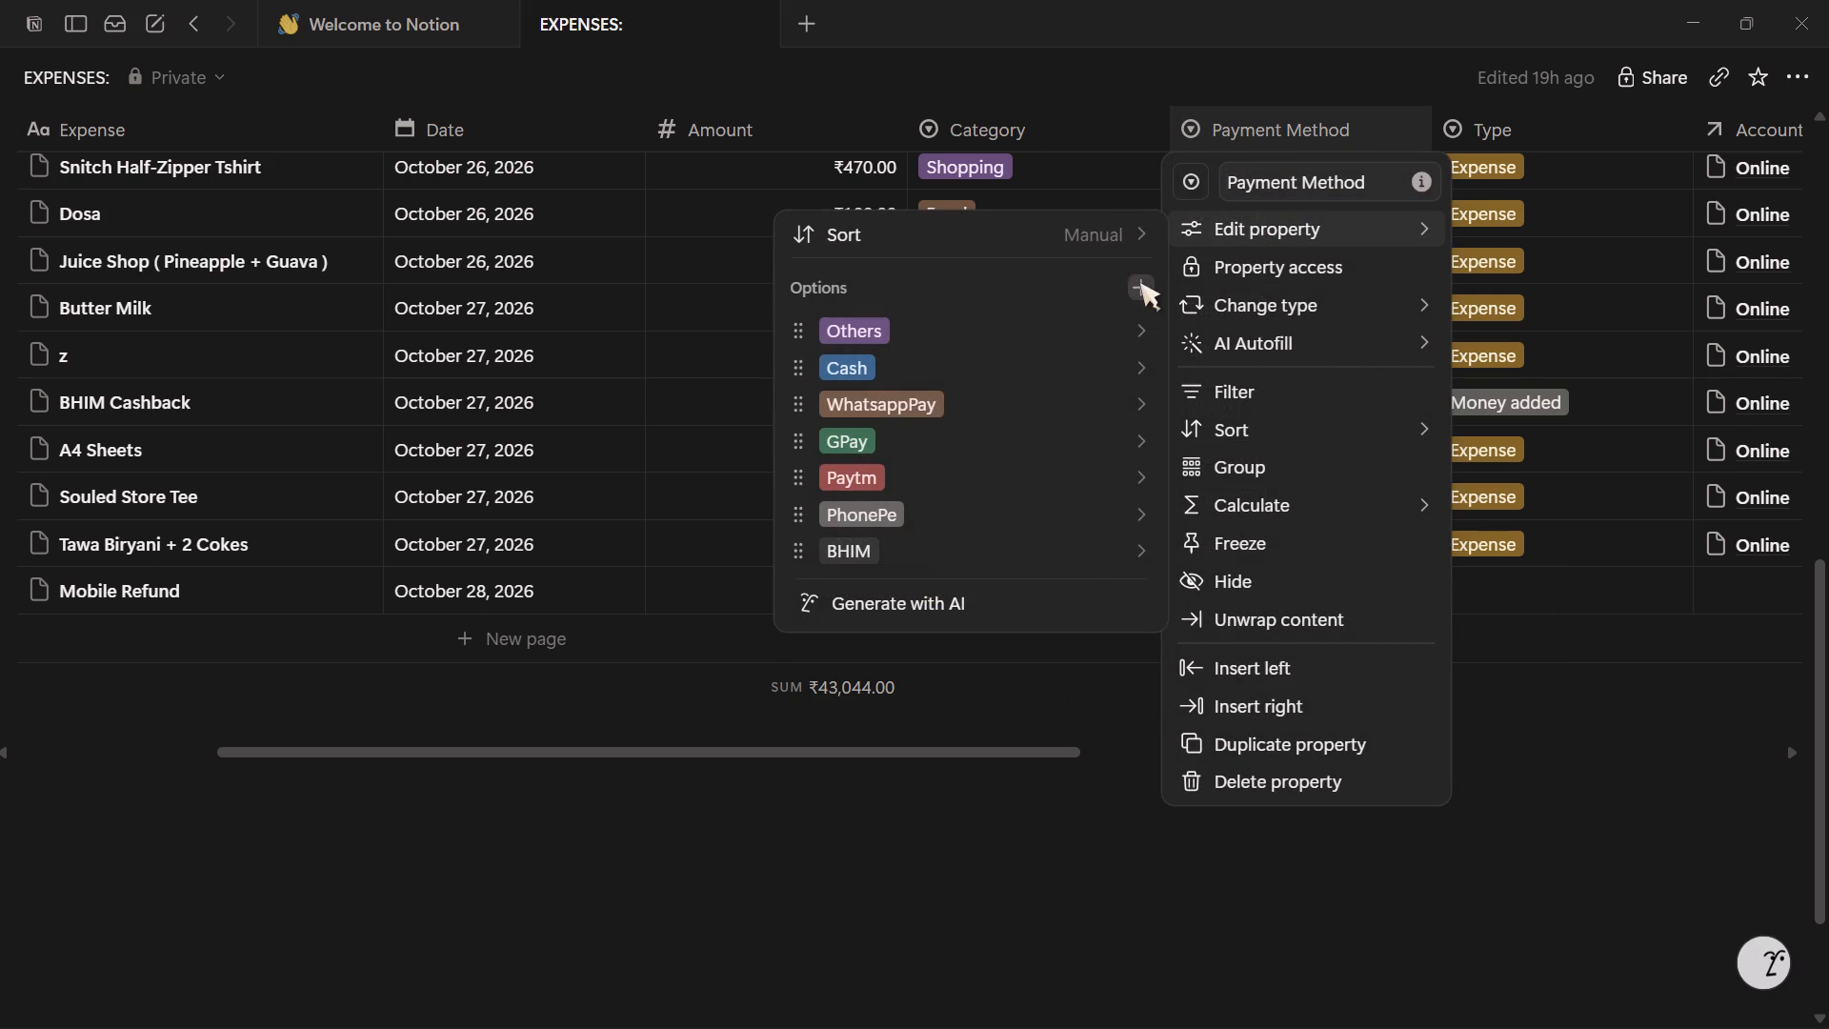
type("Bank")
key("Return")
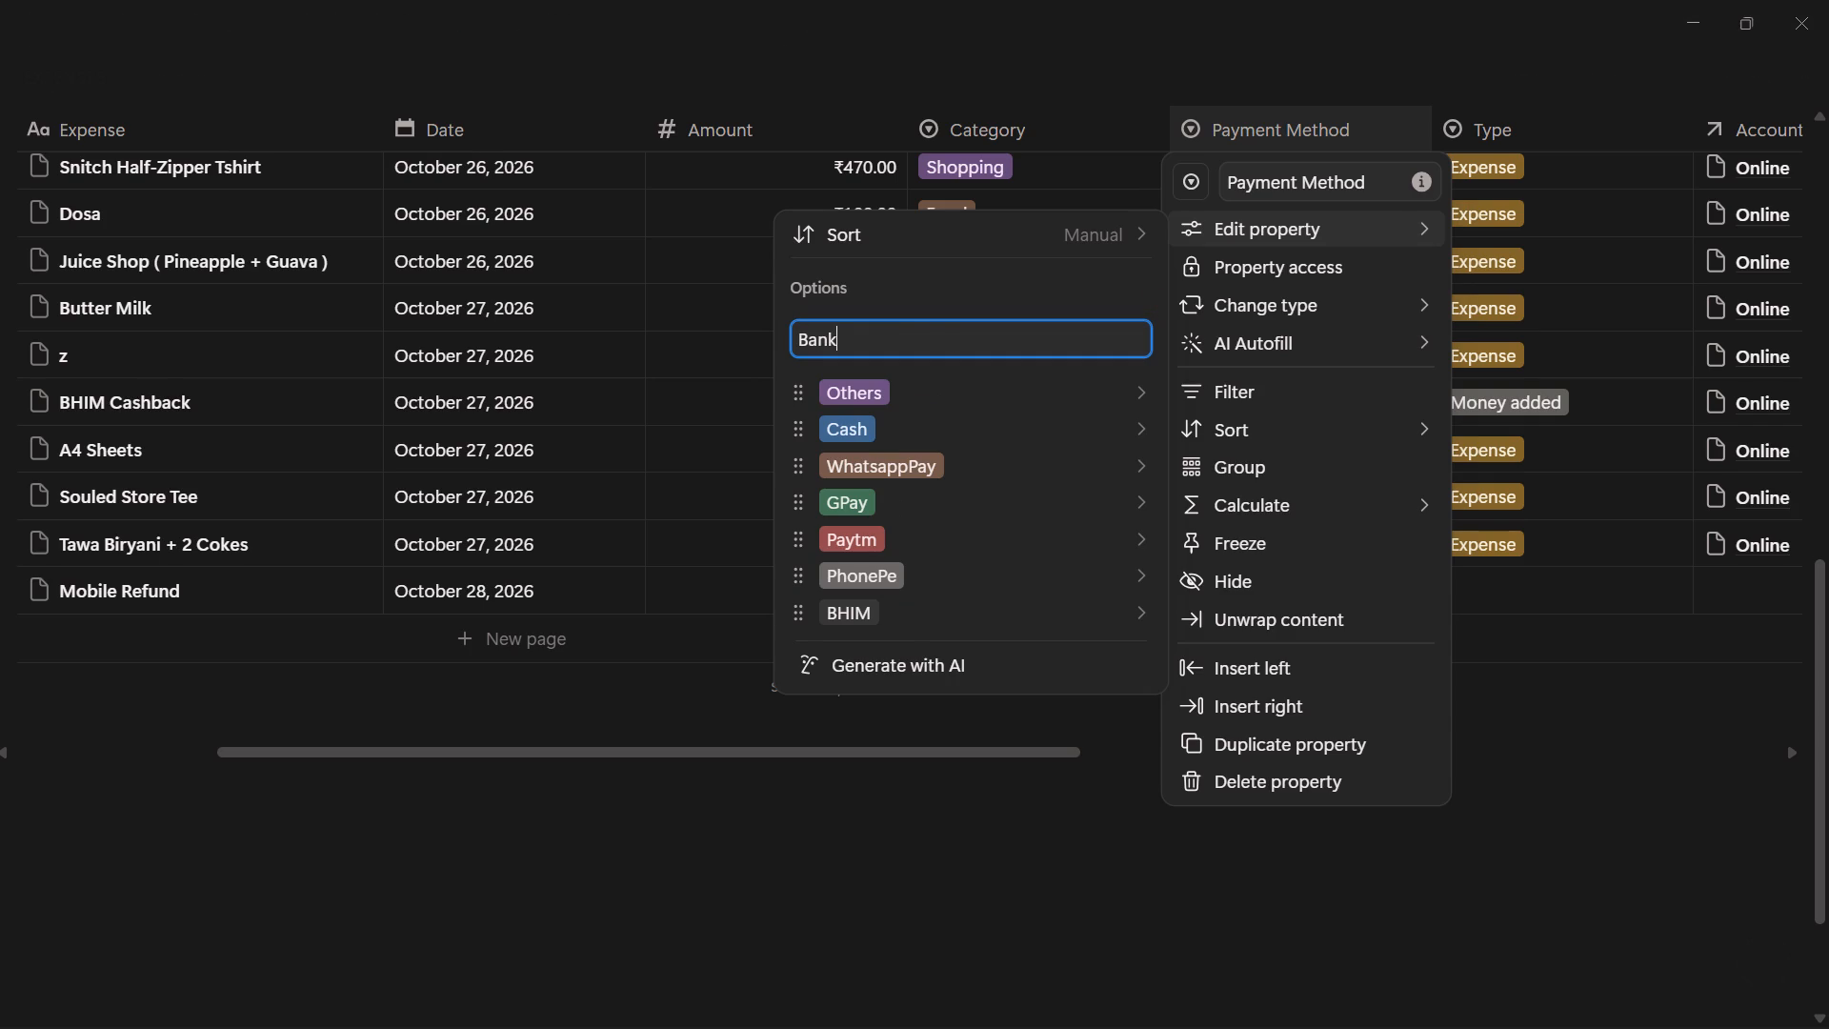
left_click(982, 870)
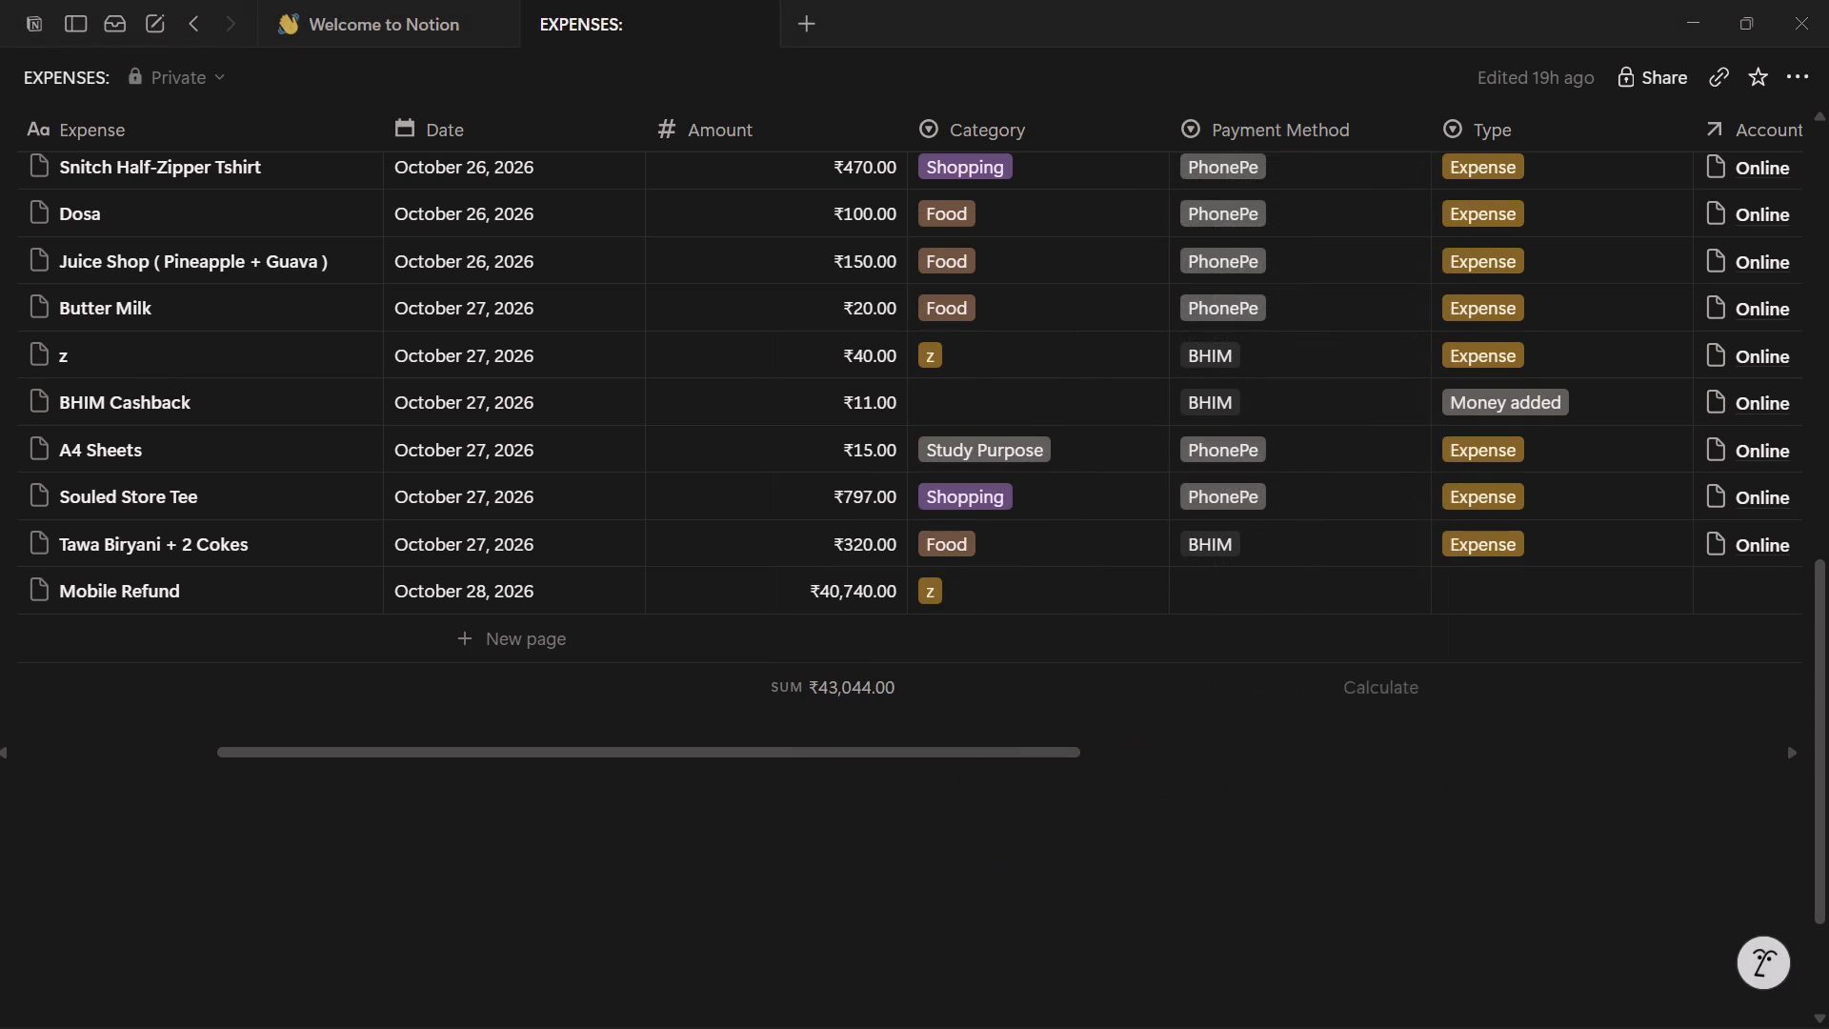
Classify the Mobile Refund transaction with payment method Bank and type Money added.
left_click(1216, 584)
left_click(1248, 681)
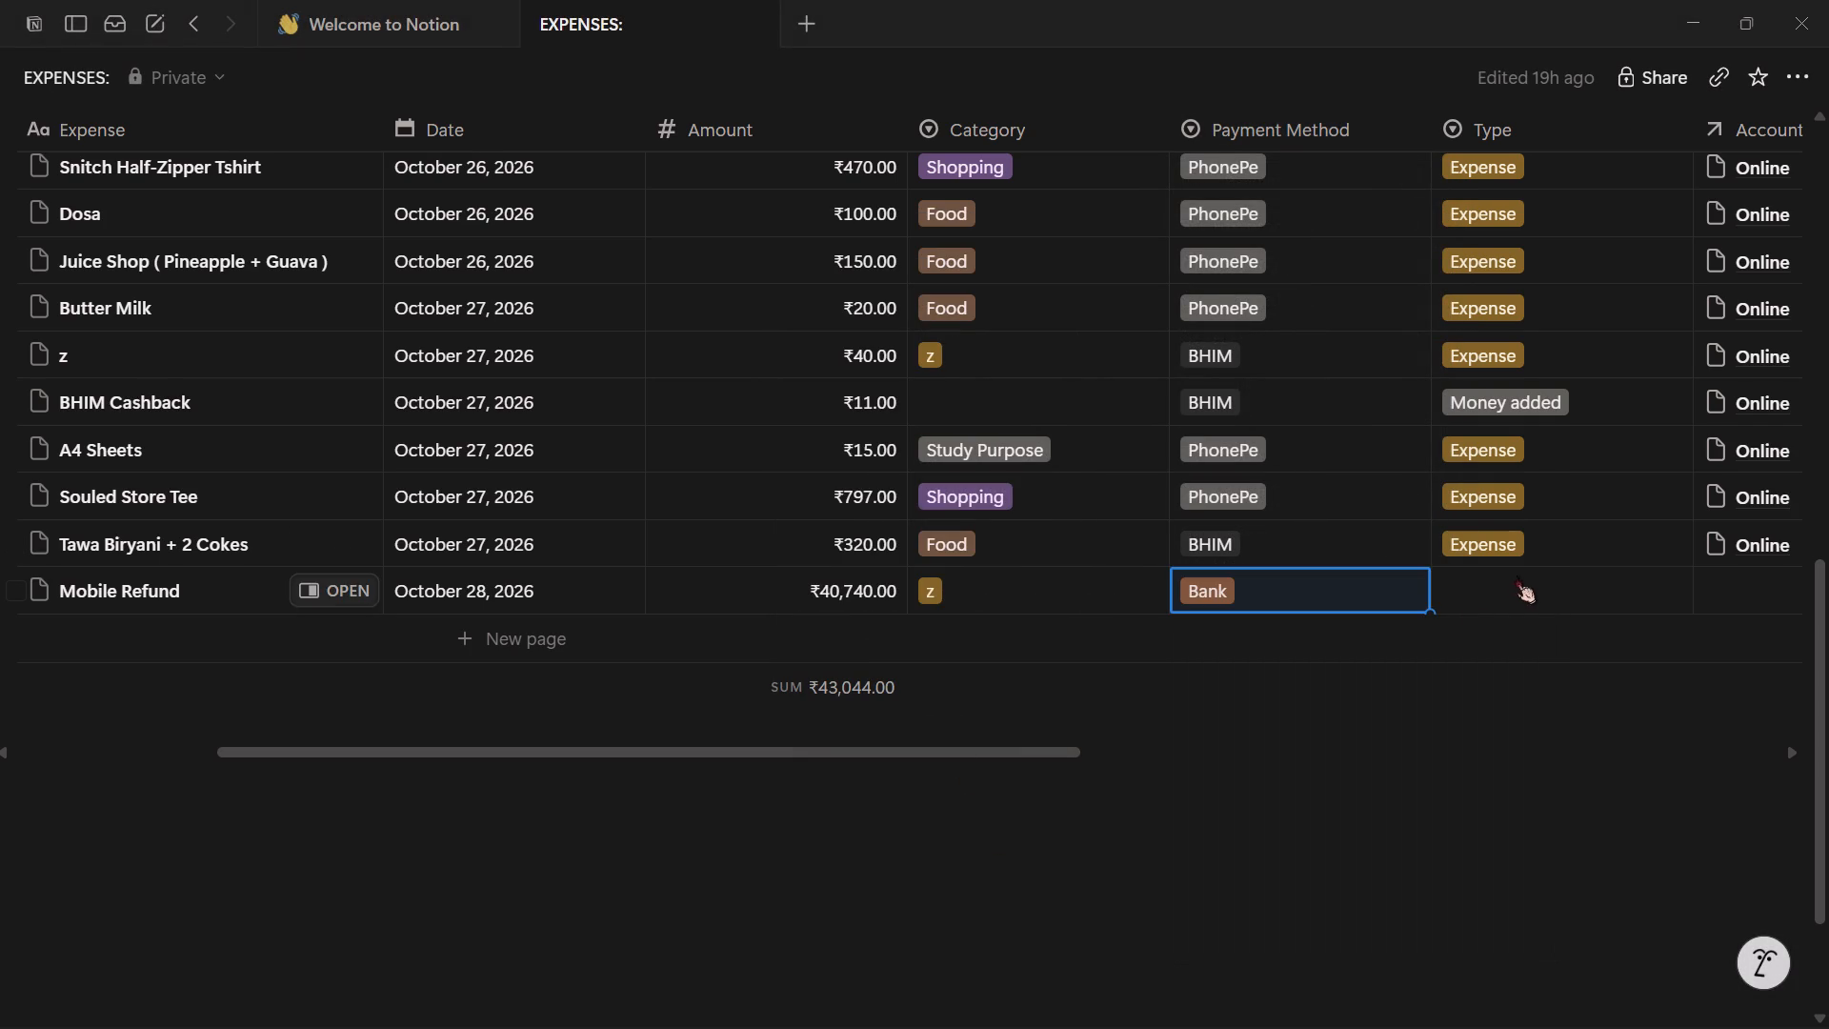
left_click(1495, 582)
left_click(1509, 686)
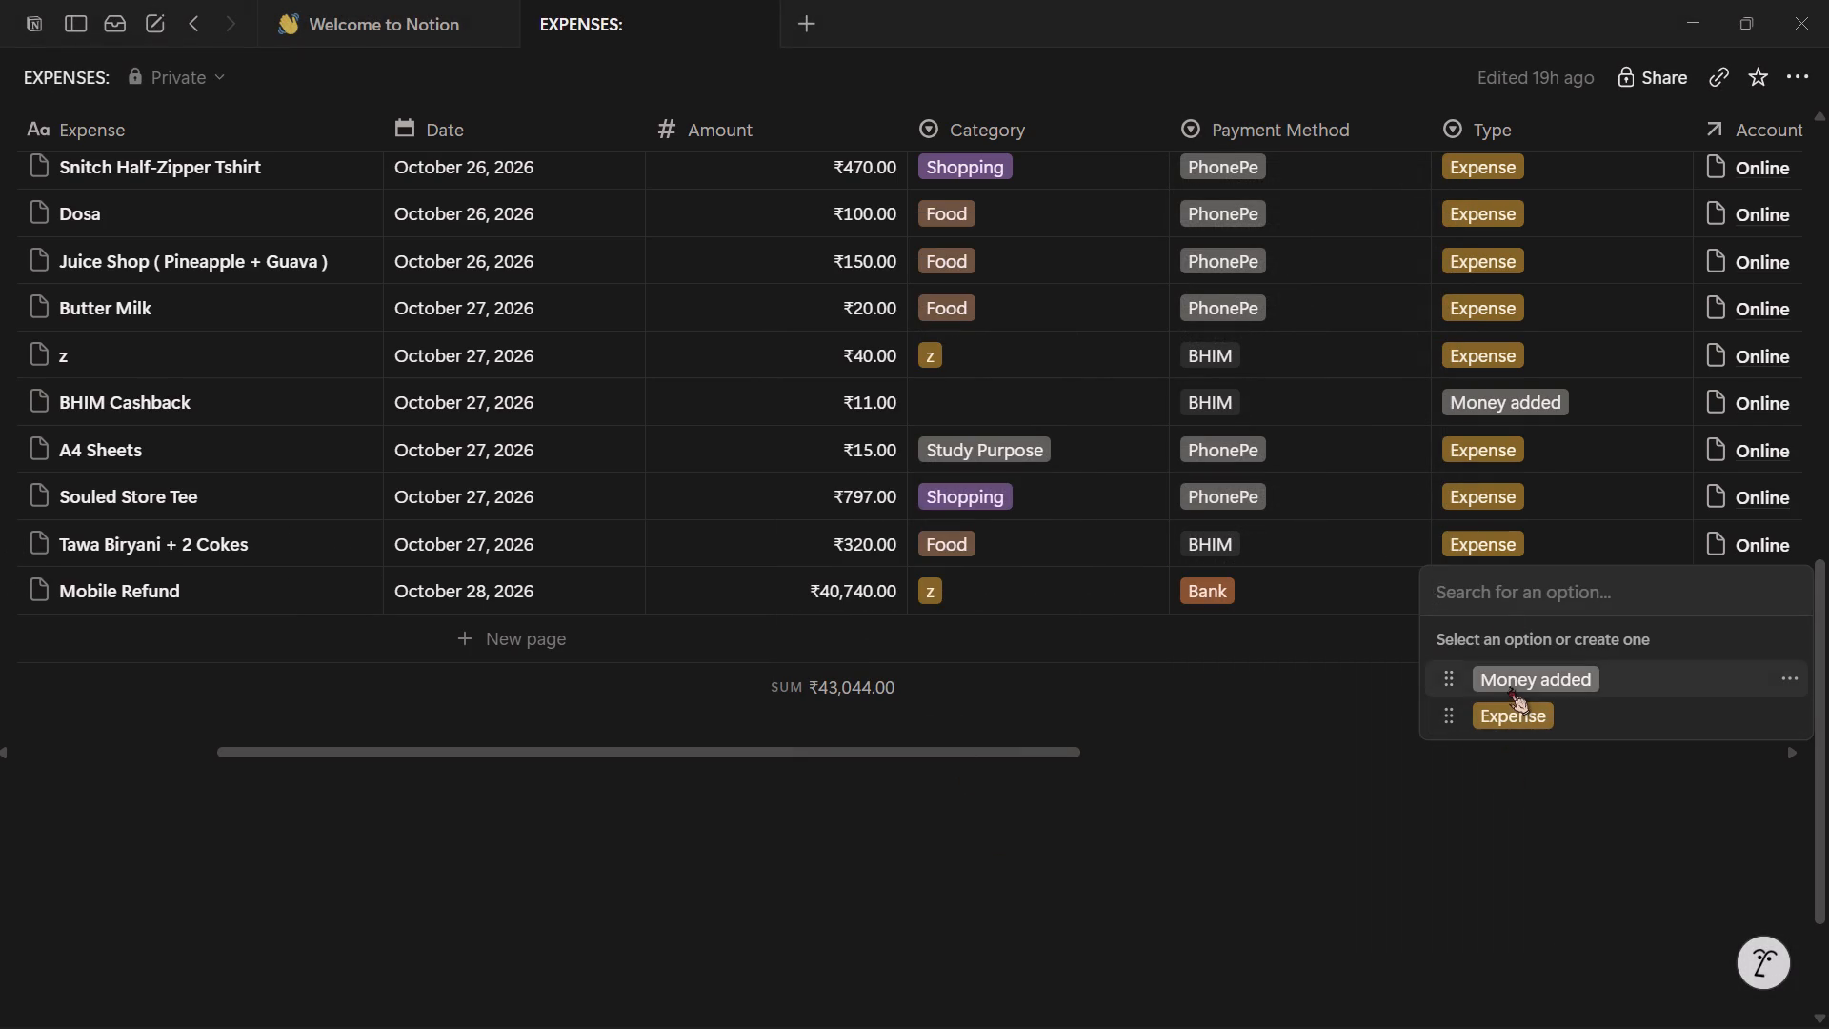
Link the Mobile Refund transaction to the Online account.
left_click(1754, 595)
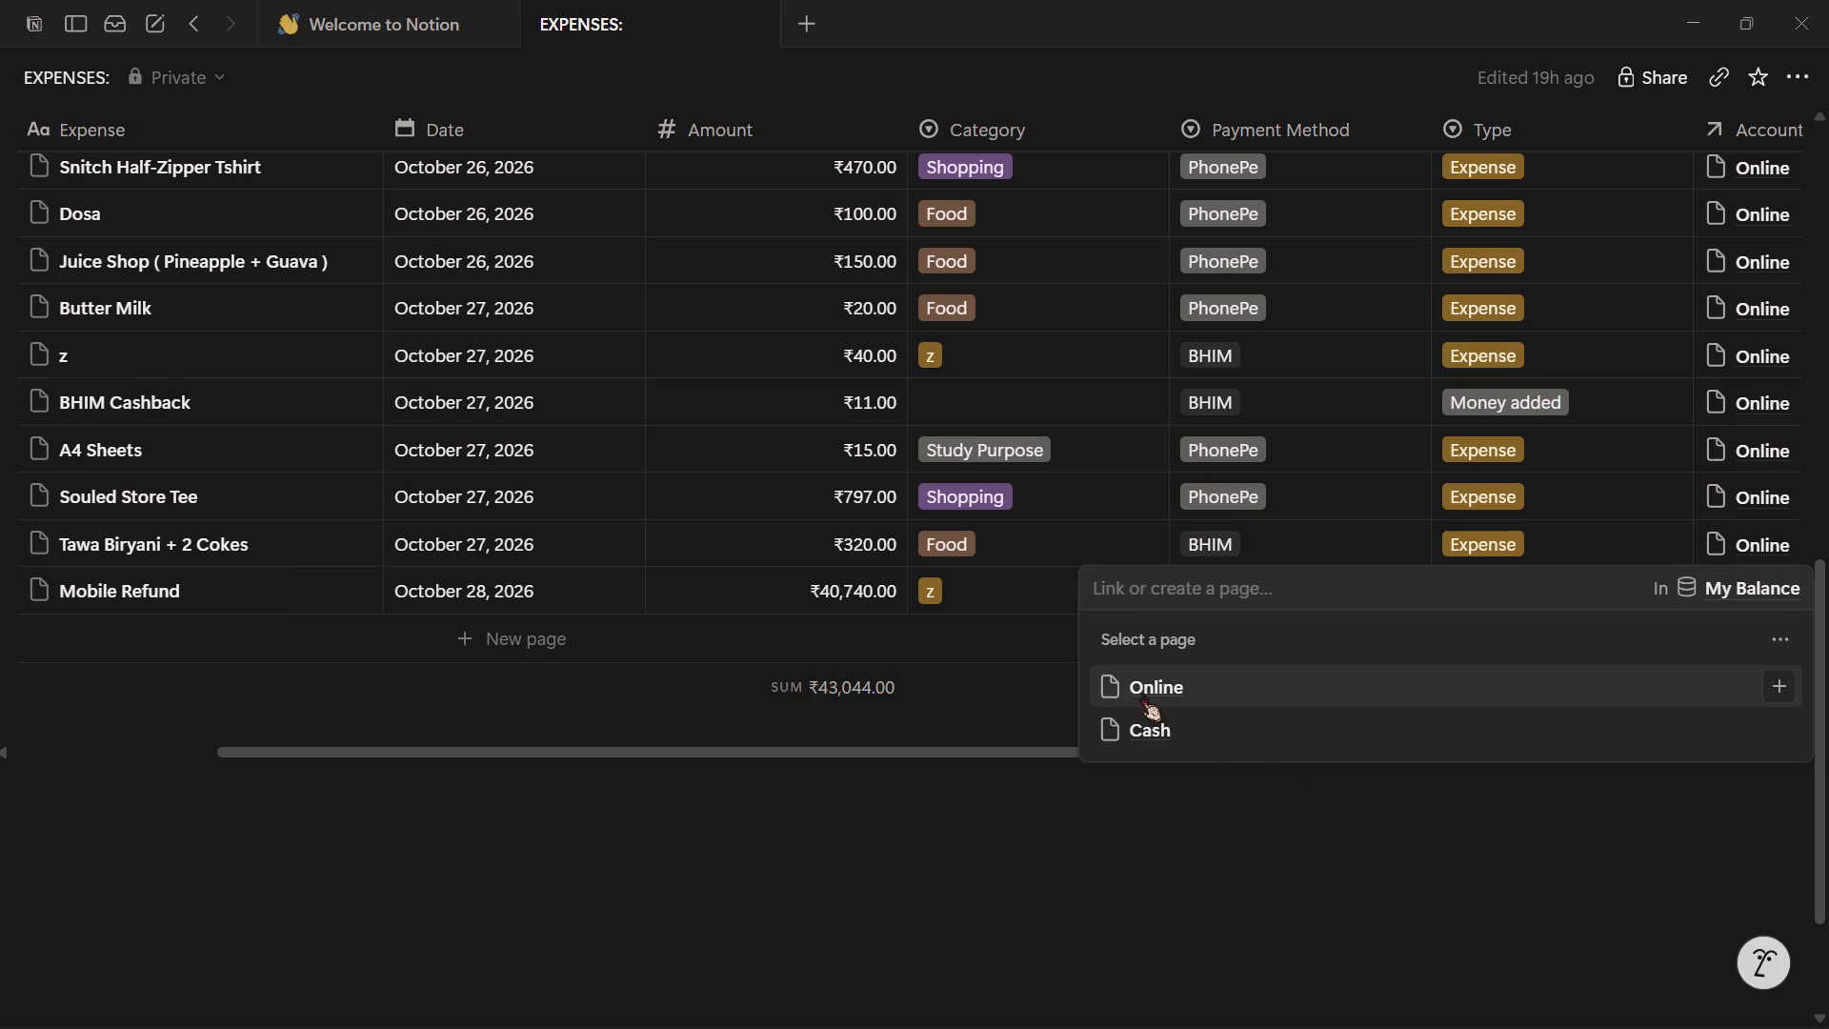
left_click(1140, 684)
left_click(817, 886)
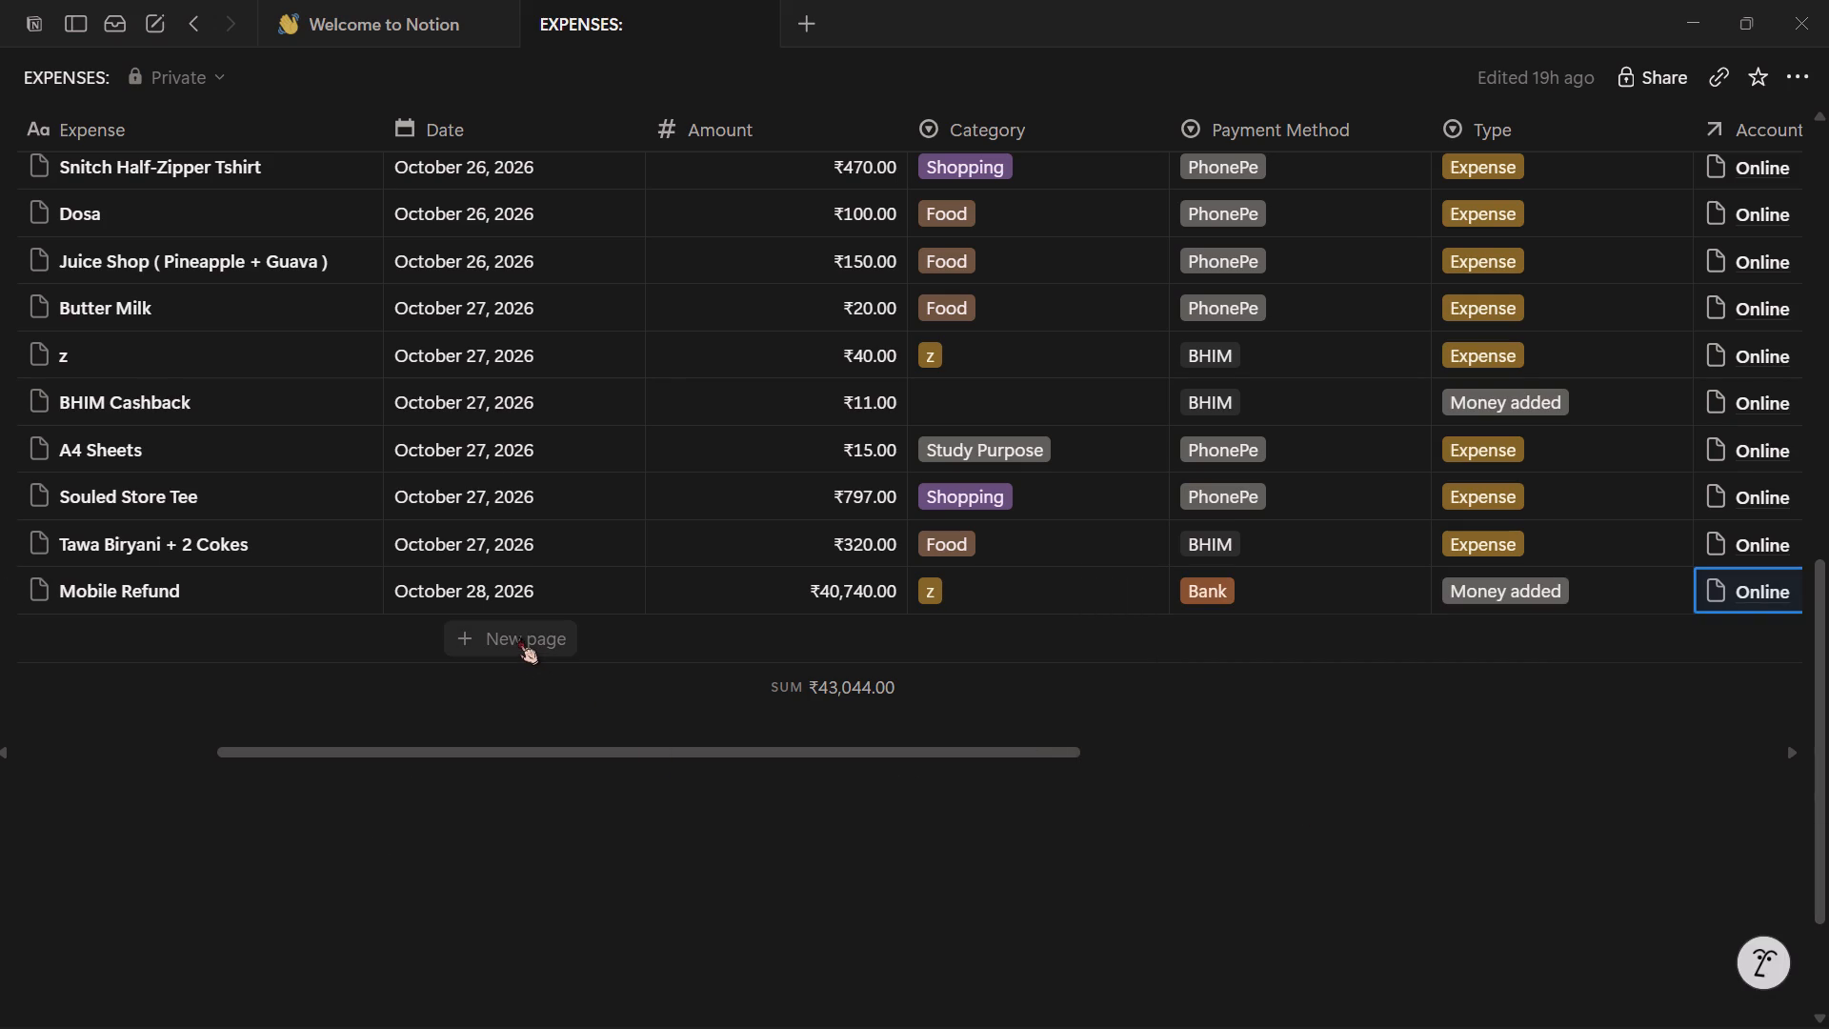
Add a new transaction named Mobile (Oppo reno 16c ) below Mobile Refund in the Transactions table.
left_click(518, 636)
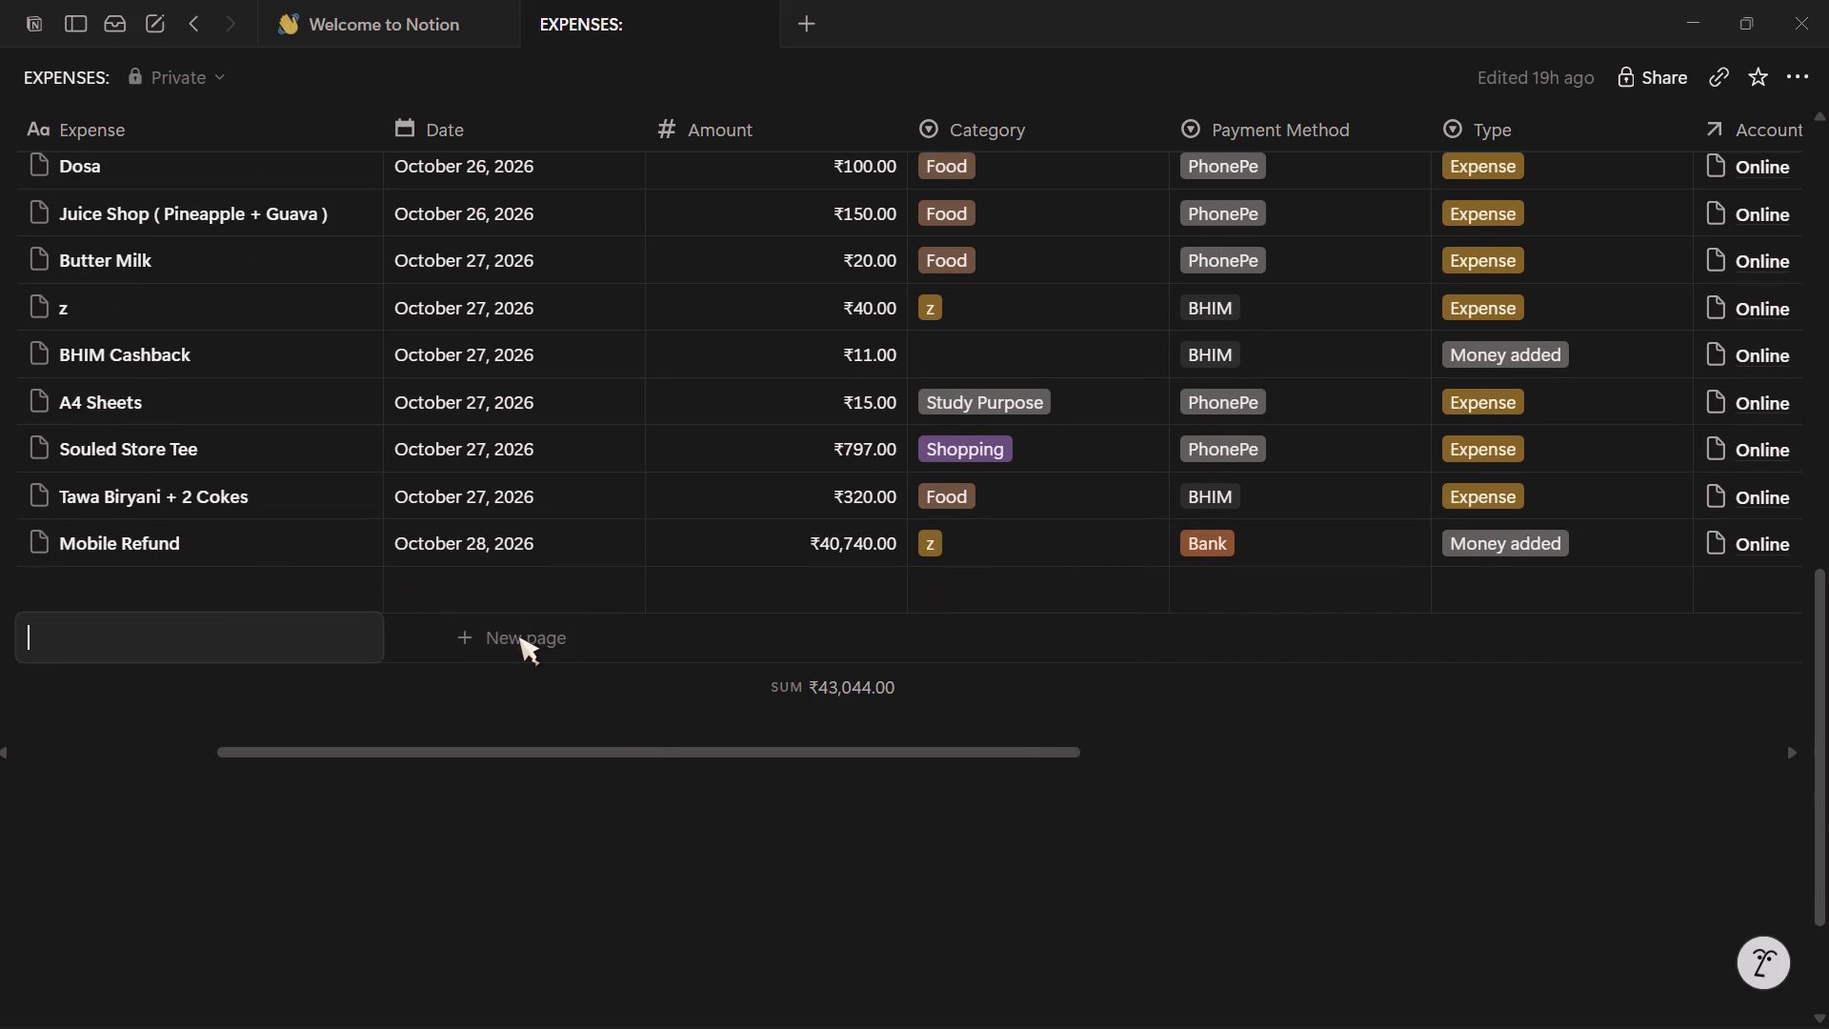
type("Oppo reno 16c")
key("Left")
key("Left")
key("Left")
key("Left")
key("Left")
key("Left")
key("Left")
key("Left")
key("Left")
key("Left")
key("Left")
key("Left")
key("Left")
key("Left")
key("Left")
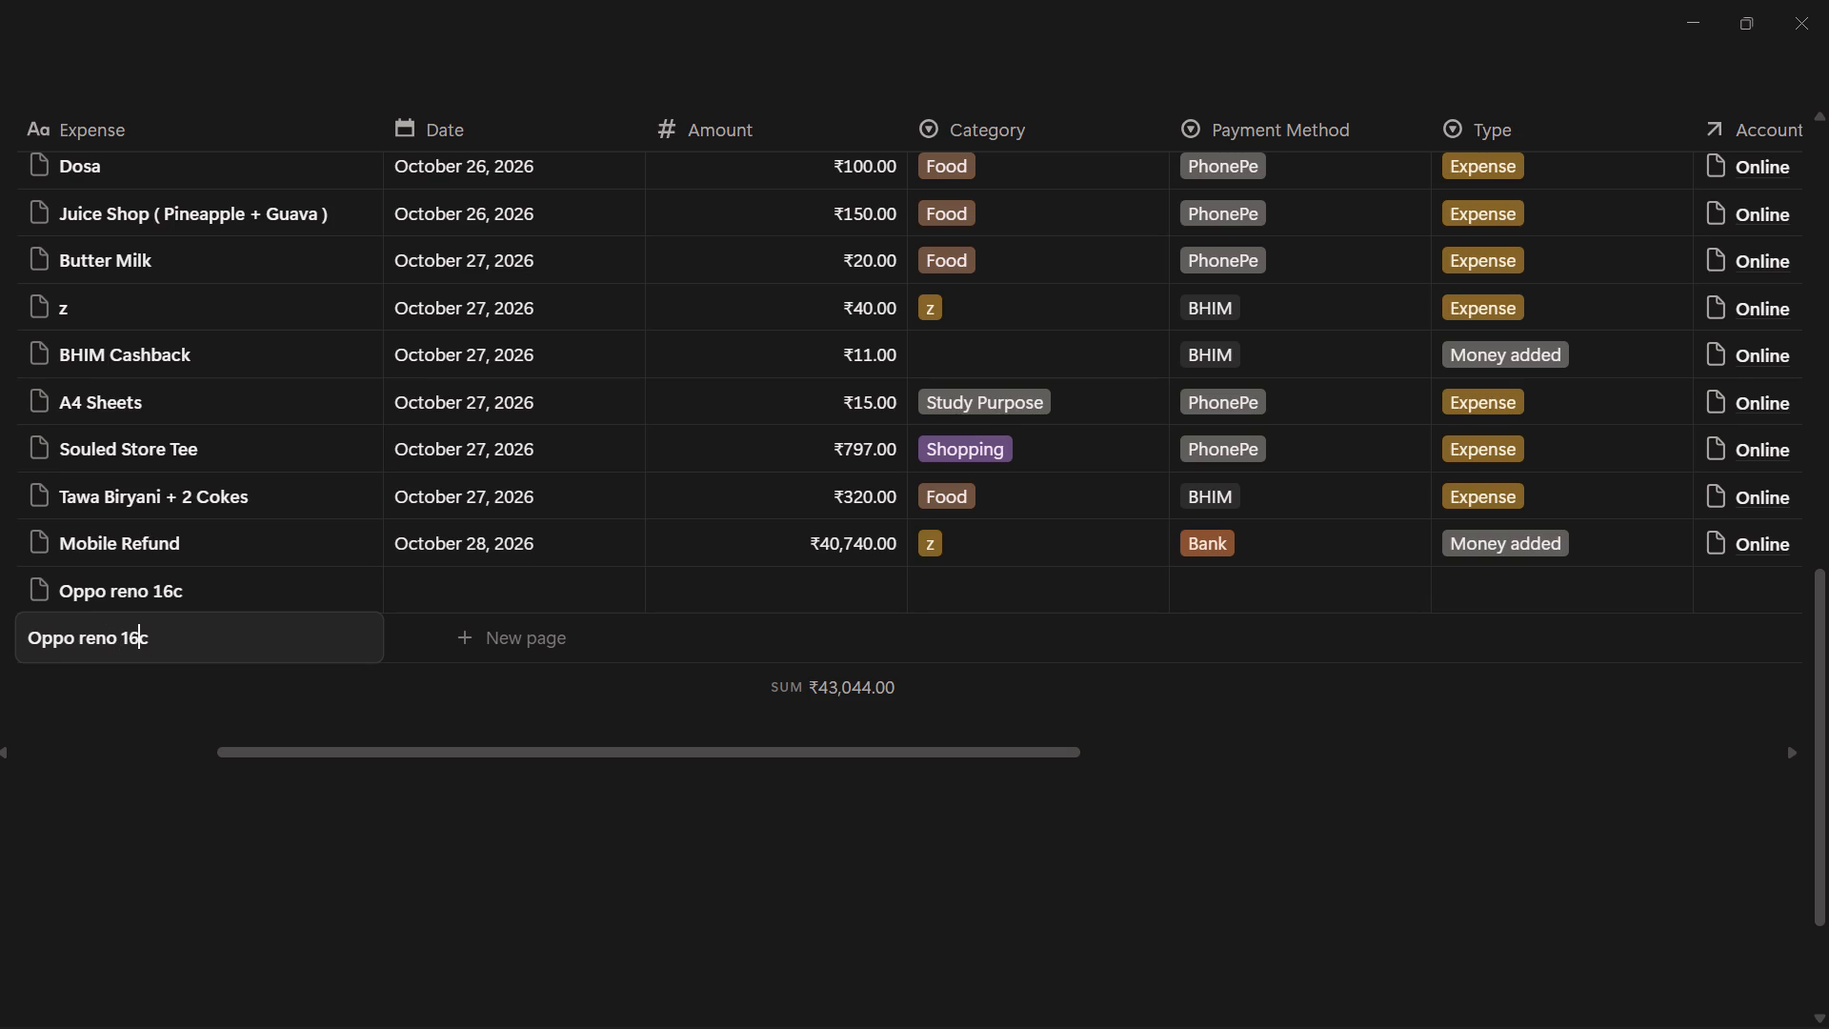
type("Mobile")
key("space")
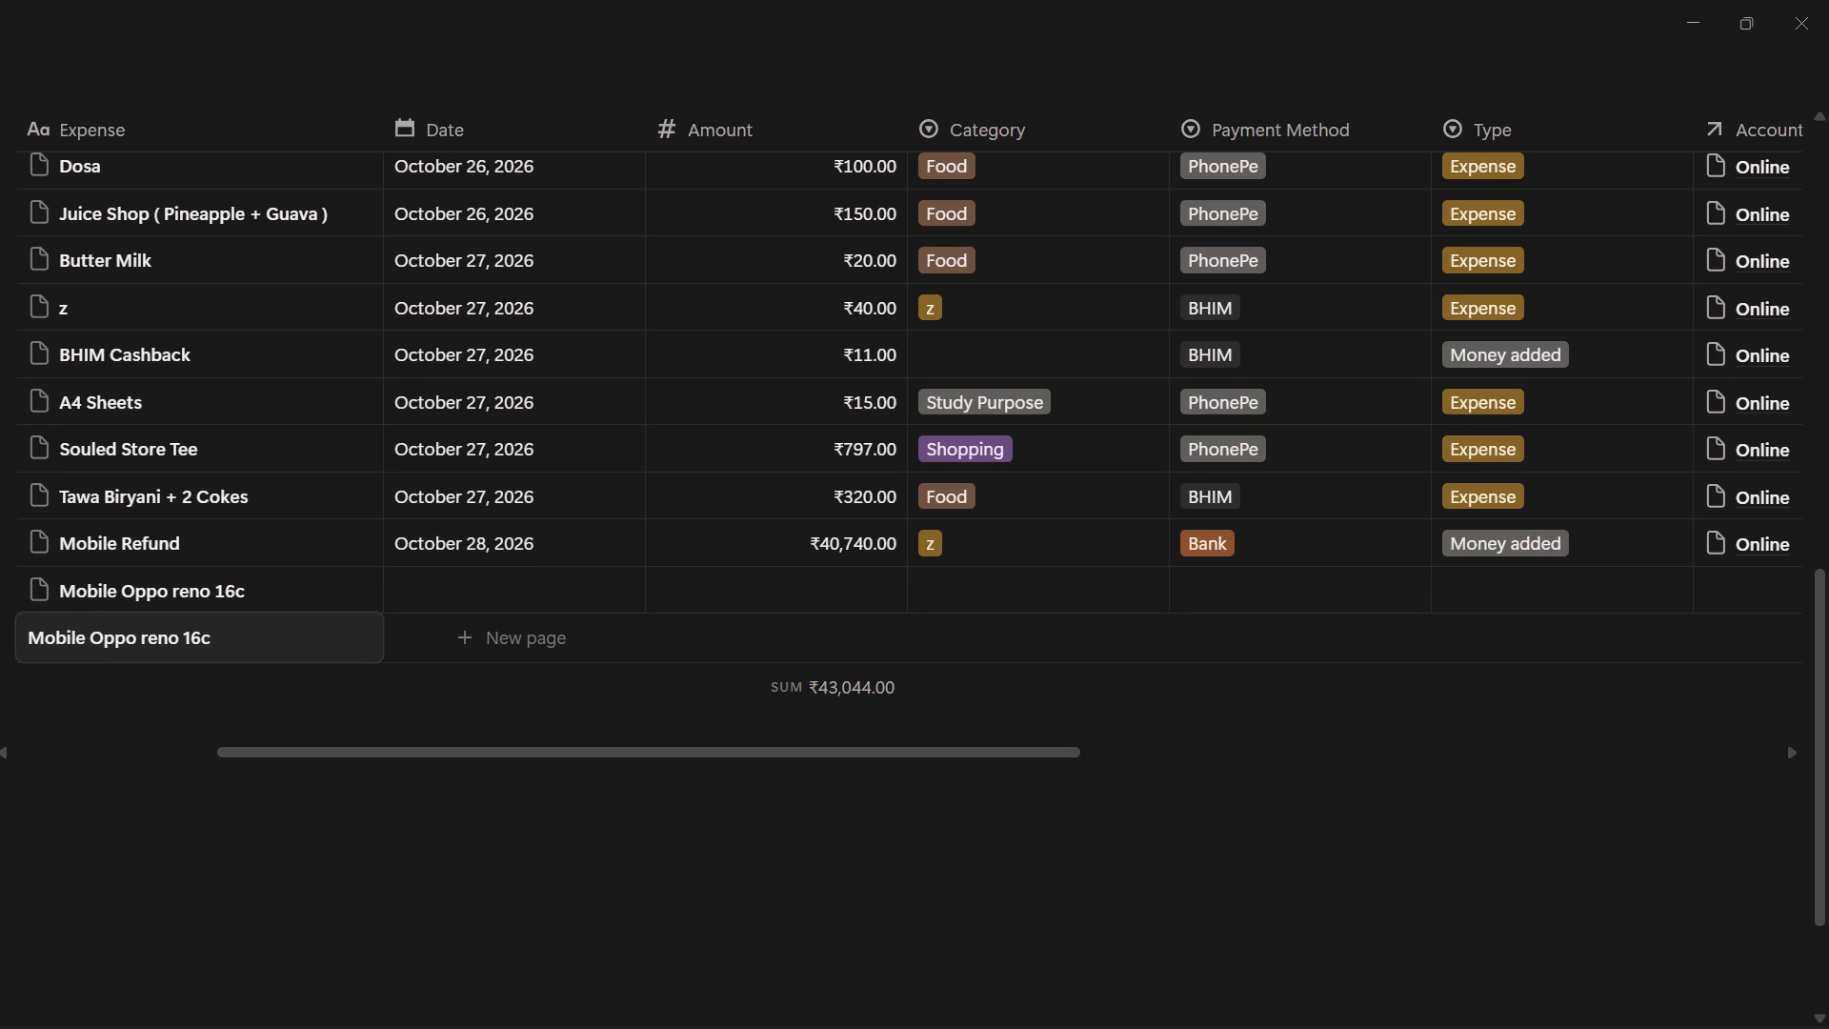
key("shift+parenleft")
key("Right")
key("Right")
key("Right")
key("Right")
key("Right")
key("Right")
key("Right")
key("Right")
key("Right")
key("Right")
key("Right")
key("Right")
key("Right")
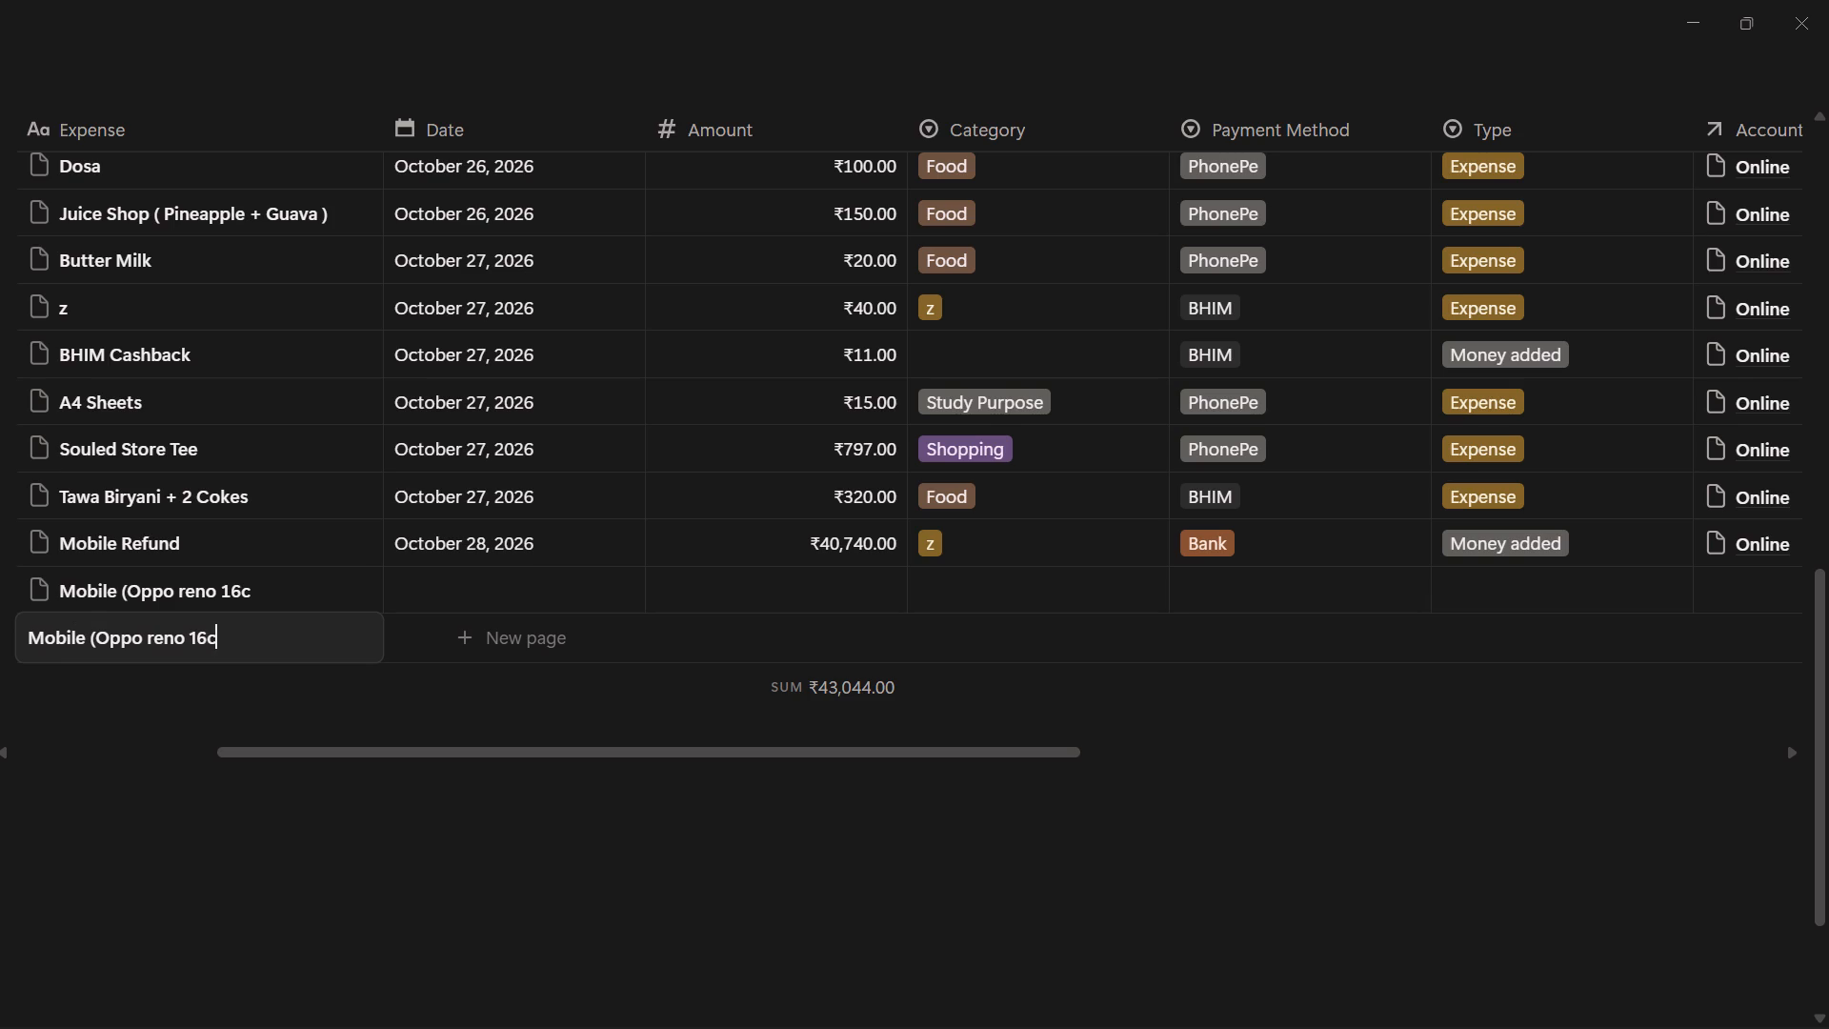
key("space")
type(")")
key("Return")
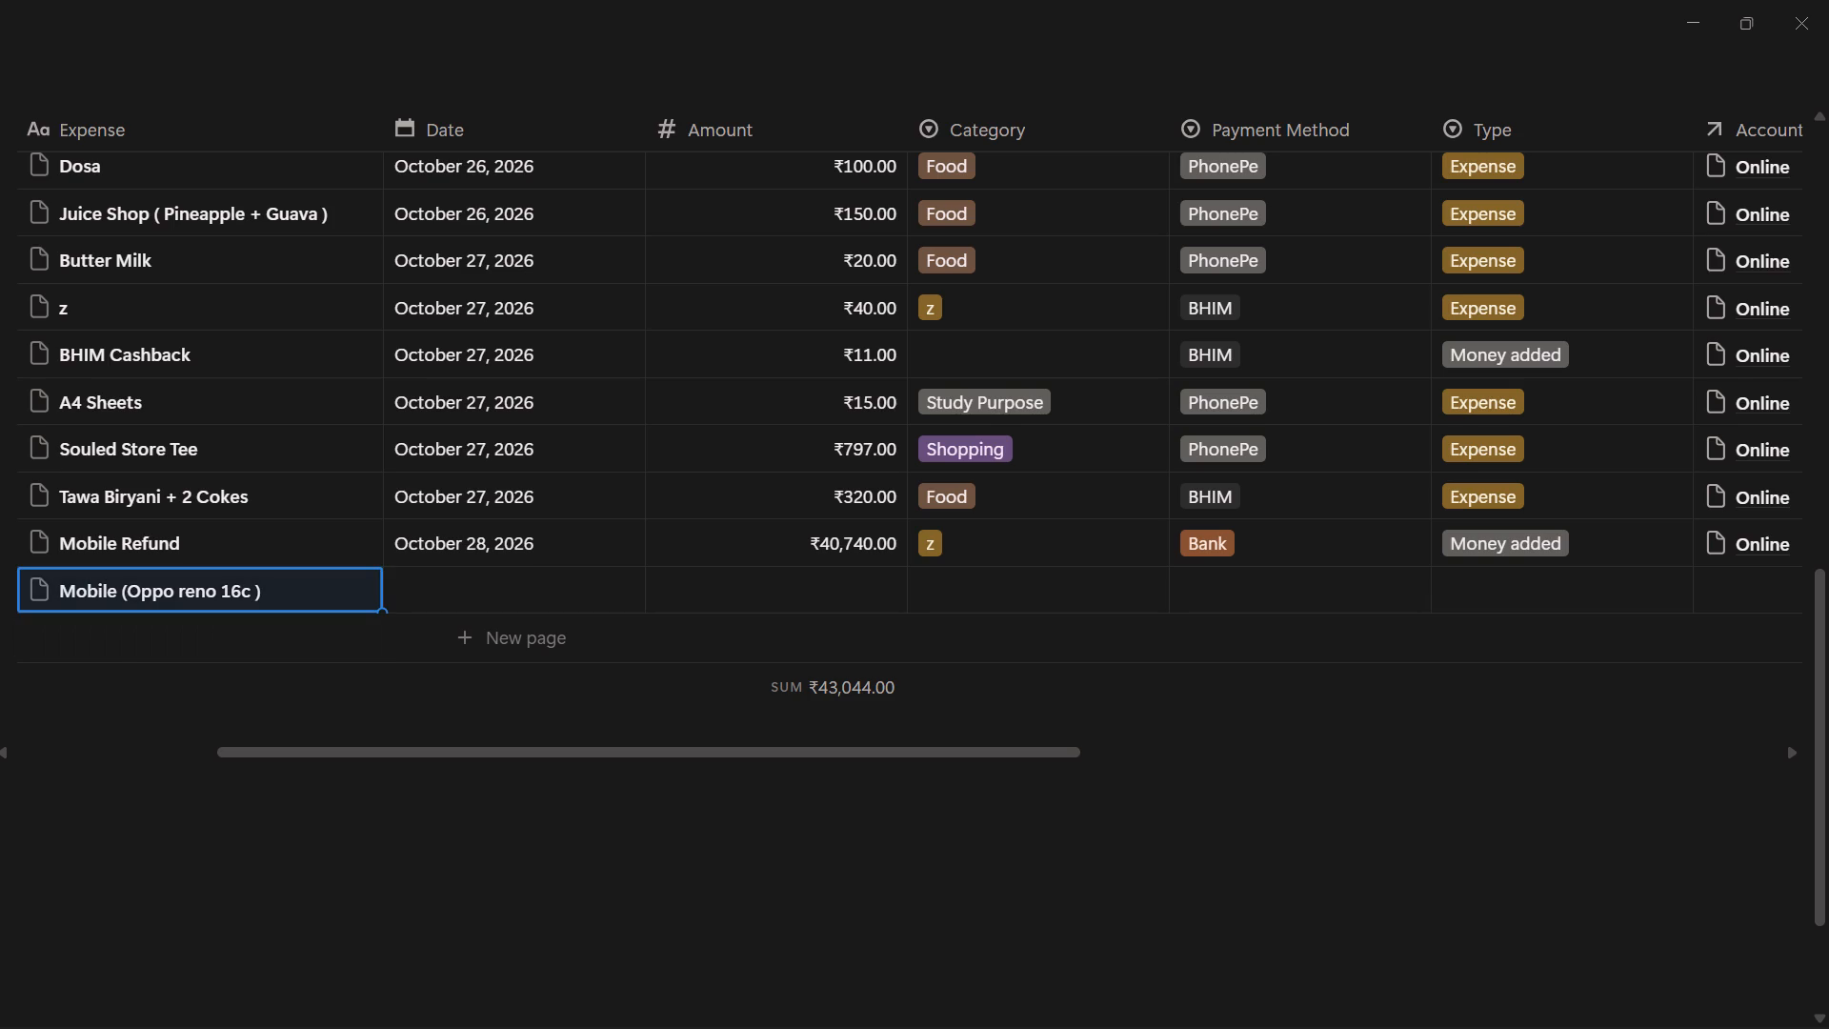
Set the Mobile (Oppo reno 16c ) transaction's date to October 29, 2026 and its amount to ₹41,590.
left_click(476, 596)
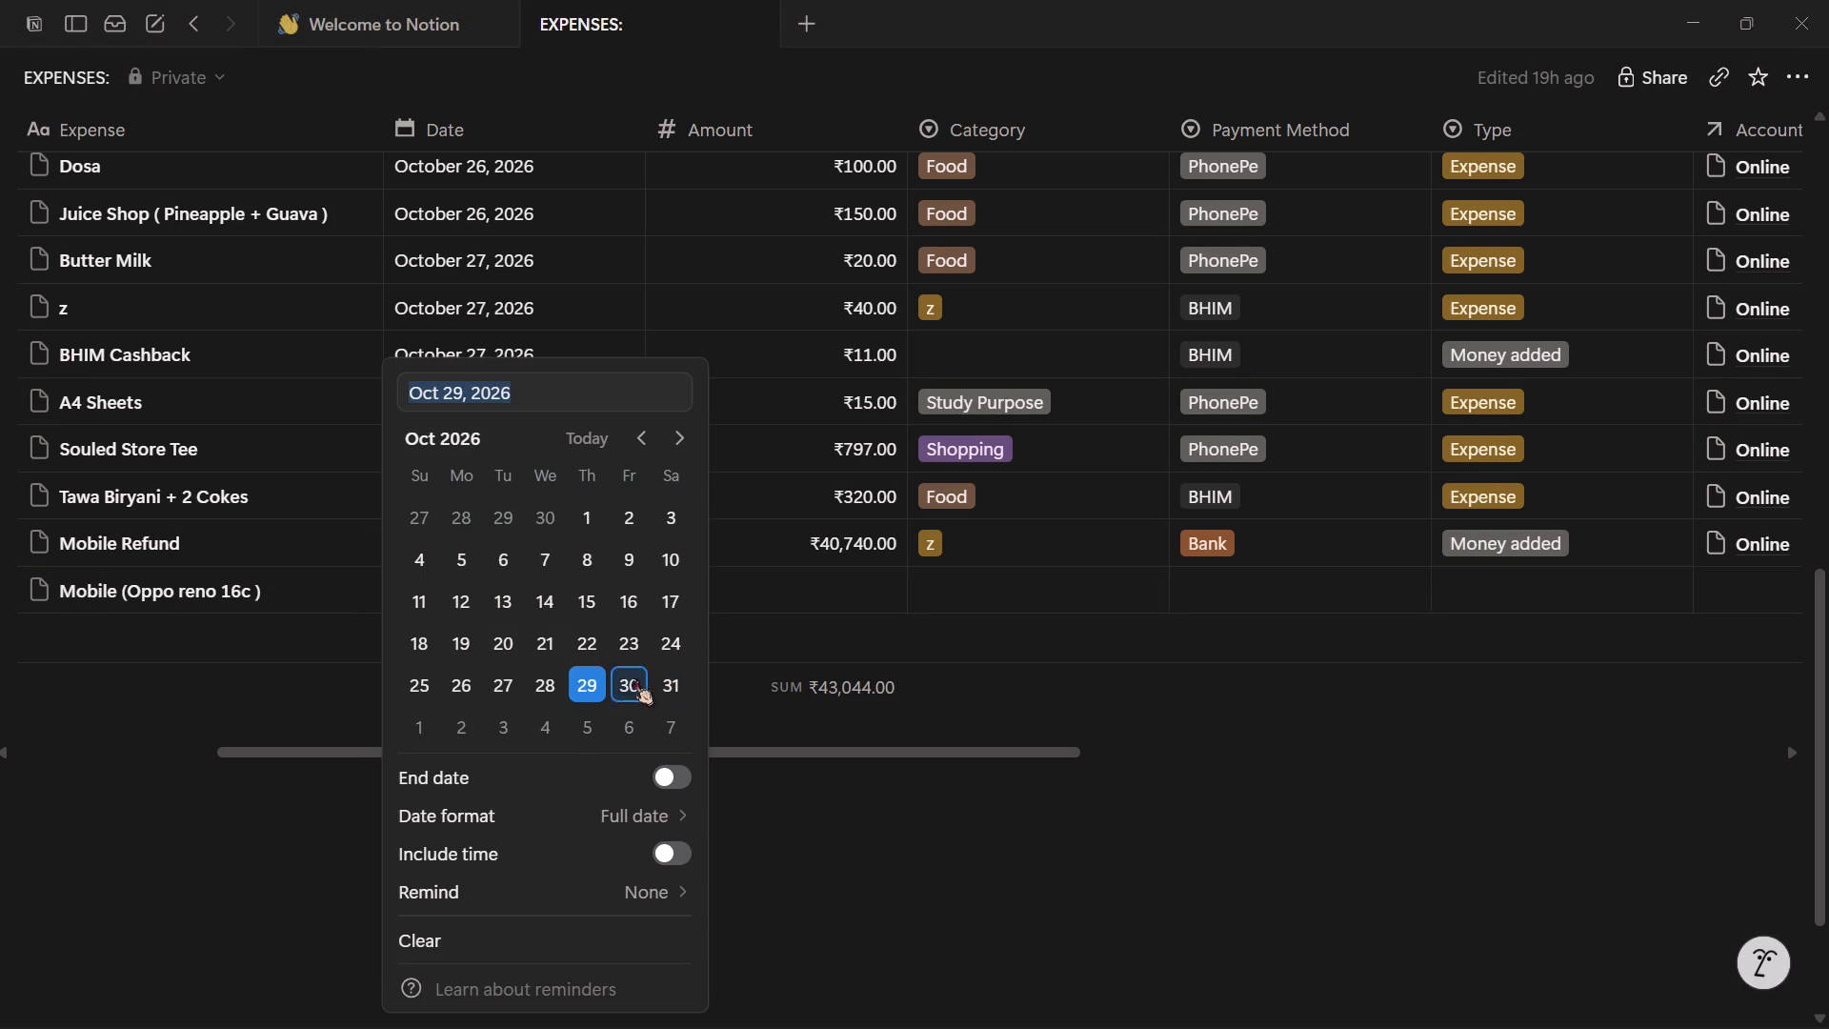
left_click(592, 690)
left_click(827, 588)
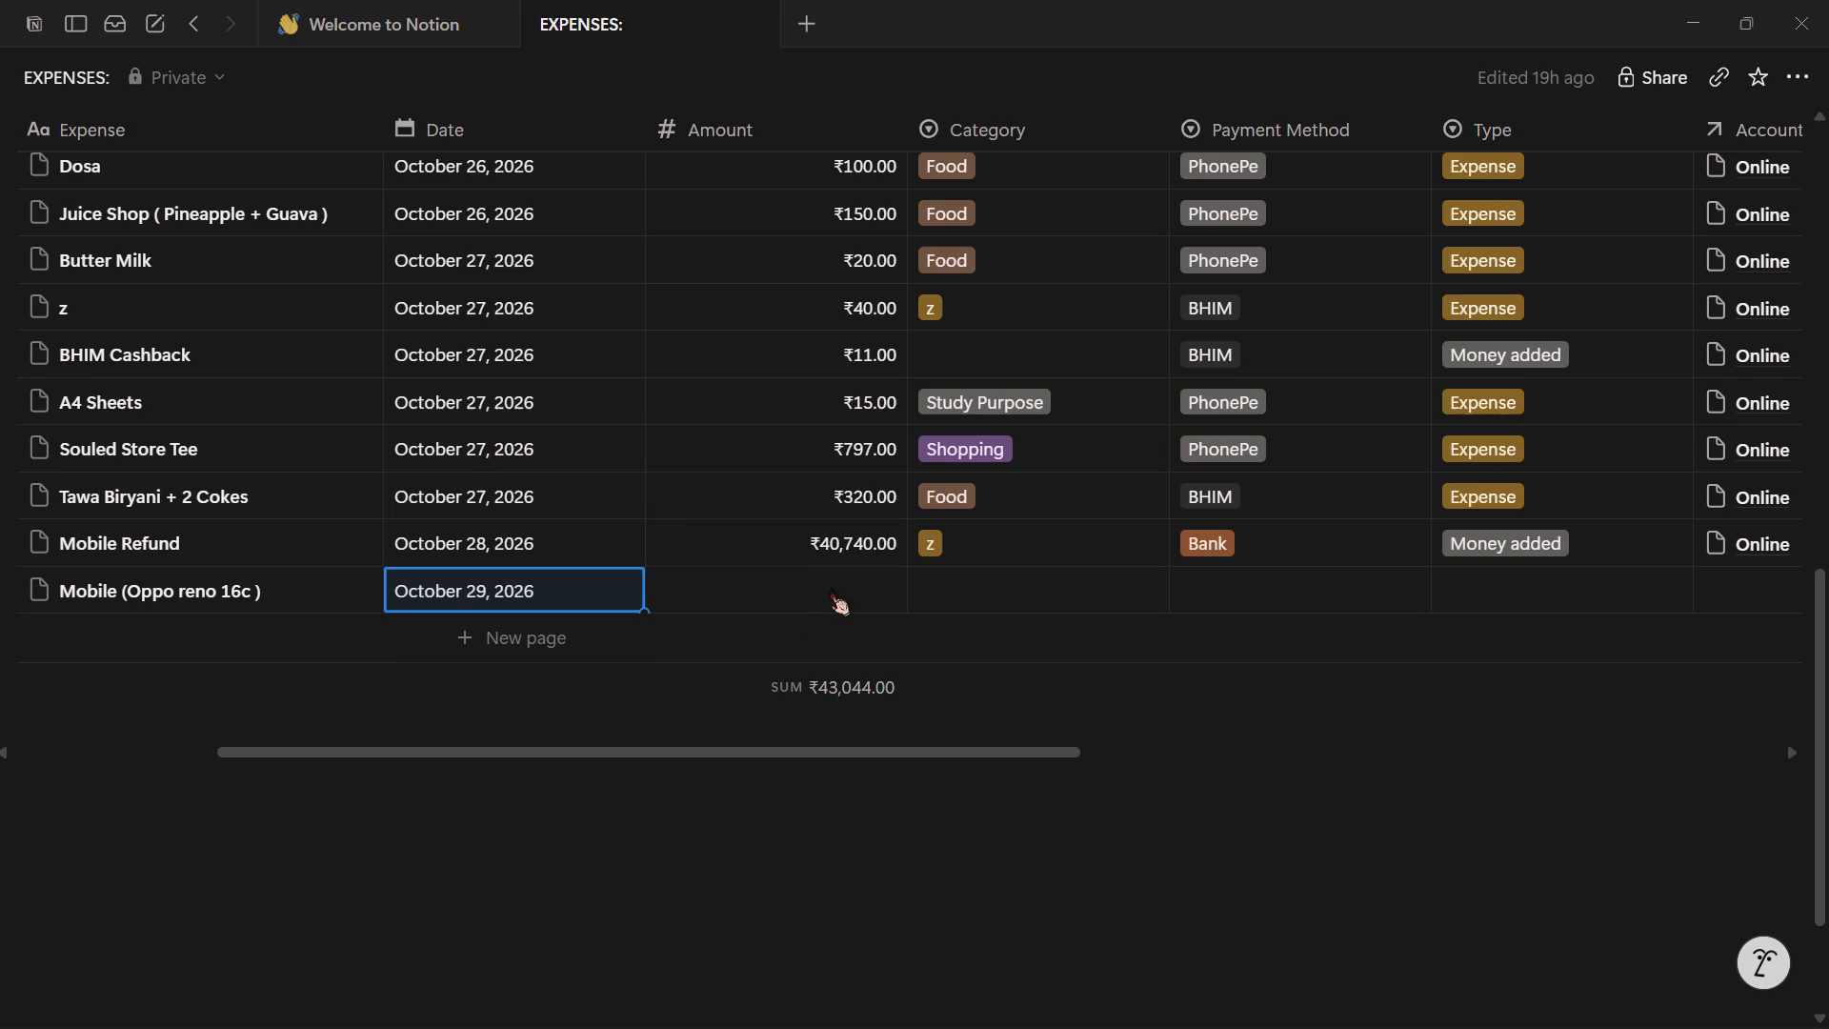
left_click(830, 588)
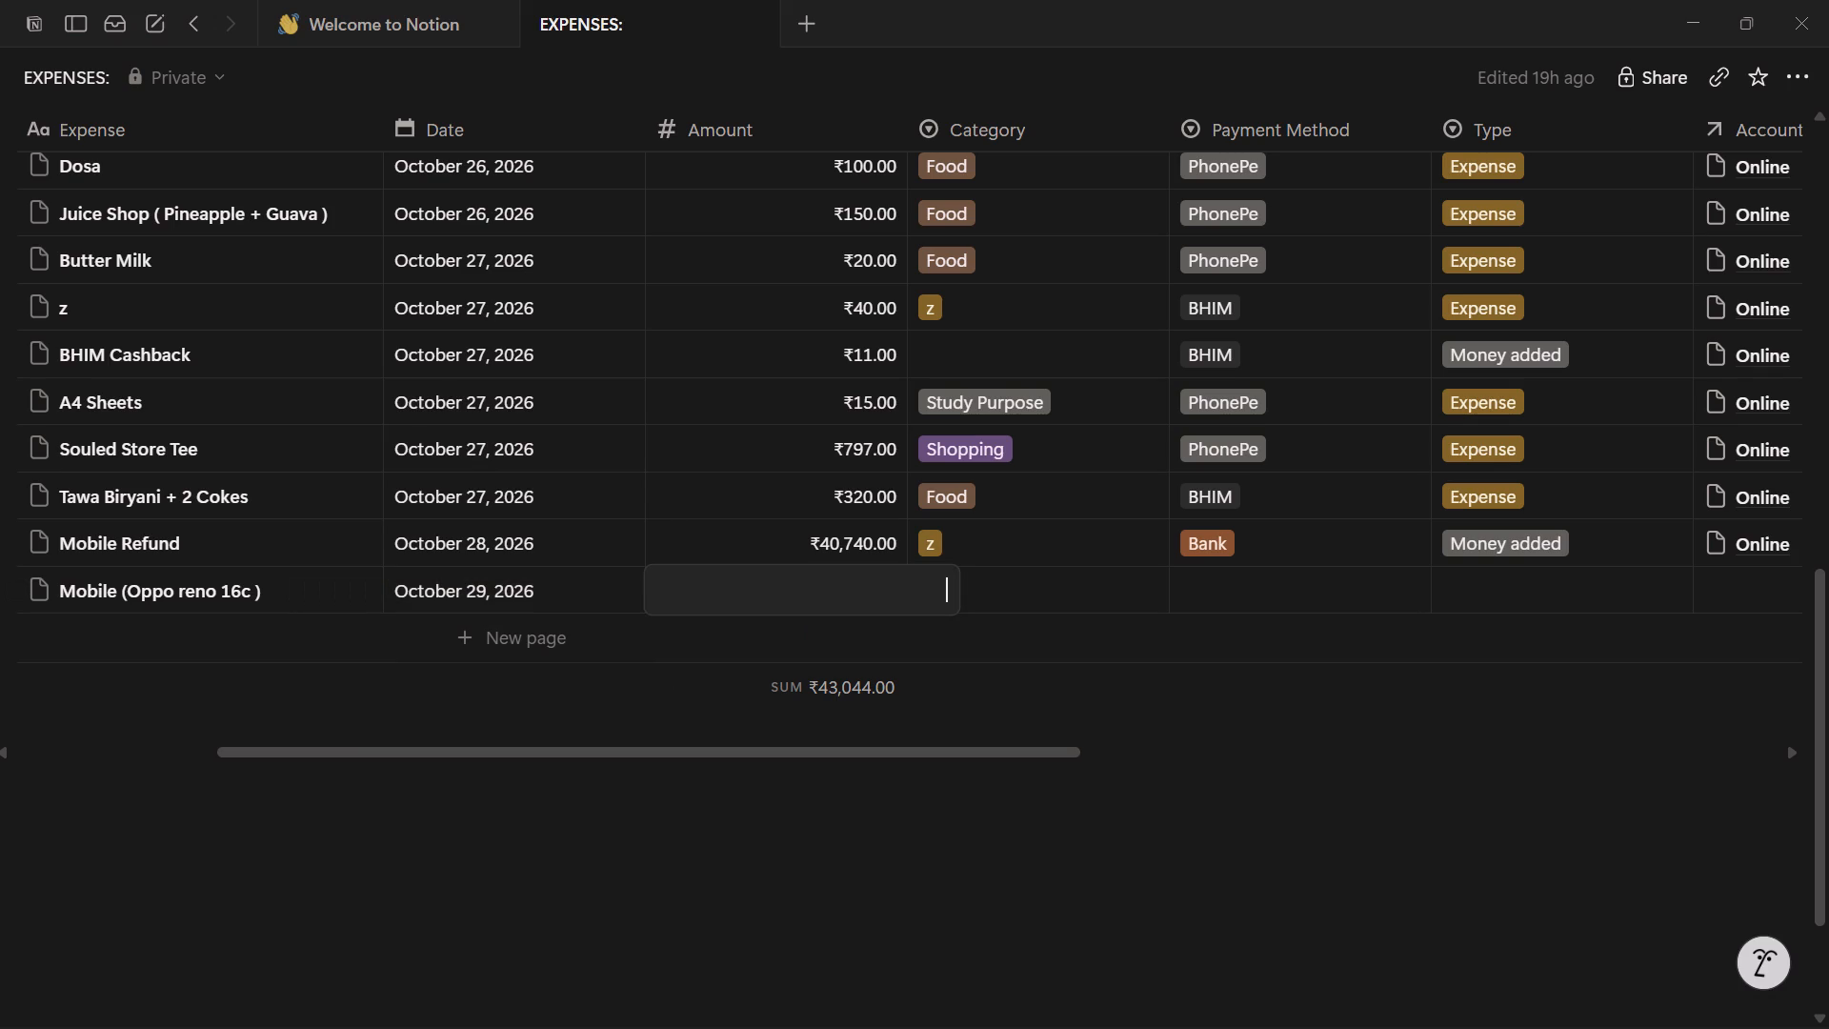
type("41")
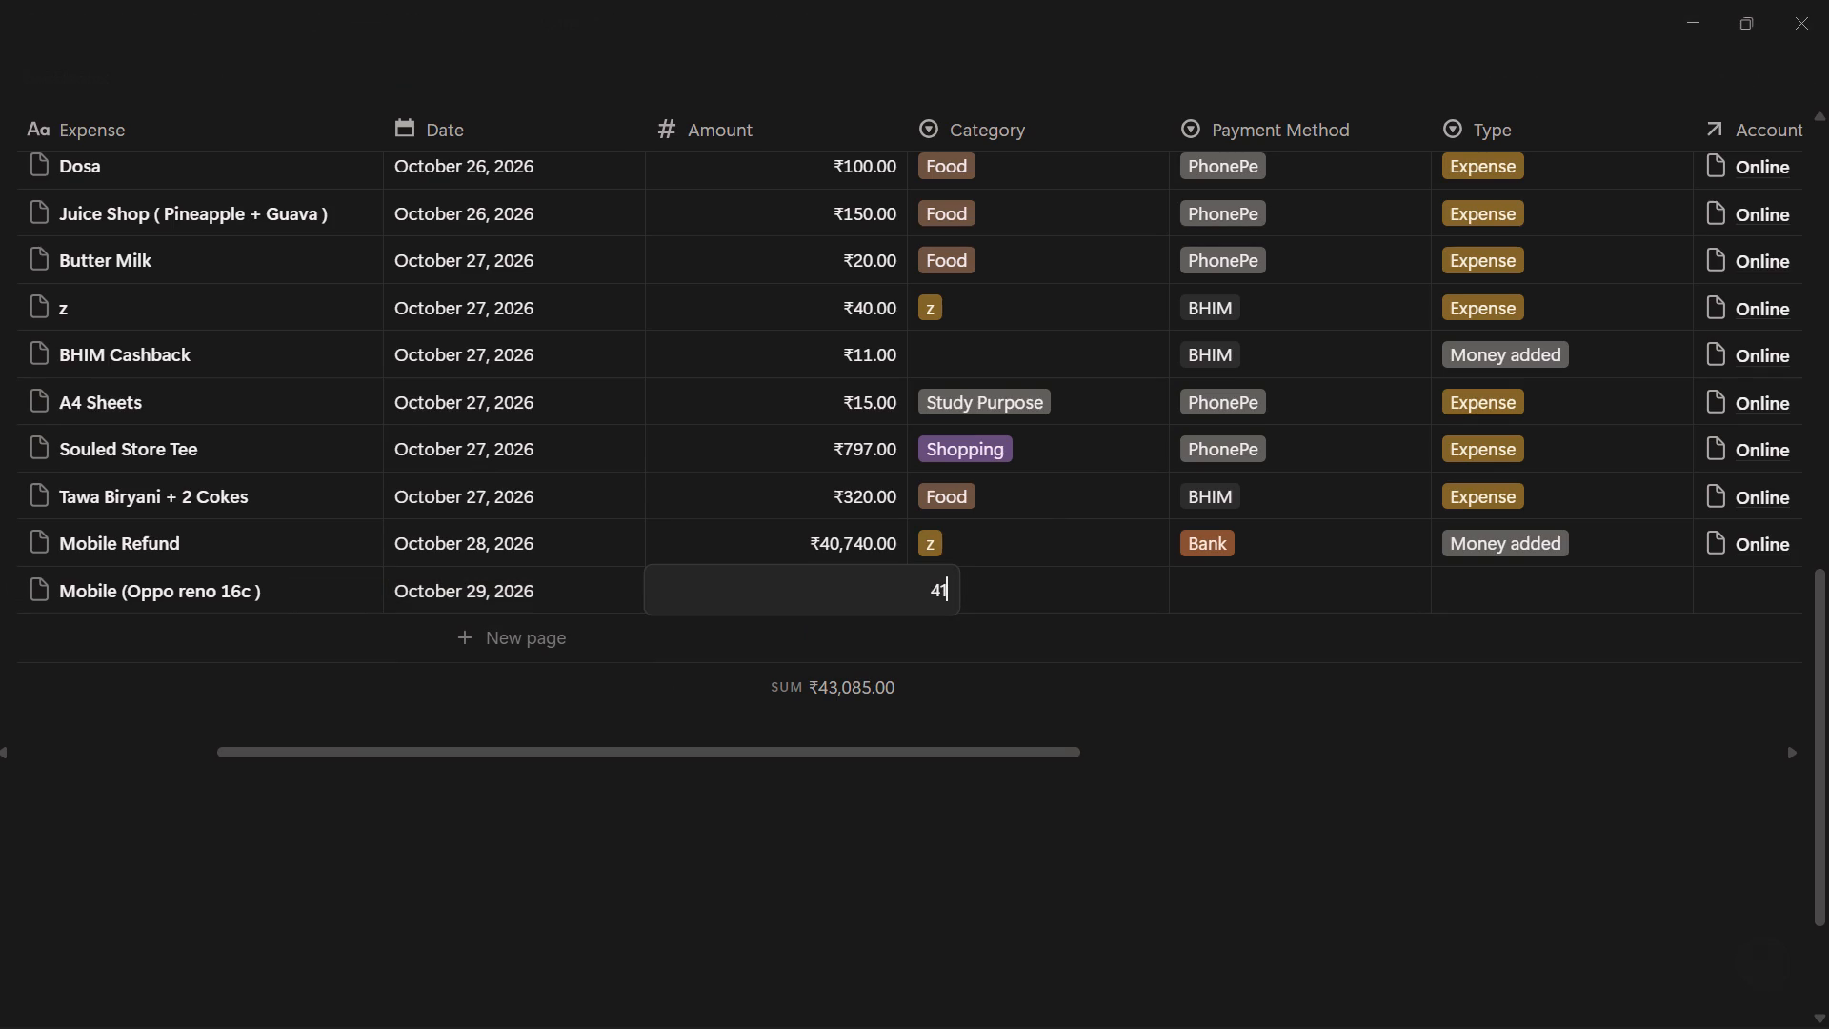
key("5")
type("90")
key("Return")
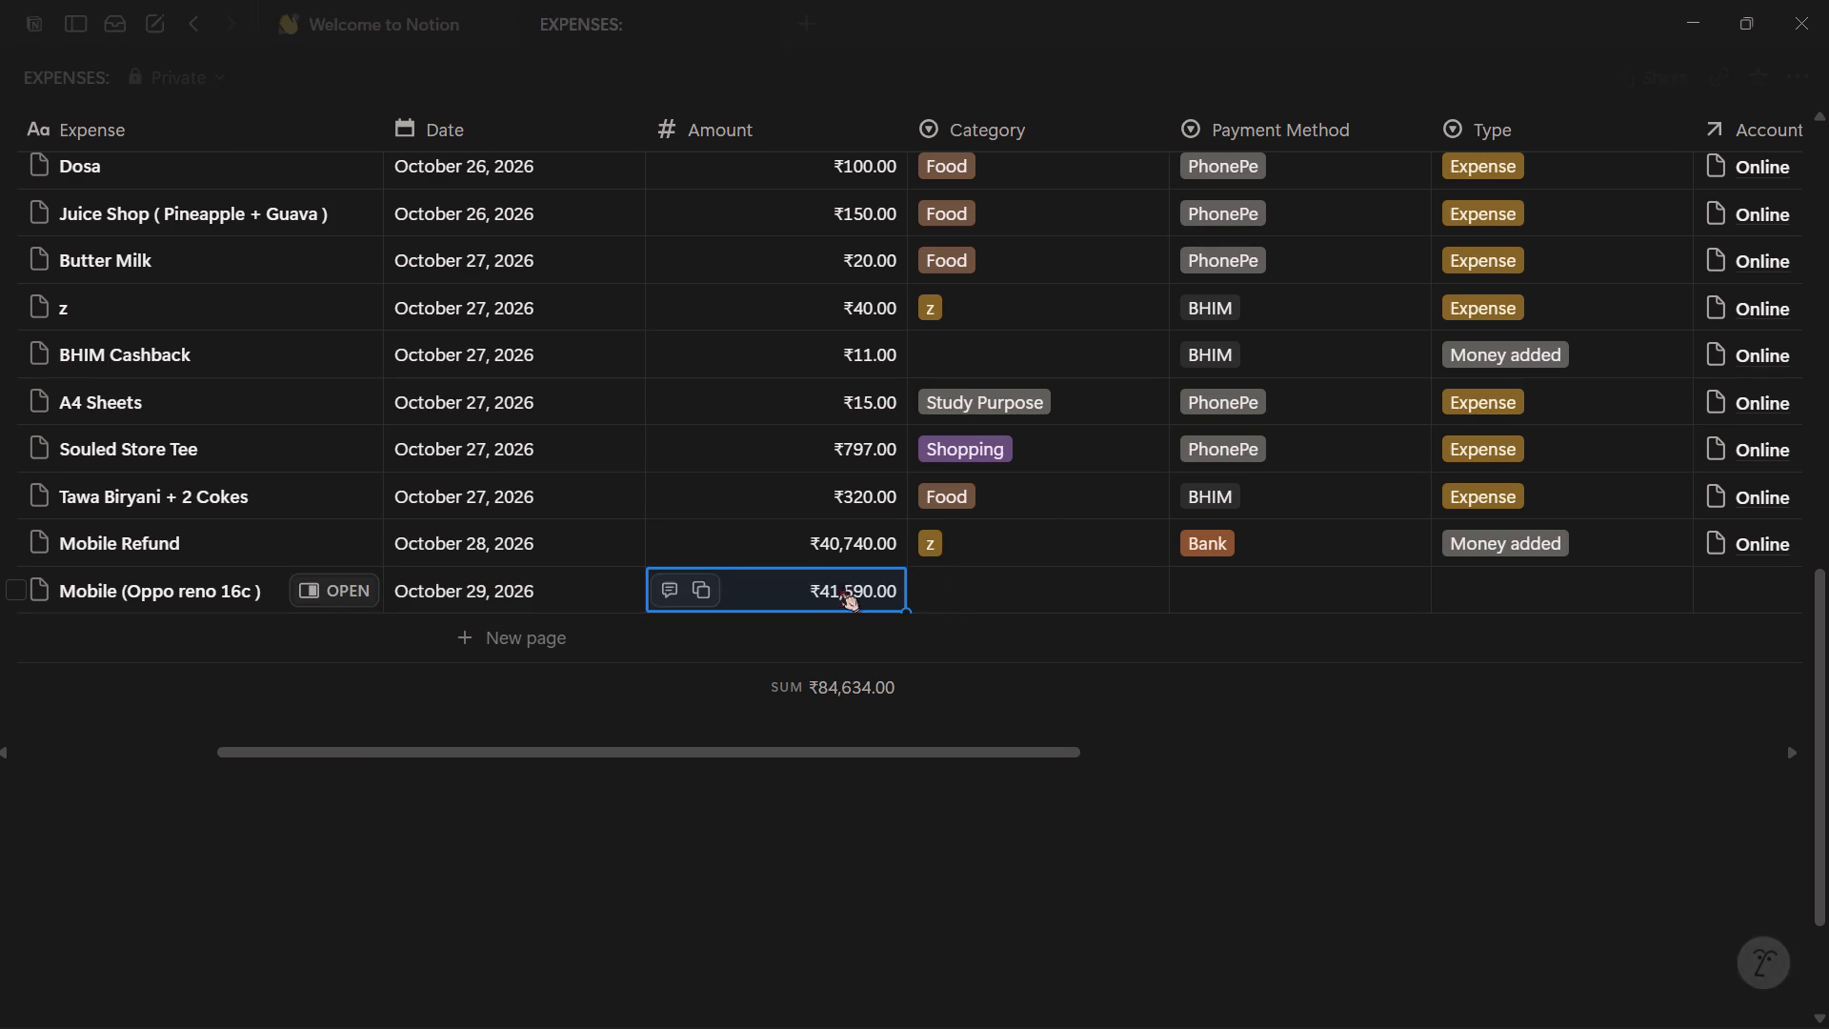
Classify the Mobile (Oppo reno 16c ) transaction with category z, payment method PhonePe and type Expense.
left_click(987, 575)
left_click(959, 710)
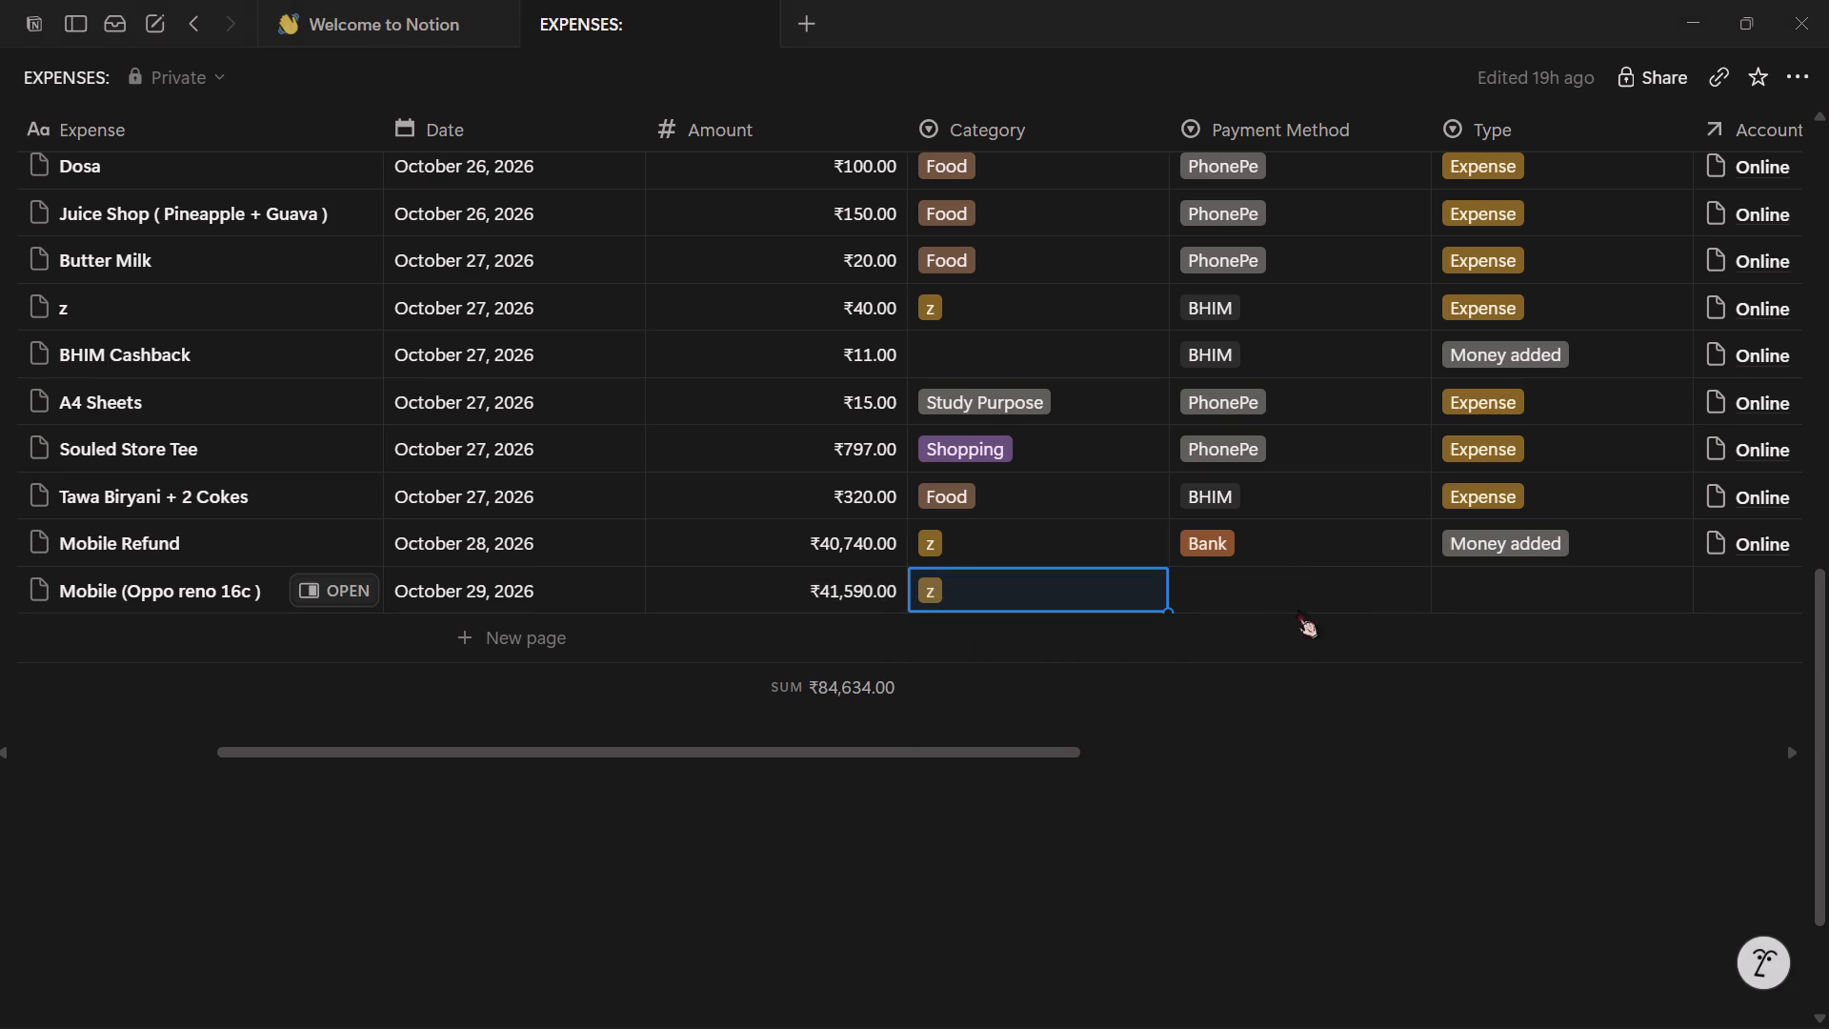
left_click(1217, 586)
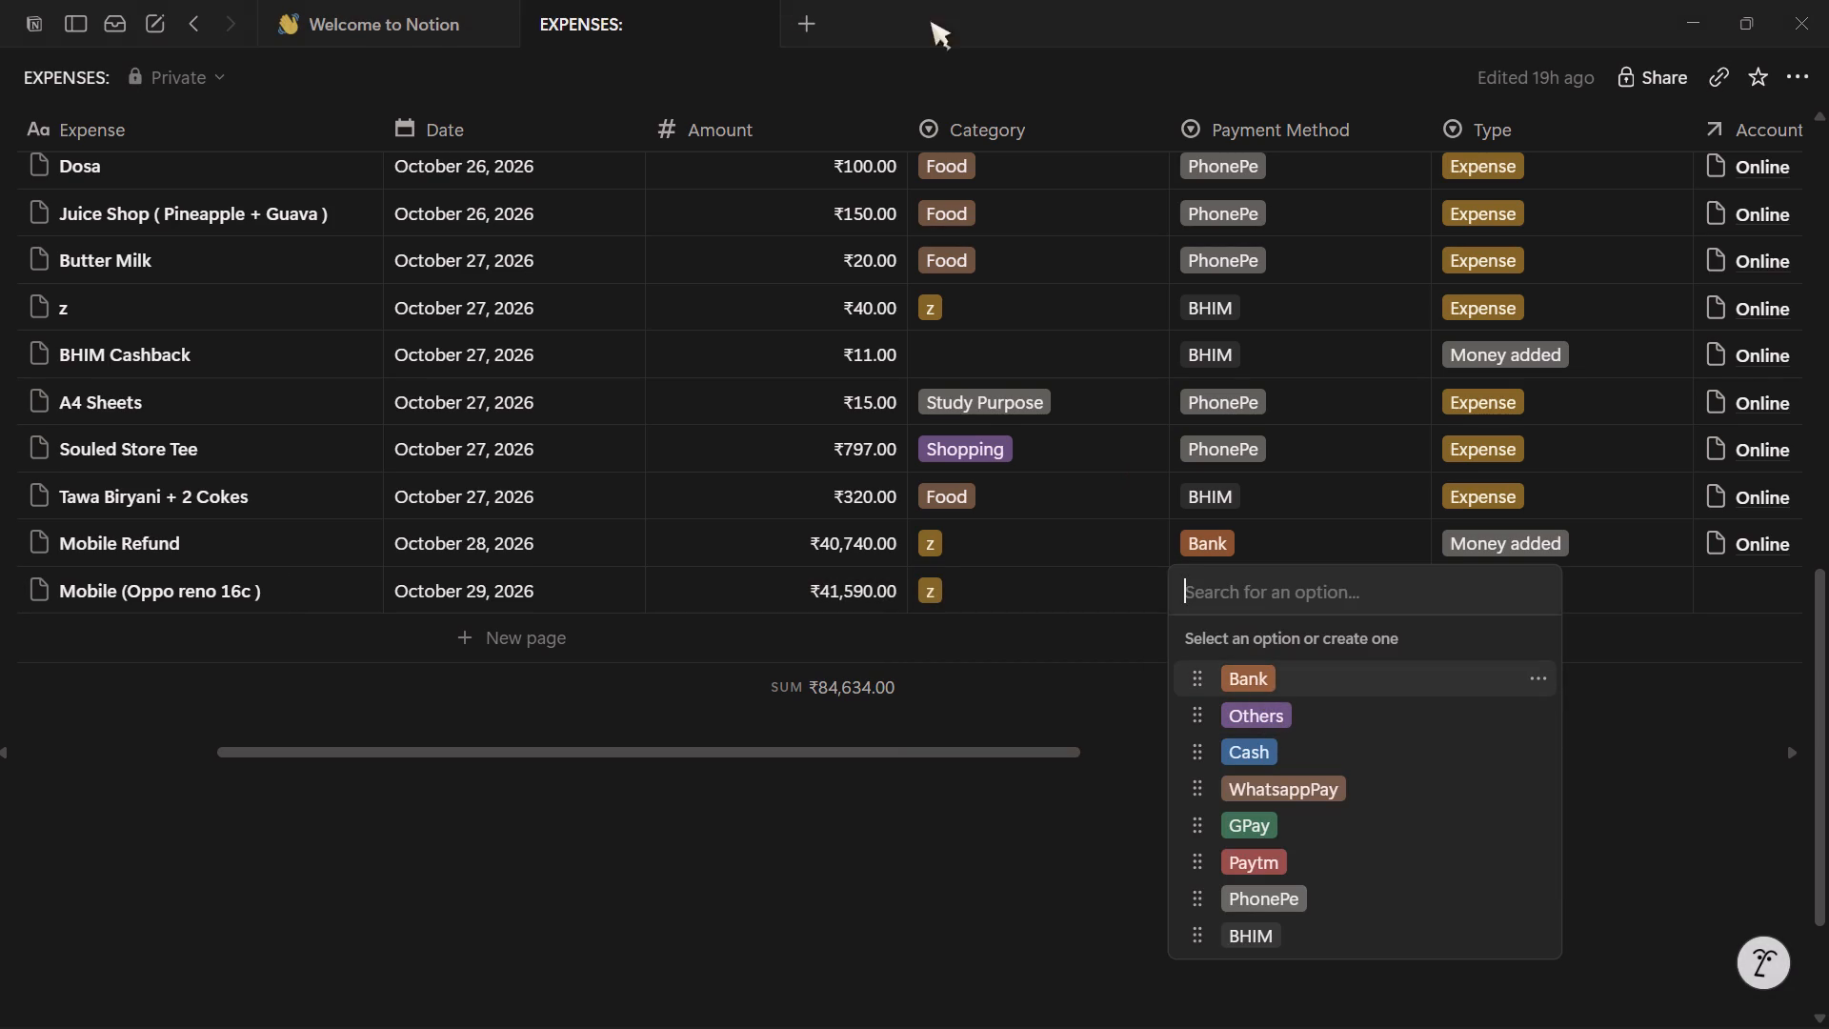
left_click(1230, 905)
left_click(1515, 571)
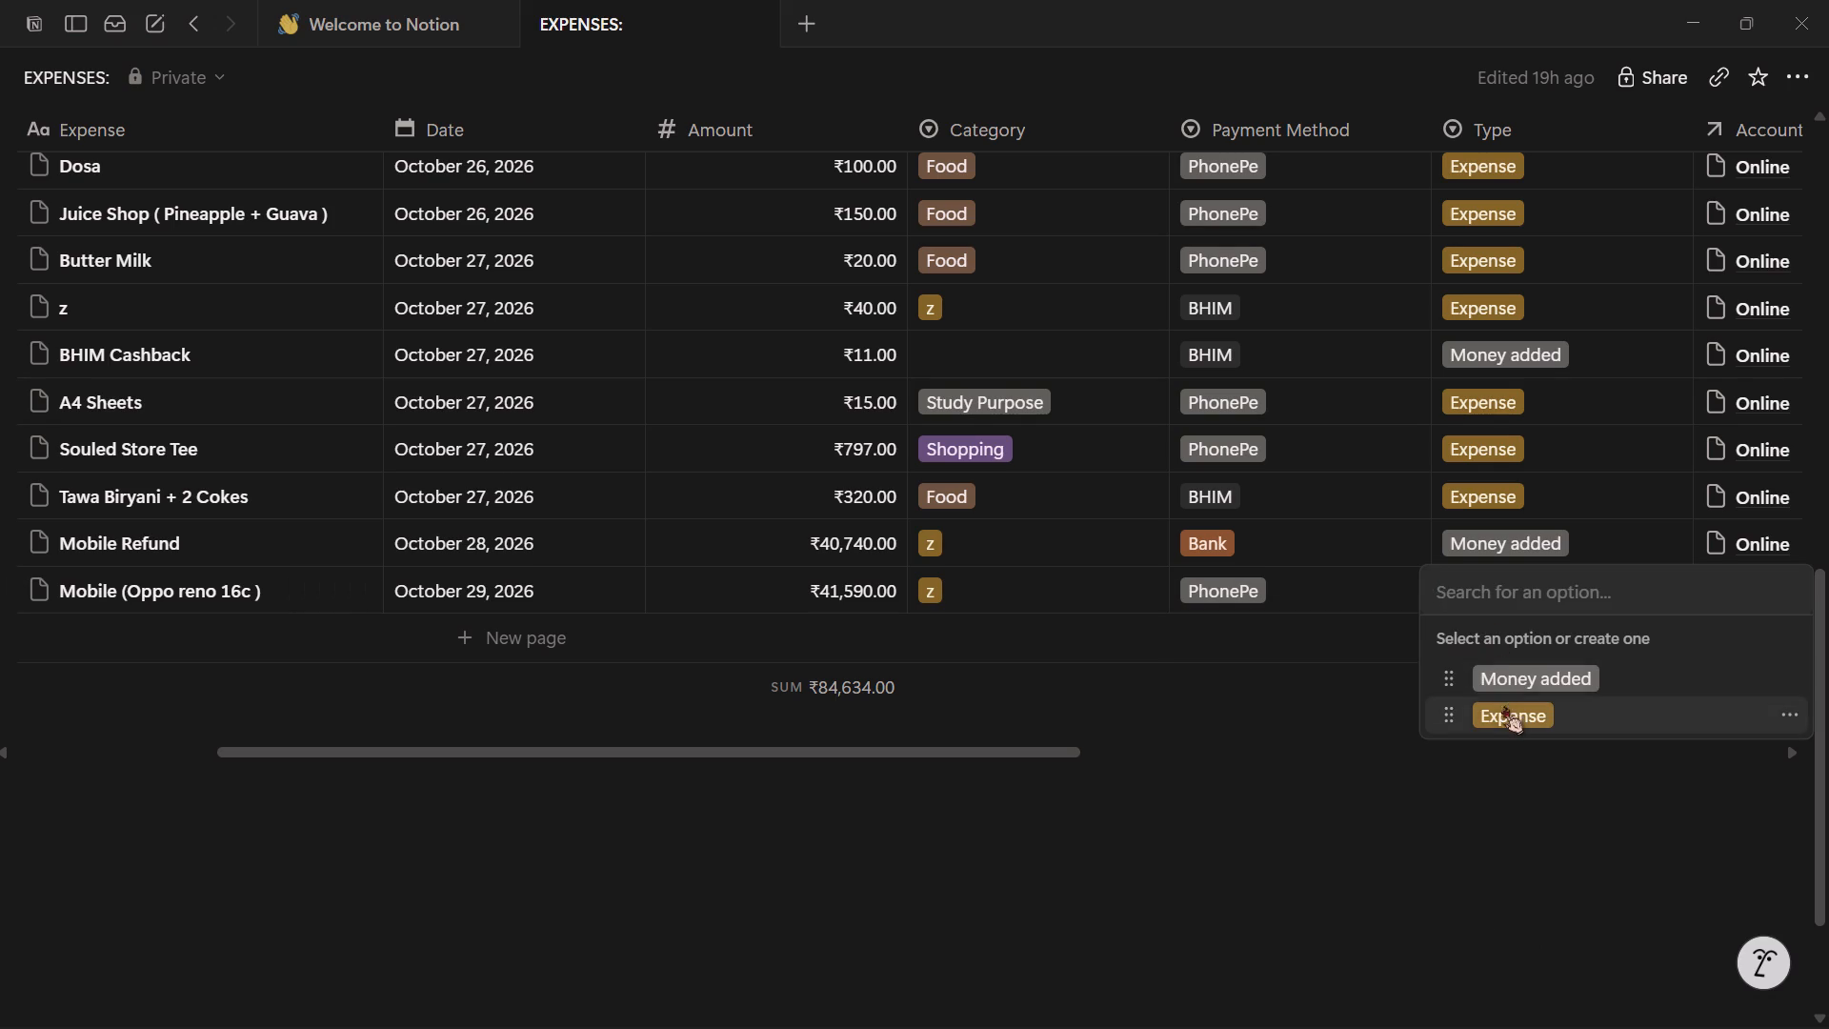
left_click(1500, 716)
Link the Mobile (Oppo reno 16c ) transaction to the Online account.
left_click(1738, 592)
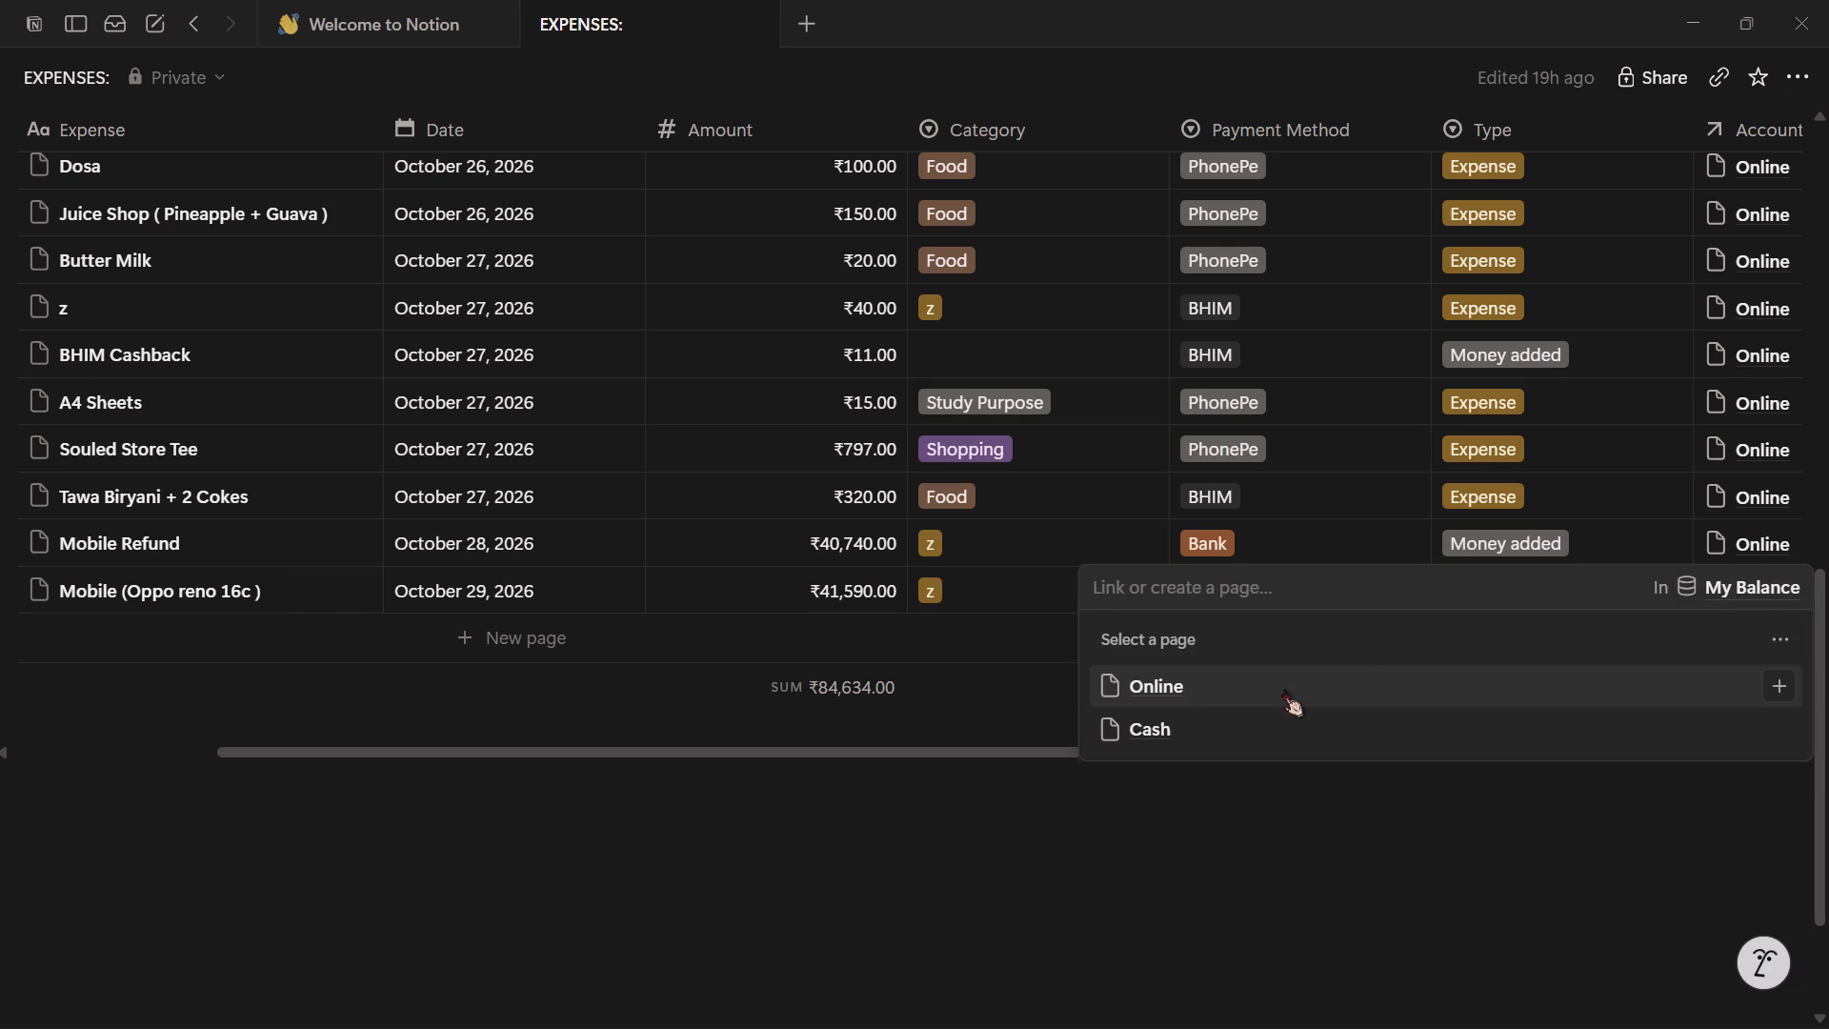
left_click(1160, 691)
left_click(946, 818)
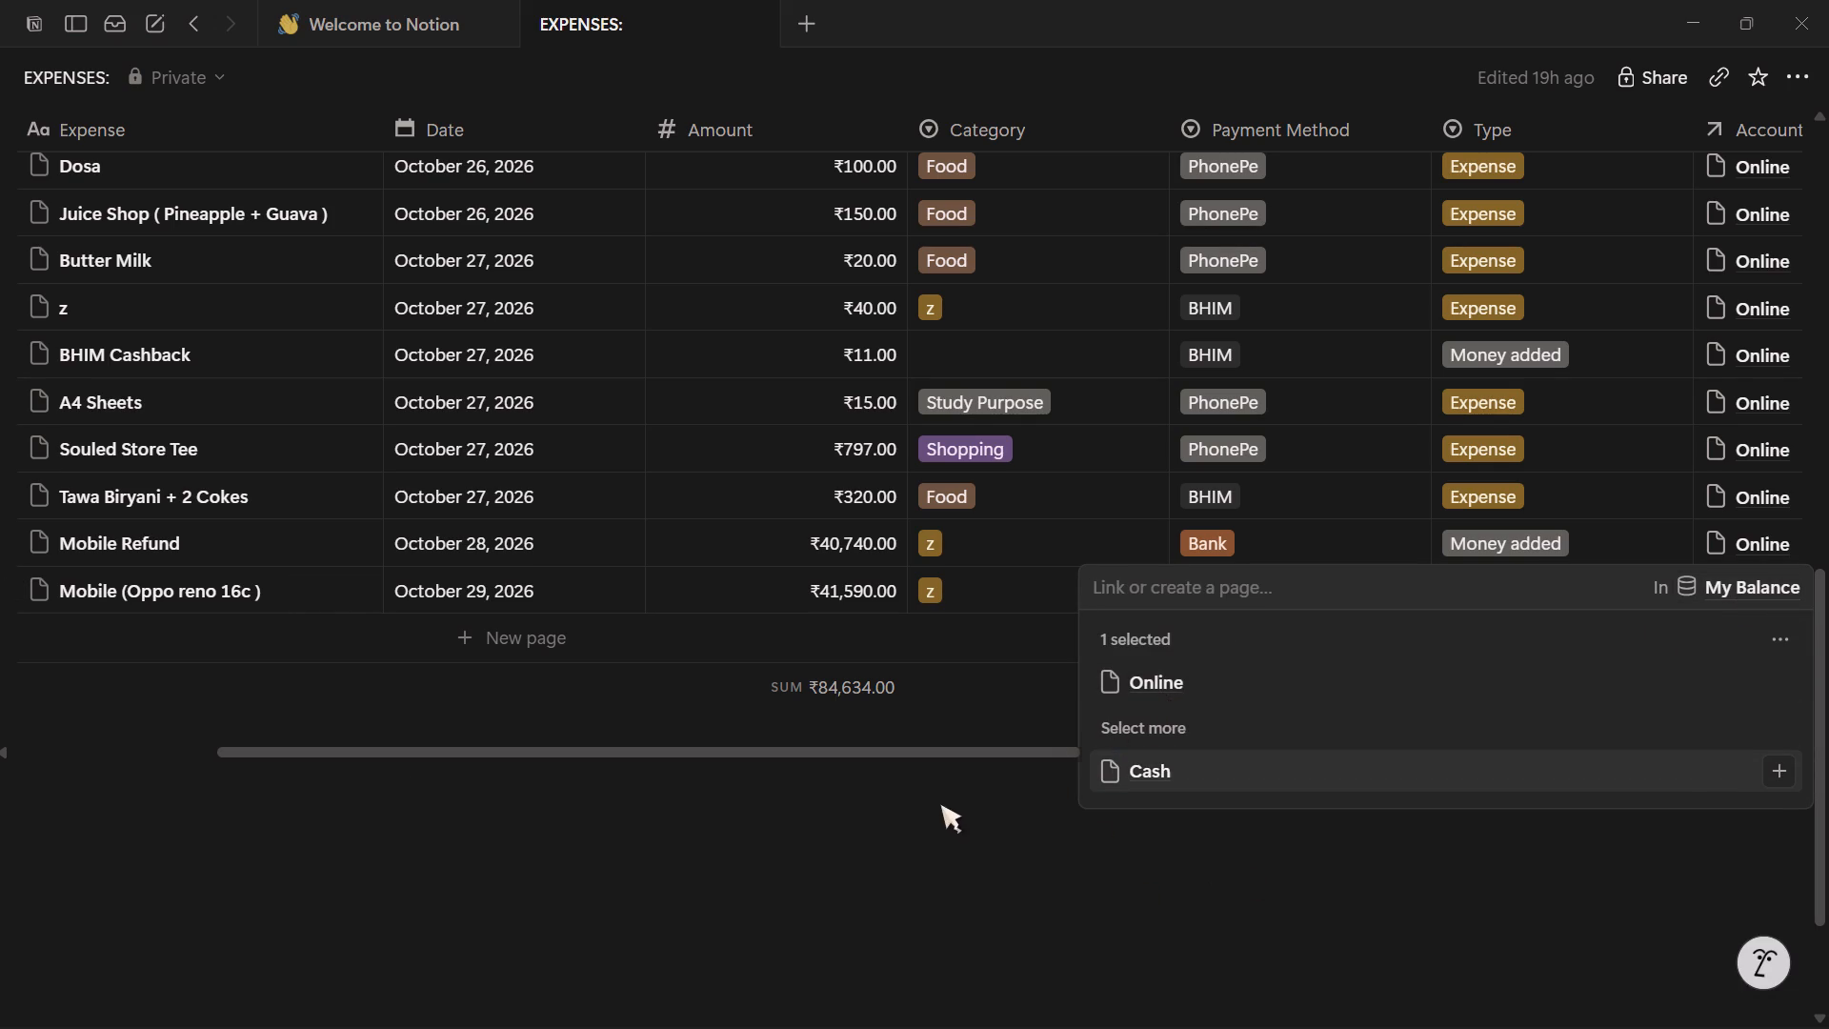
Add a new transaction named Wired Earphones below Mobile (Oppo reno 16c ) in the Transactions table.
left_click(535, 630)
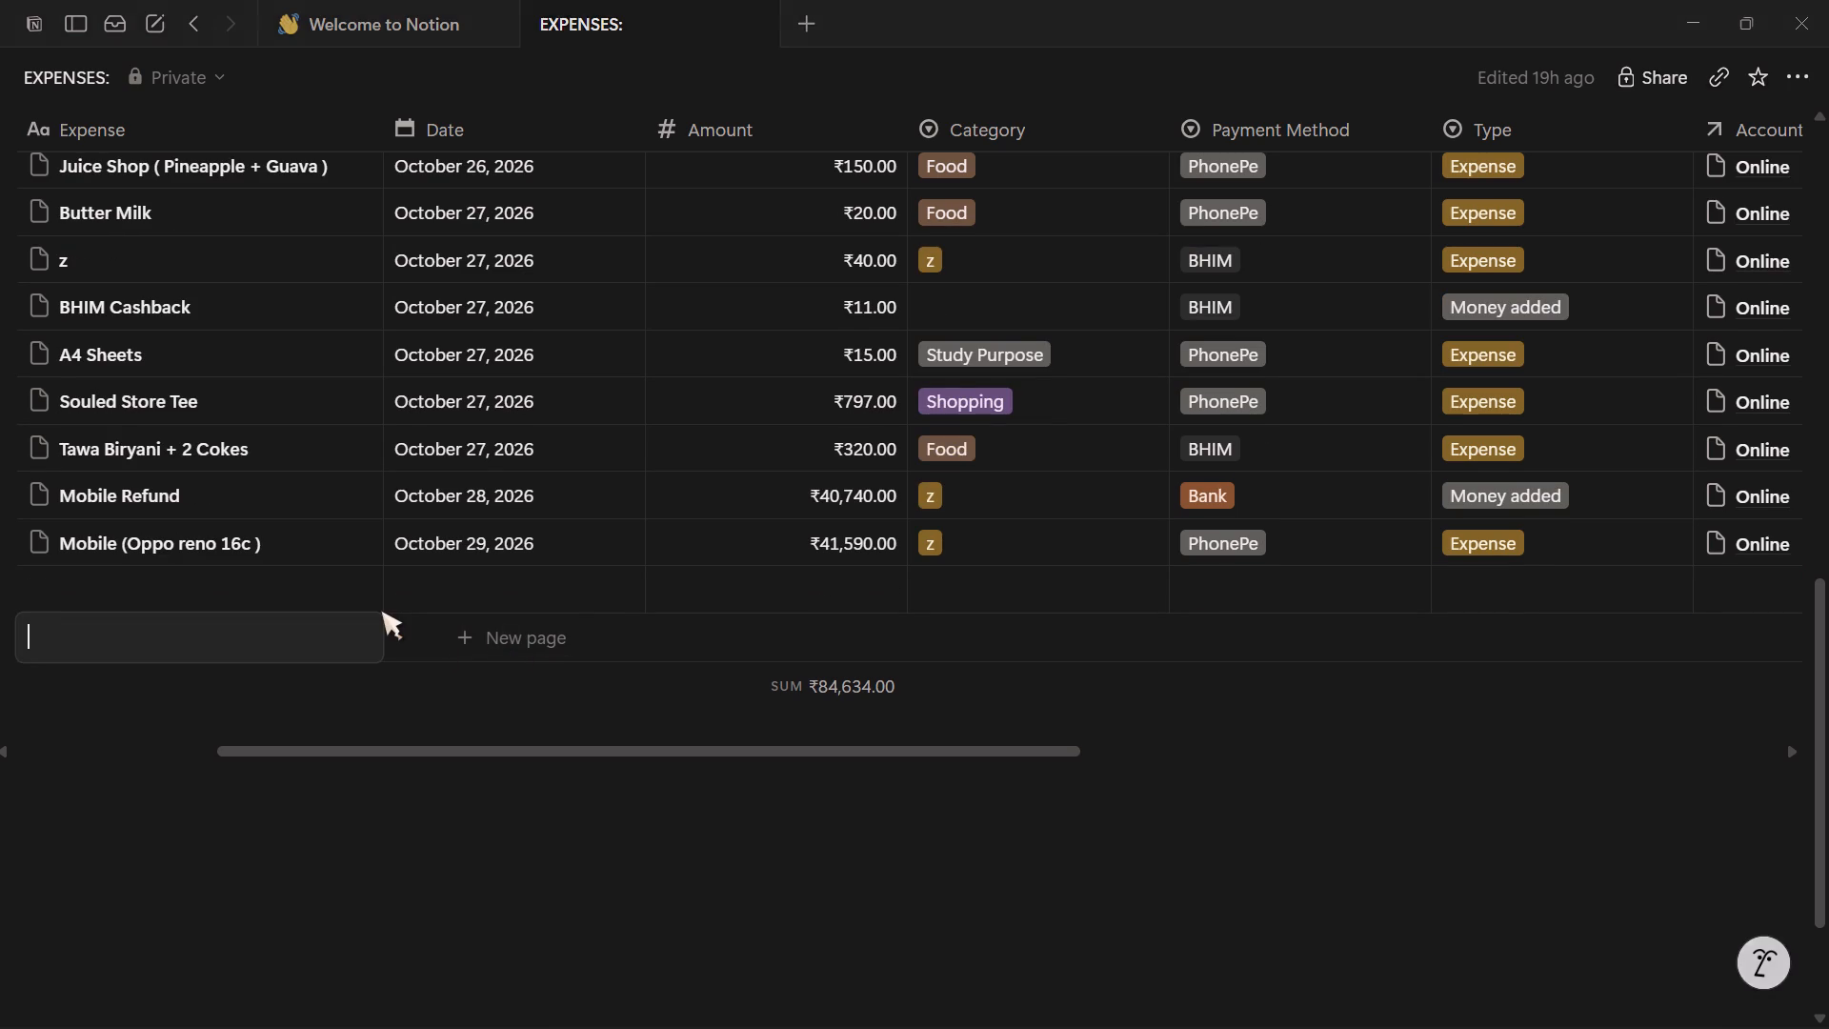
type("Wirred")
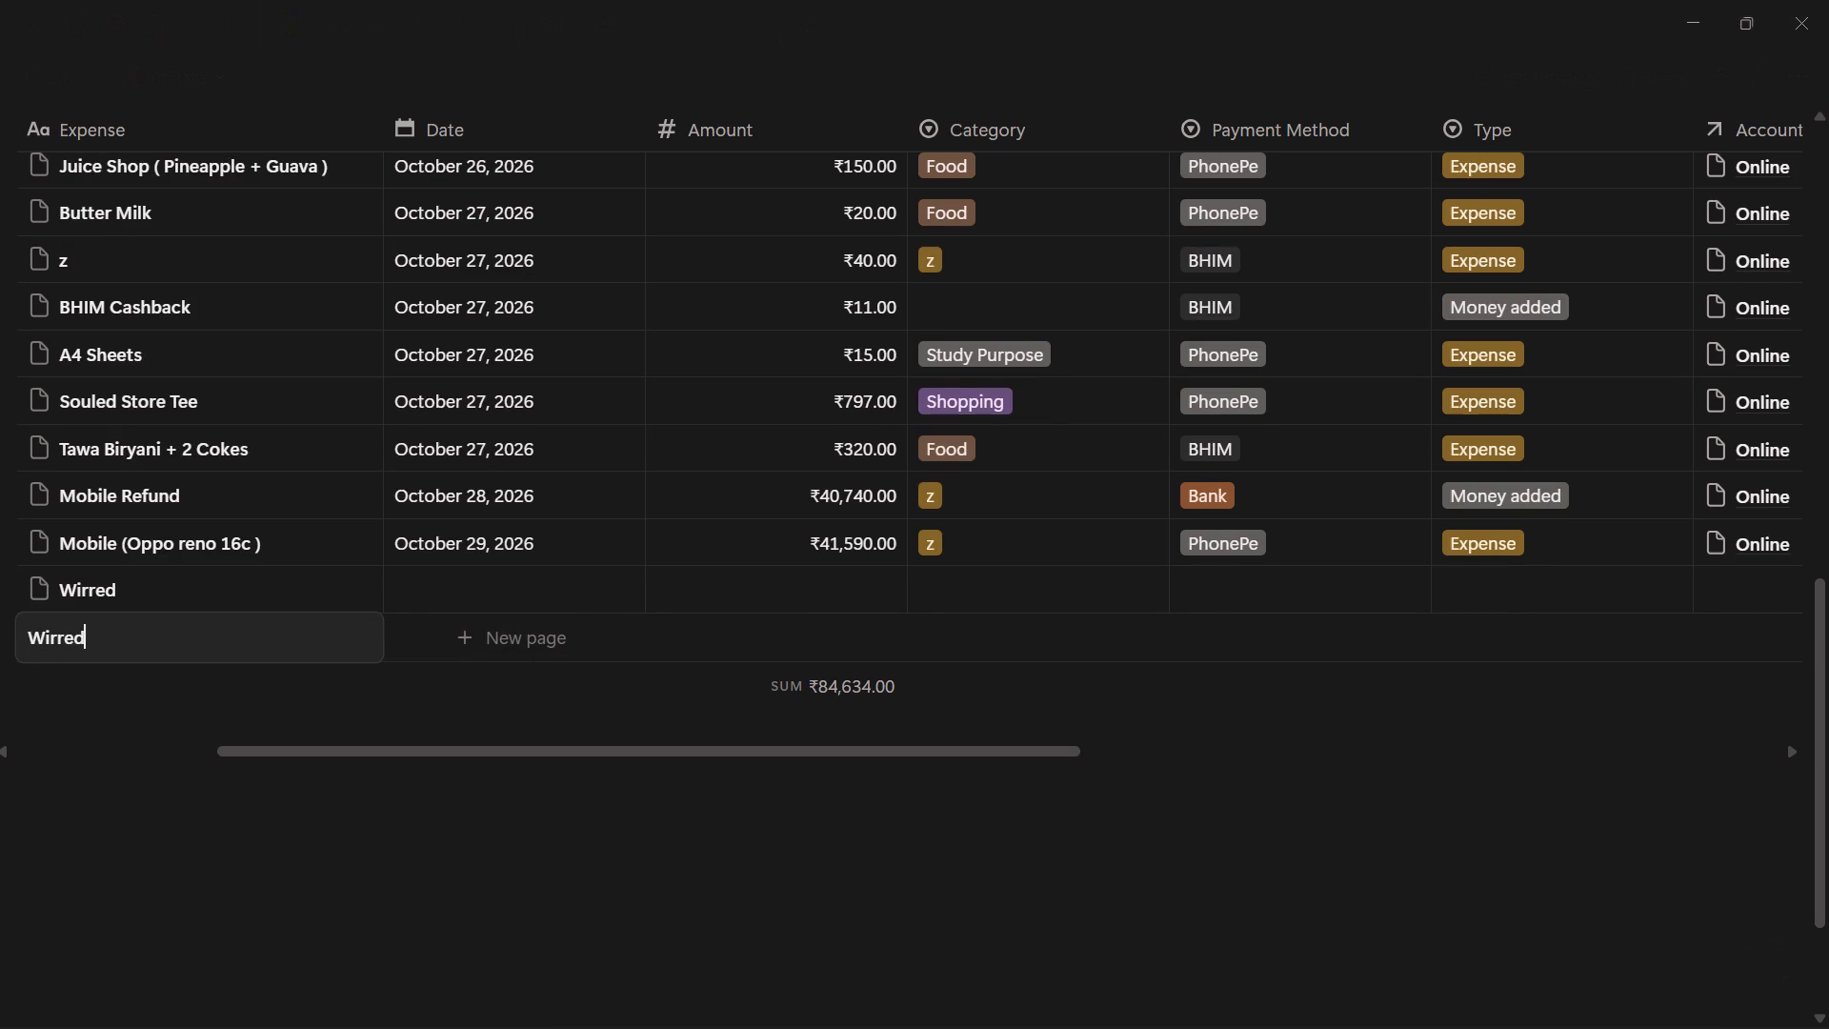
key("BackSpace")
key("BackSpace")
key("BackSpace")
type("ed Ear[")
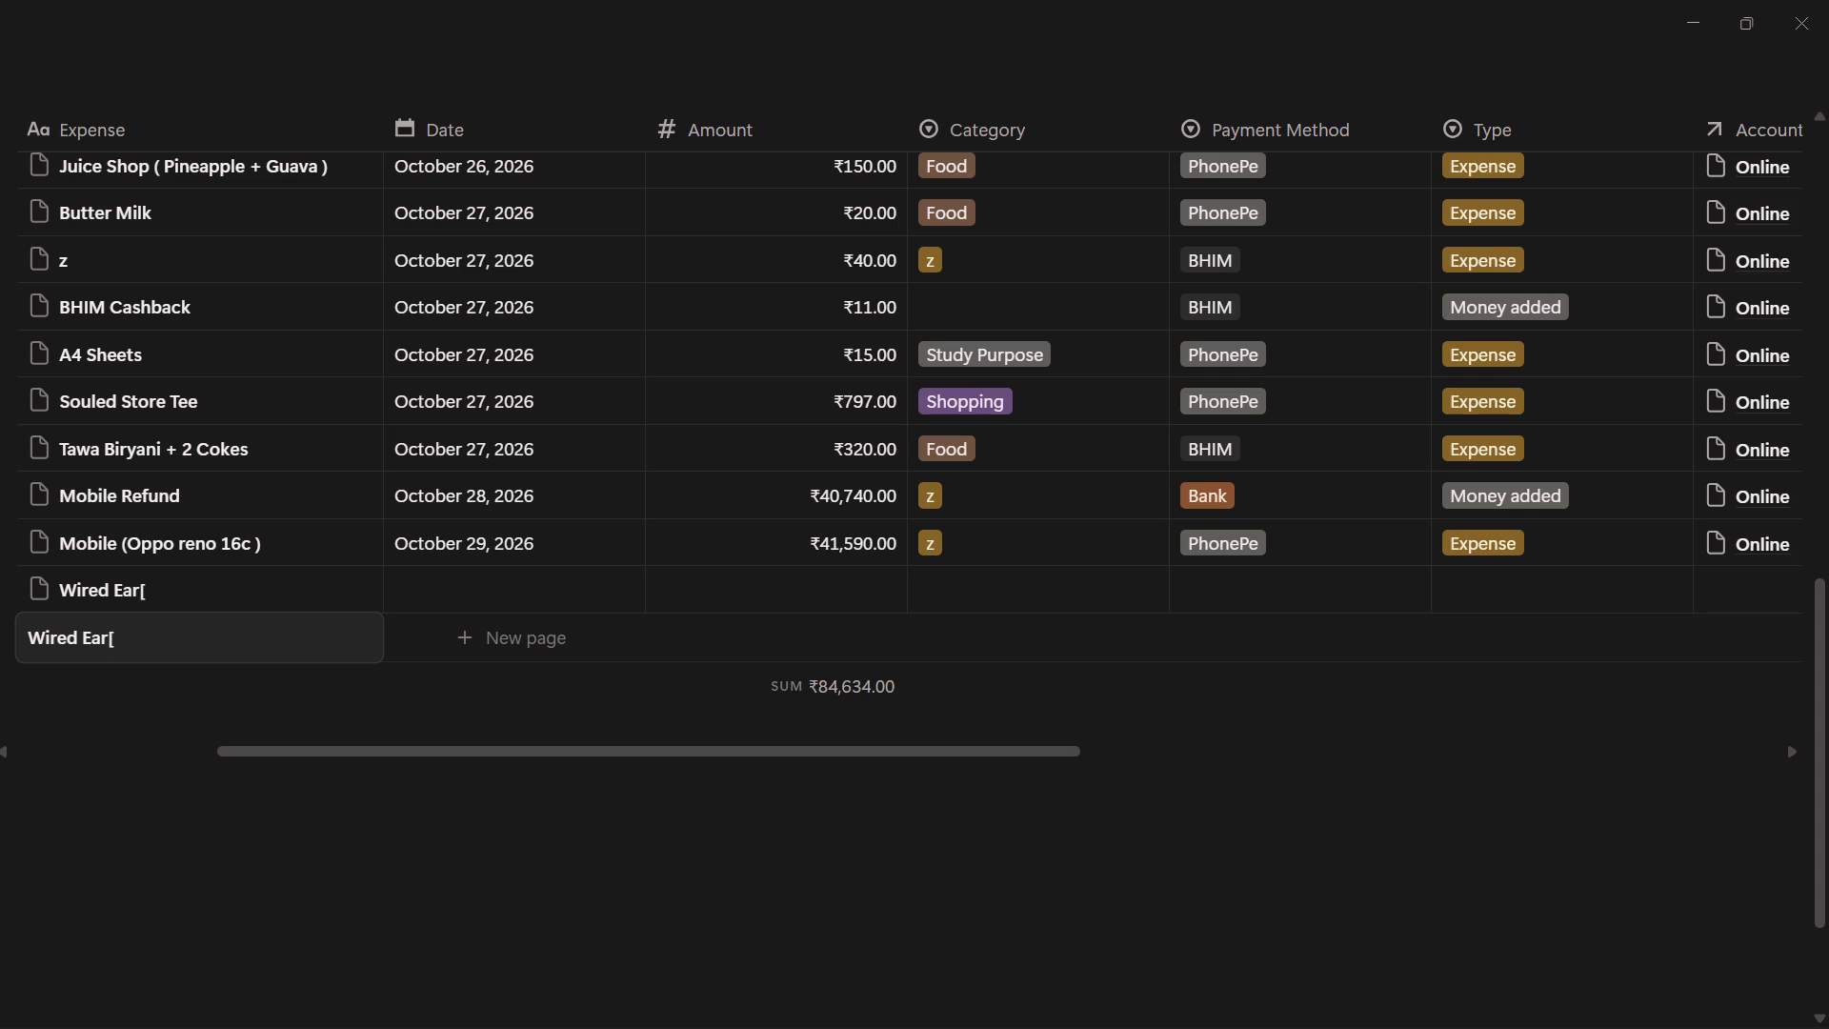
key("BackSpace")
type("phones")
key("Return")
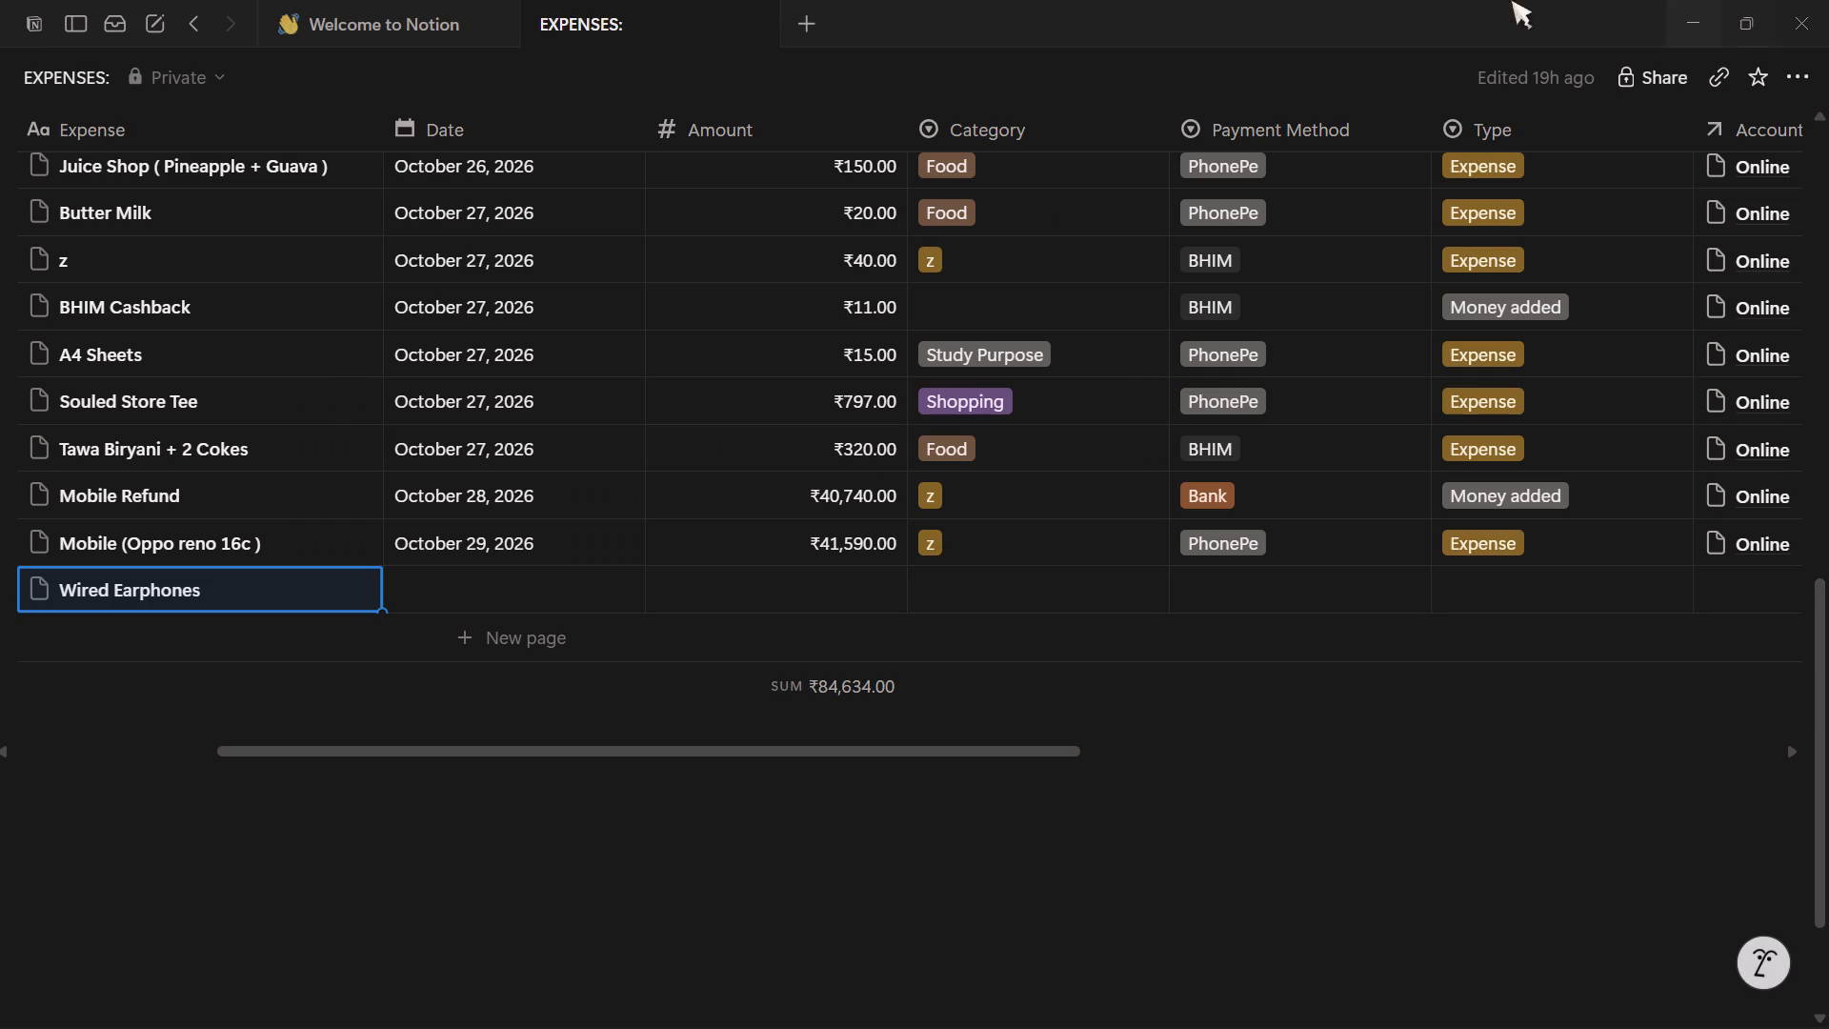
Set the Wired Earphones transaction's date to October 29, 2026 and its amount to ₹338.
left_click(464, 577)
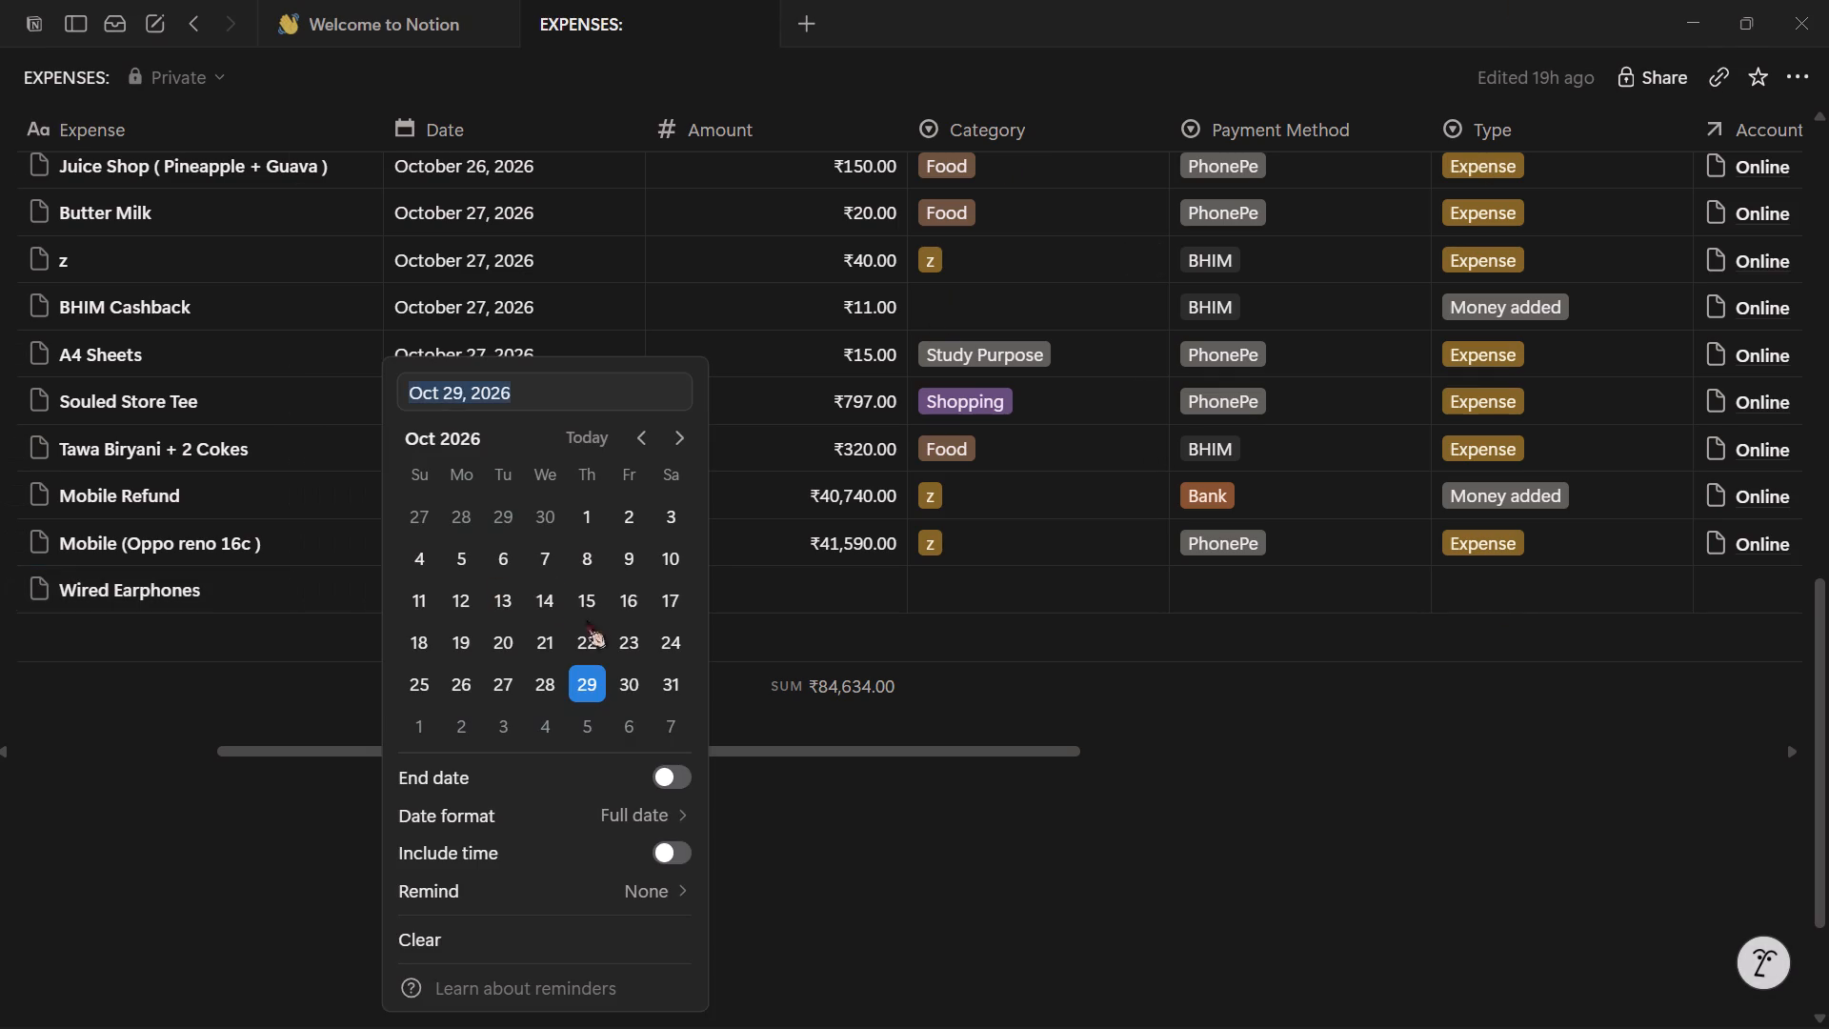
left_click(581, 671)
left_click(821, 595)
left_click(830, 588)
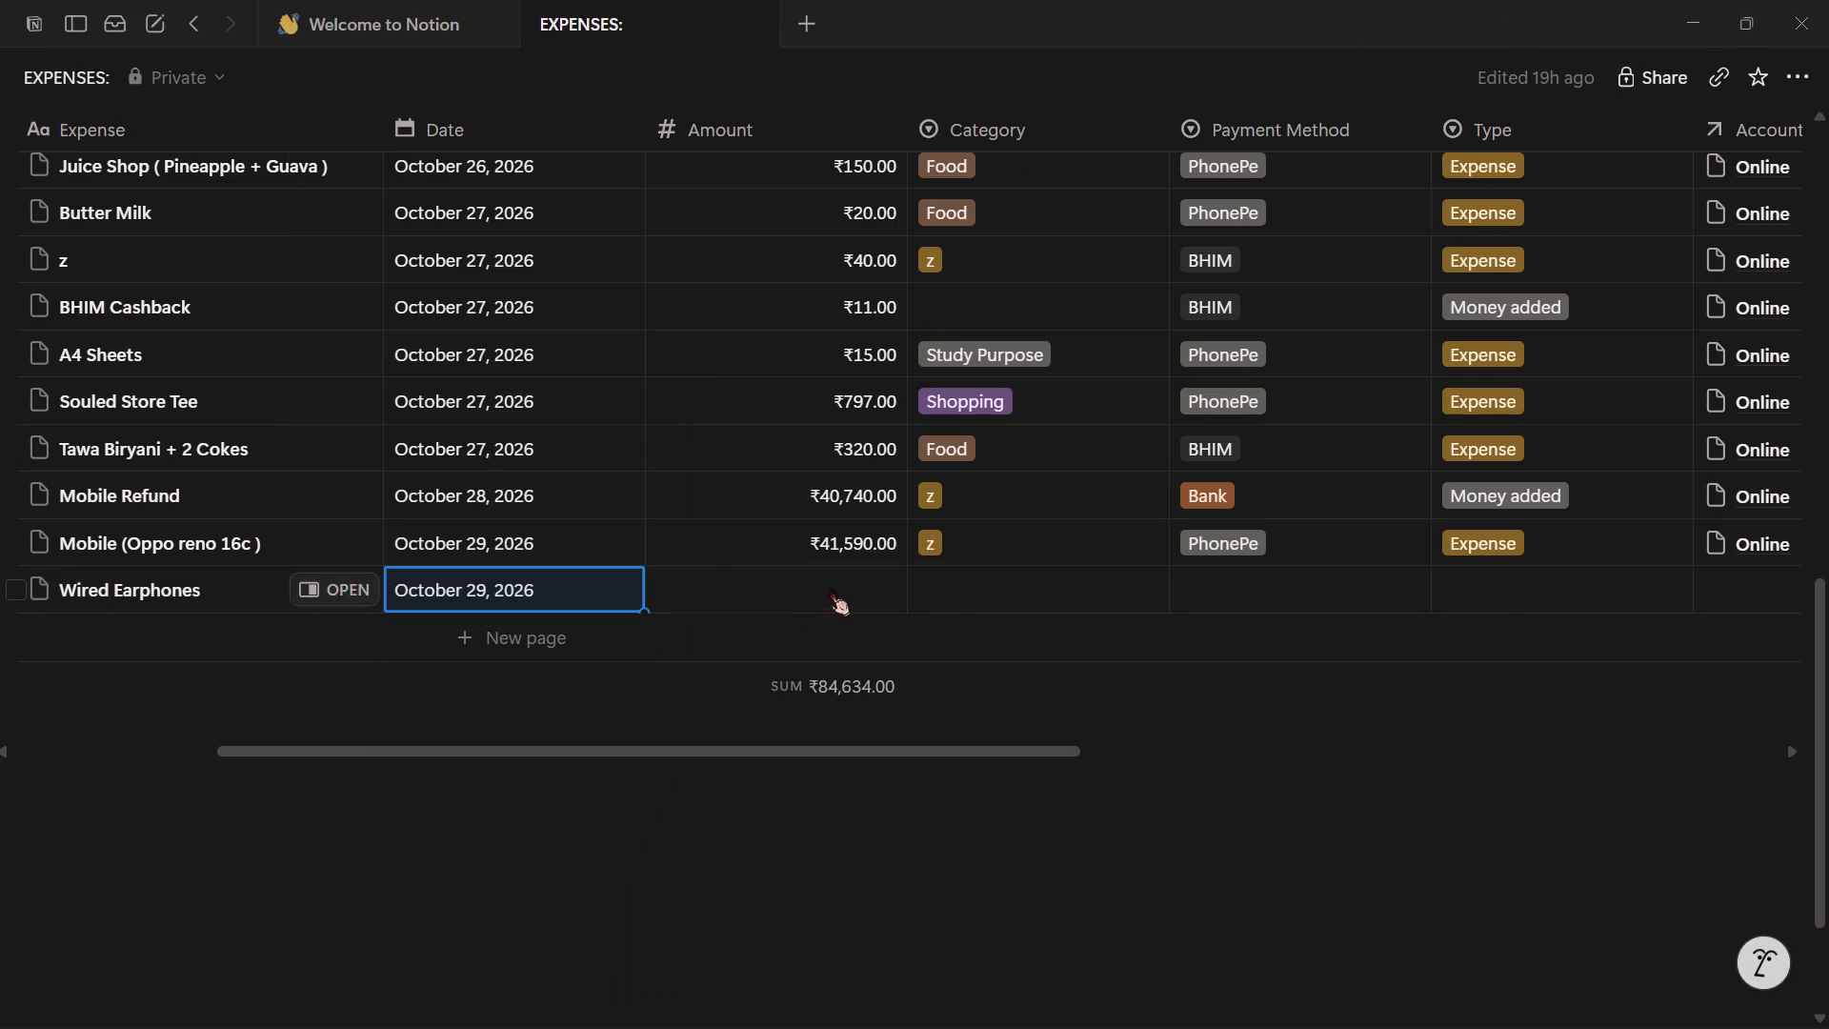
type("338")
left_click(1038, 598)
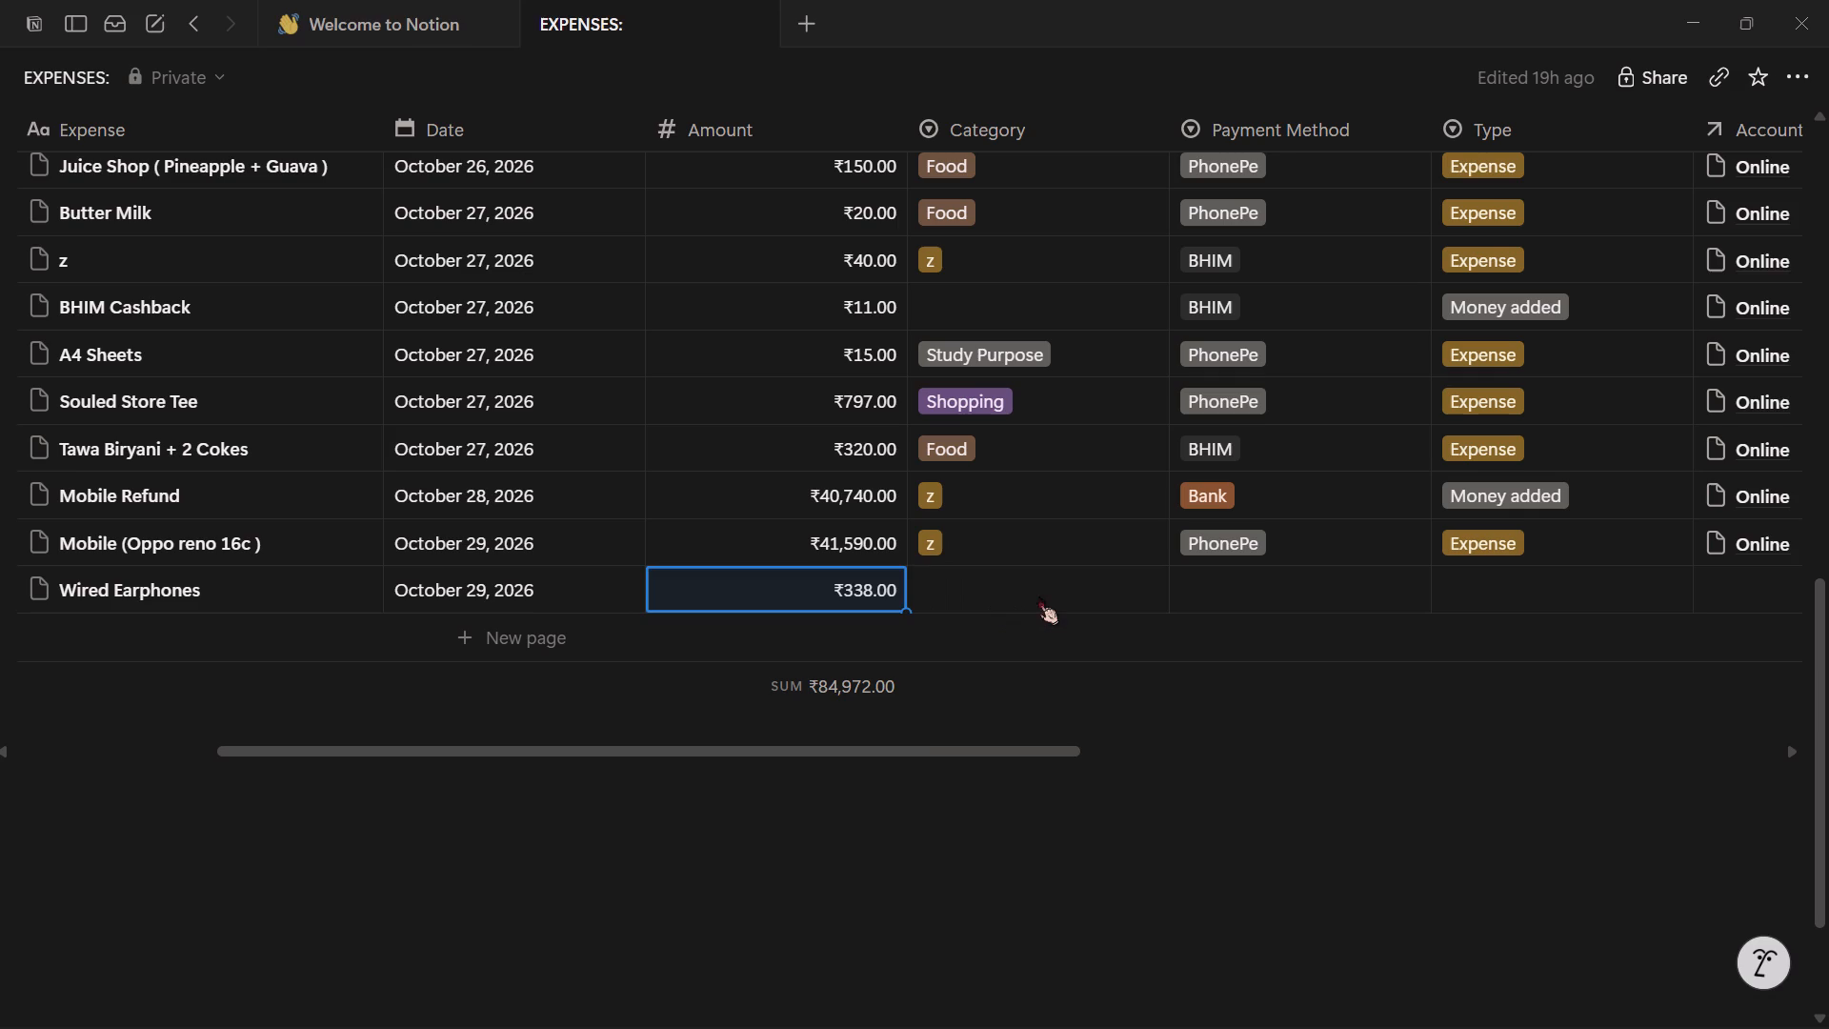
Classify the Wired Earphones transaction with category Shopping, payment method BHIM and type Expense.
left_click(1035, 594)
left_click(986, 786)
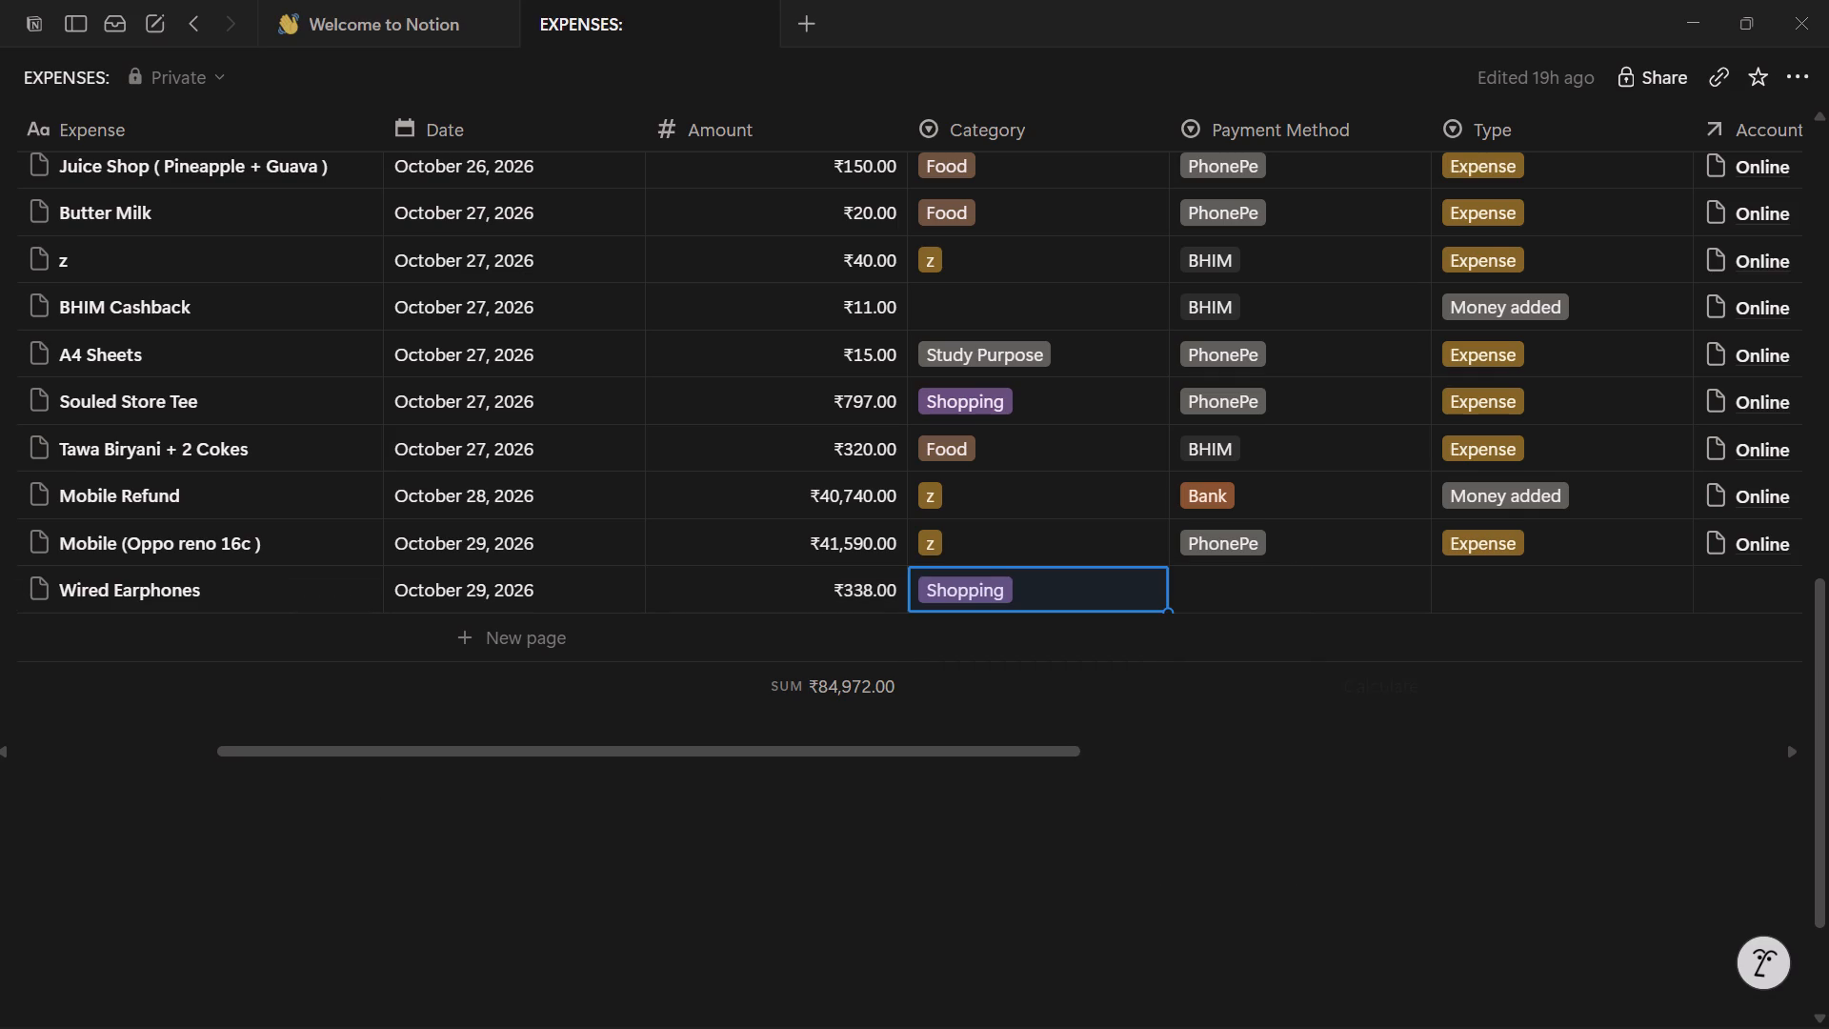
left_click(1233, 597)
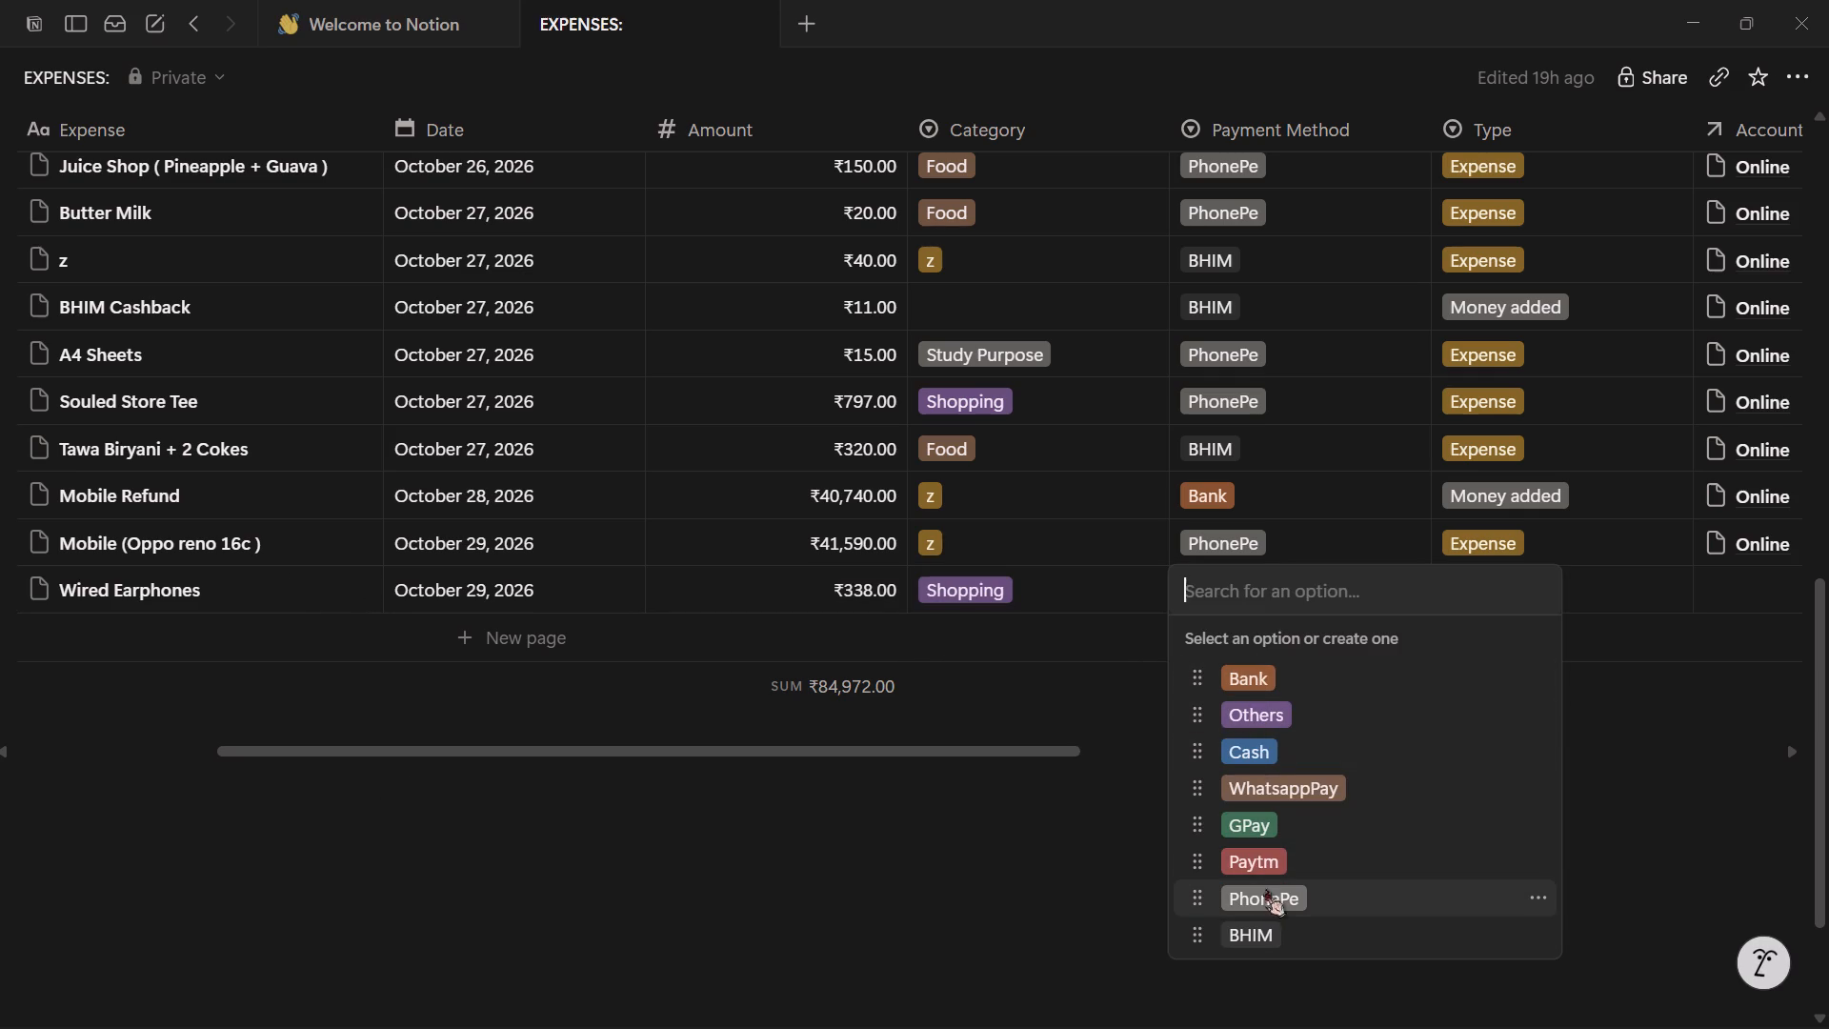
left_click(1250, 928)
left_click(1469, 594)
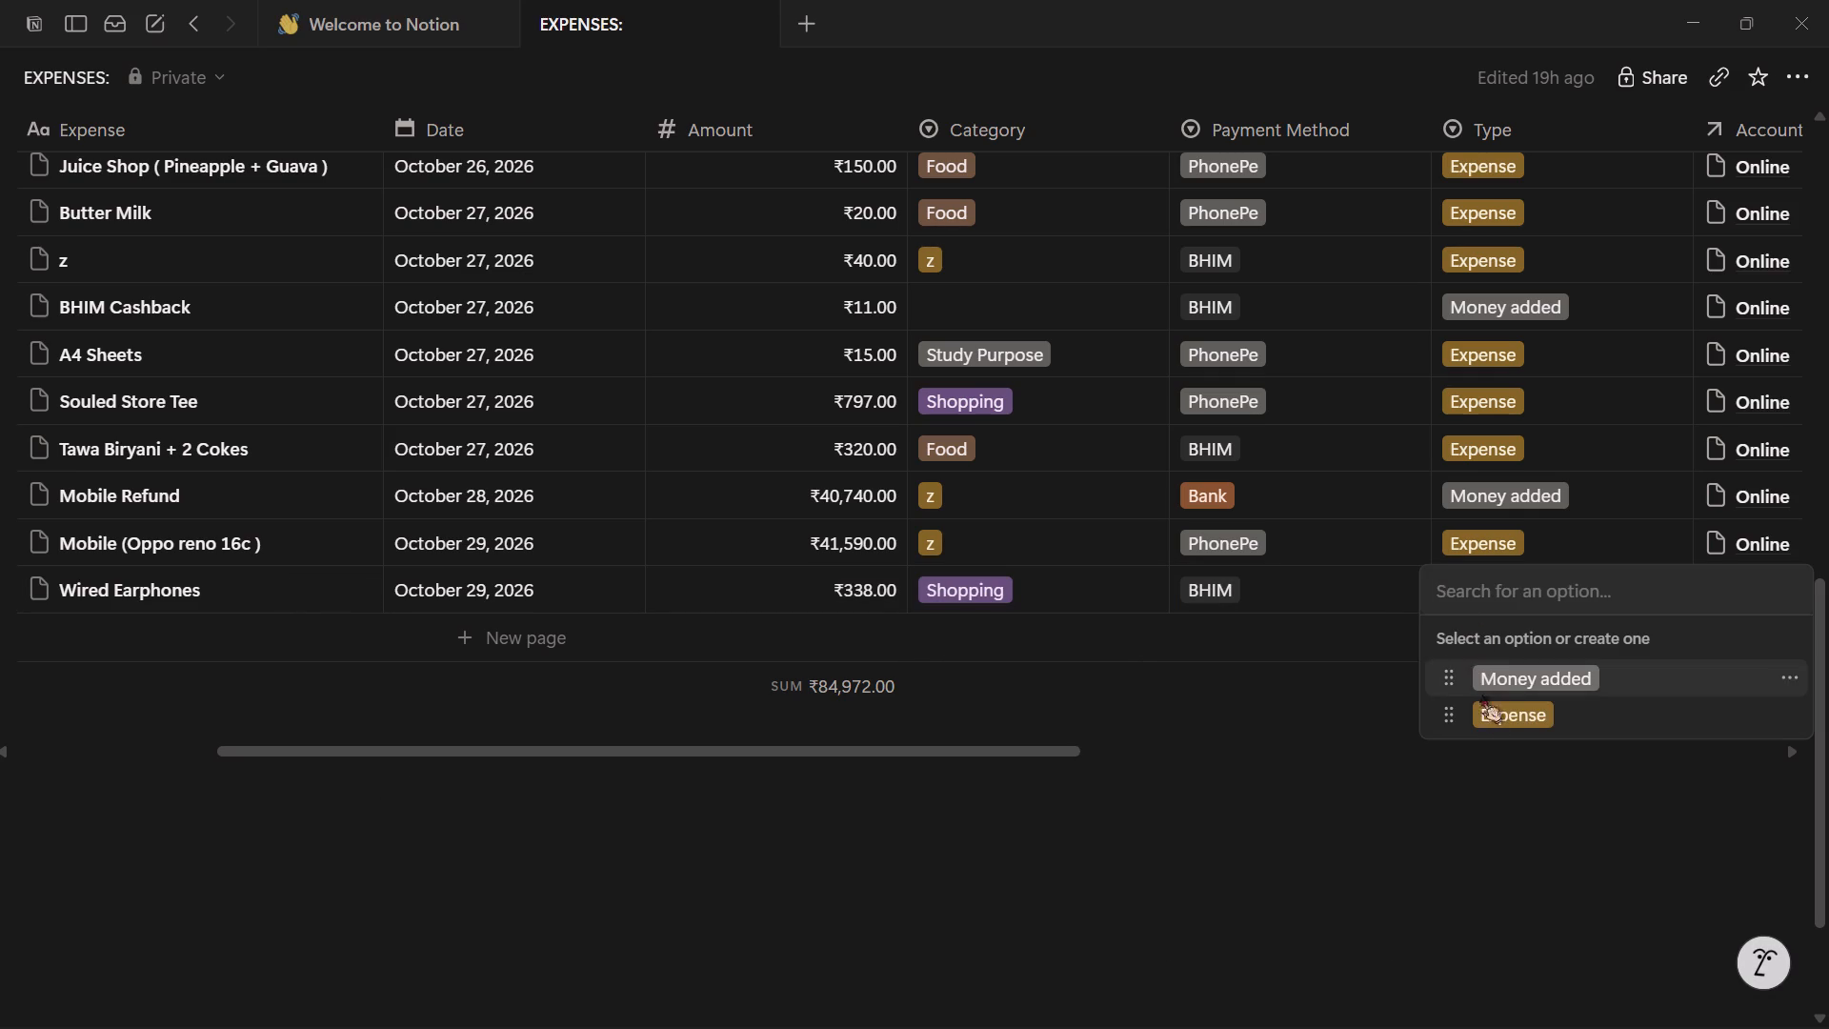
left_click(1485, 717)
Link the Wired Earphones transaction to the Online account.
left_click(1720, 586)
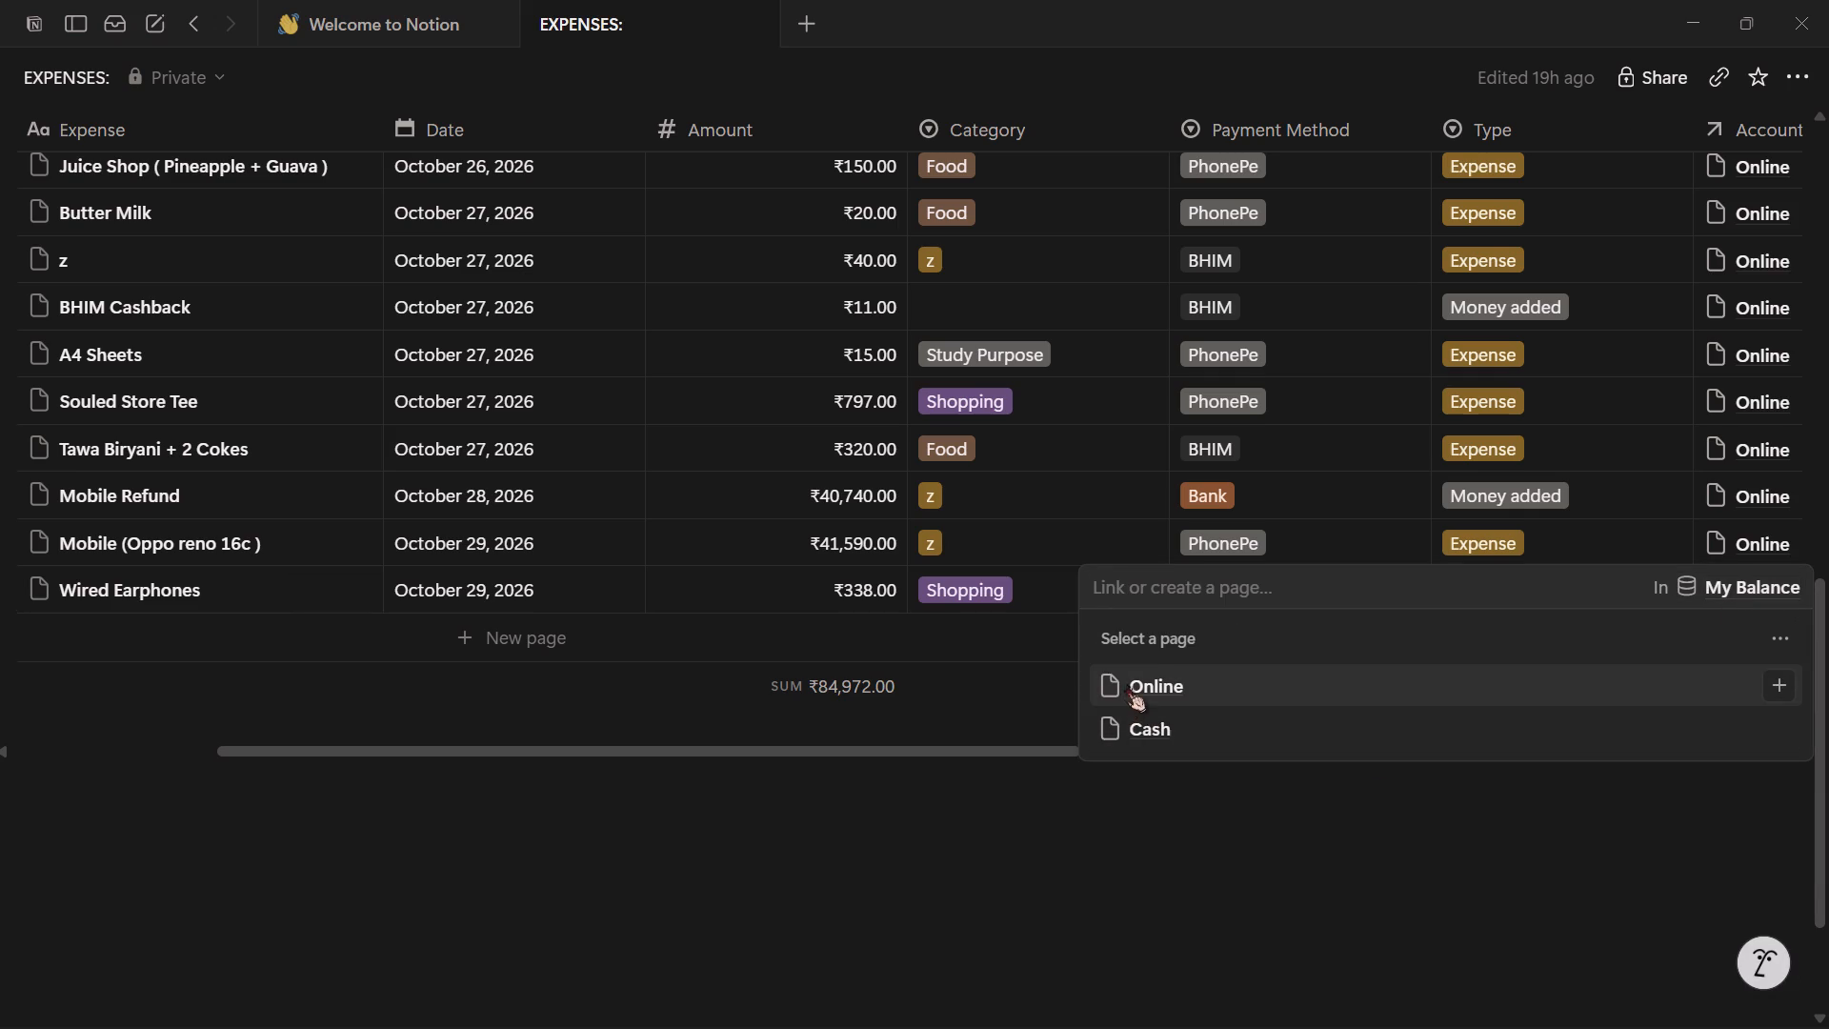
left_click(1129, 682)
left_click(844, 941)
Examine the Online account's balances and its list of linked transactions in the My Balance table.
scroll(901, 747, "up", 6)
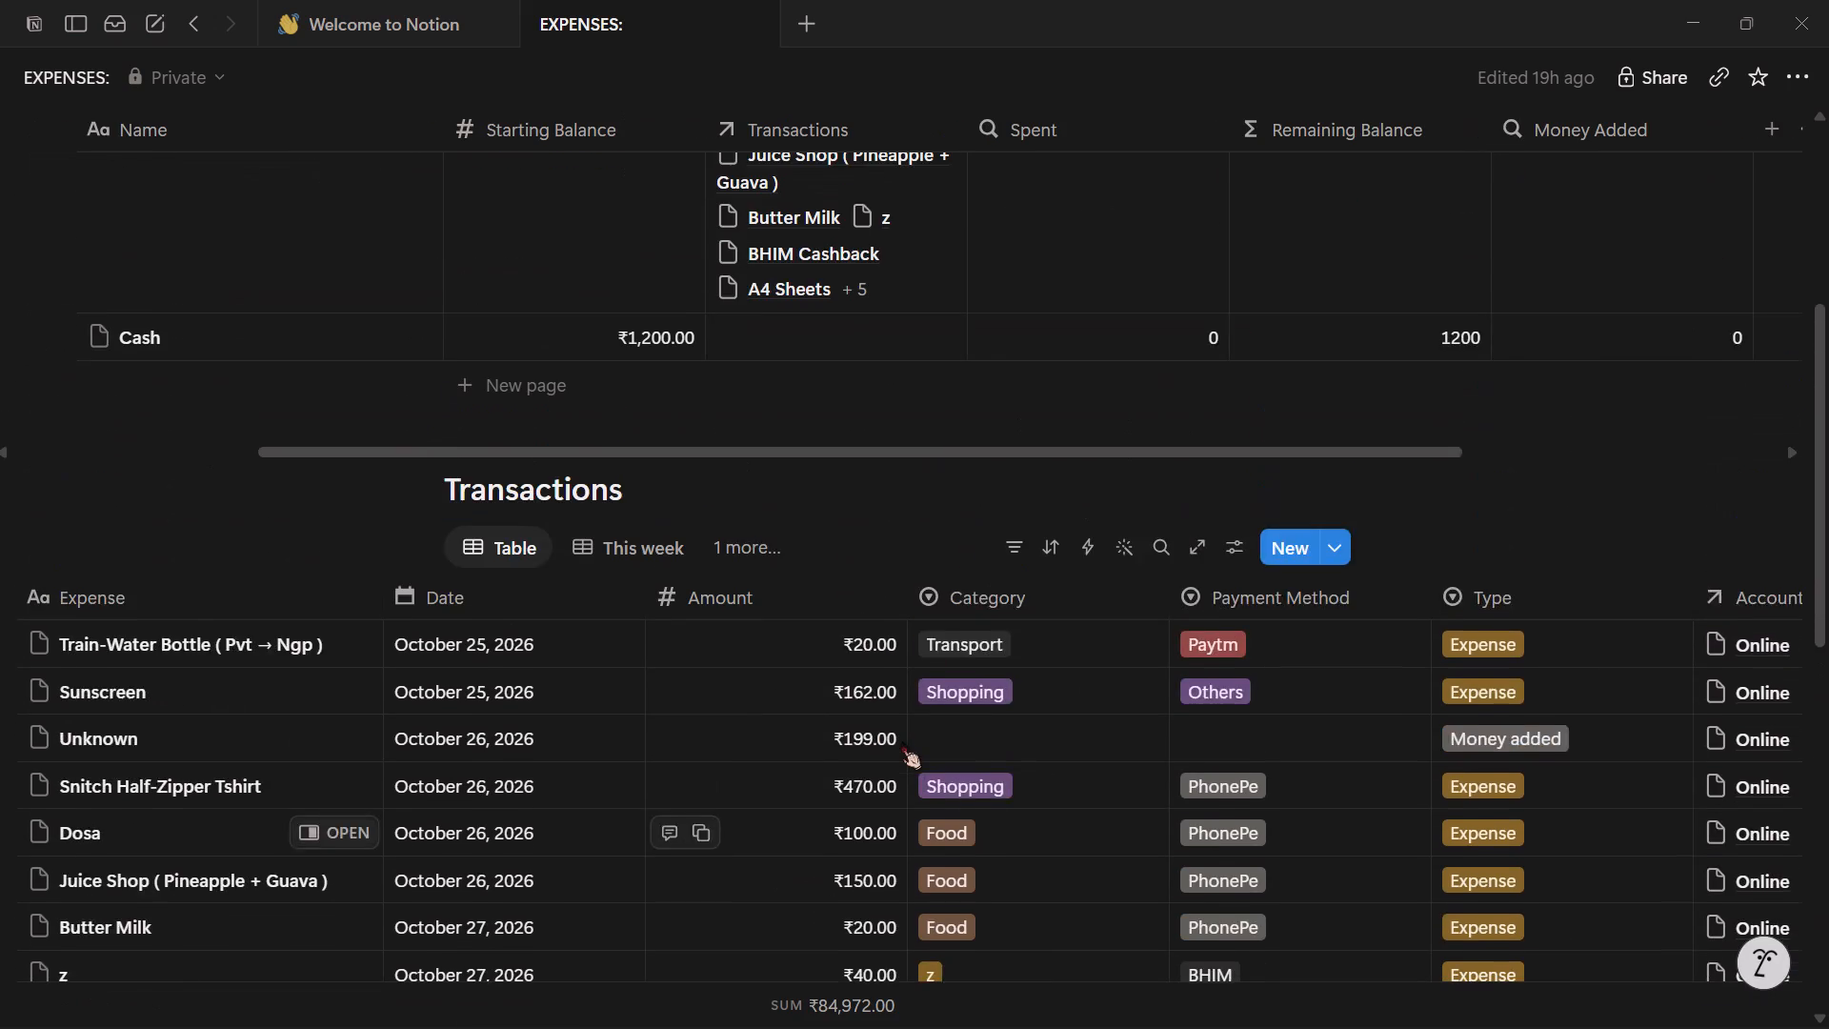
scroll(901, 739, "up", 4)
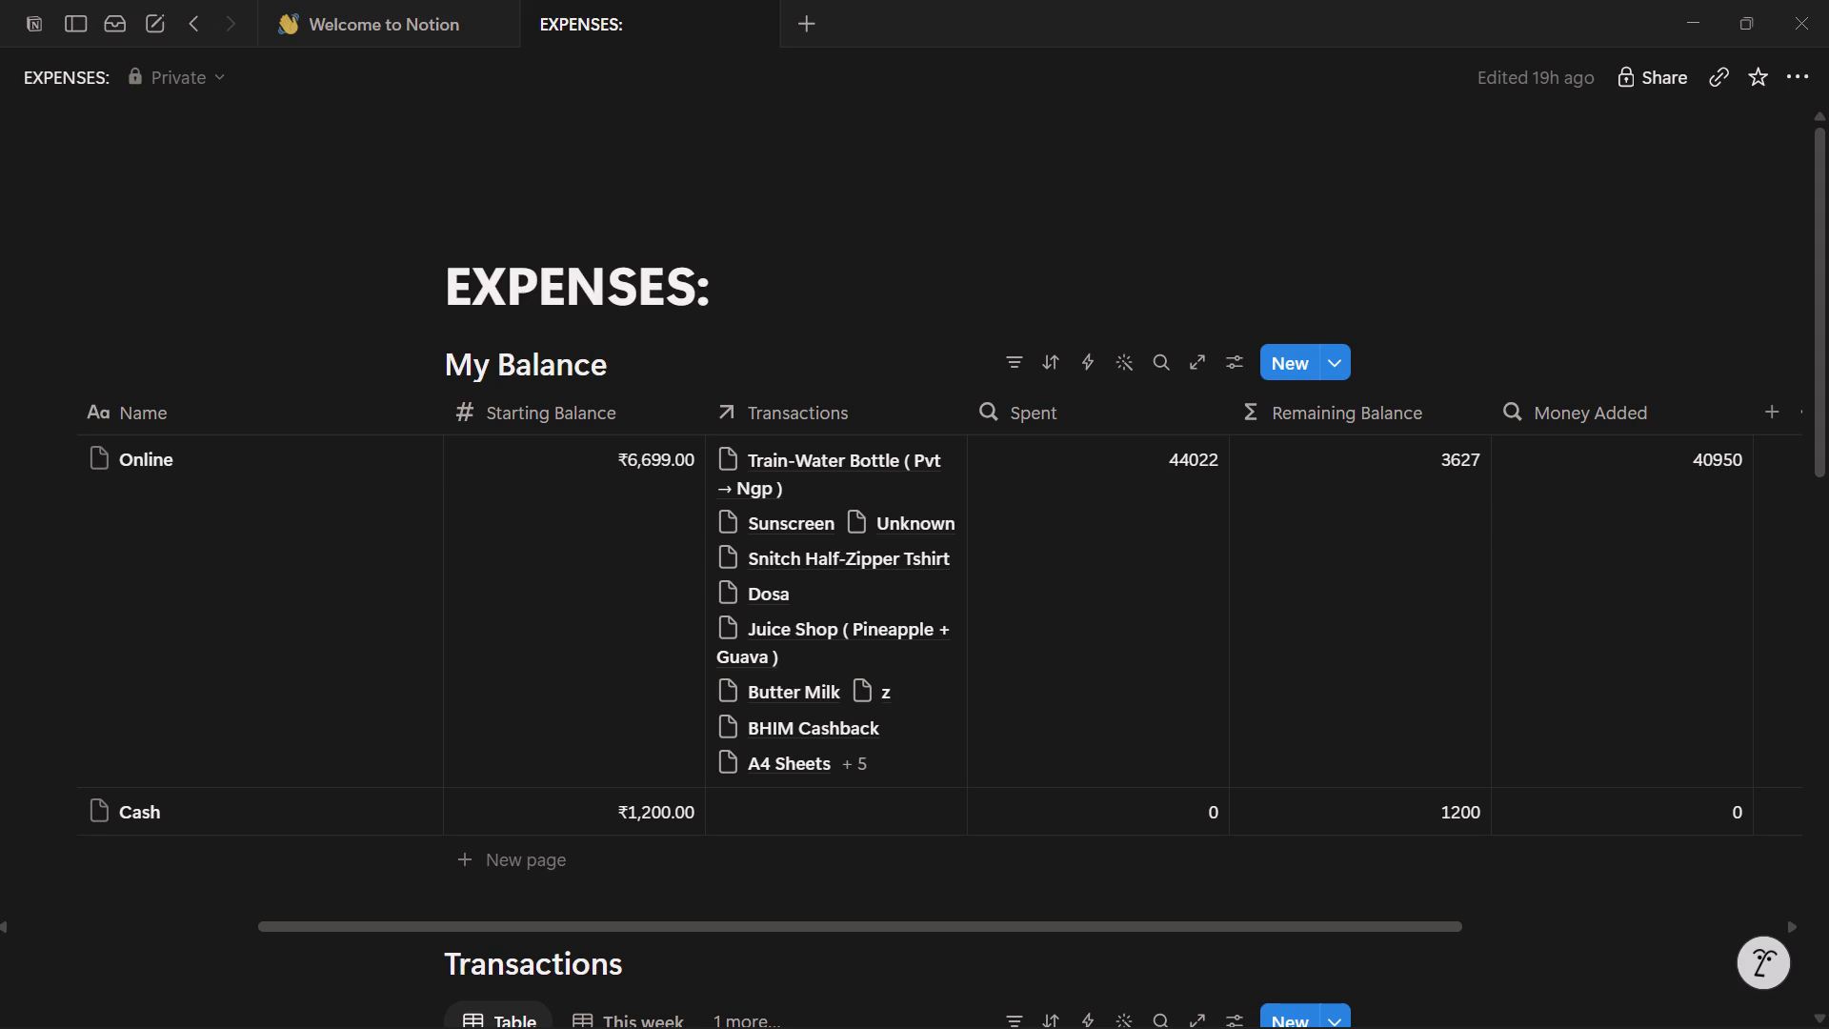
left_click(846, 757)
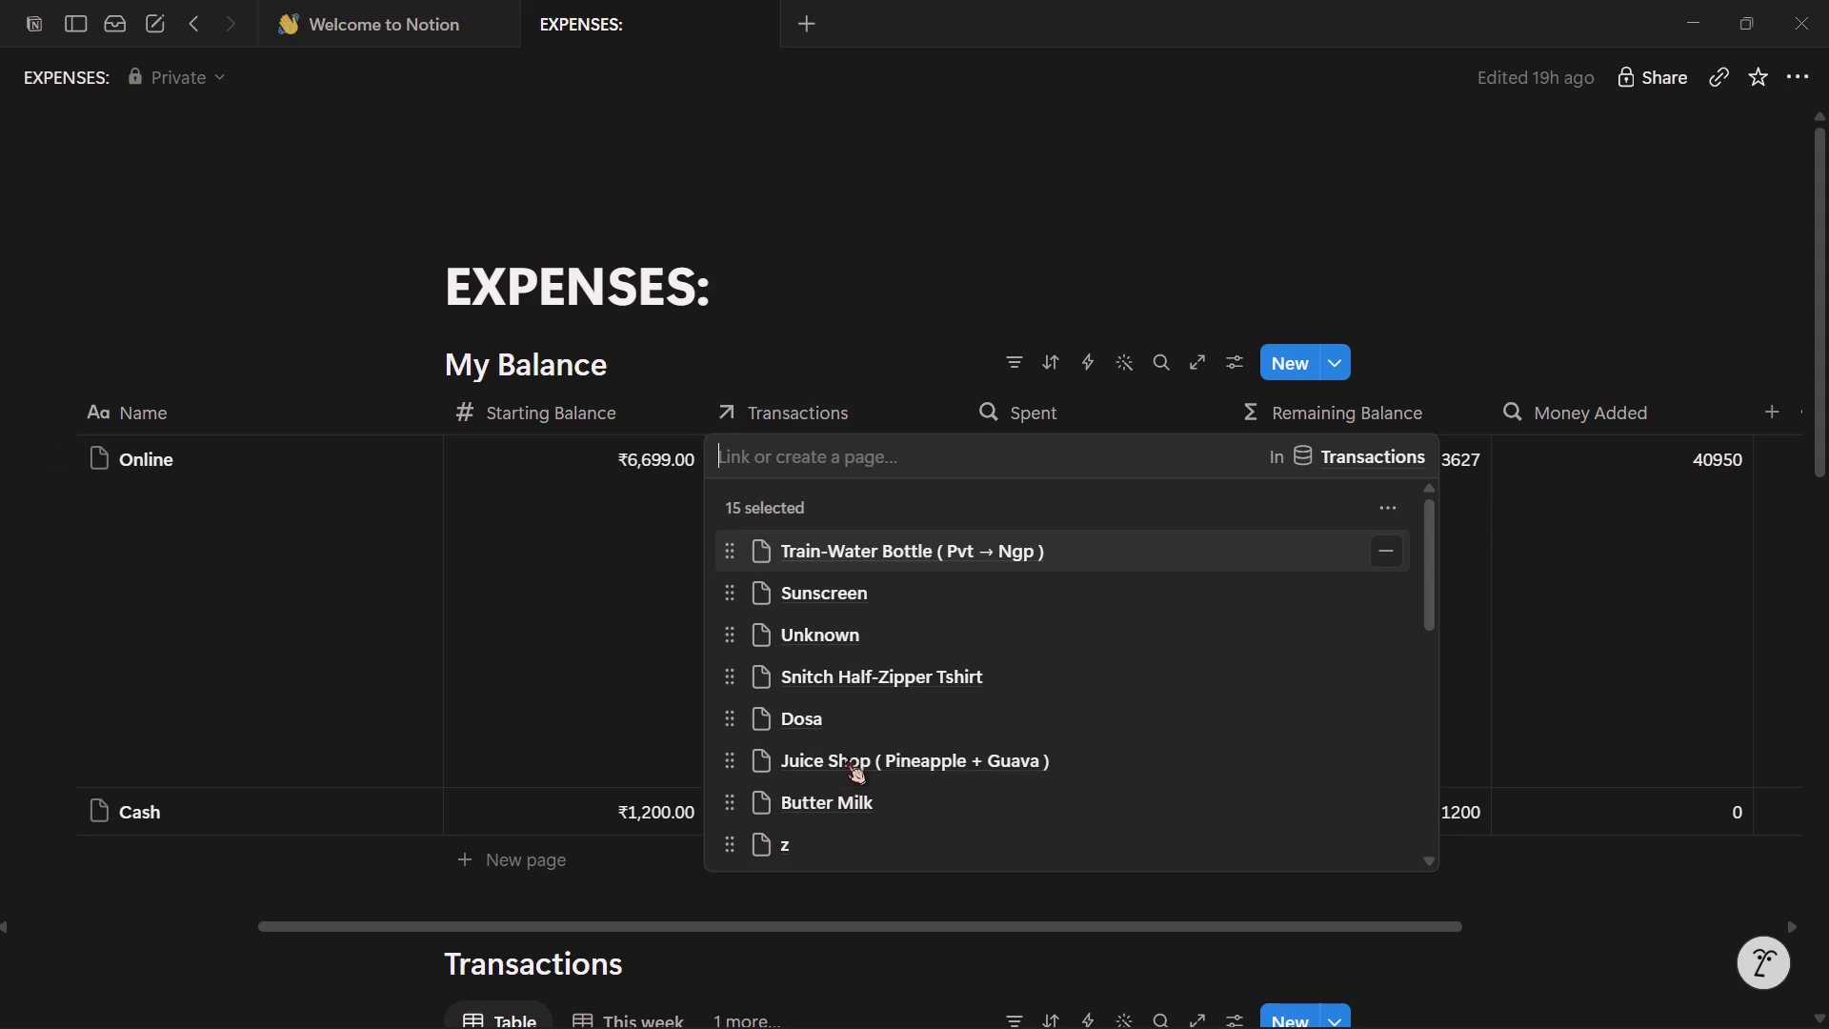
scroll(855, 735, "down", 4)
left_click(574, 701)
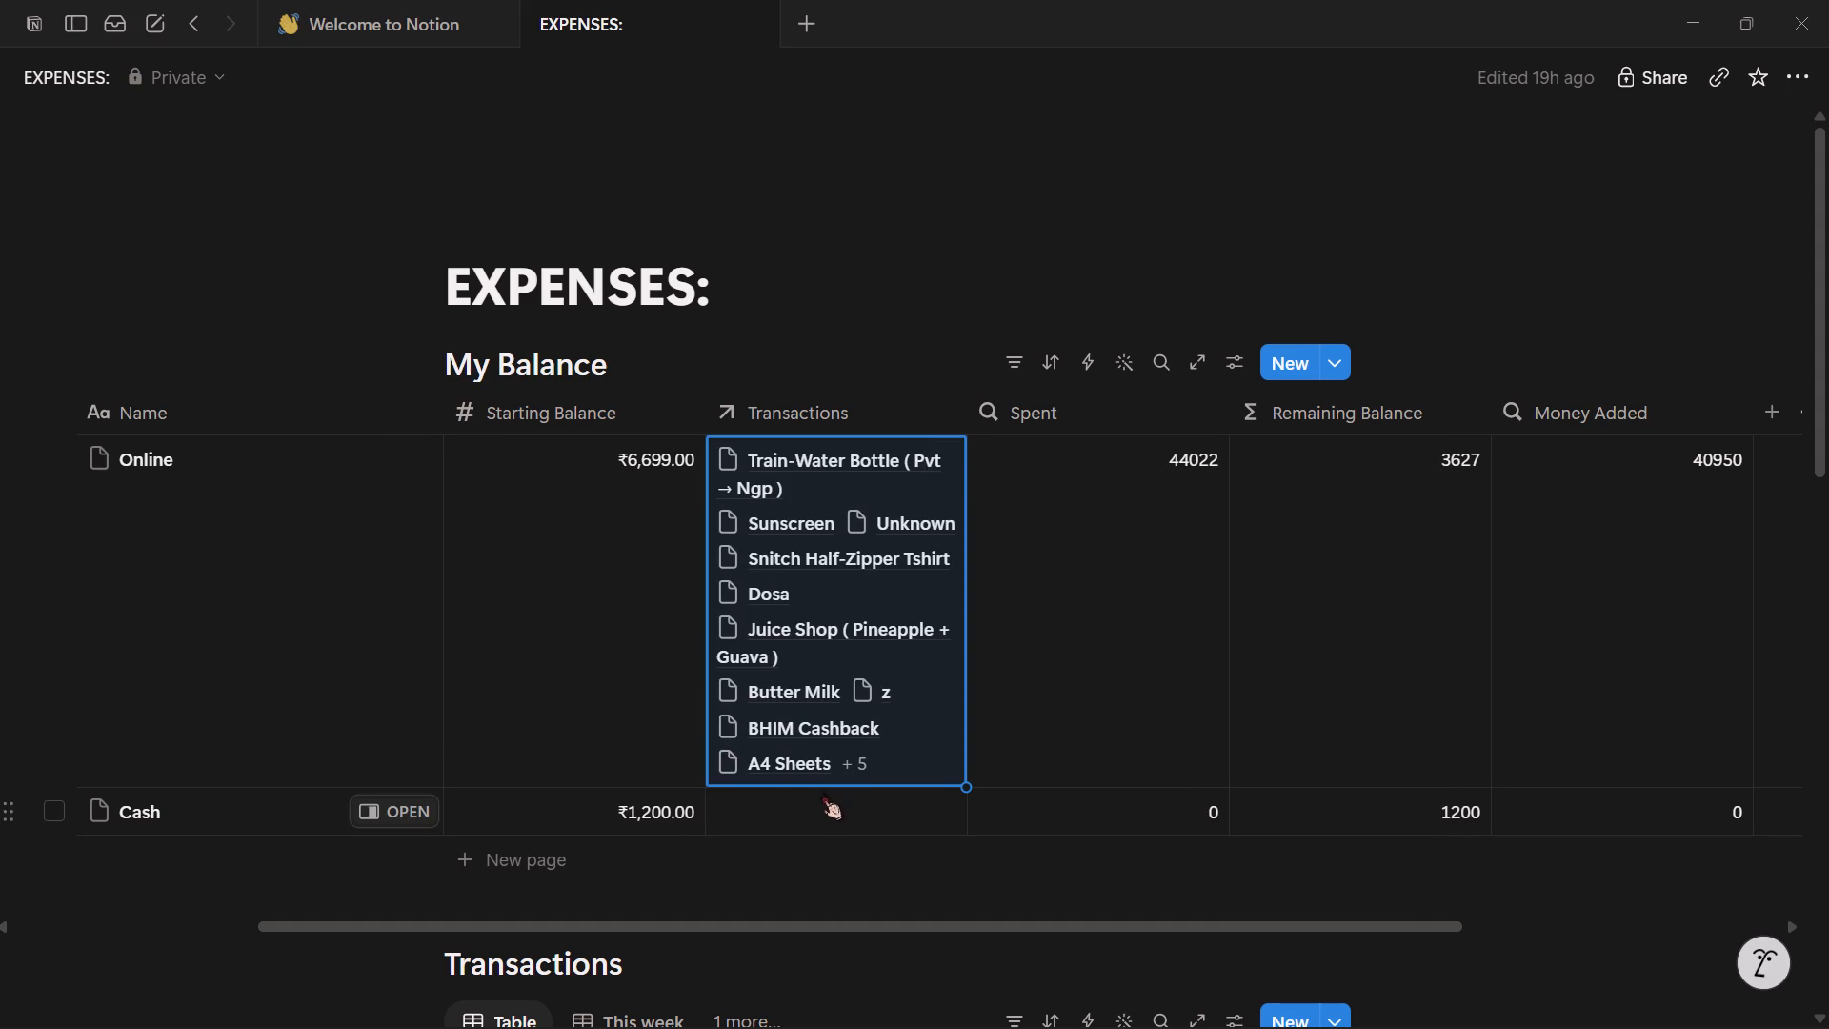
left_click(794, 893)
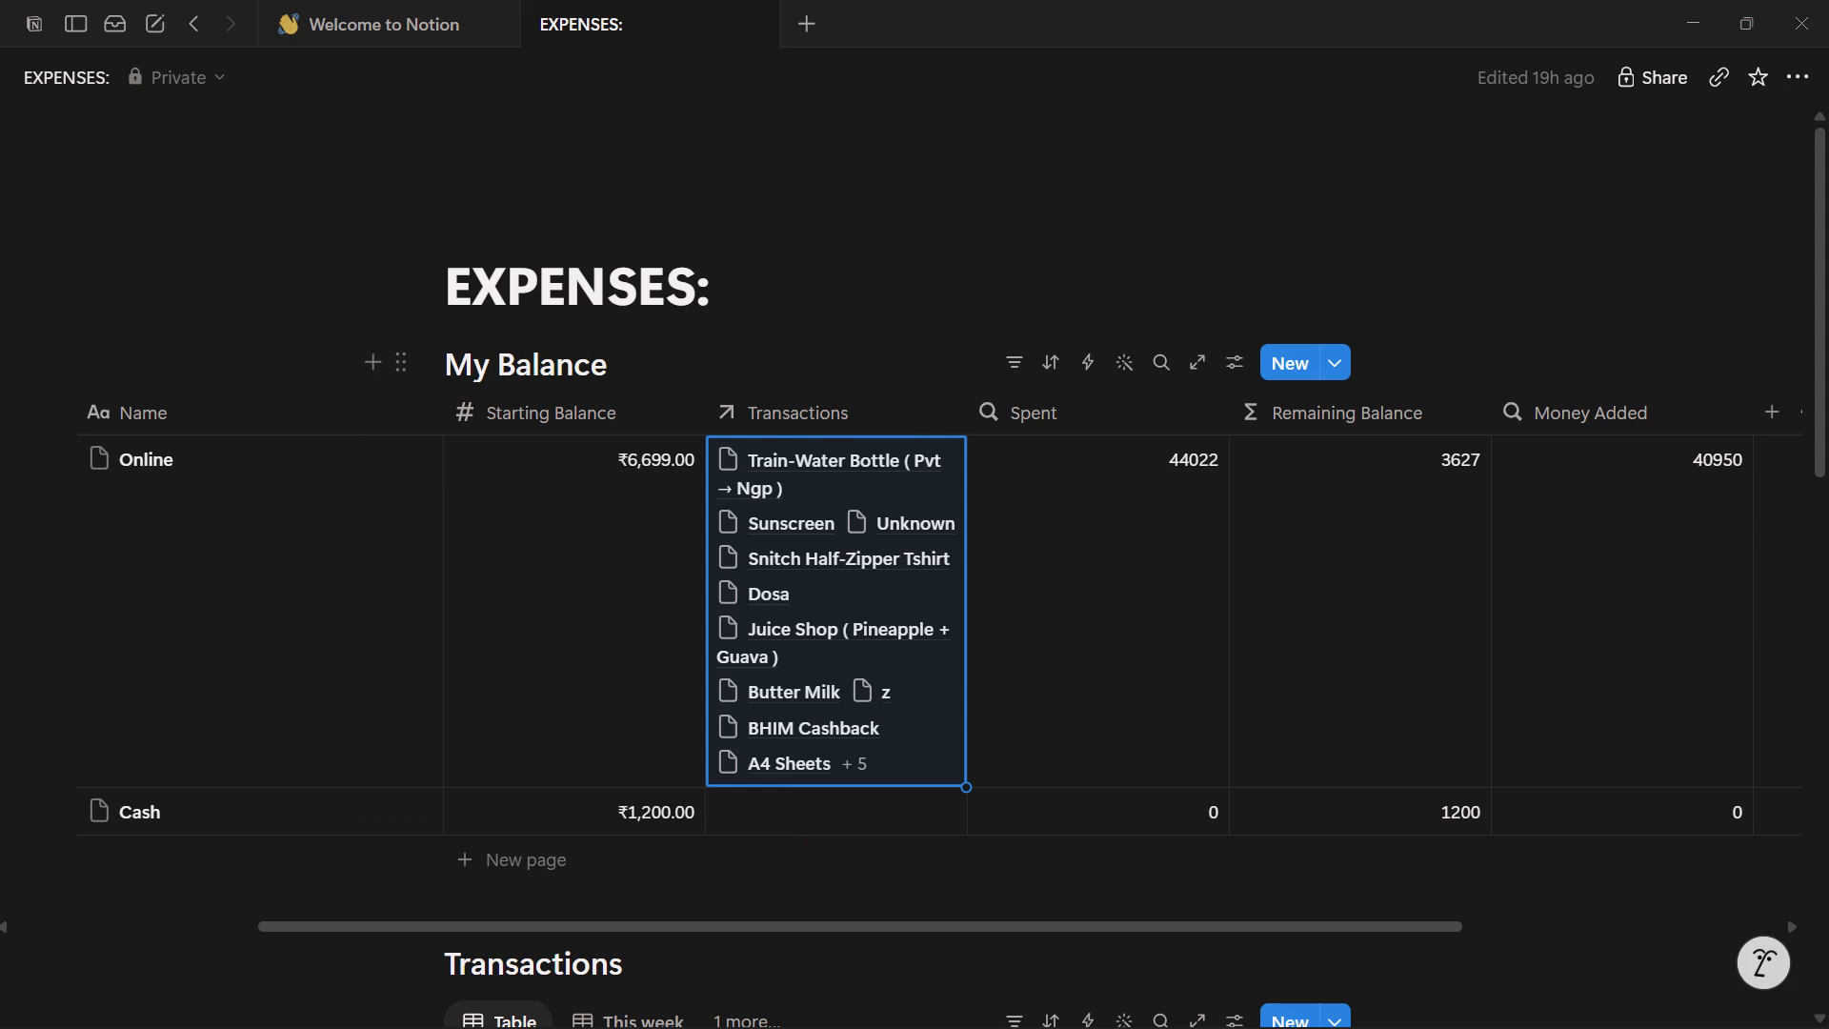
Delete the mostly empty Account property beside Account 1 from the Transactions table.
scroll(796, 890, "down", 6)
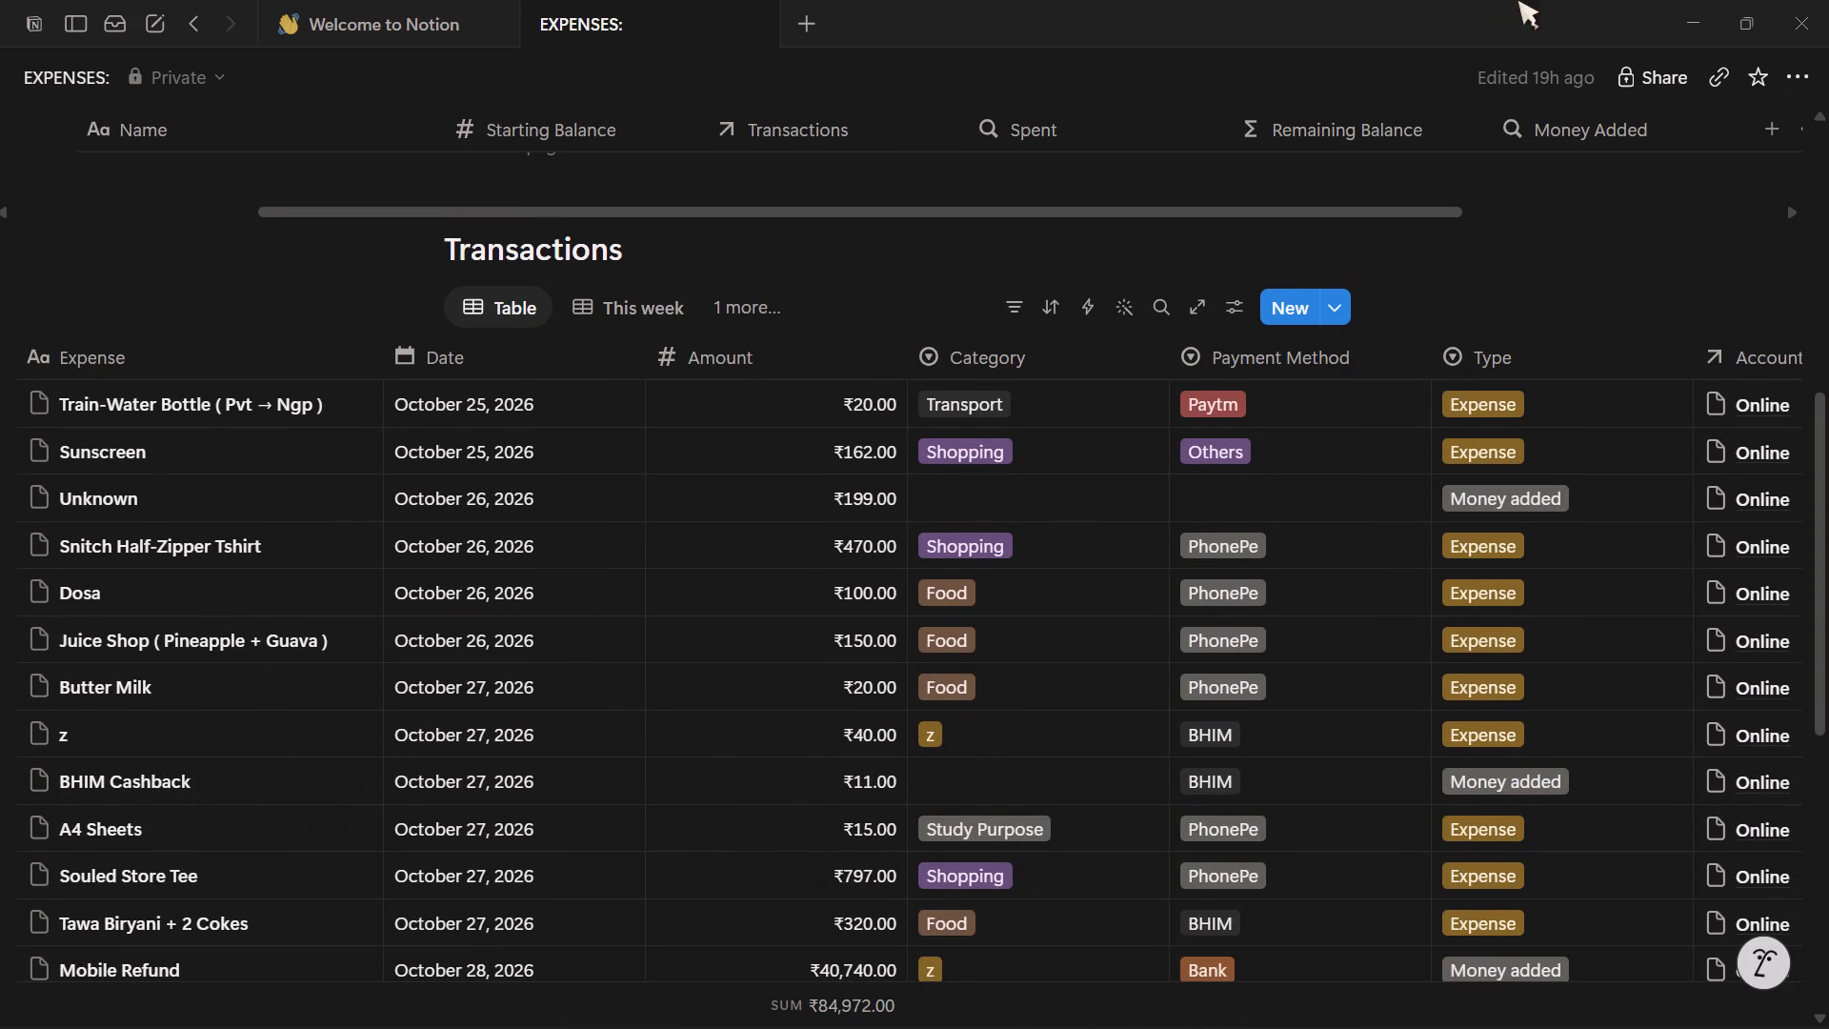
scroll(1620, 577, "left", 6)
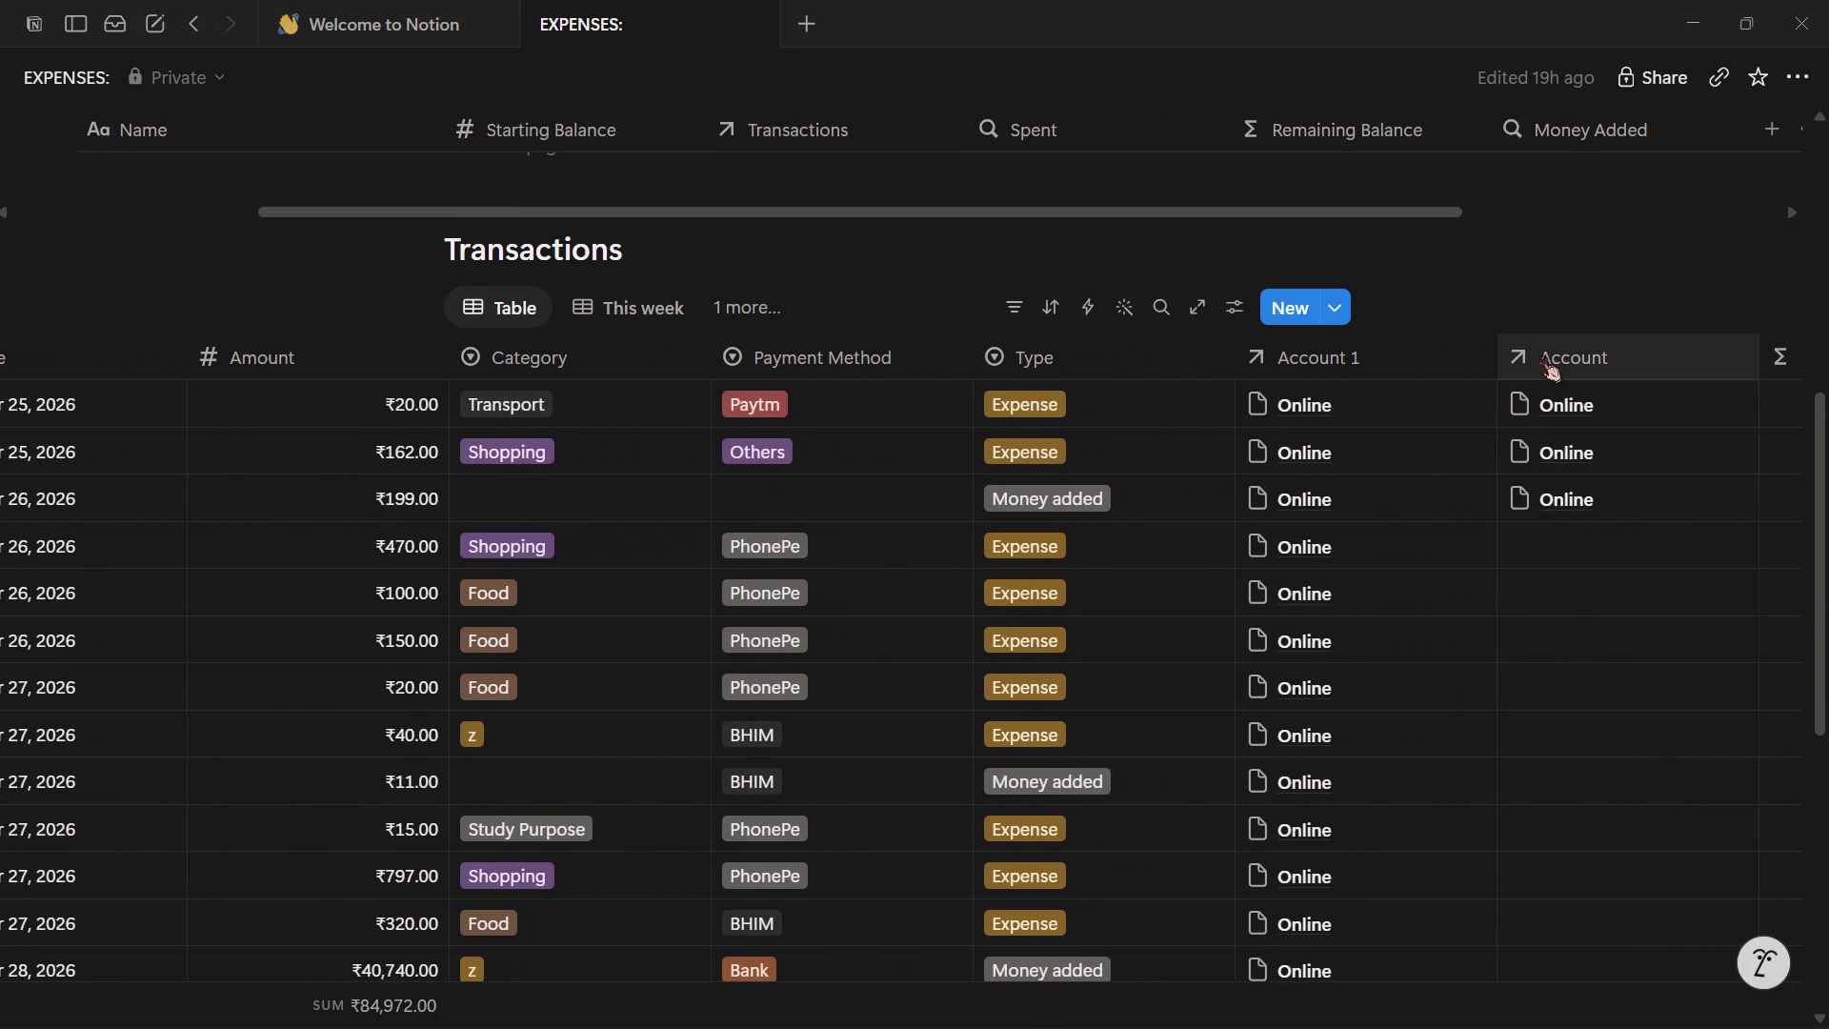
right_click(1541, 354)
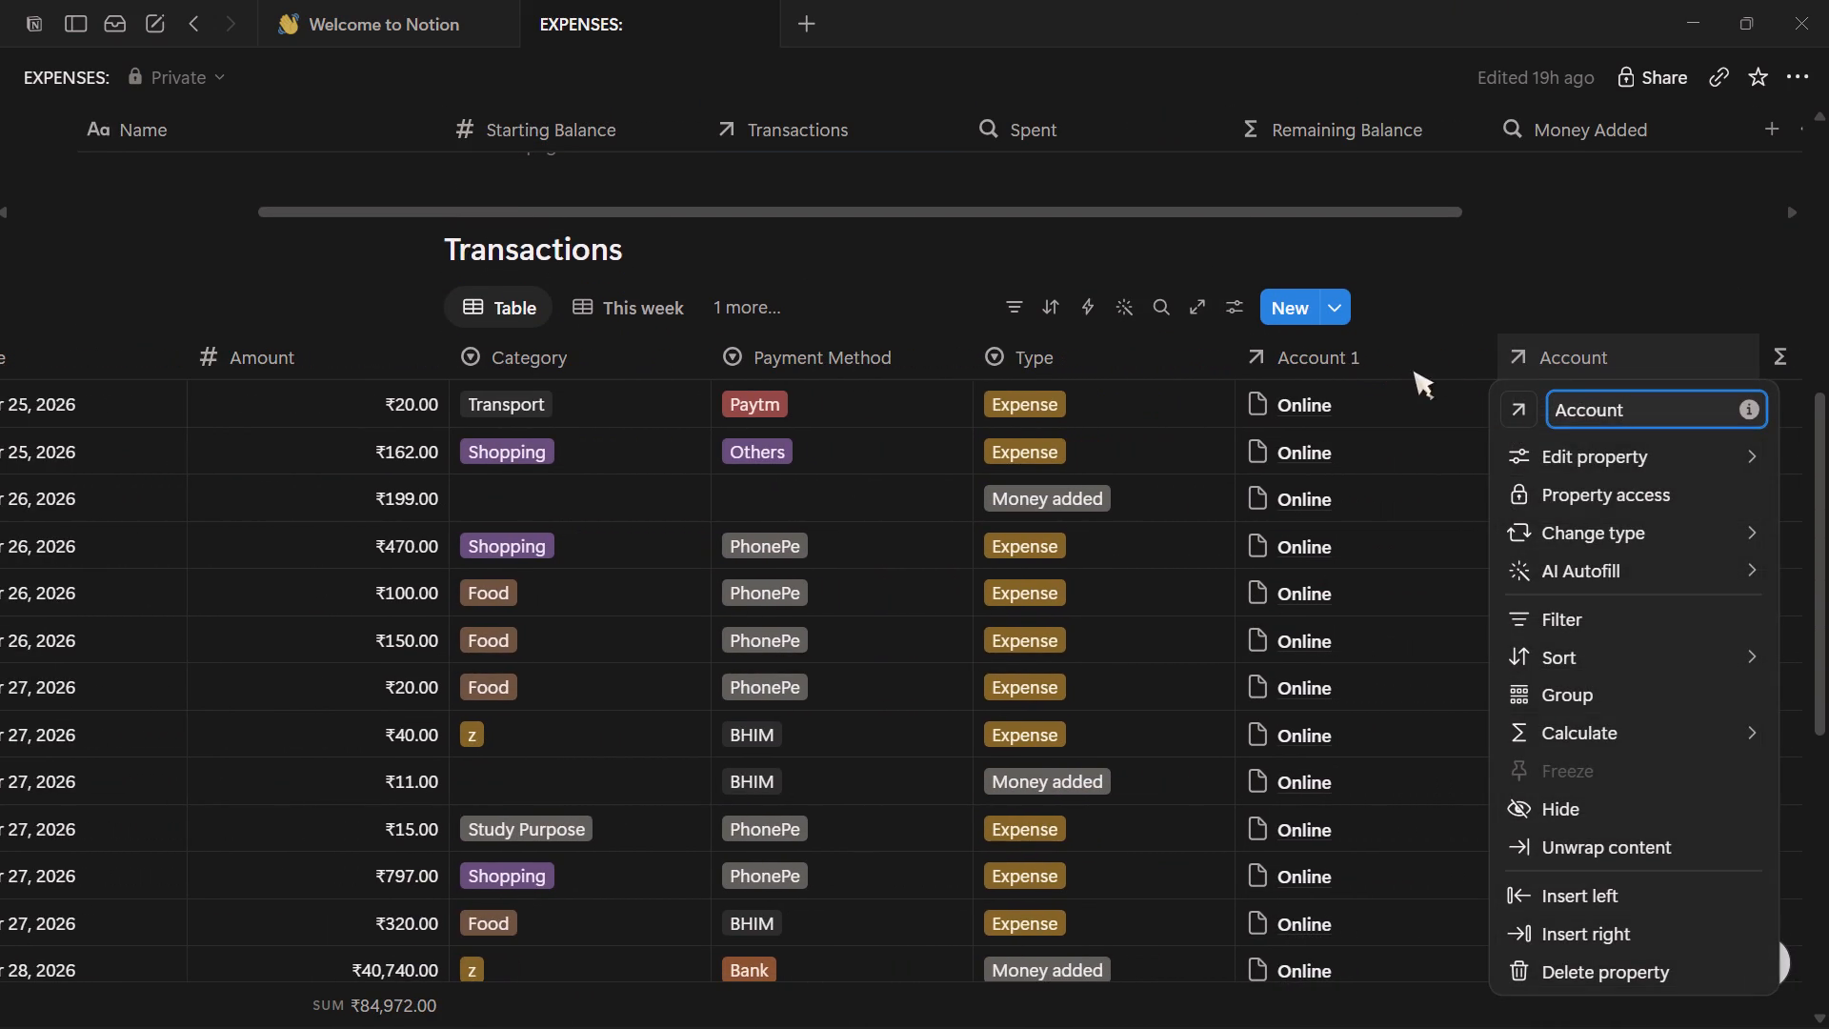
left_click(1570, 967)
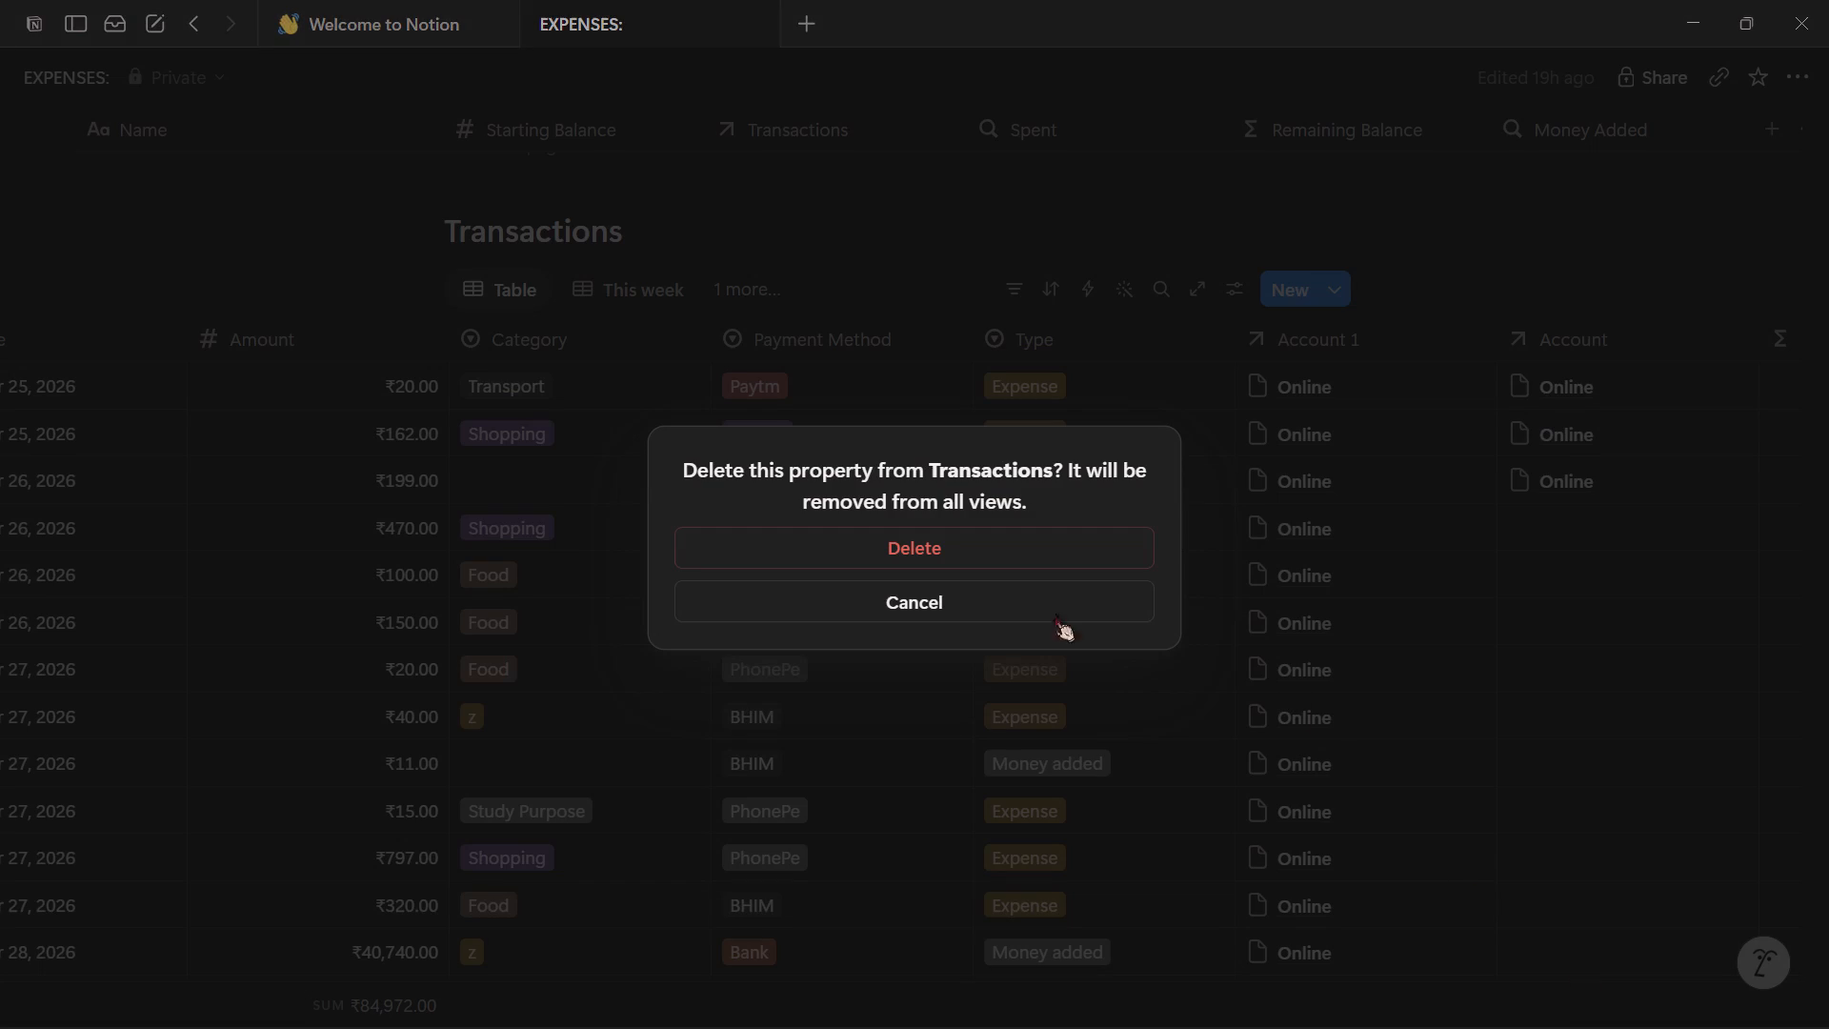
left_click(957, 540)
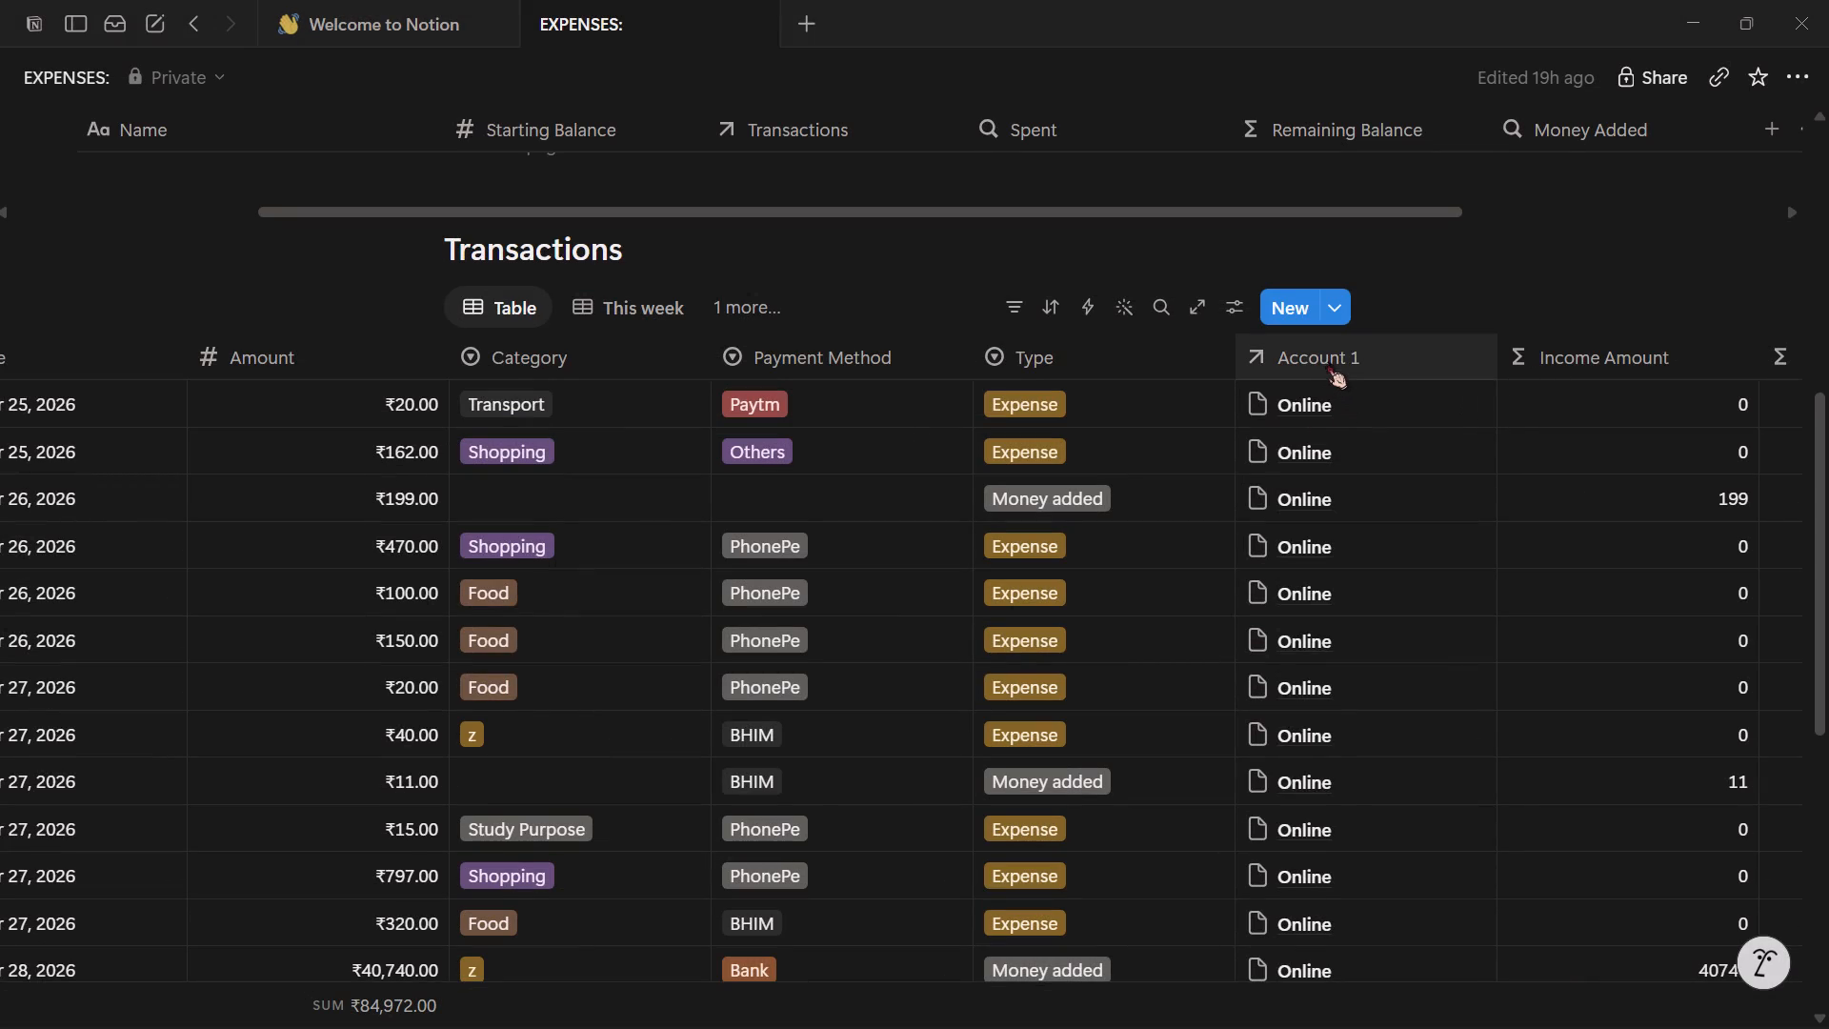
Rename the Account 1 property in the Transactions table as Account.
right_click(1327, 361)
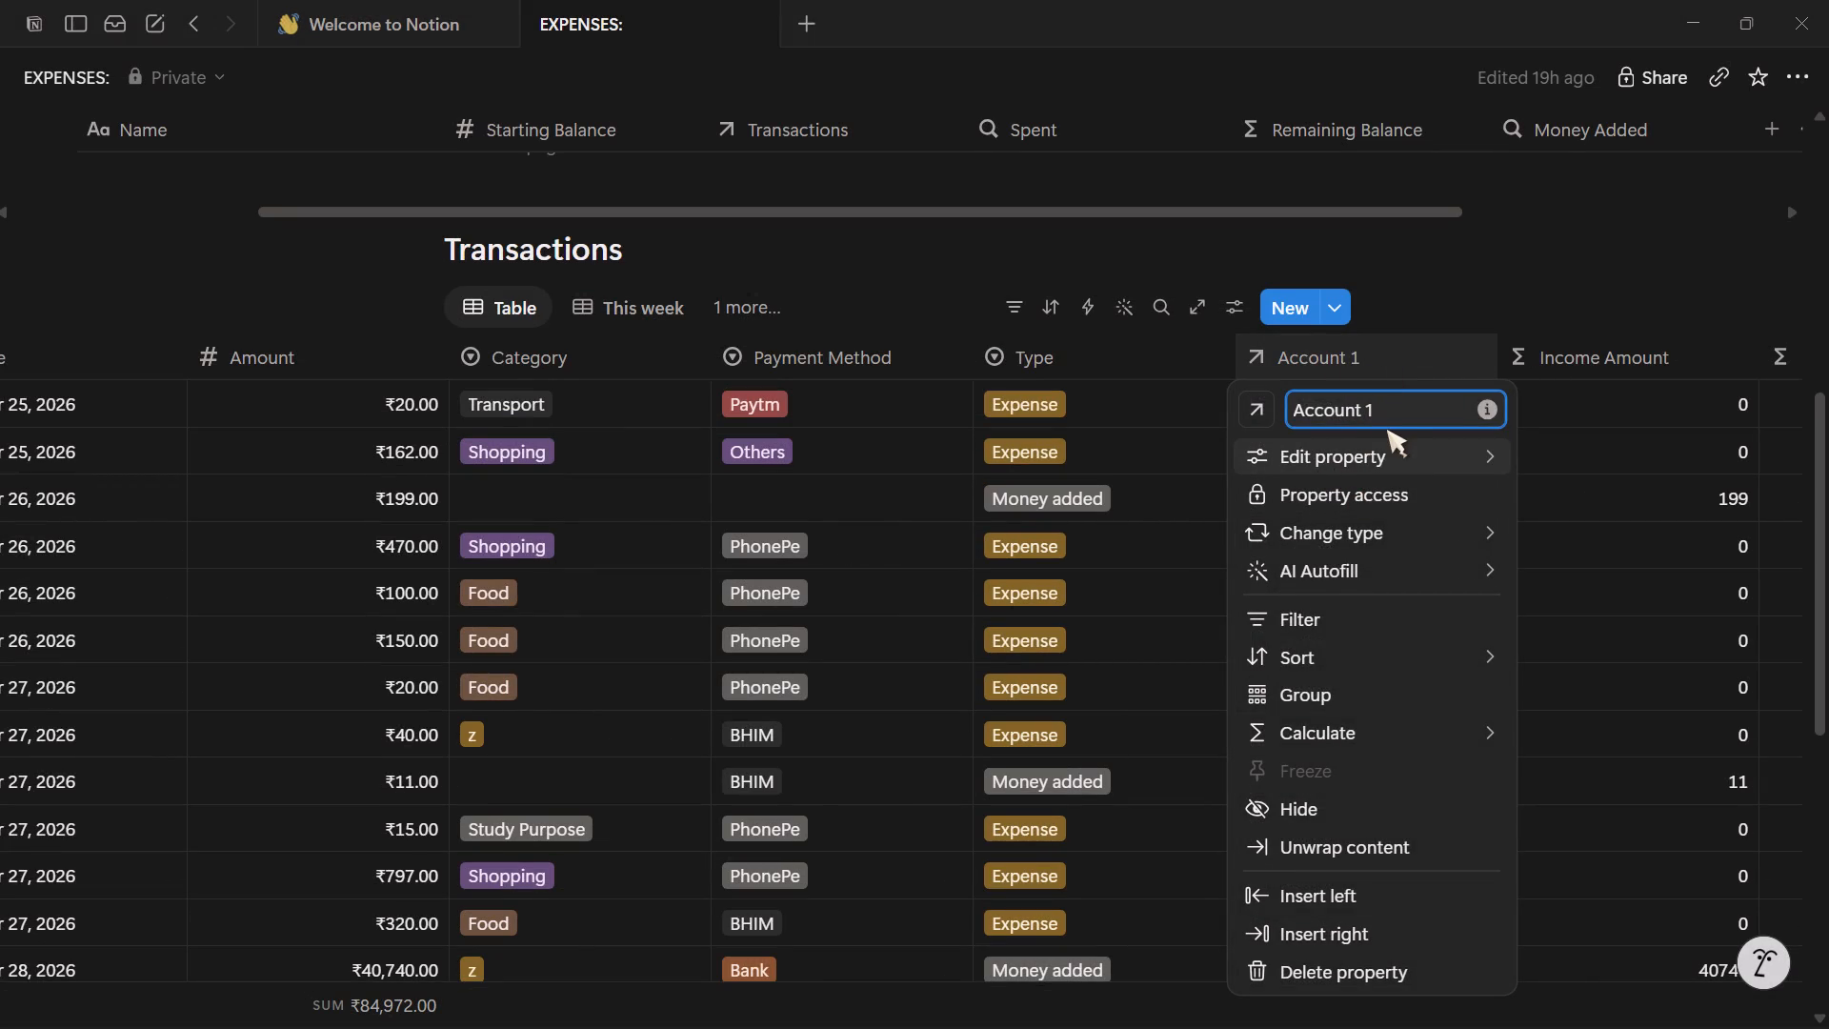
key("BackSpace")
key("BackSpace")
left_click(1465, 293)
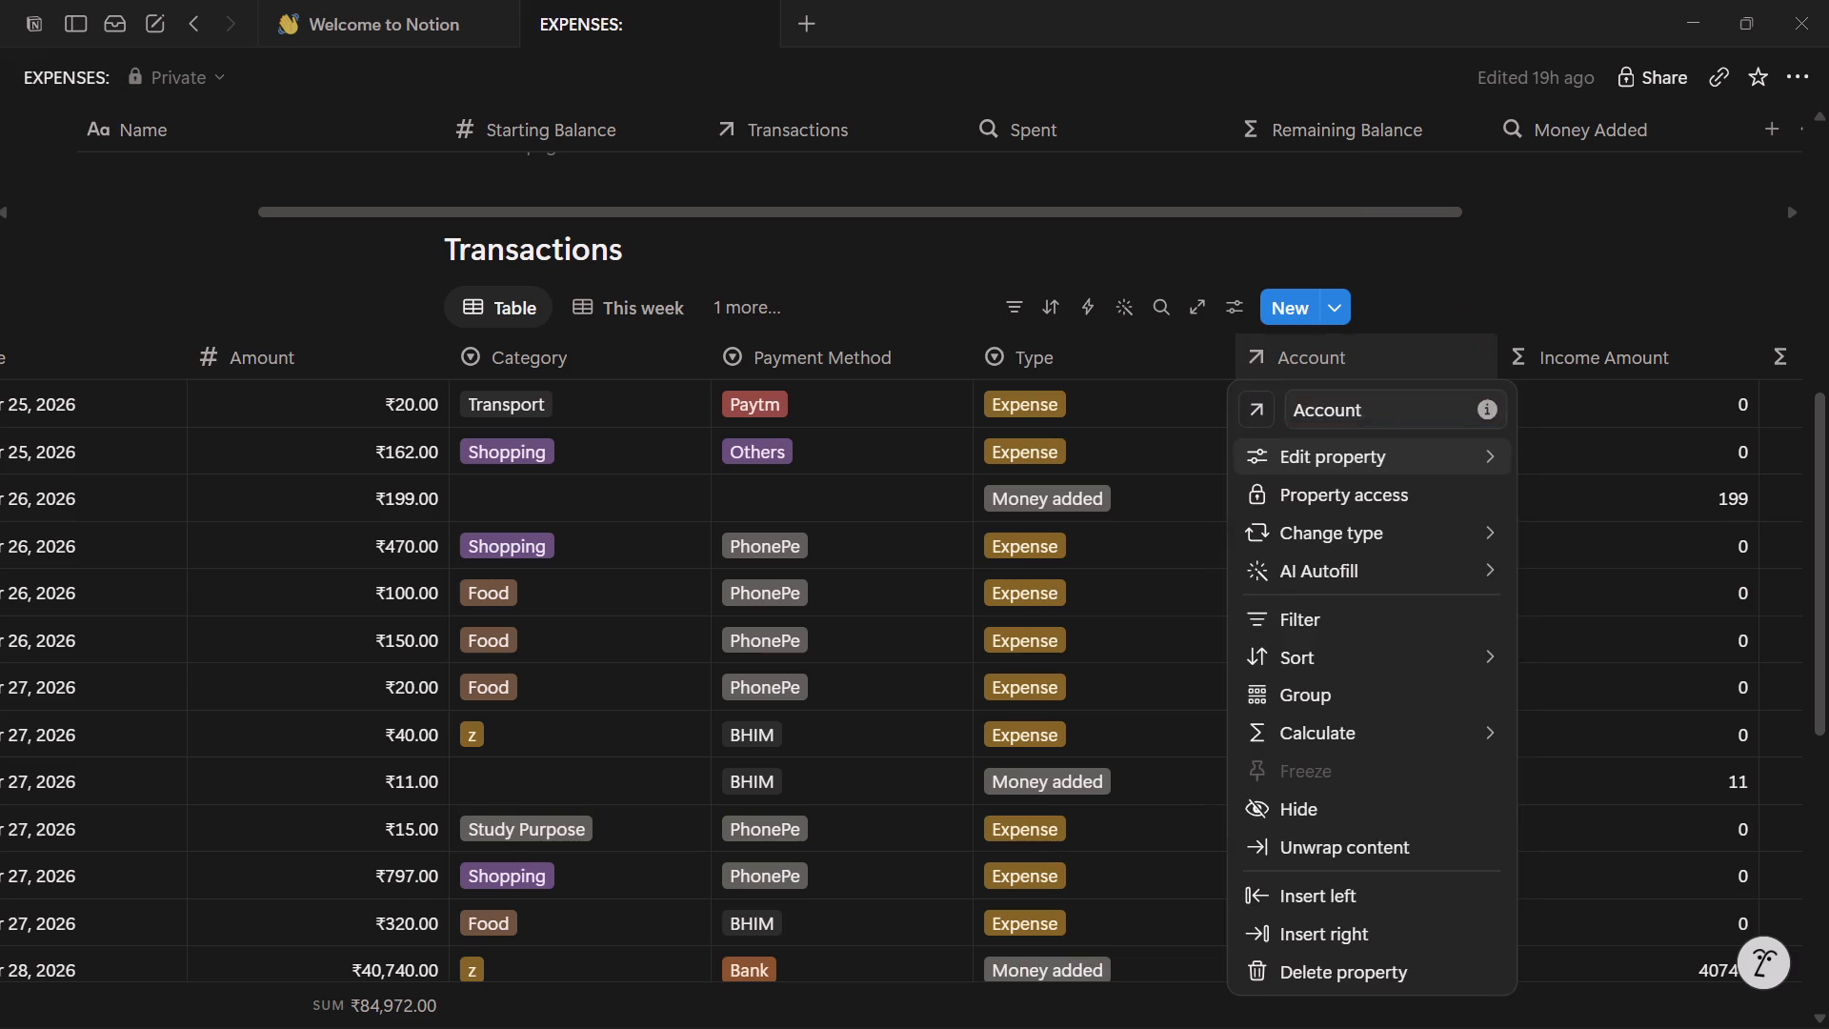
Review the spent, remaining and added amounts in My Balance against the entries in the Transactions table.
scroll(1357, 389, "up", 4)
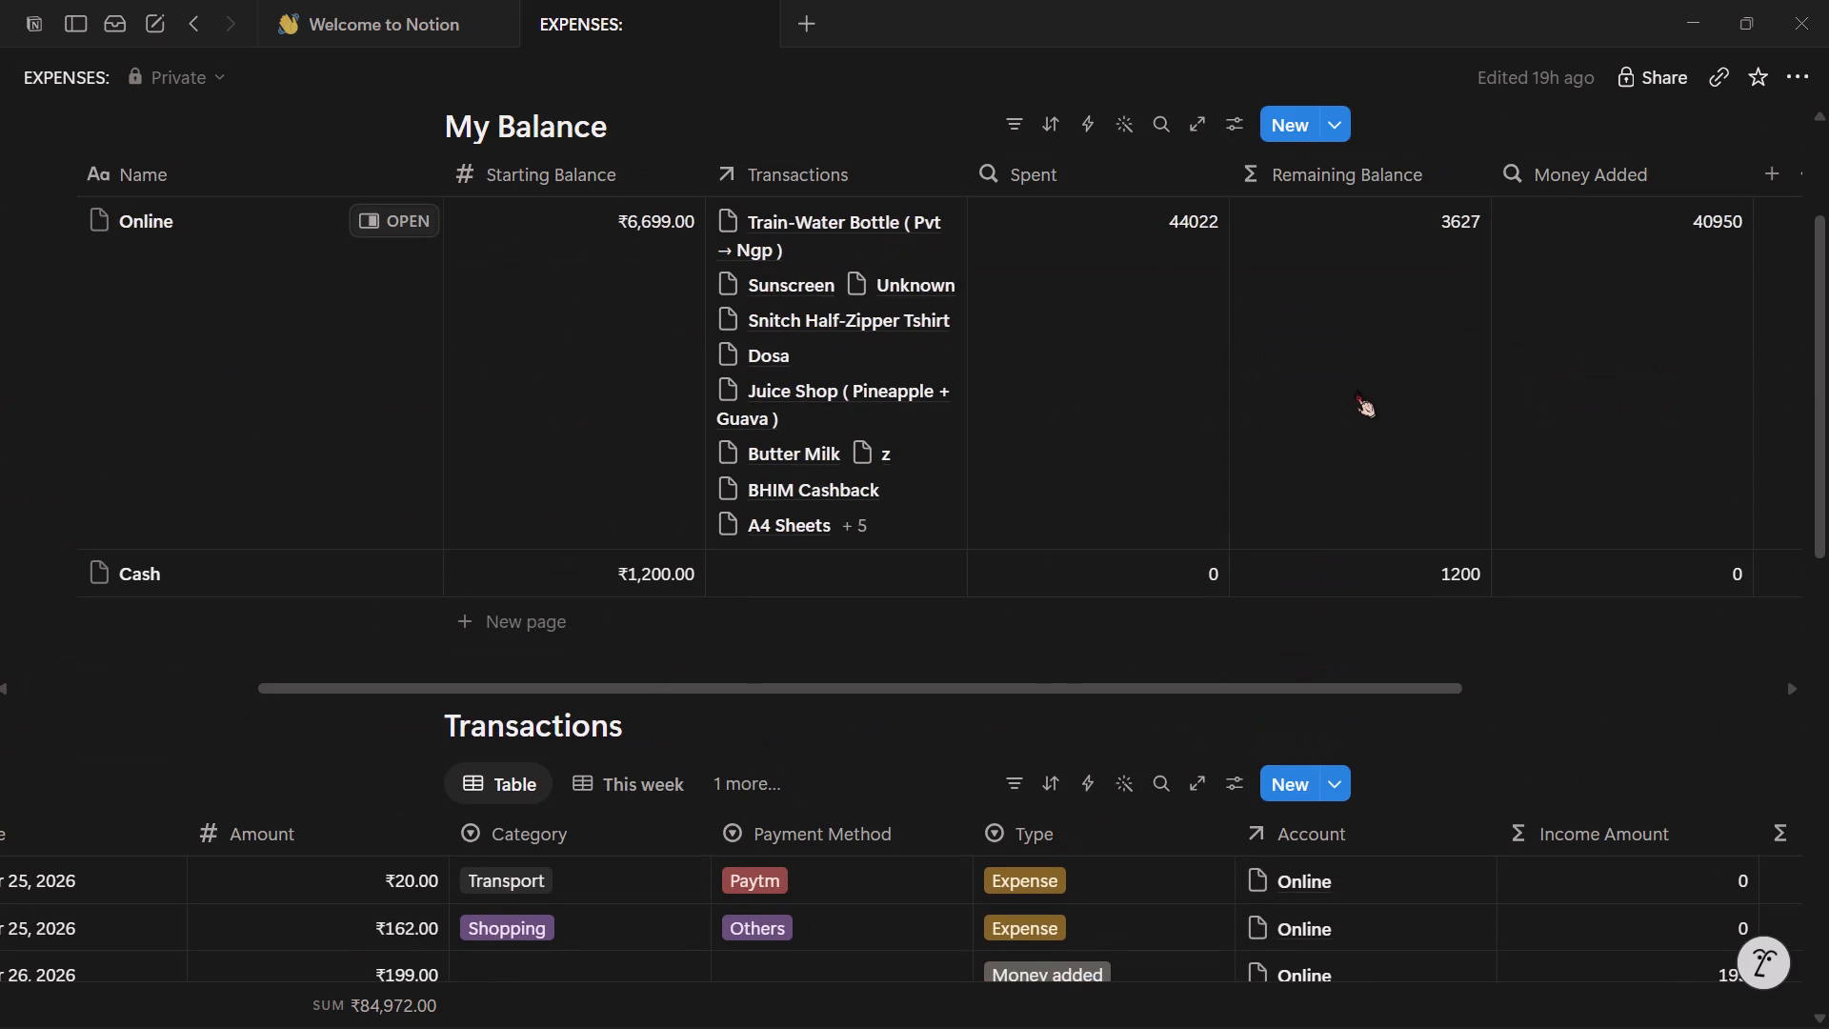
scroll(1355, 391, "up", 1)
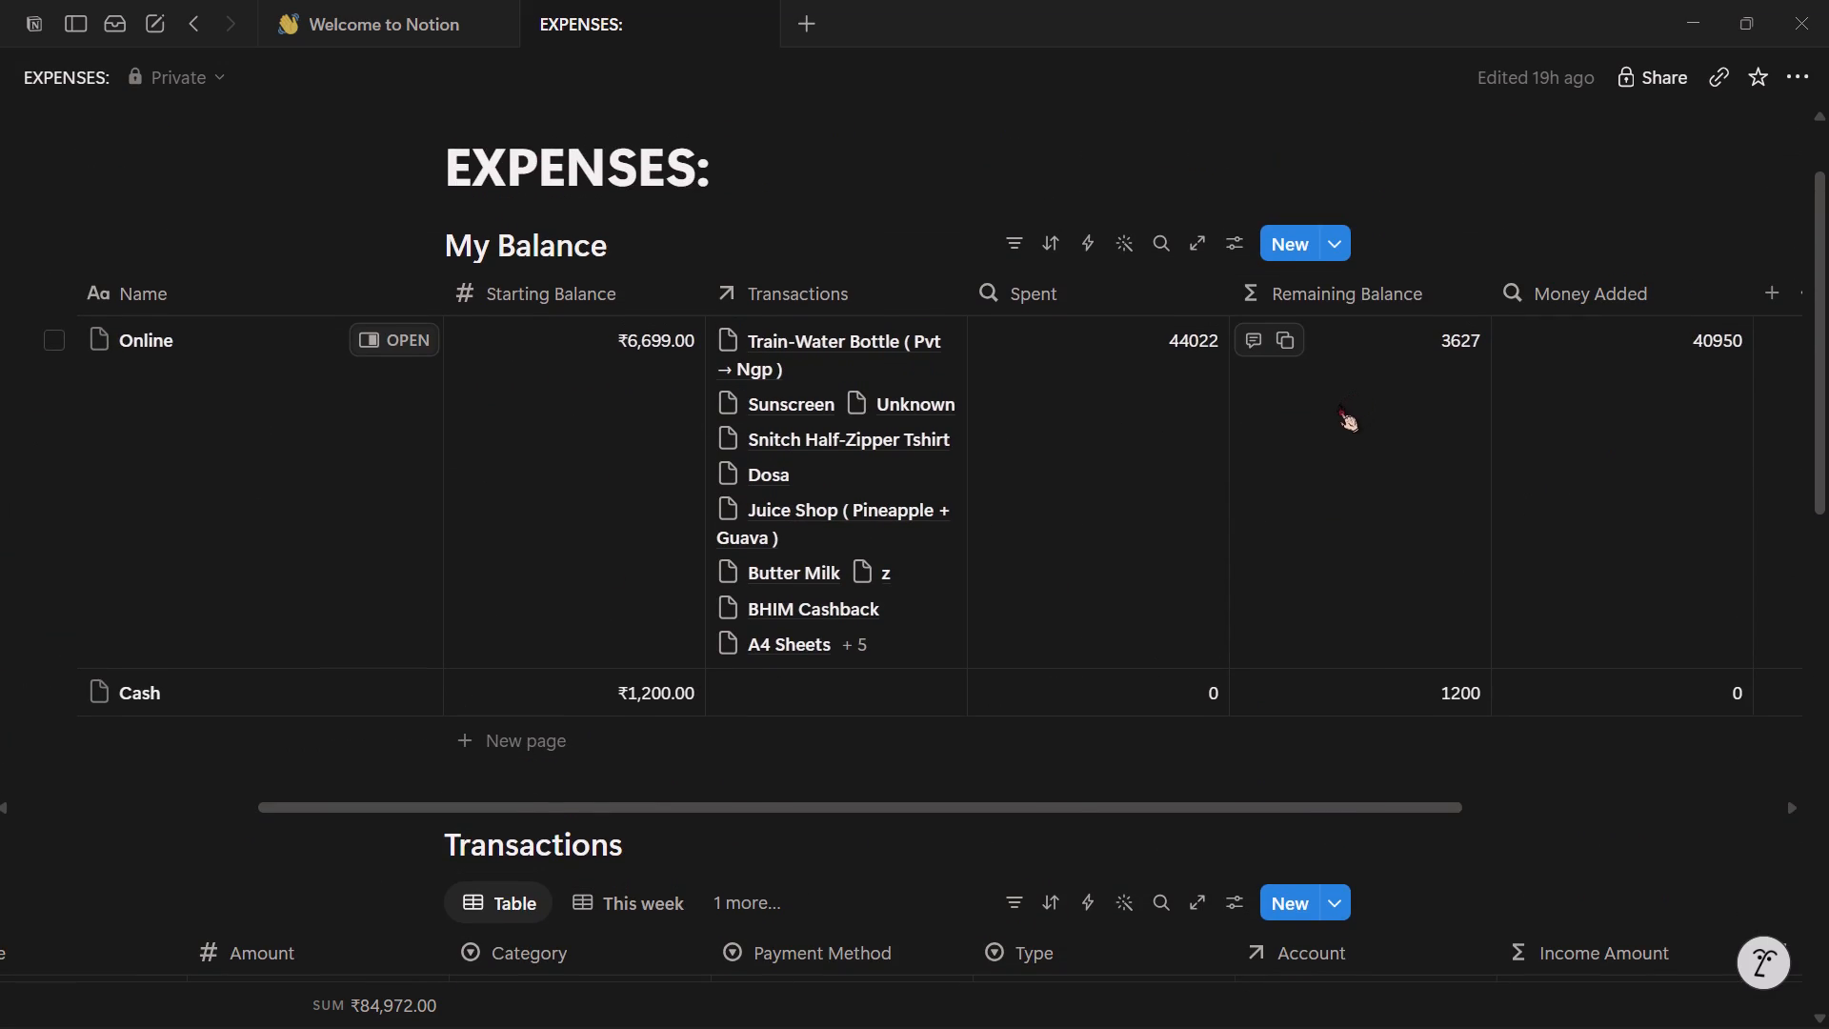
scroll(1335, 408, "down", 2)
scroll(1335, 409, "up", 1)
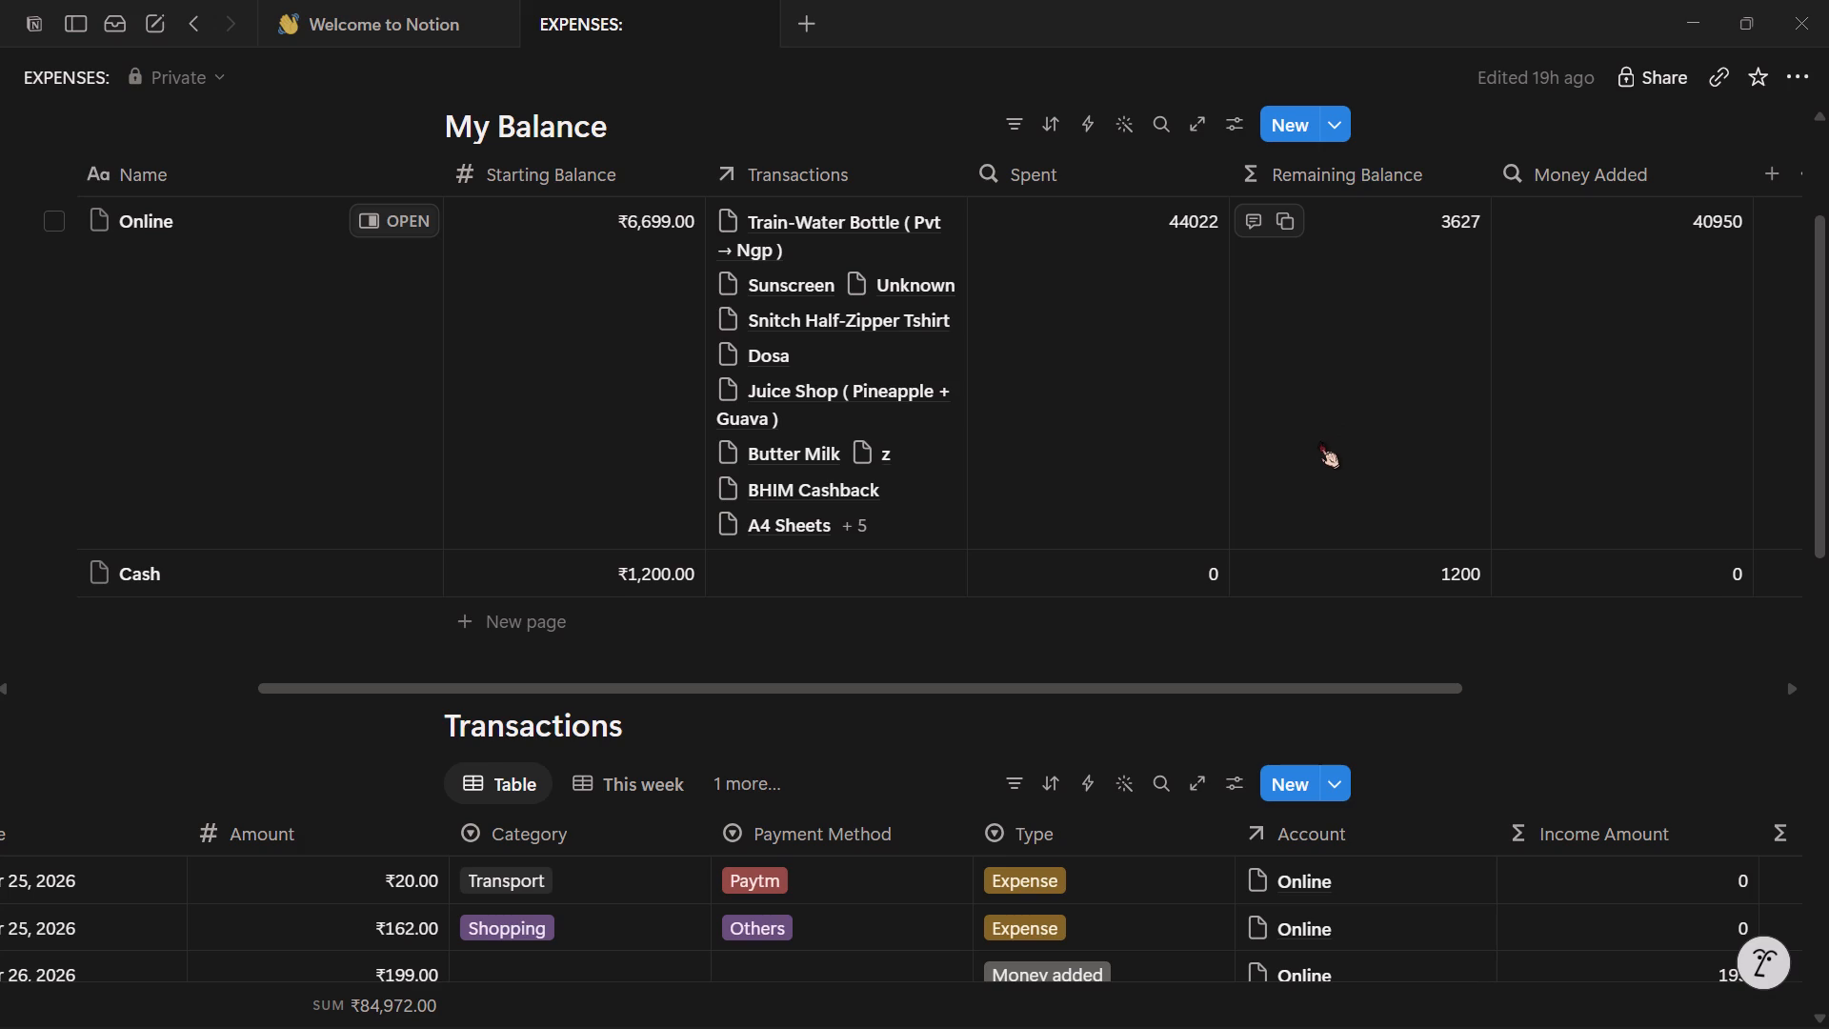
scroll(1301, 478, "up", 1)
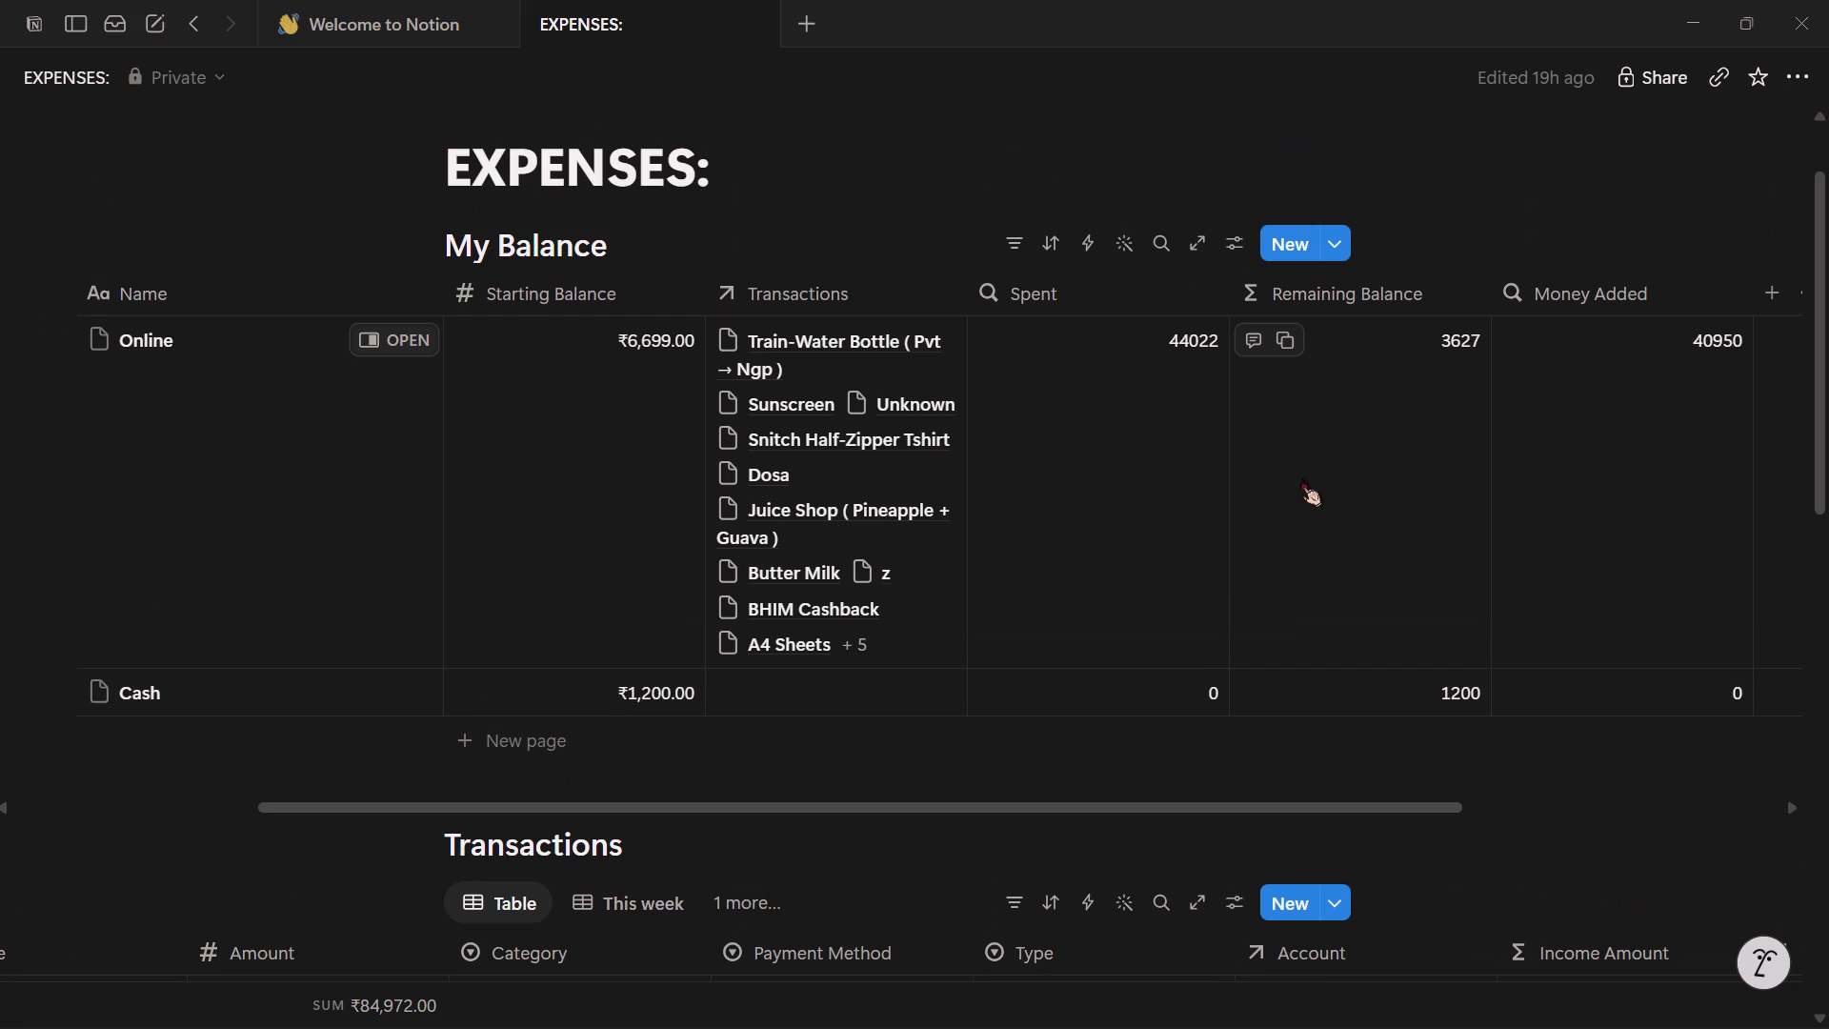
scroll(1299, 484, "down", 7)
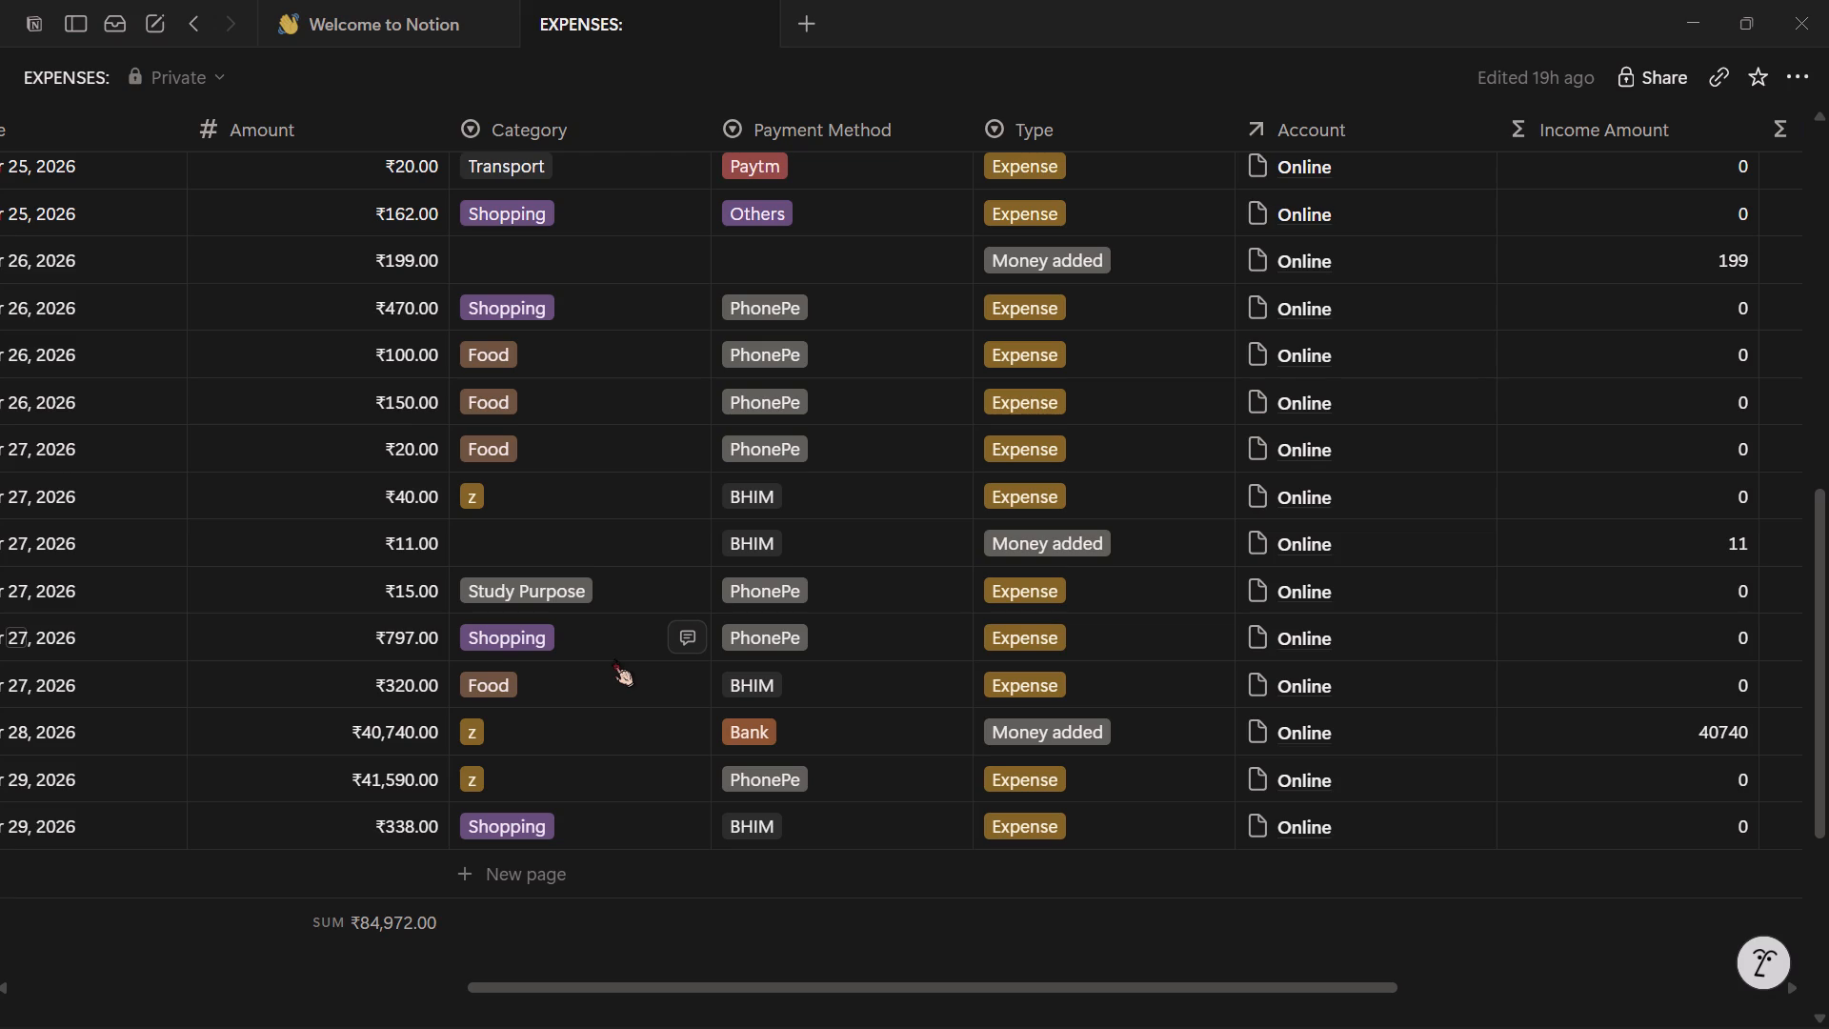
scroll(926, 623, "up", 5)
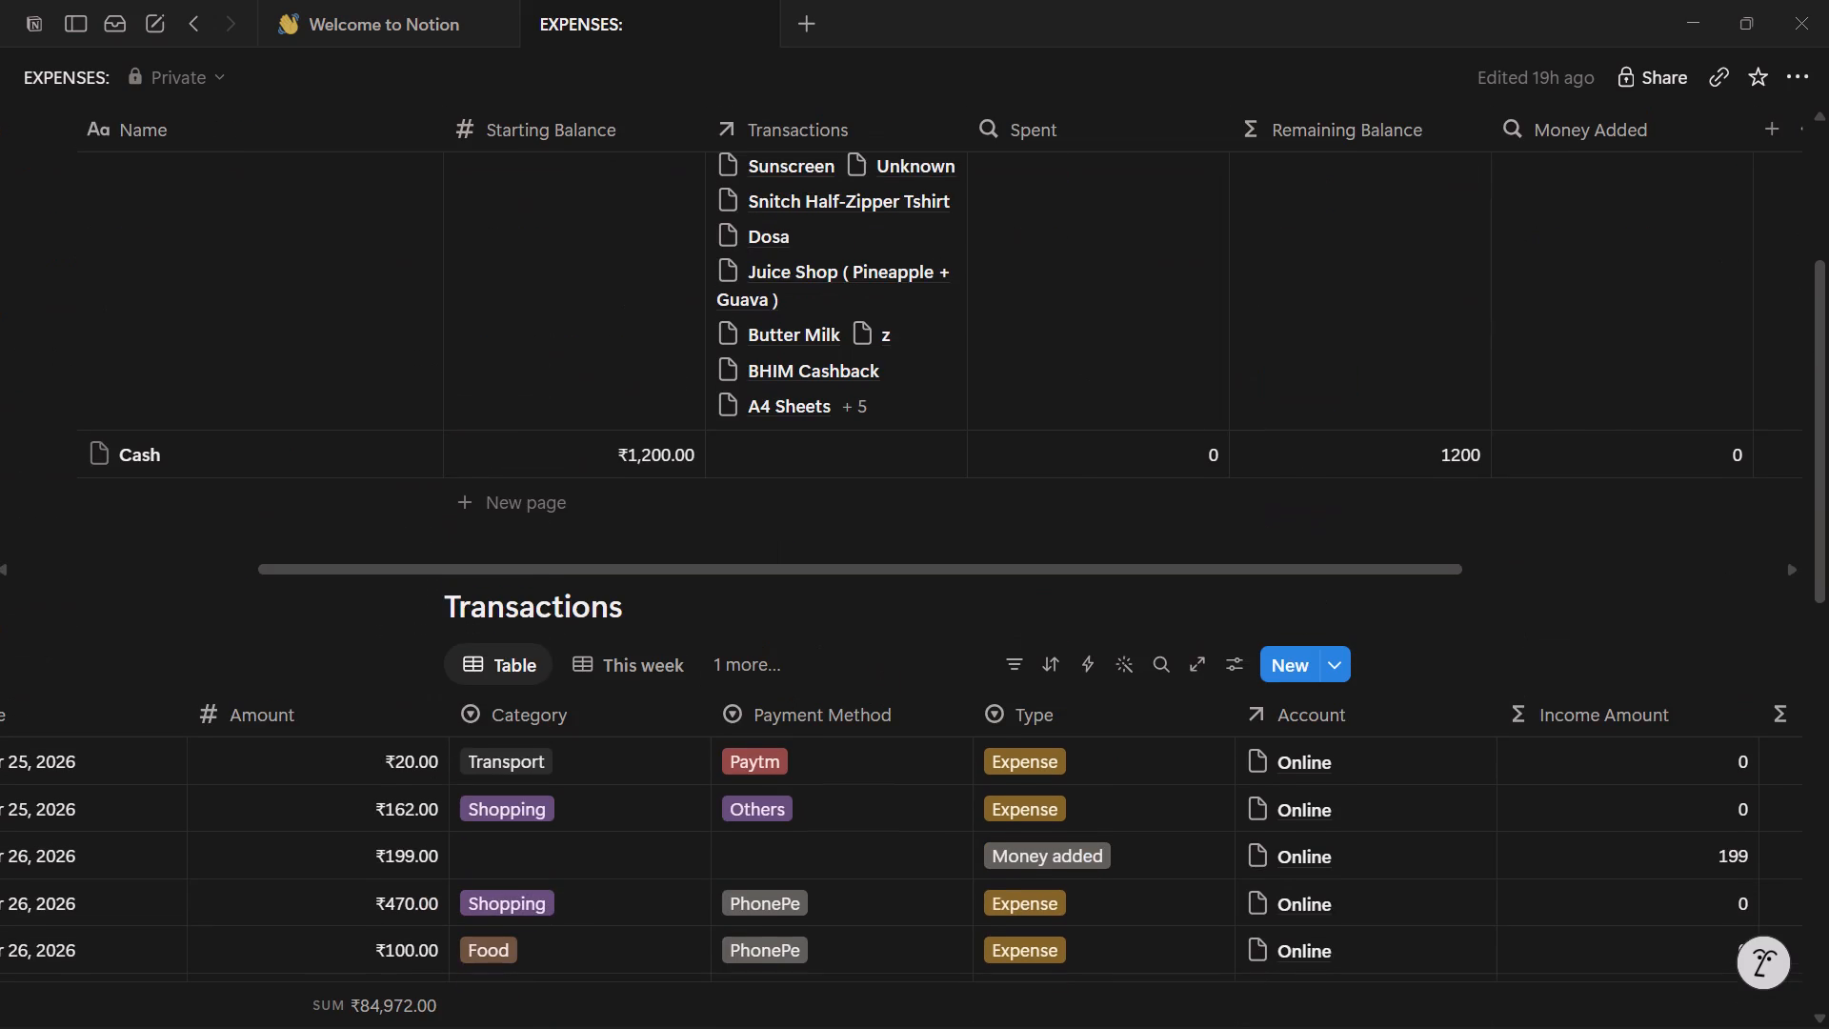
scroll(926, 623, "down", 5)
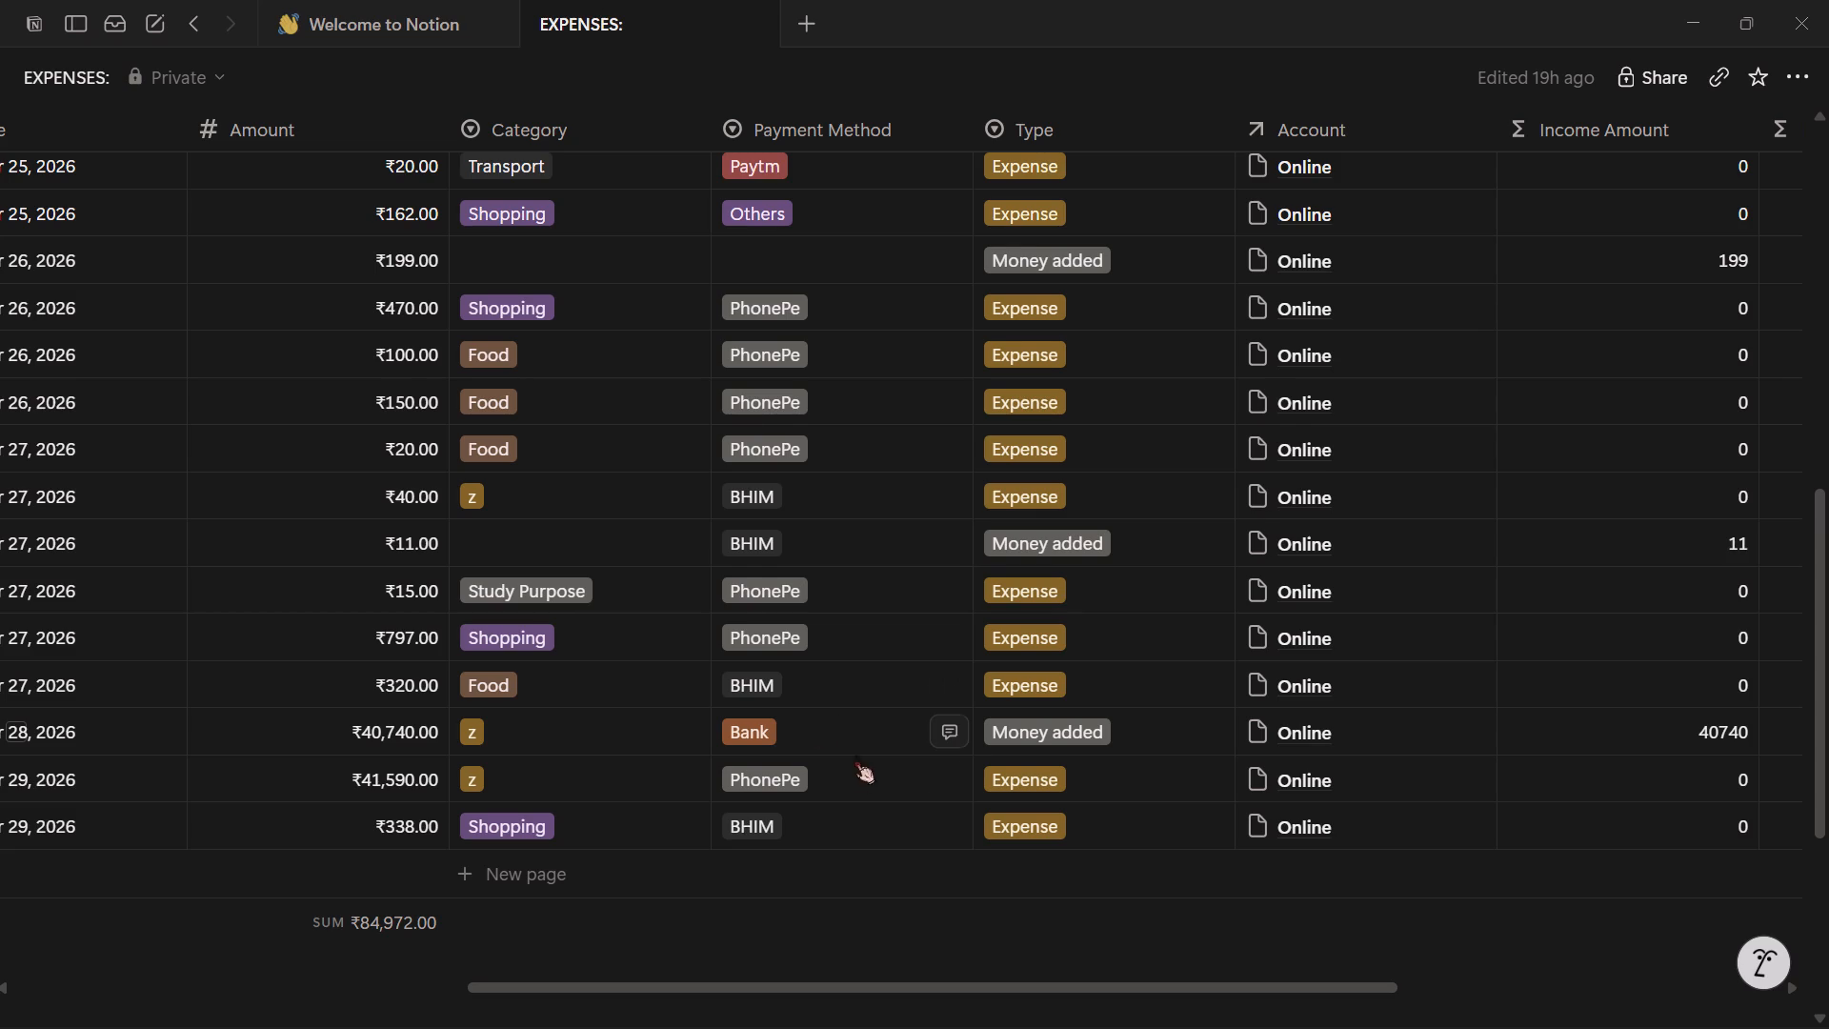
scroll(851, 761, "down", 1)
scroll(845, 763, "up", 8)
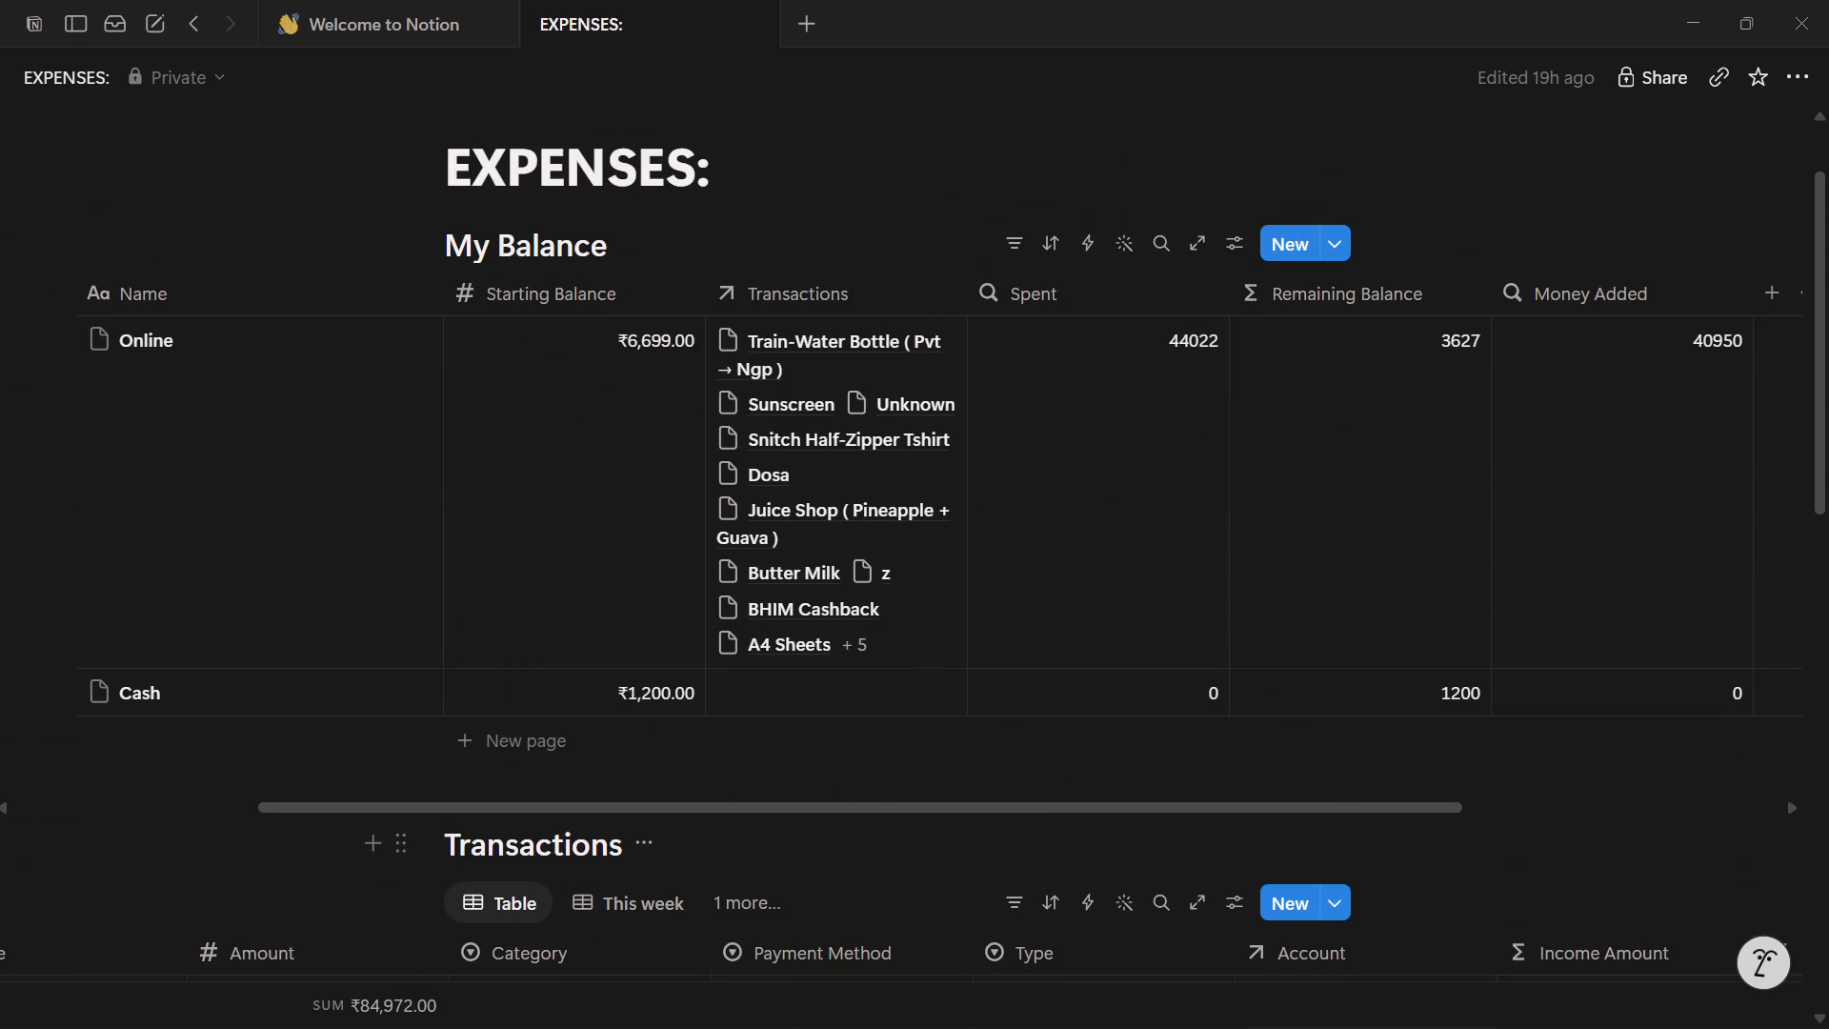
scroll(774, 719, "down", 3)
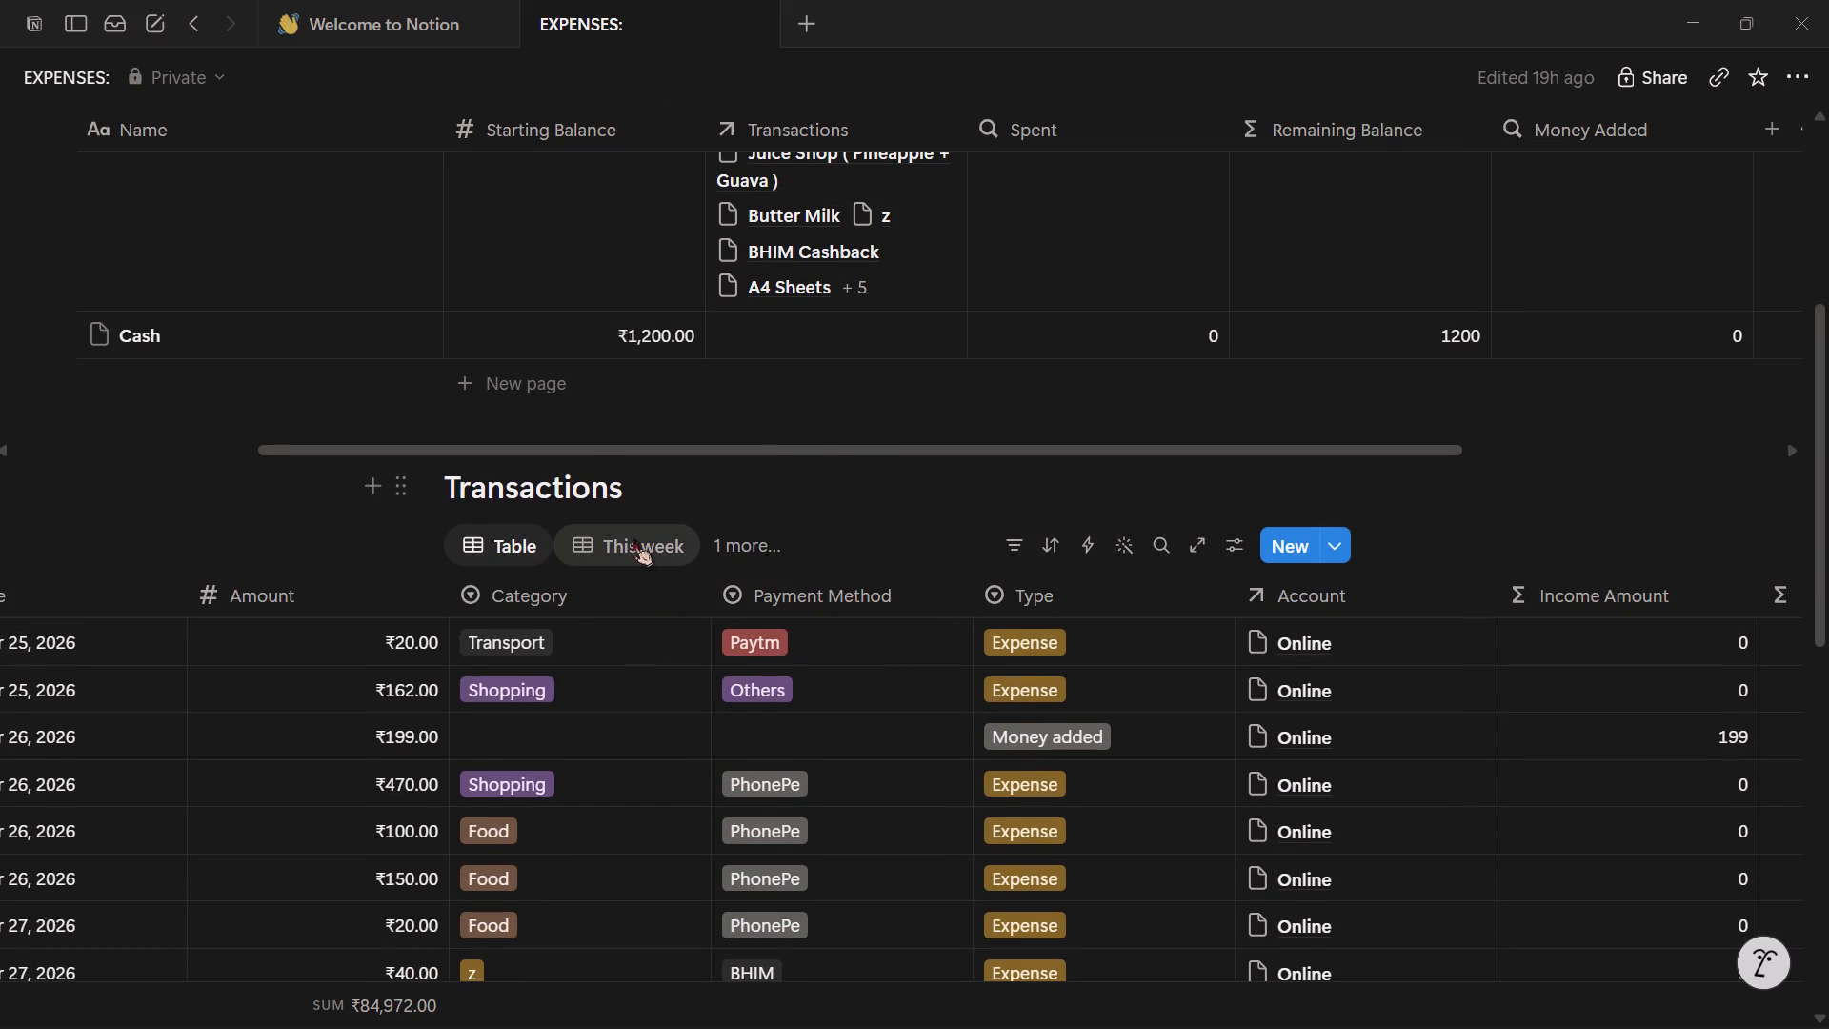
Switch the Transactions table to the This week view and look through its entries.
left_click(633, 538)
scroll(980, 513, "down", 5)
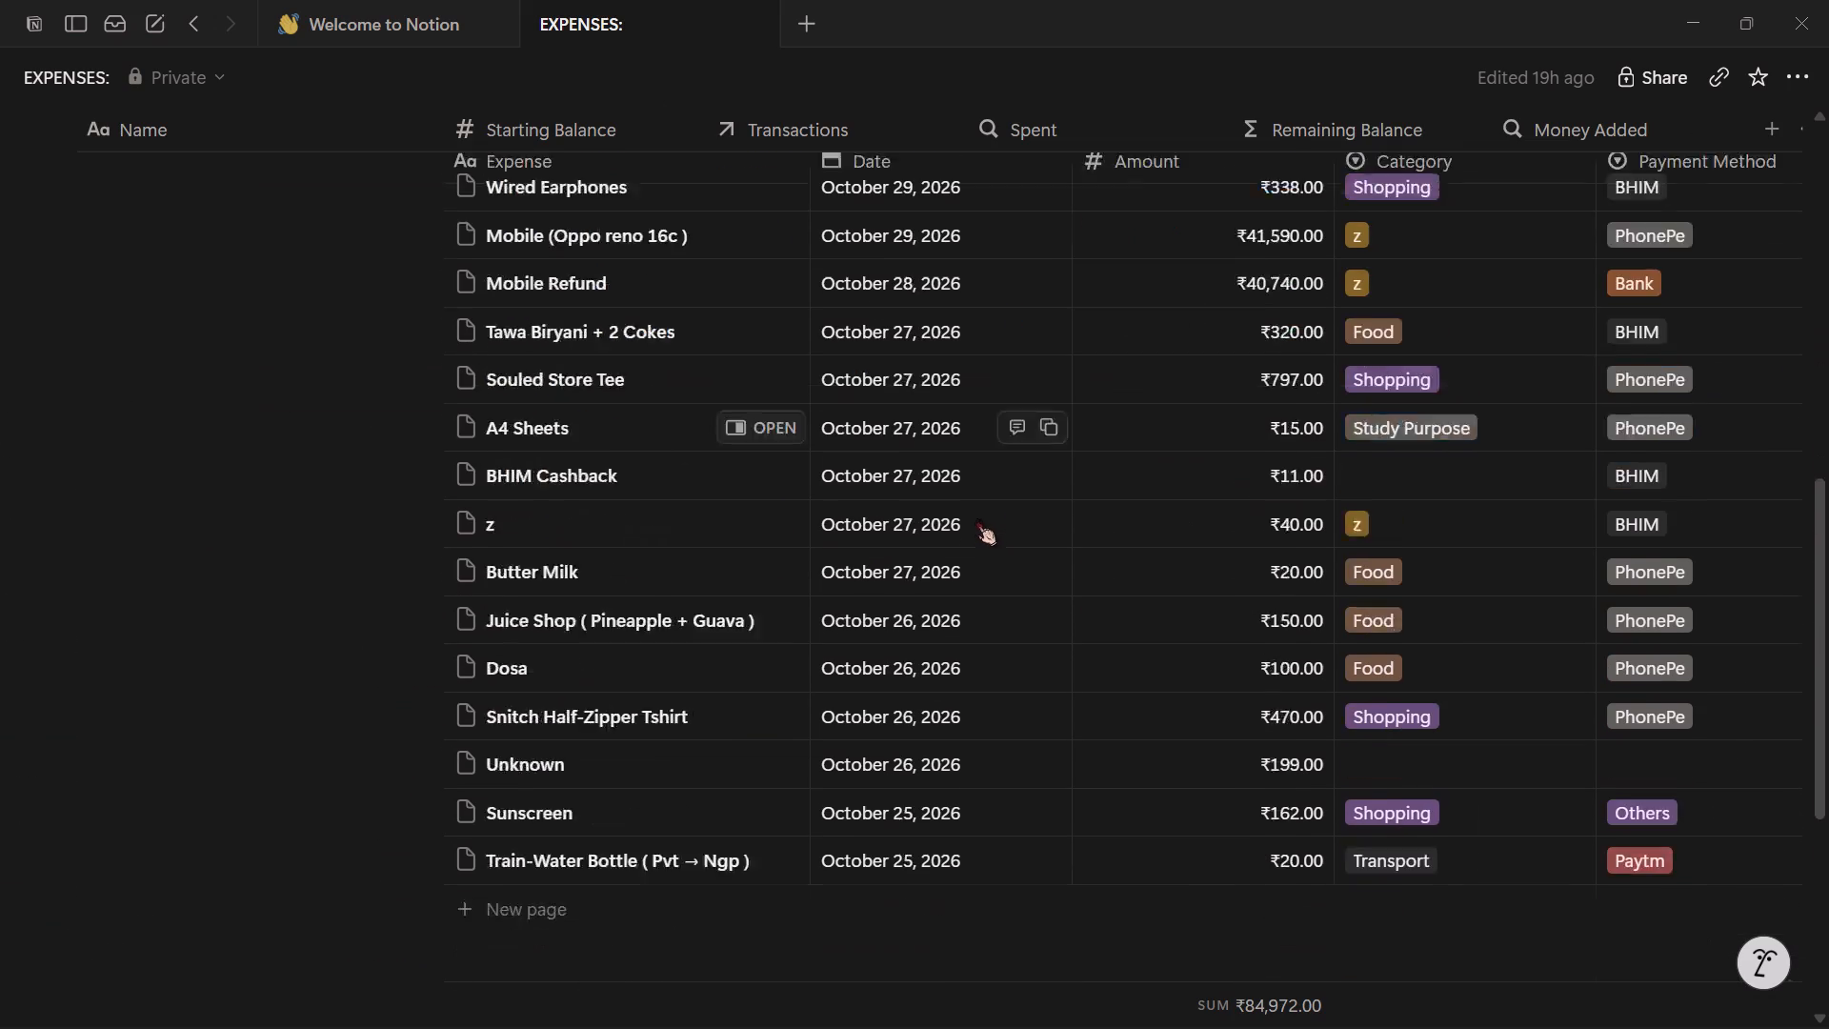
Look through the entries in the This week view of the Transactions table.
scroll(957, 534, "up", 4)
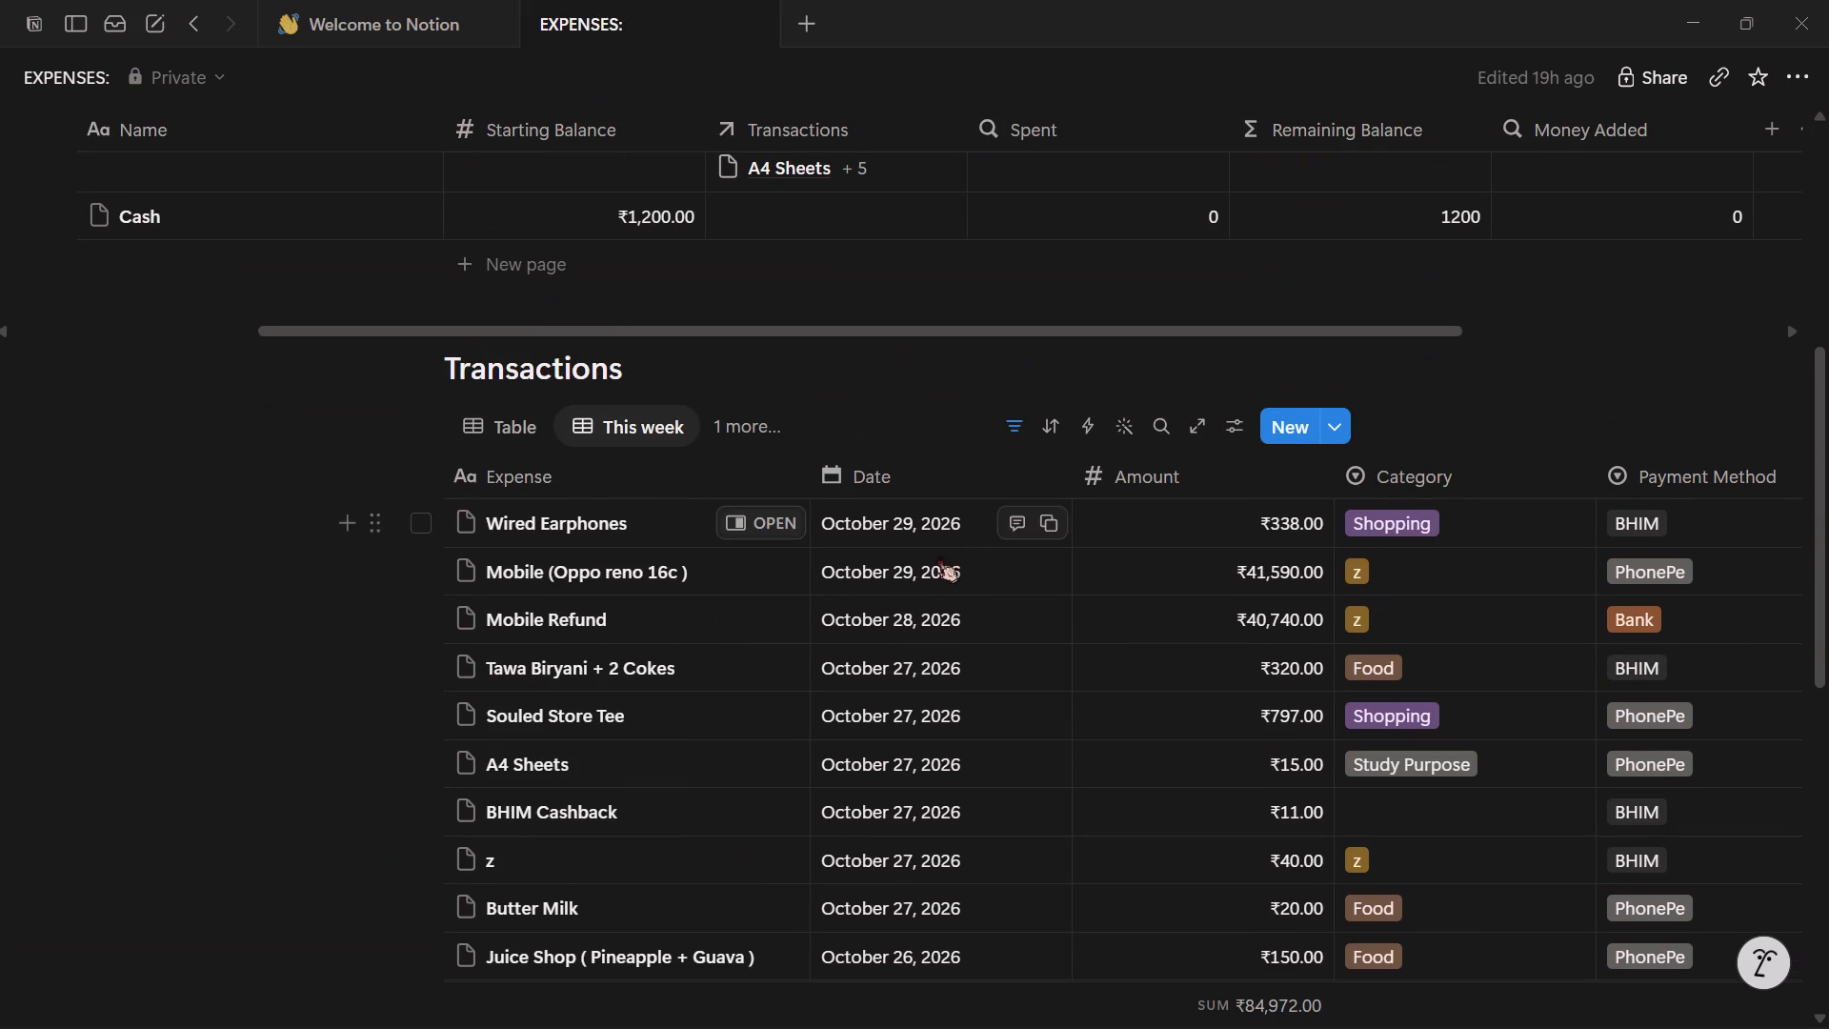
scroll(1431, 483, "down", 9)
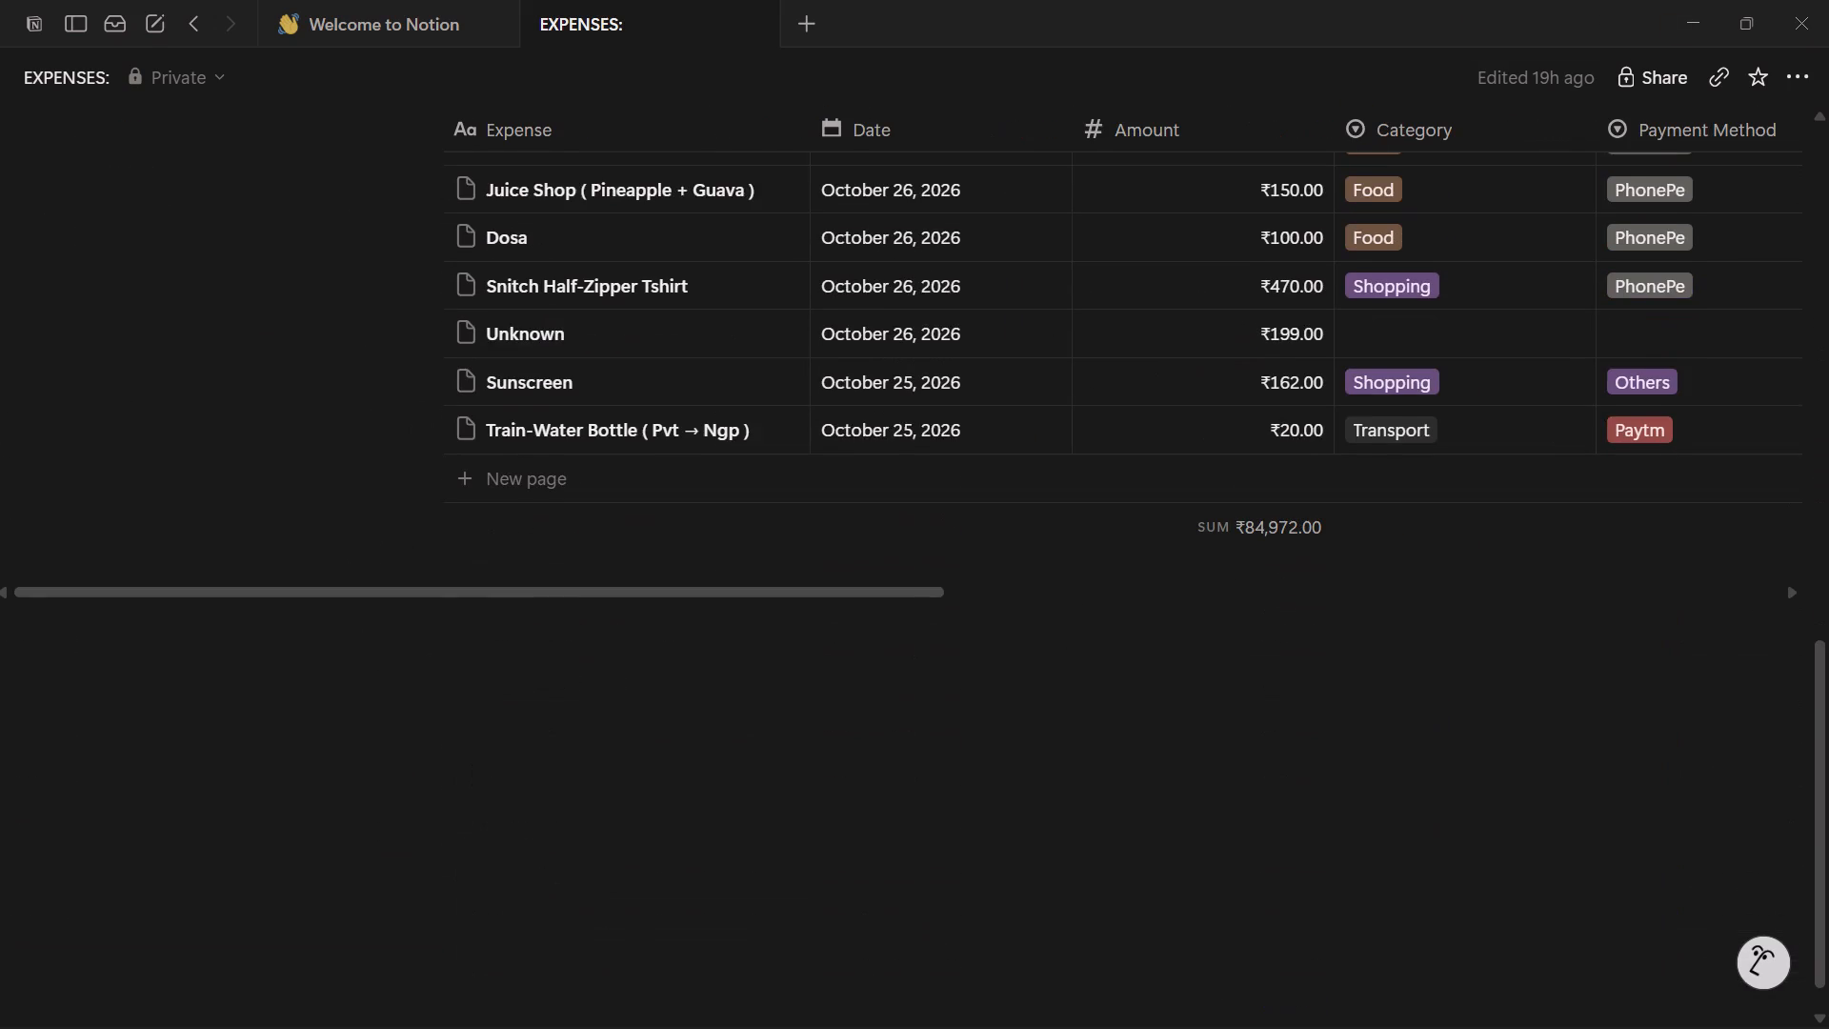
scroll(1281, 469, "down", 3)
scroll(1263, 512, "up", 8)
scroll(1027, 415, "down", 2)
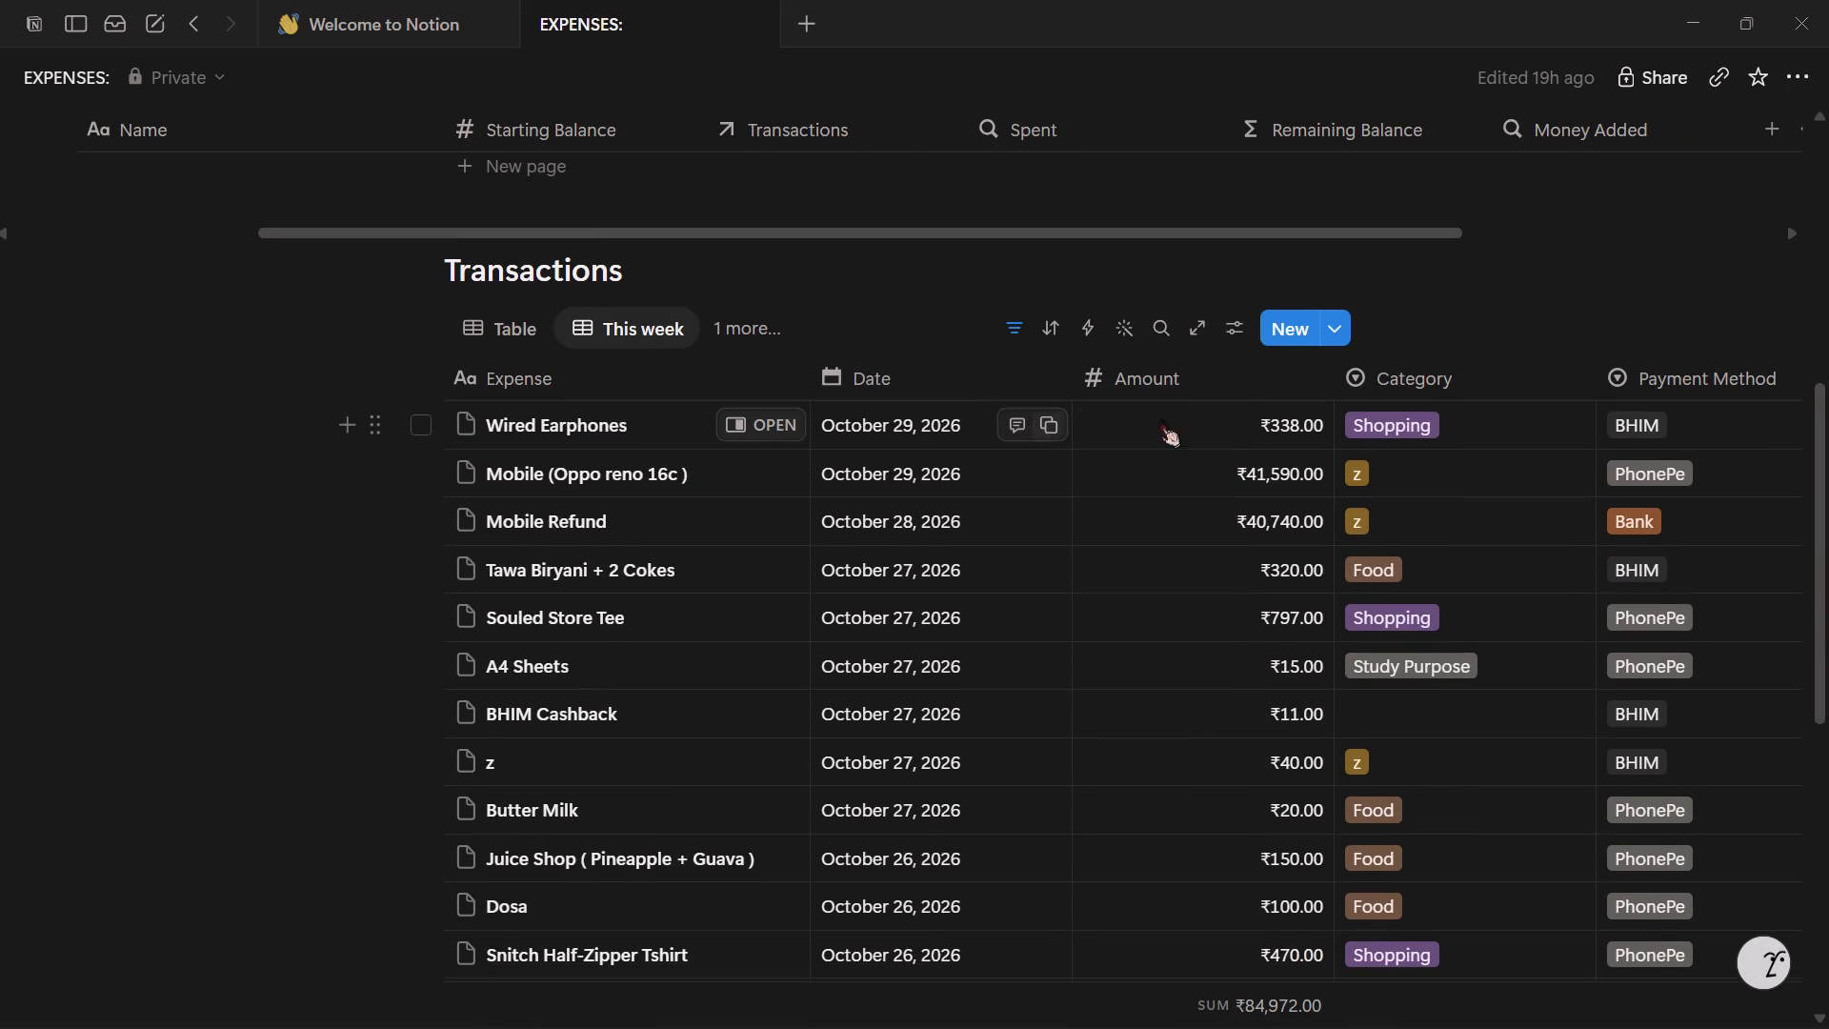
Switch the Transactions table to the This month view and review the entries and sums in each category group.
left_click(745, 334)
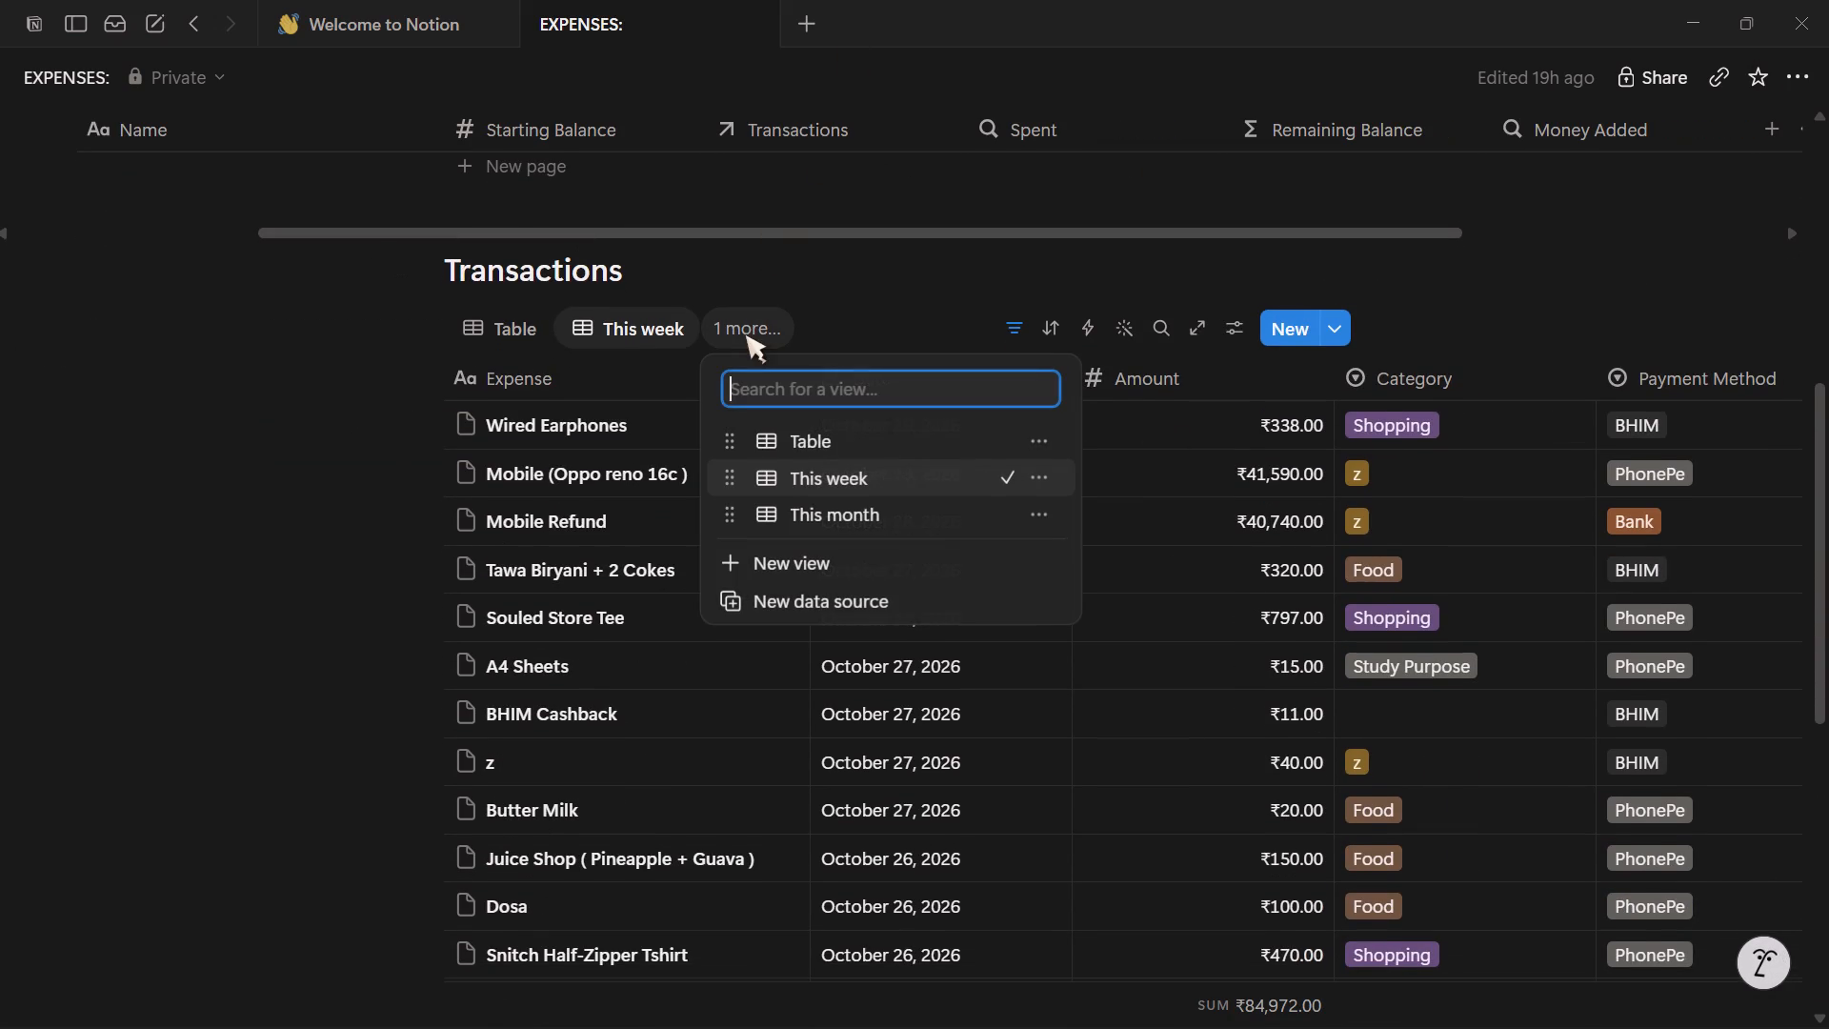
left_click(351, 405)
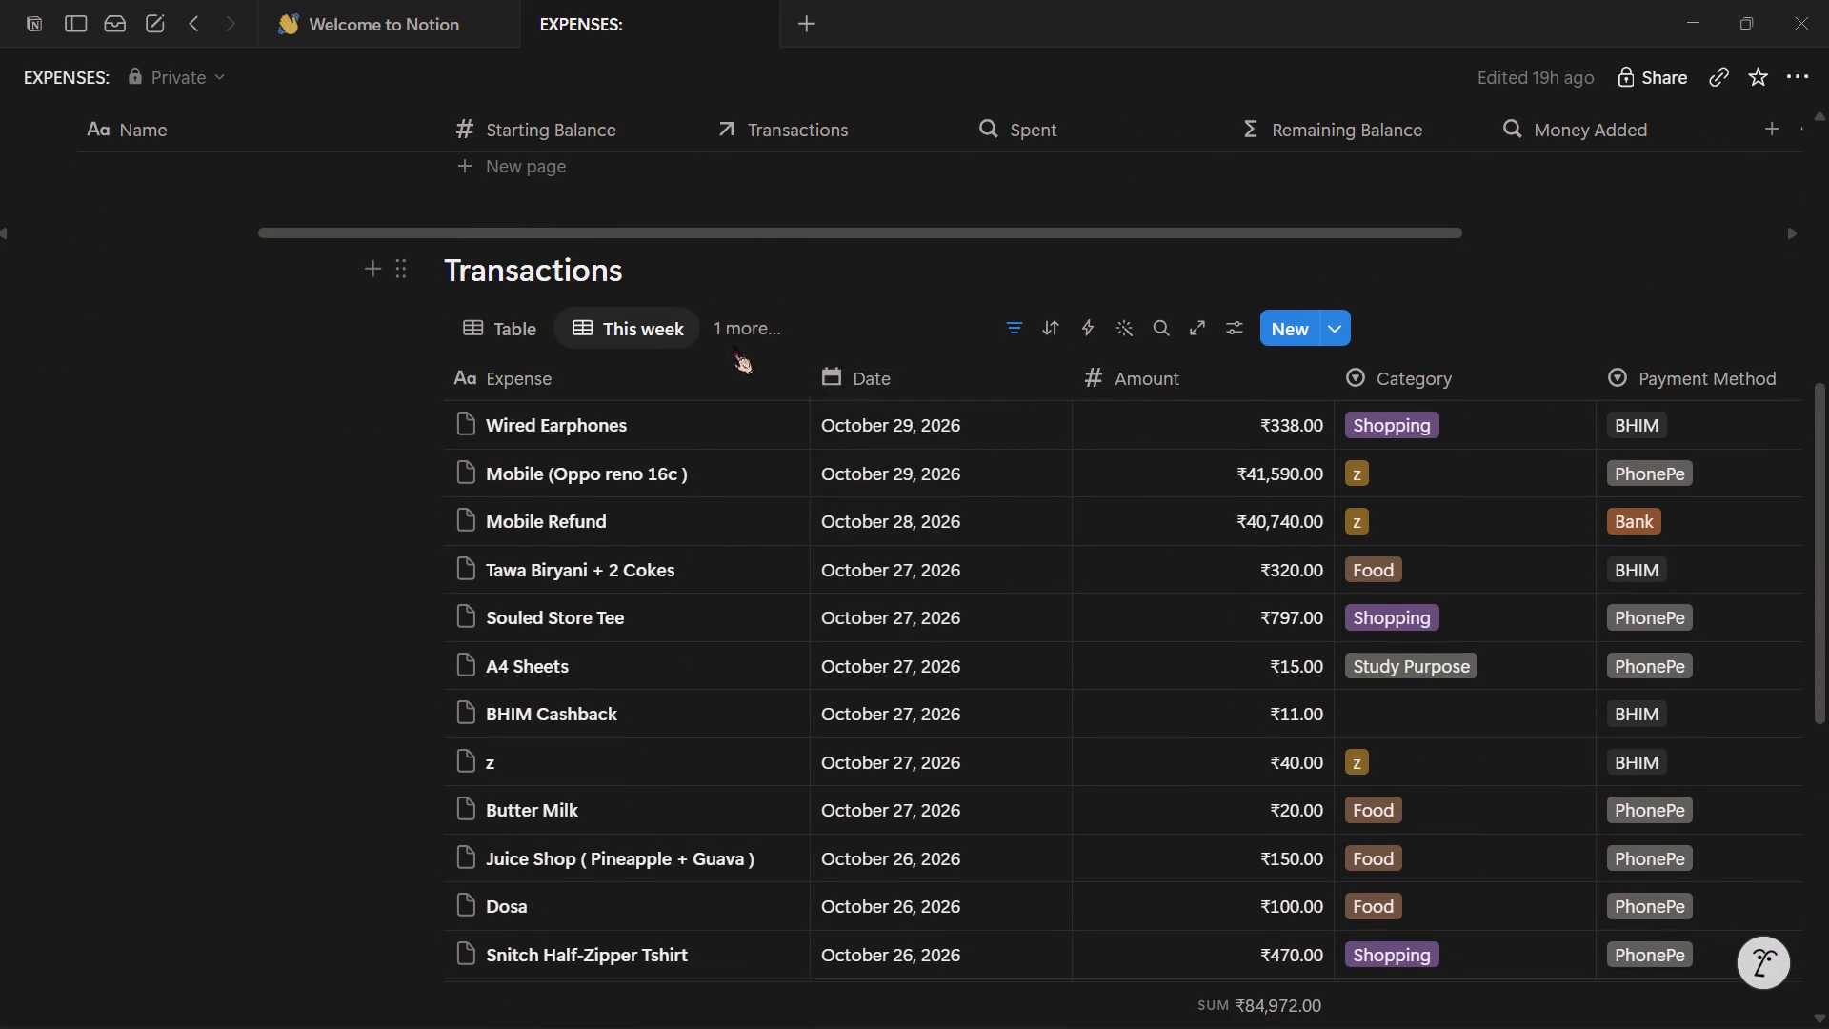
left_click(734, 326)
left_click(806, 513)
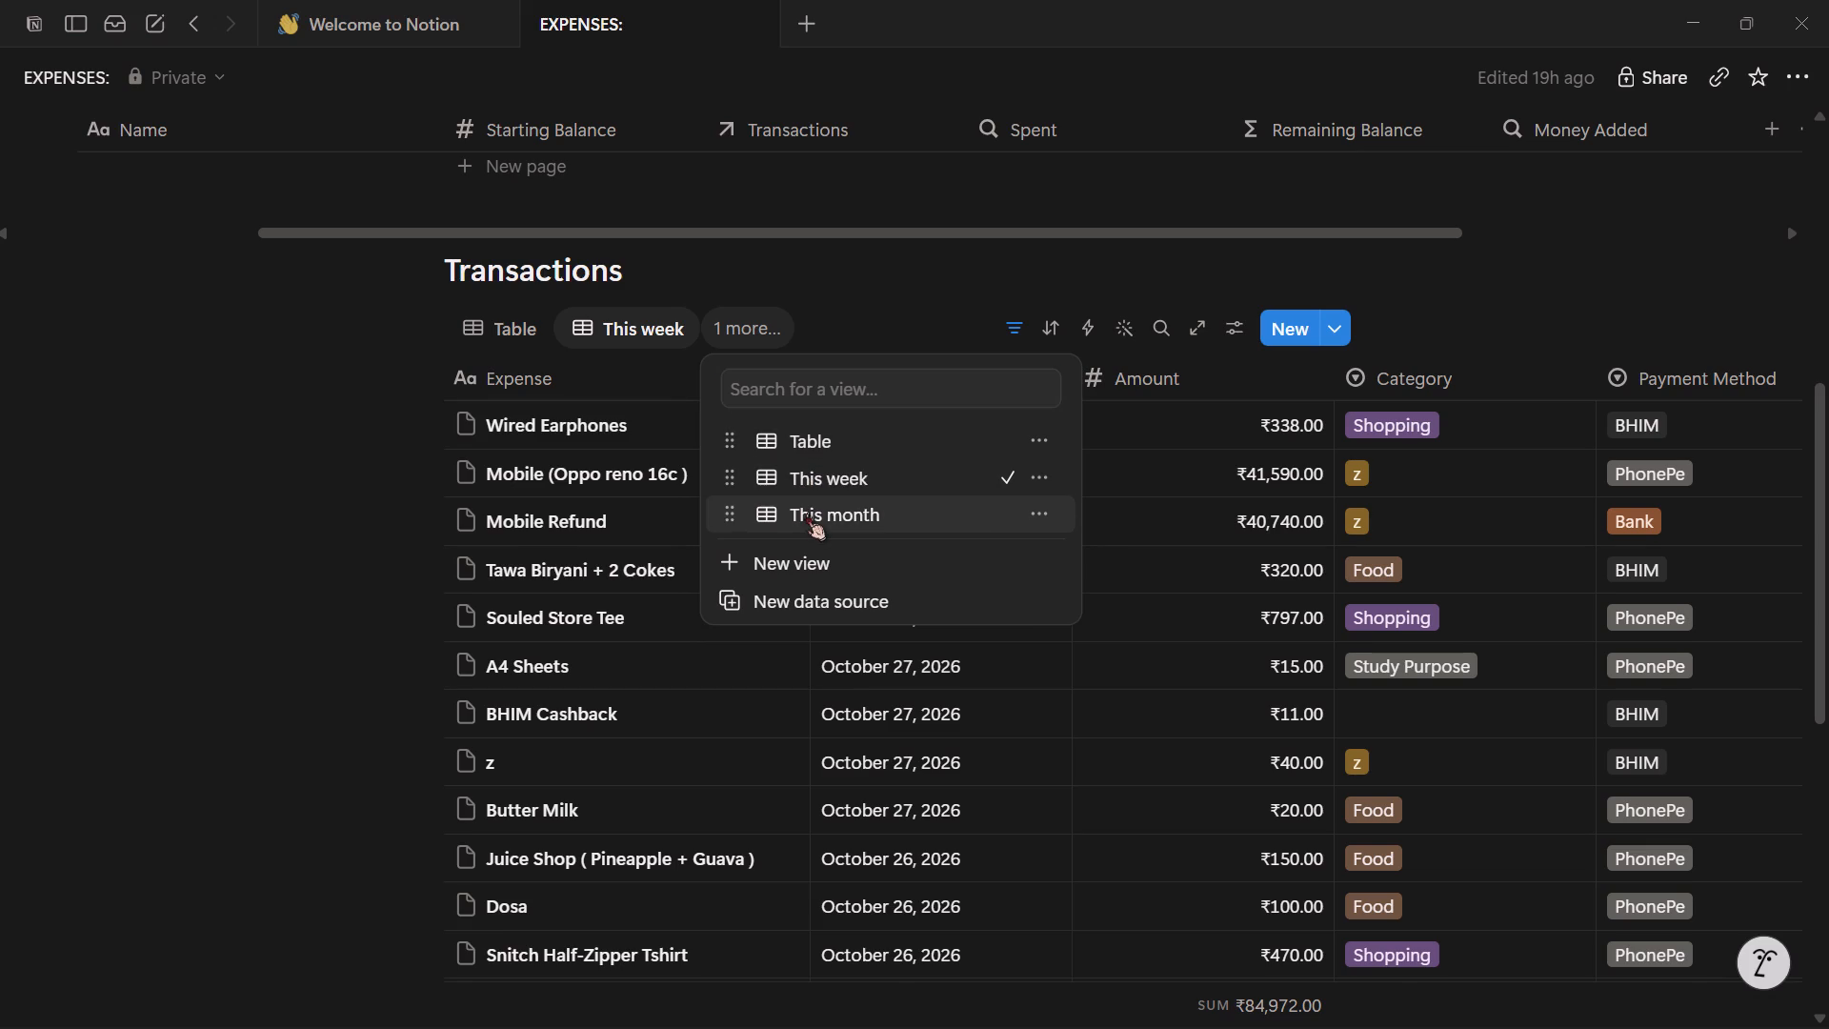
scroll(830, 367, "down", 1)
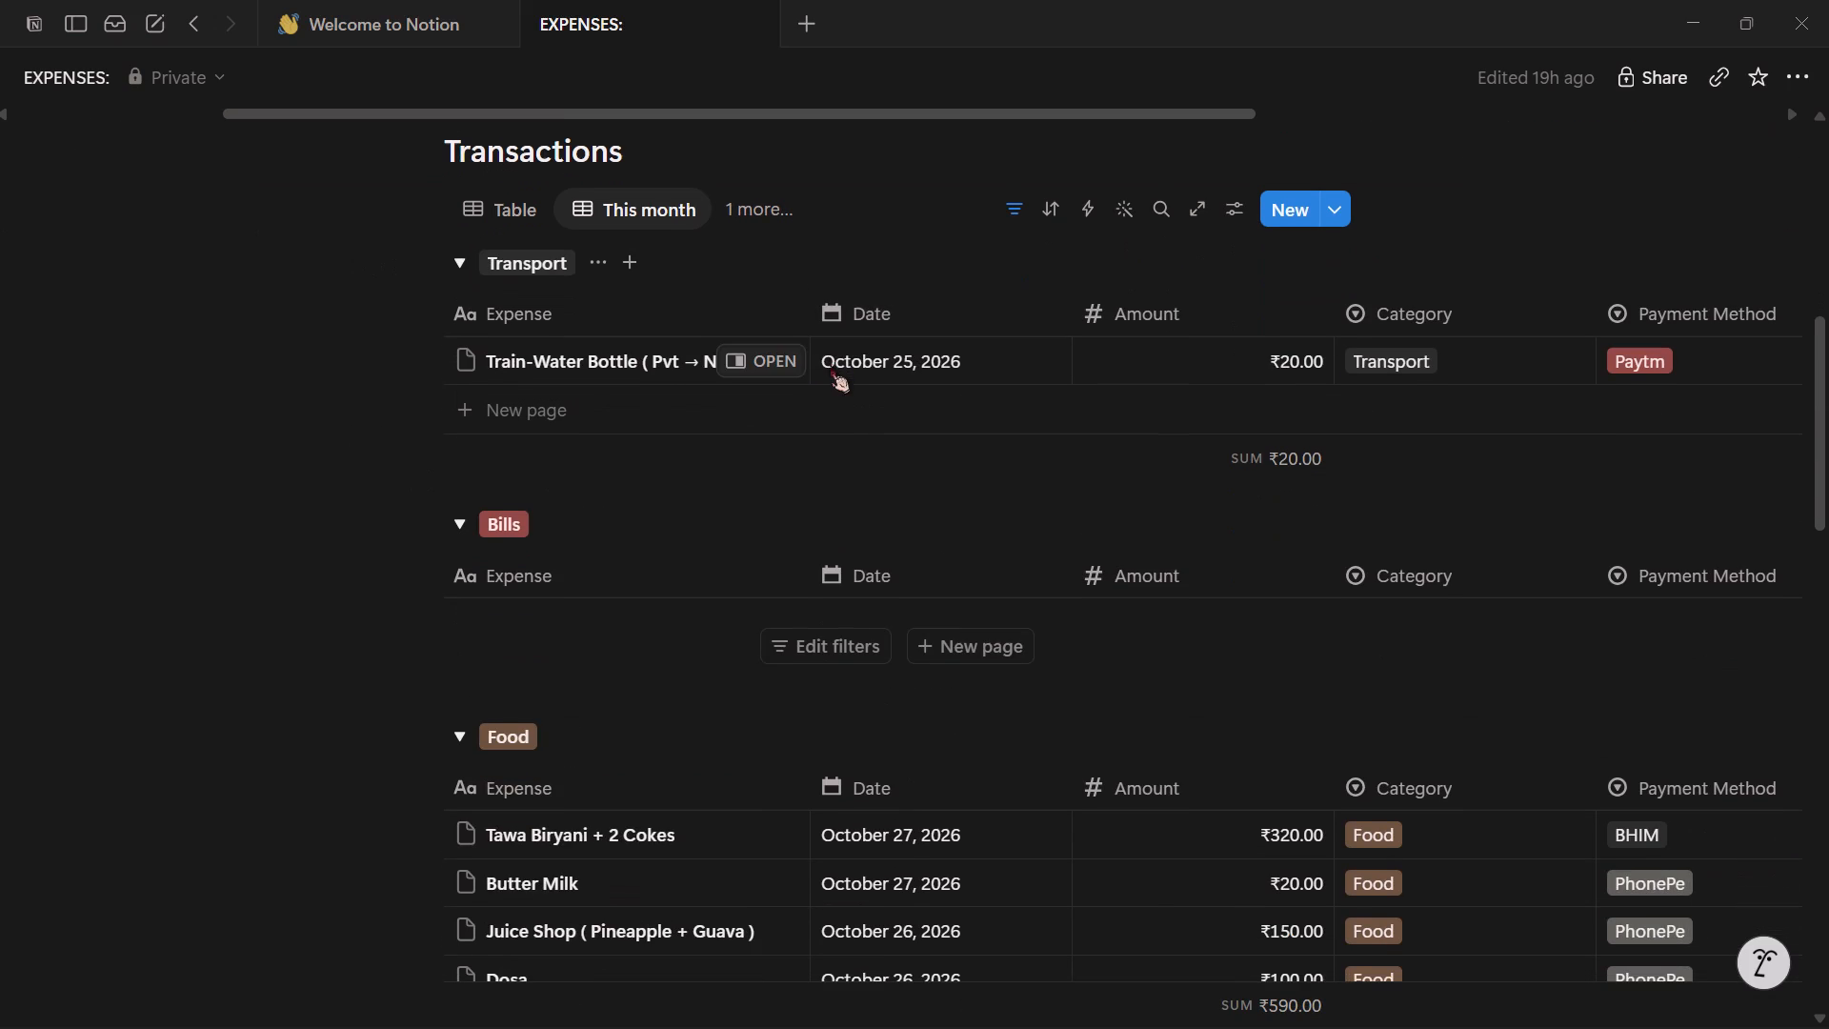
scroll(661, 463, "down", 3)
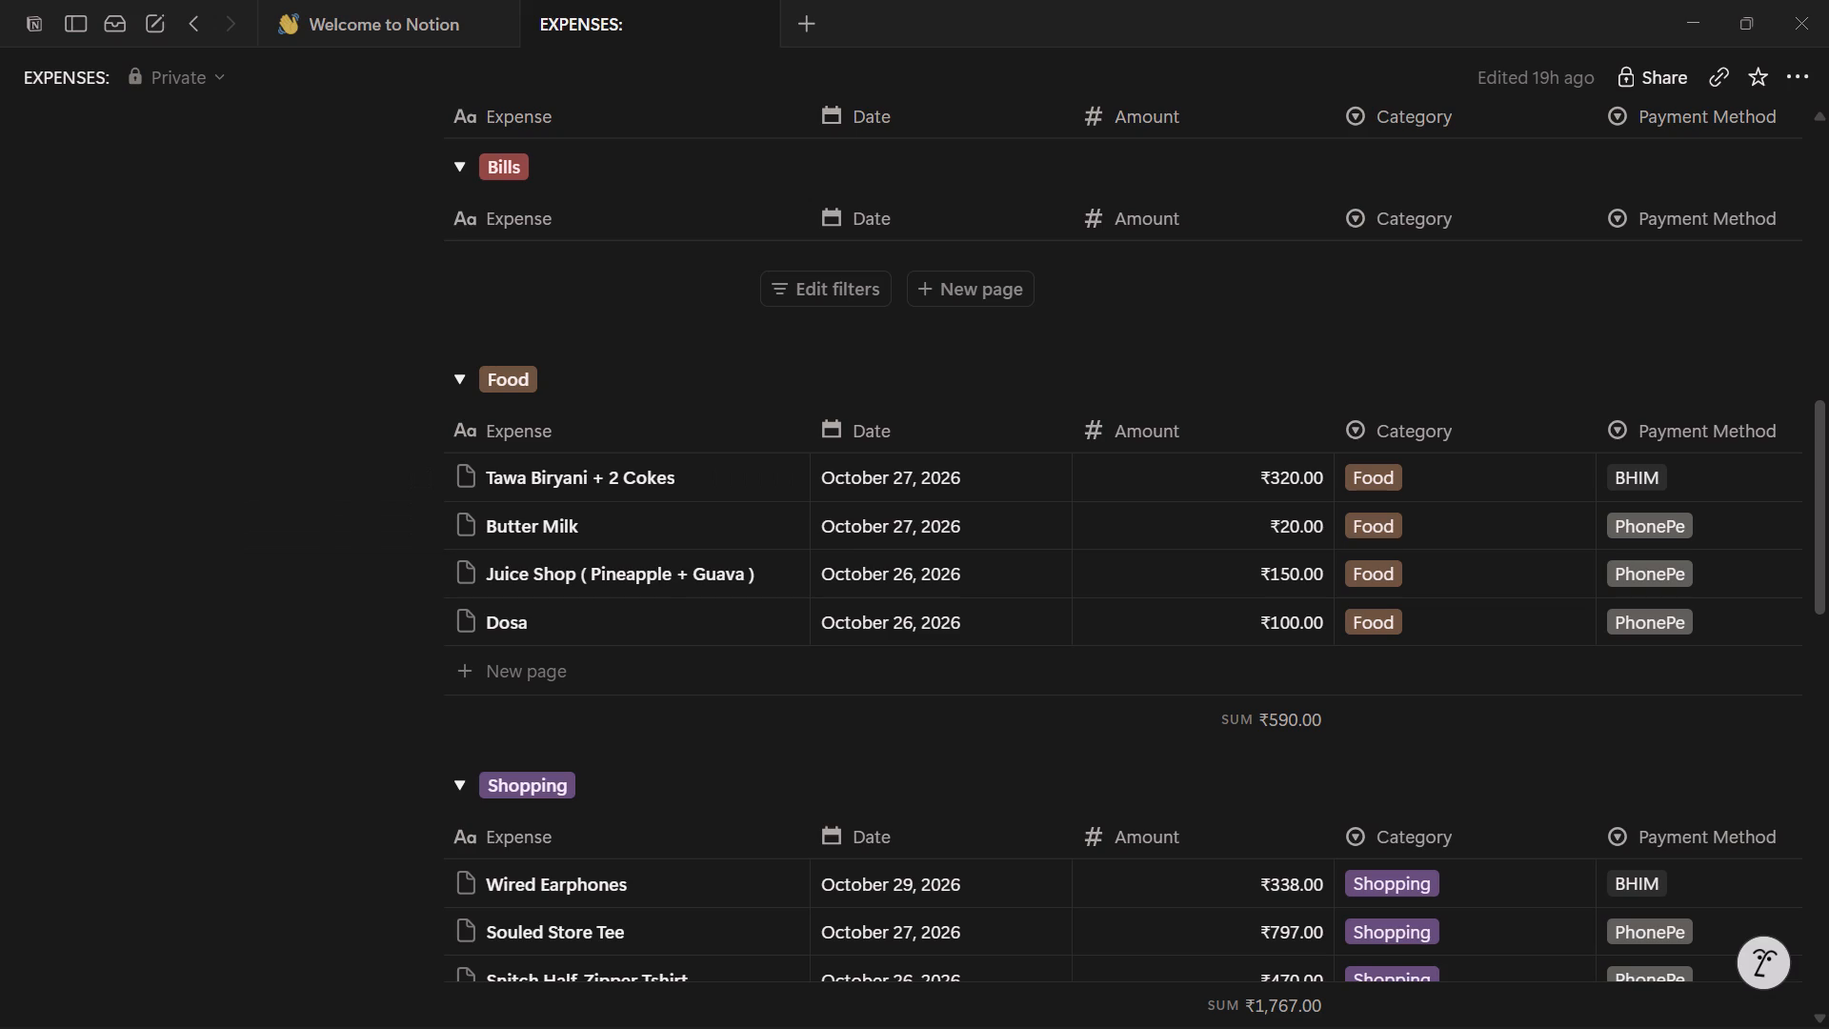
scroll(226, 752, "down", 3)
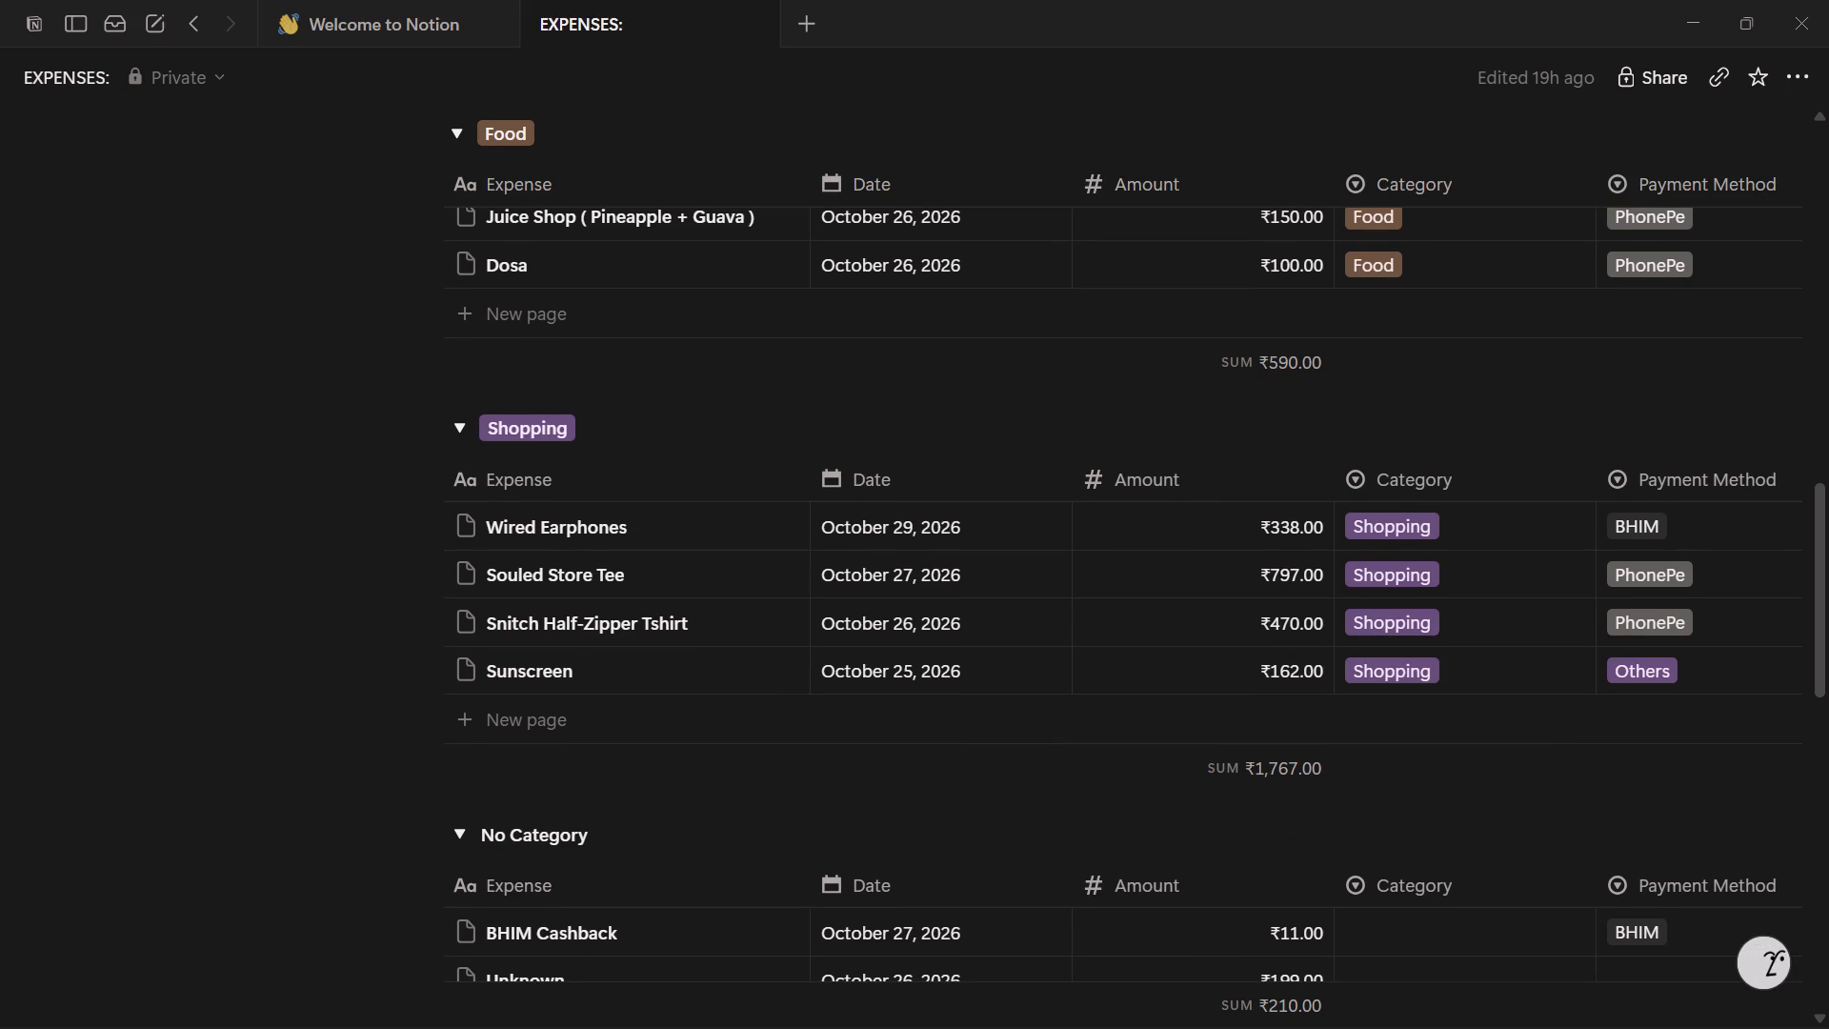
scroll(240, 792, "down", 1)
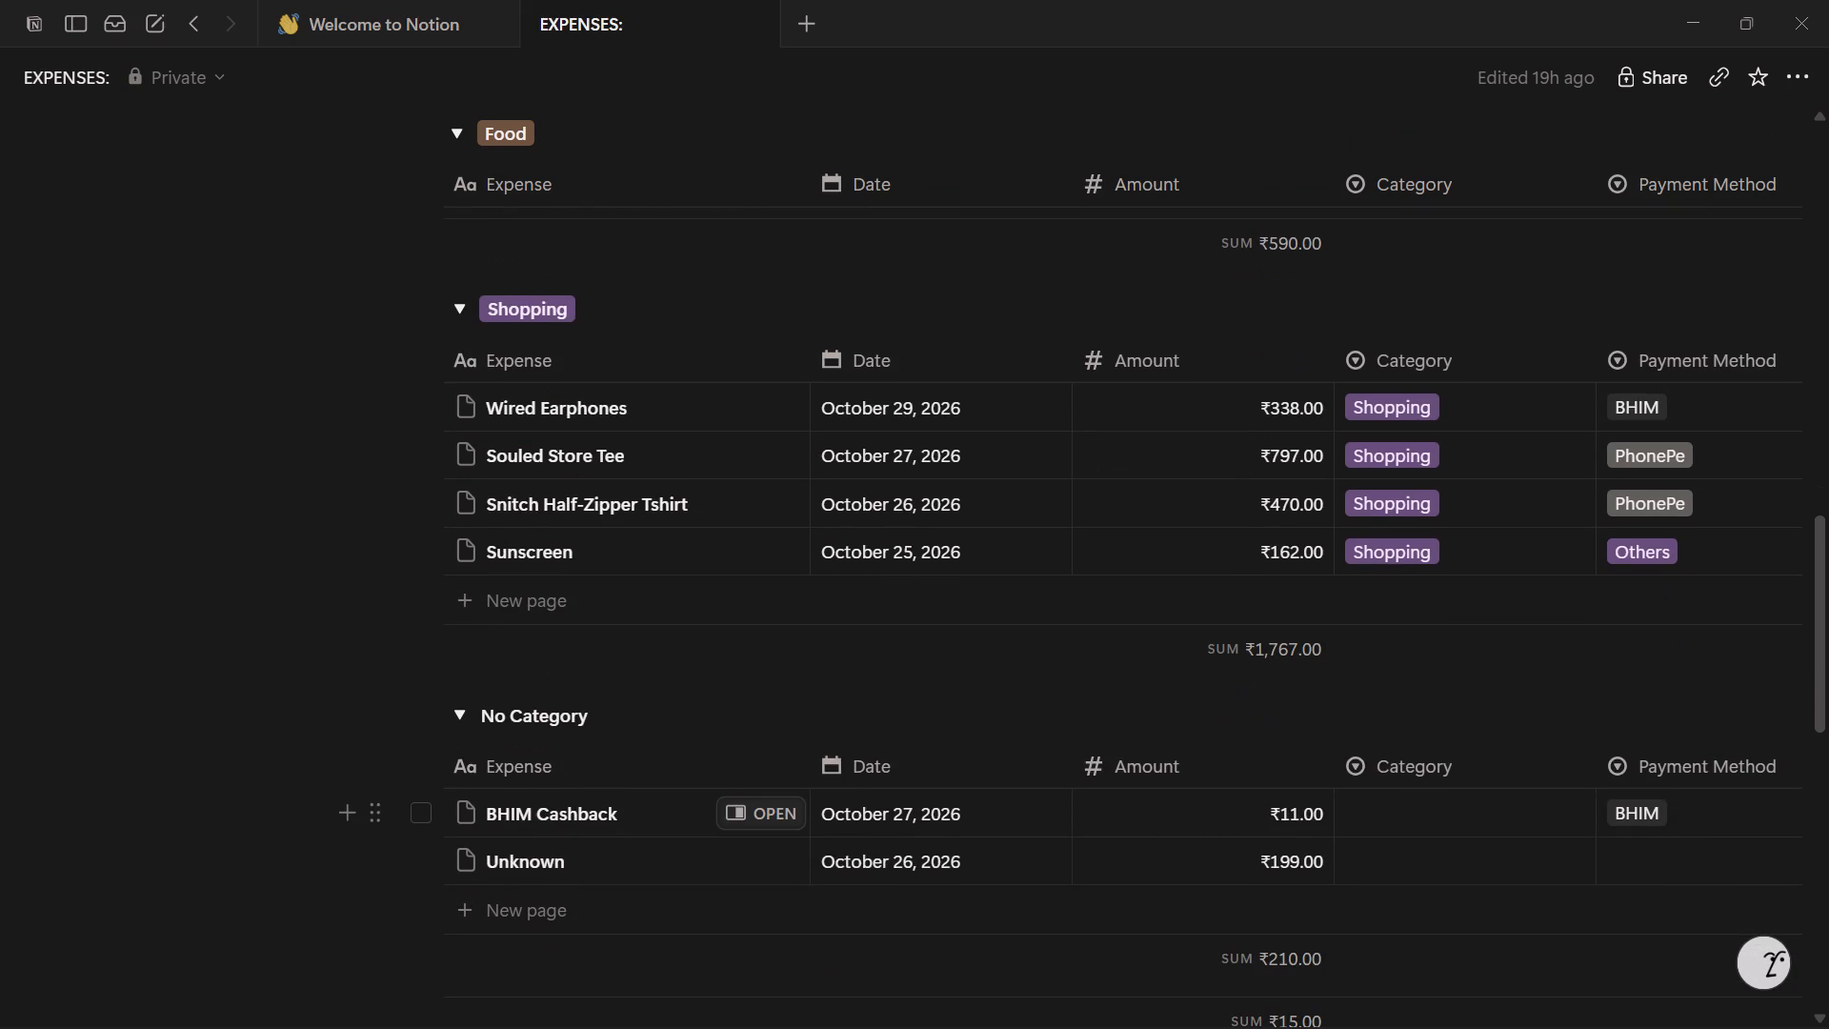
scroll(240, 797, "down", 3)
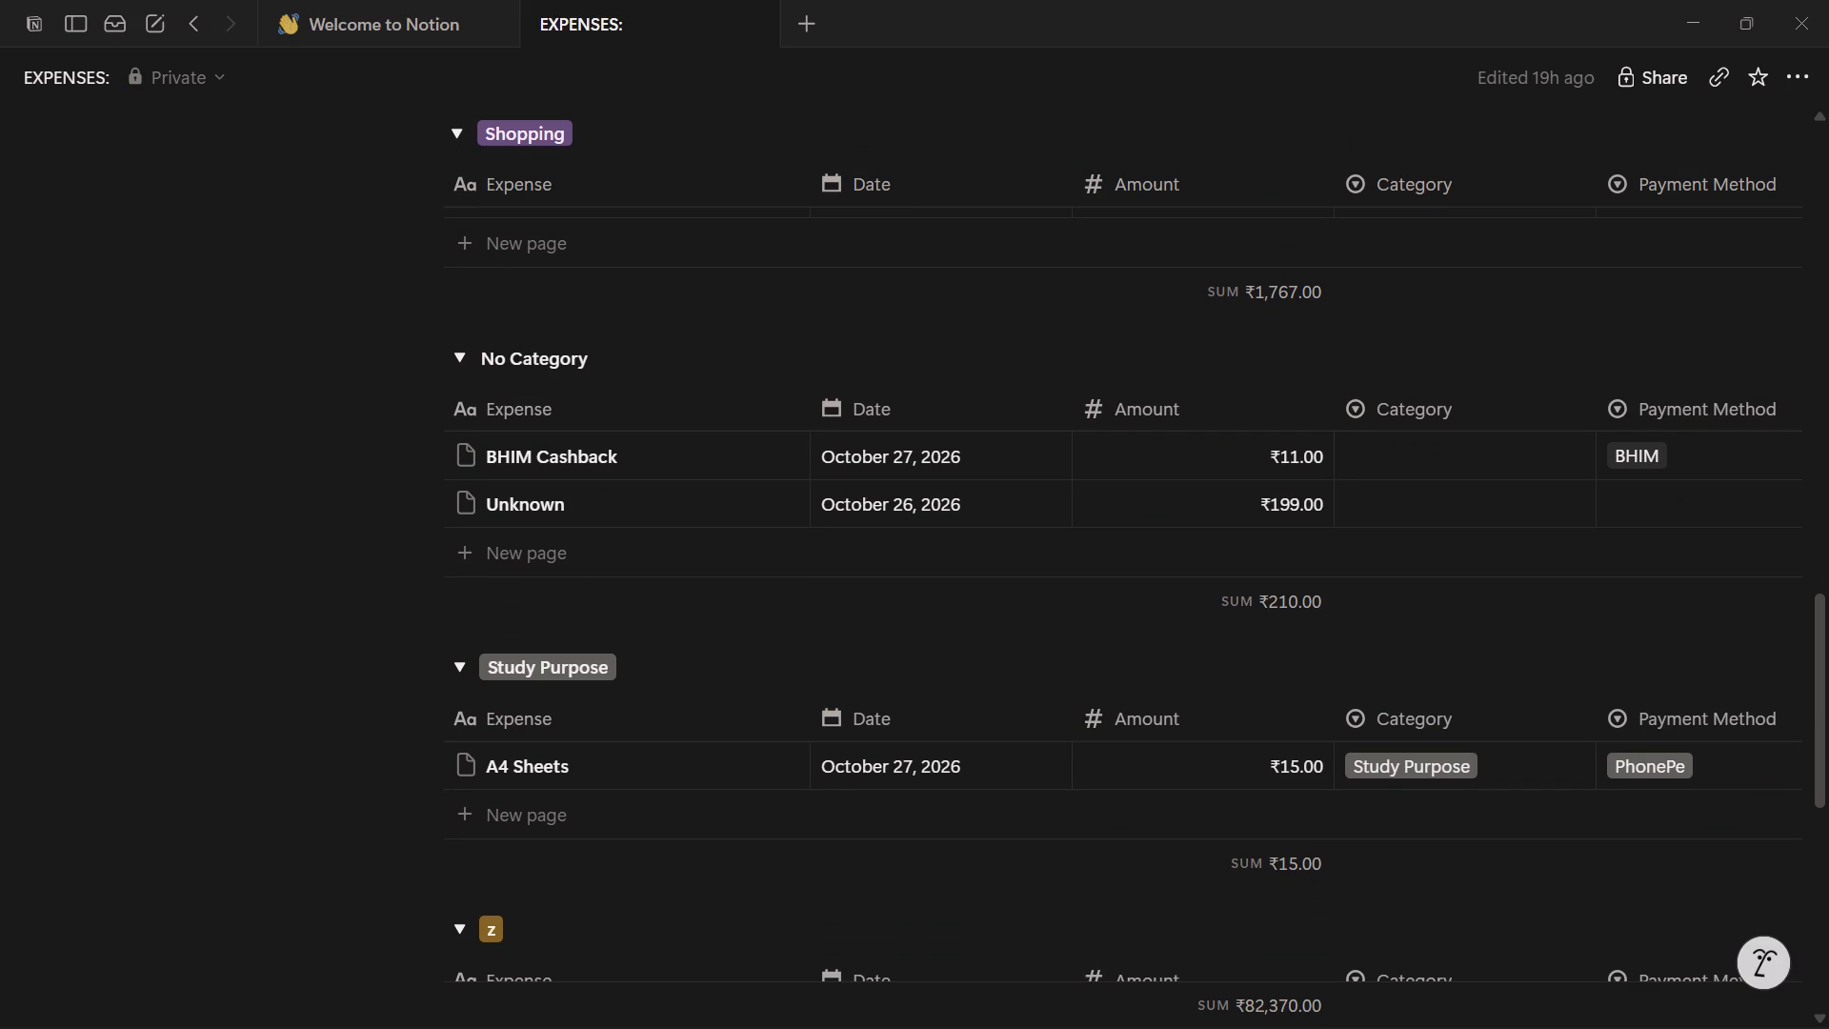
scroll(277, 722, "down", 3)
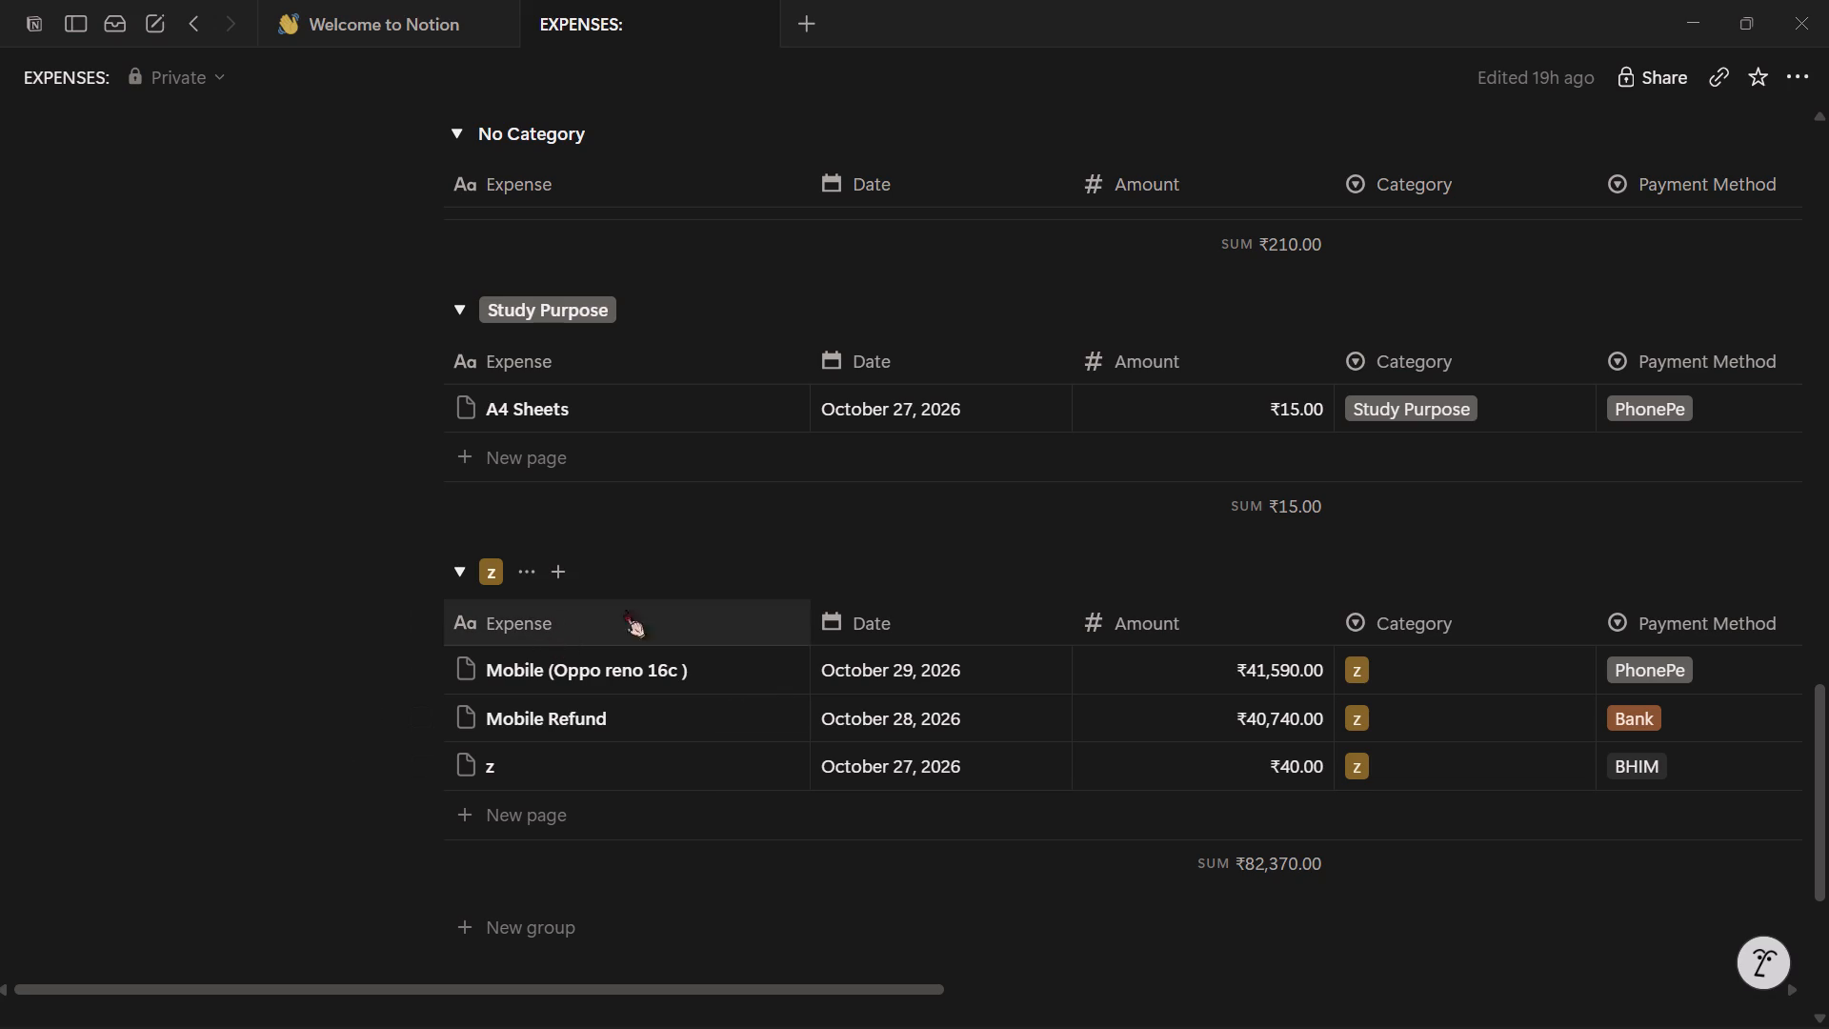
right_click(1157, 609)
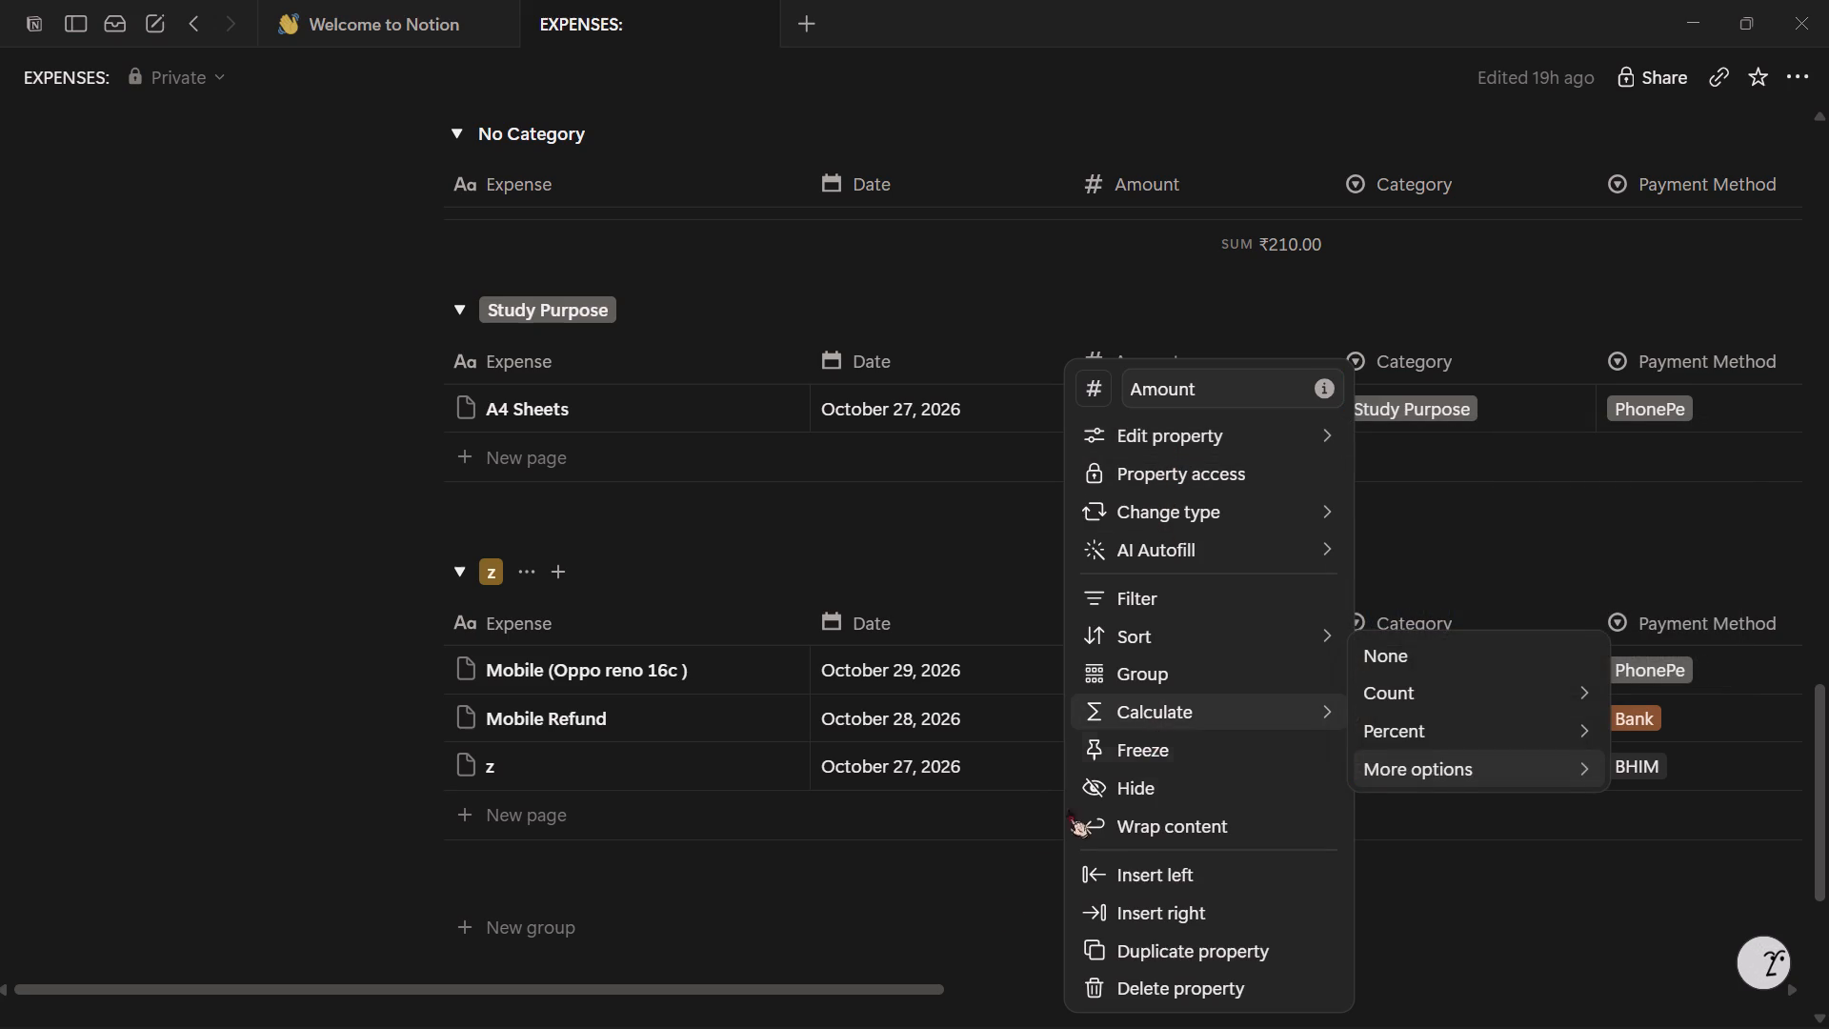
left_click(997, 905)
scroll(1005, 855, "up", 10)
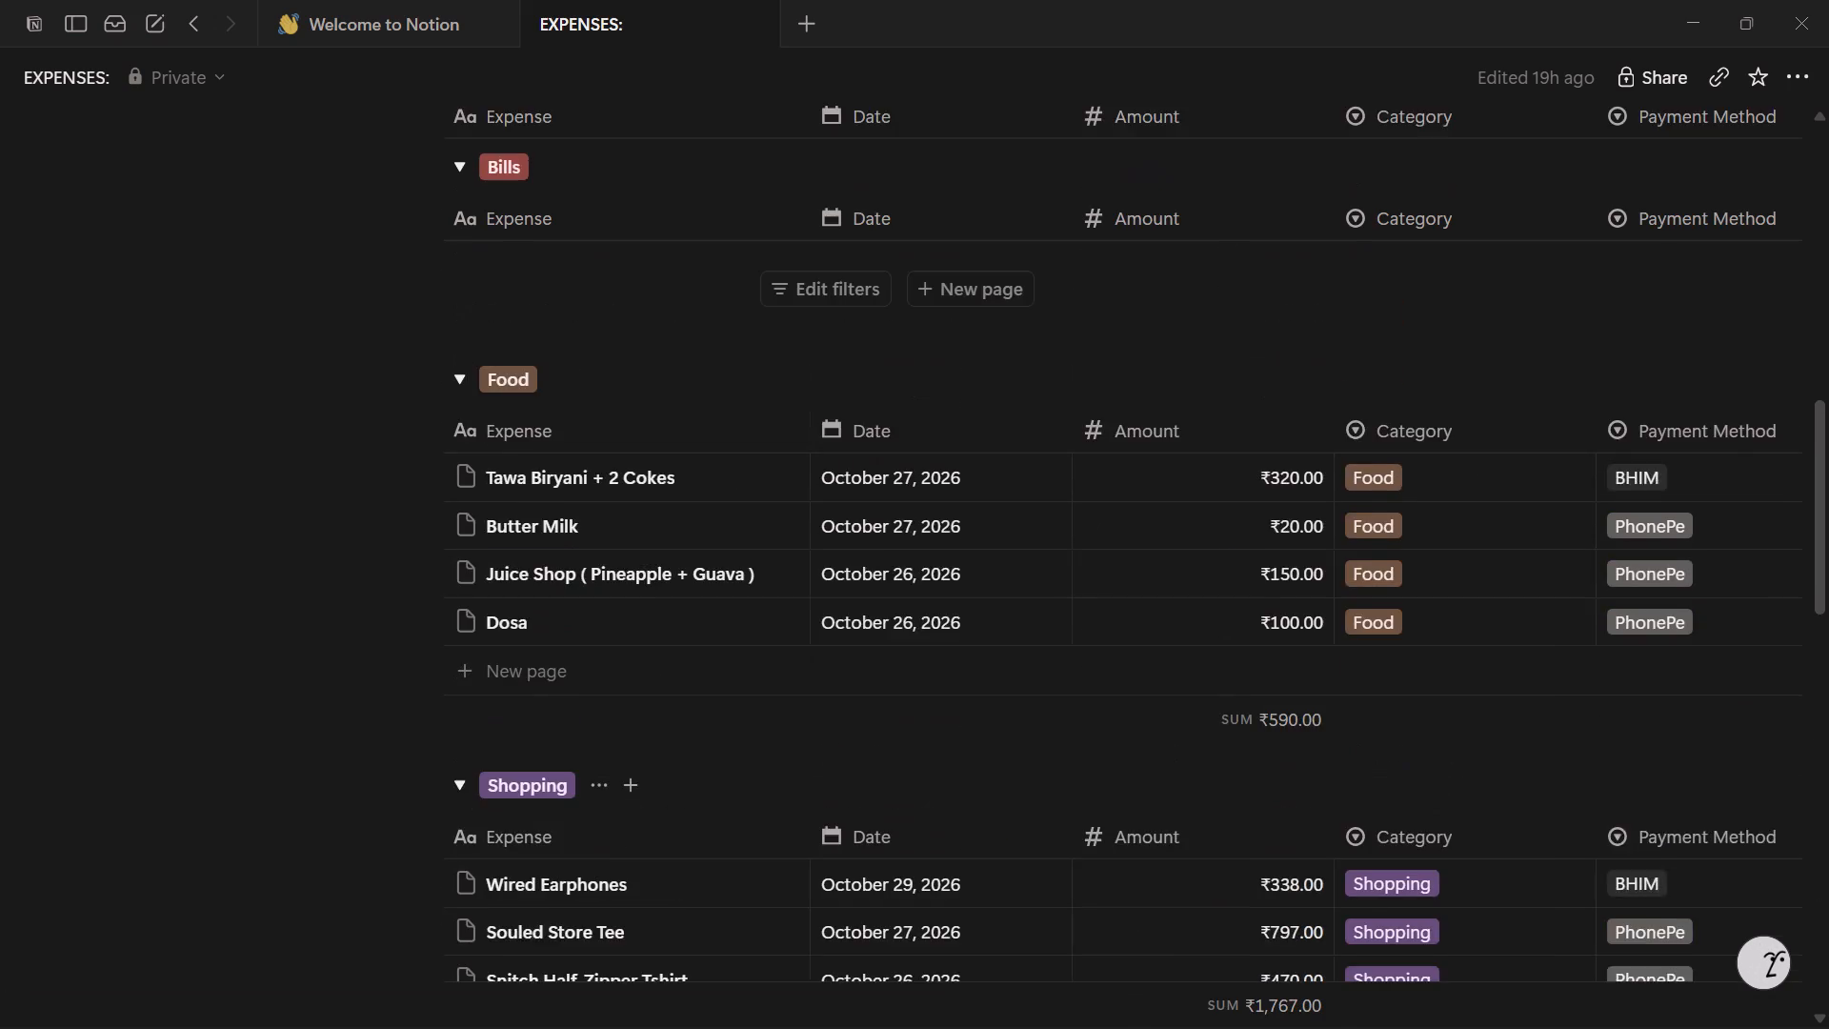
scroll(967, 801, "up", 9)
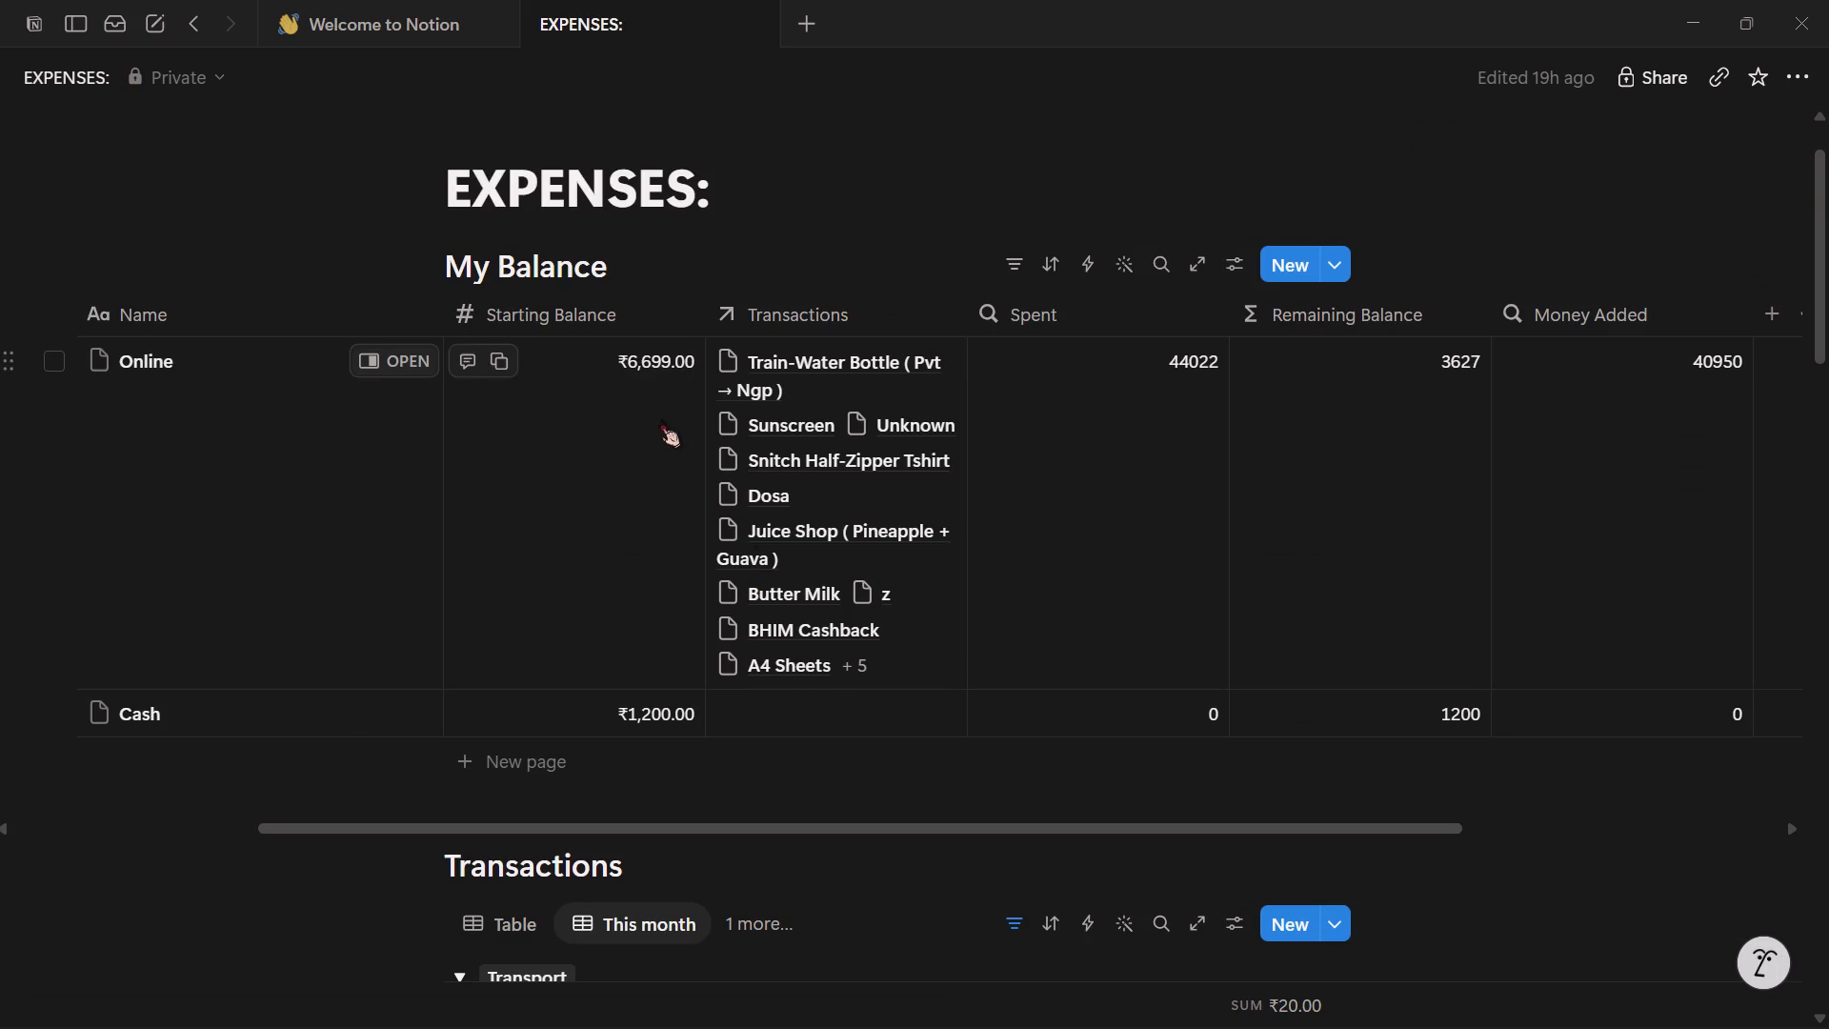
scroll(656, 434, "down", 7)
scroll(663, 454, "up", 2)
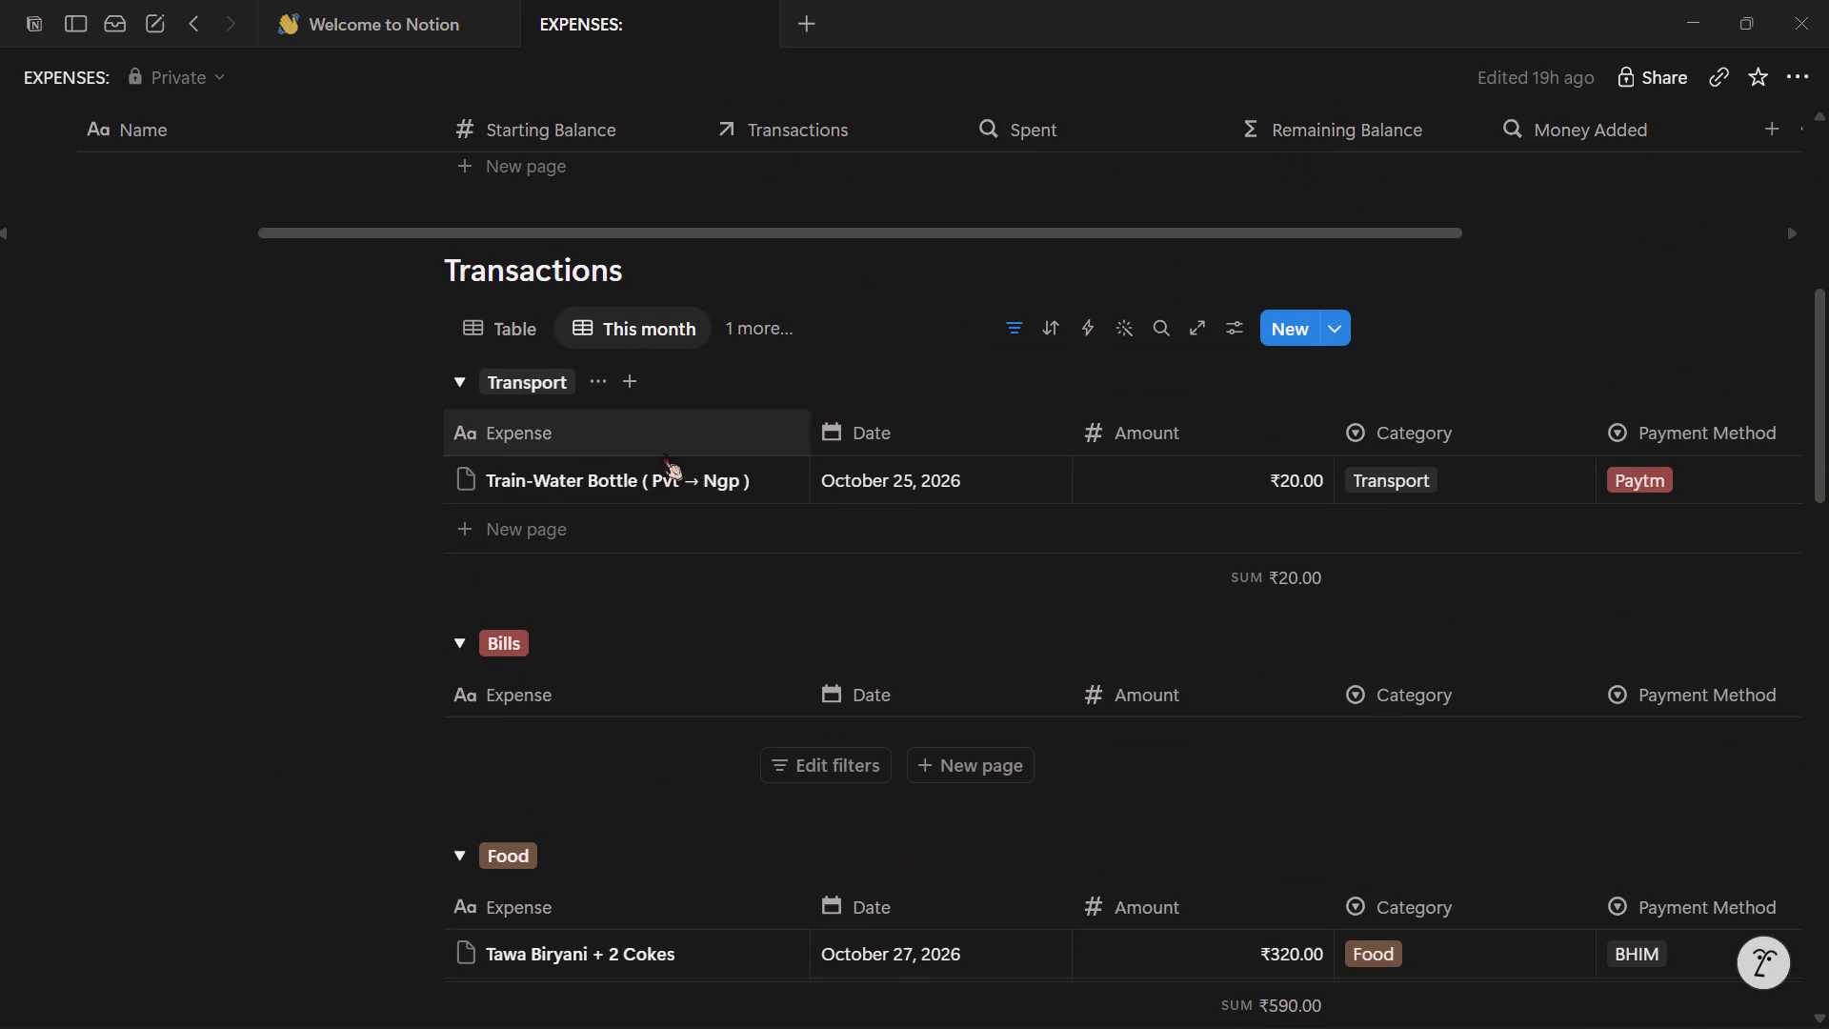
Switch the Transactions table back to the Table view.
left_click(478, 334)
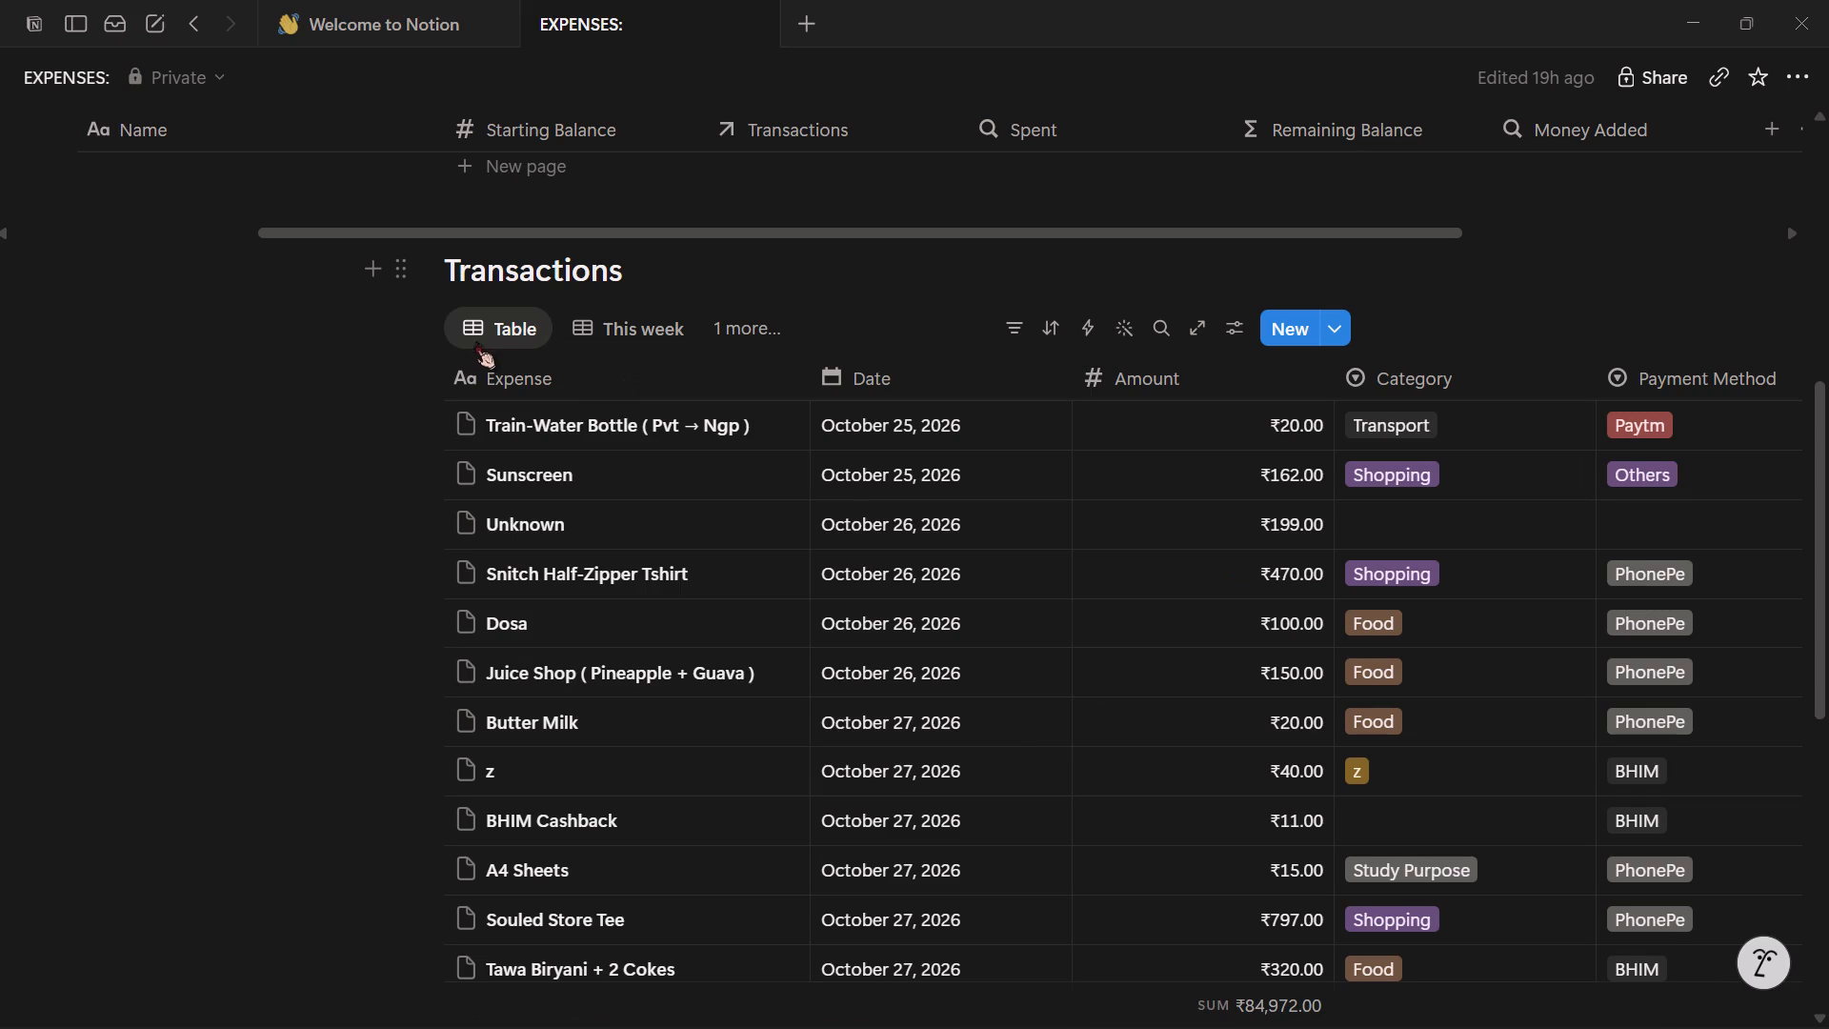
Reorder the Transactions views so that This month comes directly before This week.
left_click_drag(736, 330, 737, 329)
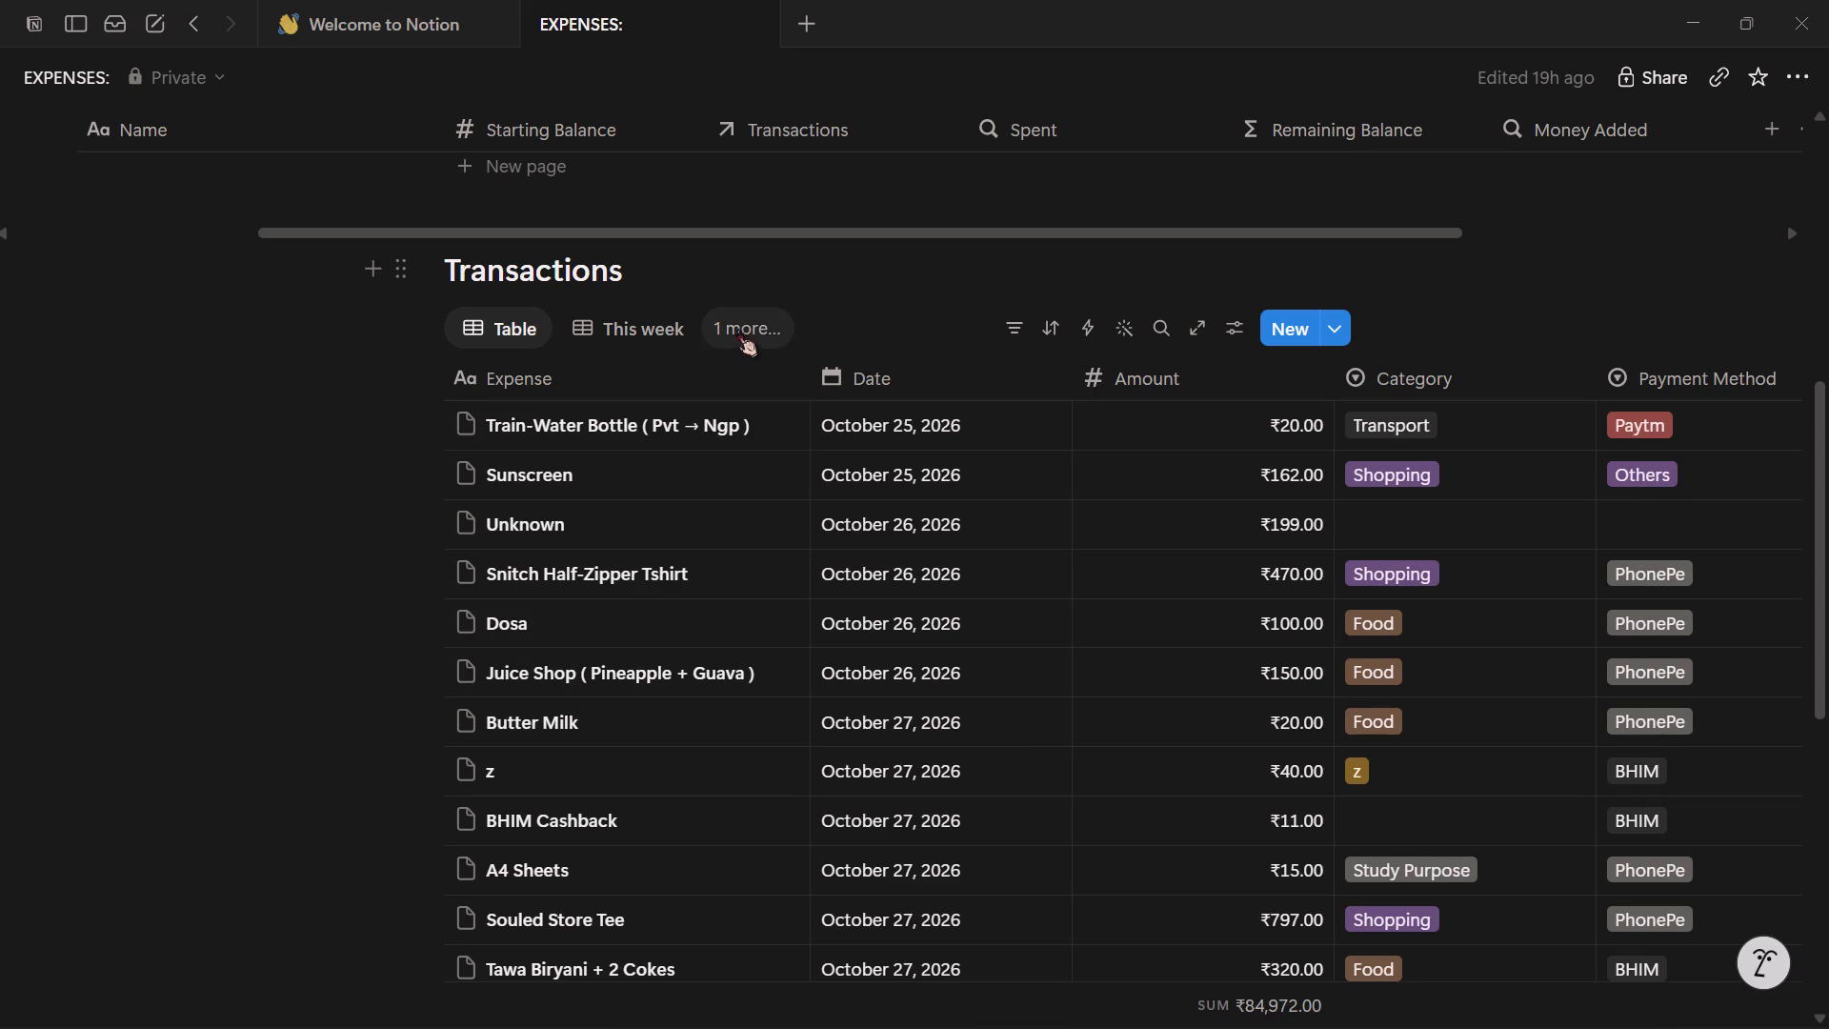
left_click_drag(737, 329, 589, 325)
left_click(753, 324)
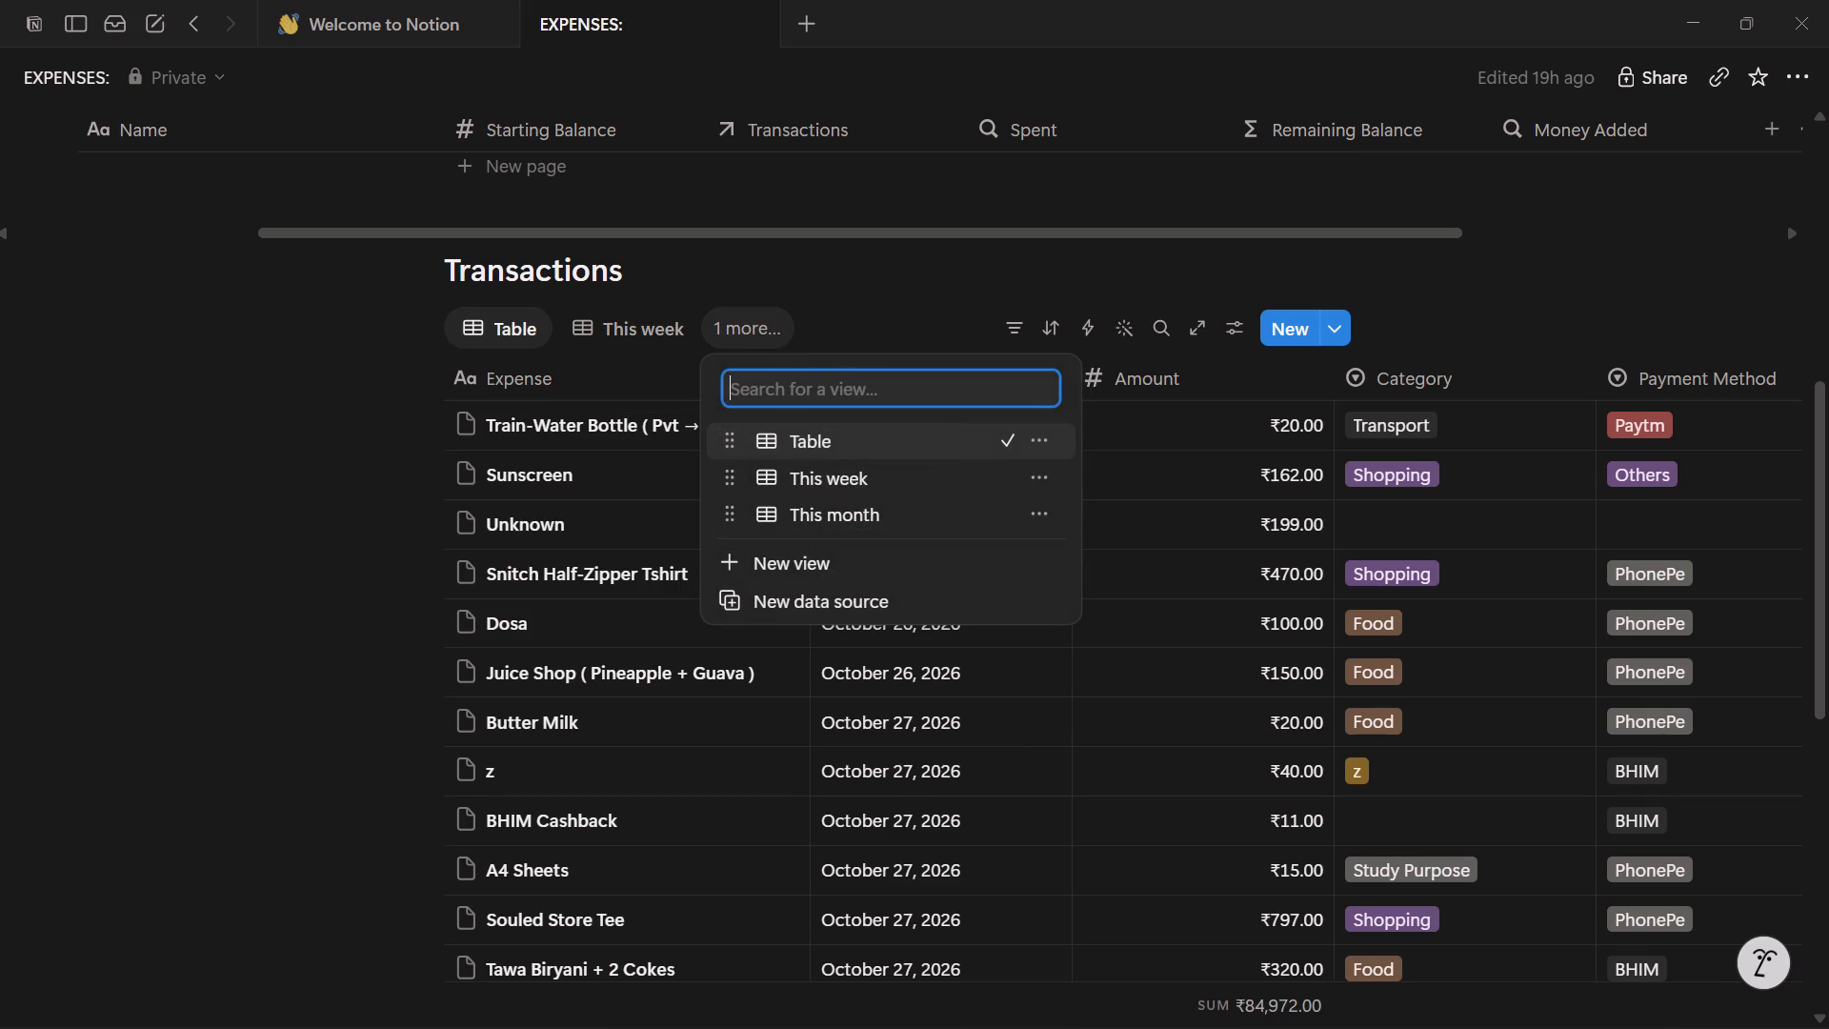
left_click_drag(811, 507, 814, 468)
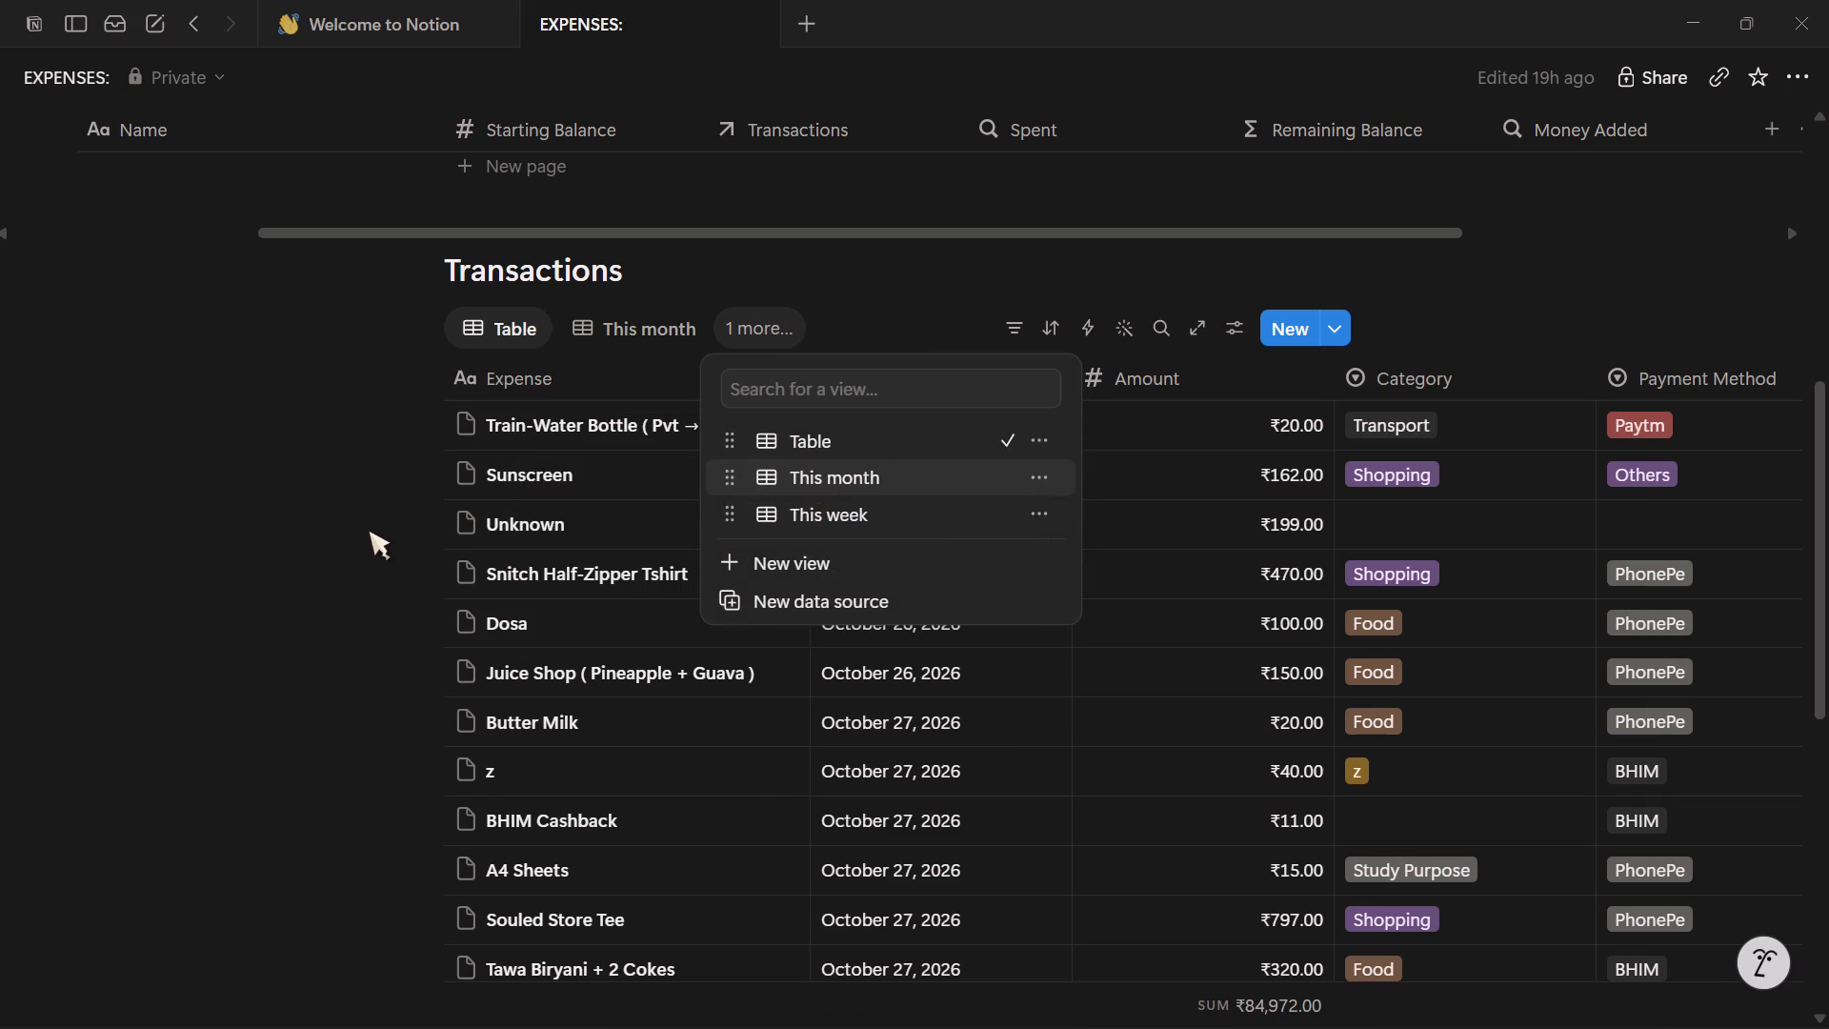
left_click(369, 531)
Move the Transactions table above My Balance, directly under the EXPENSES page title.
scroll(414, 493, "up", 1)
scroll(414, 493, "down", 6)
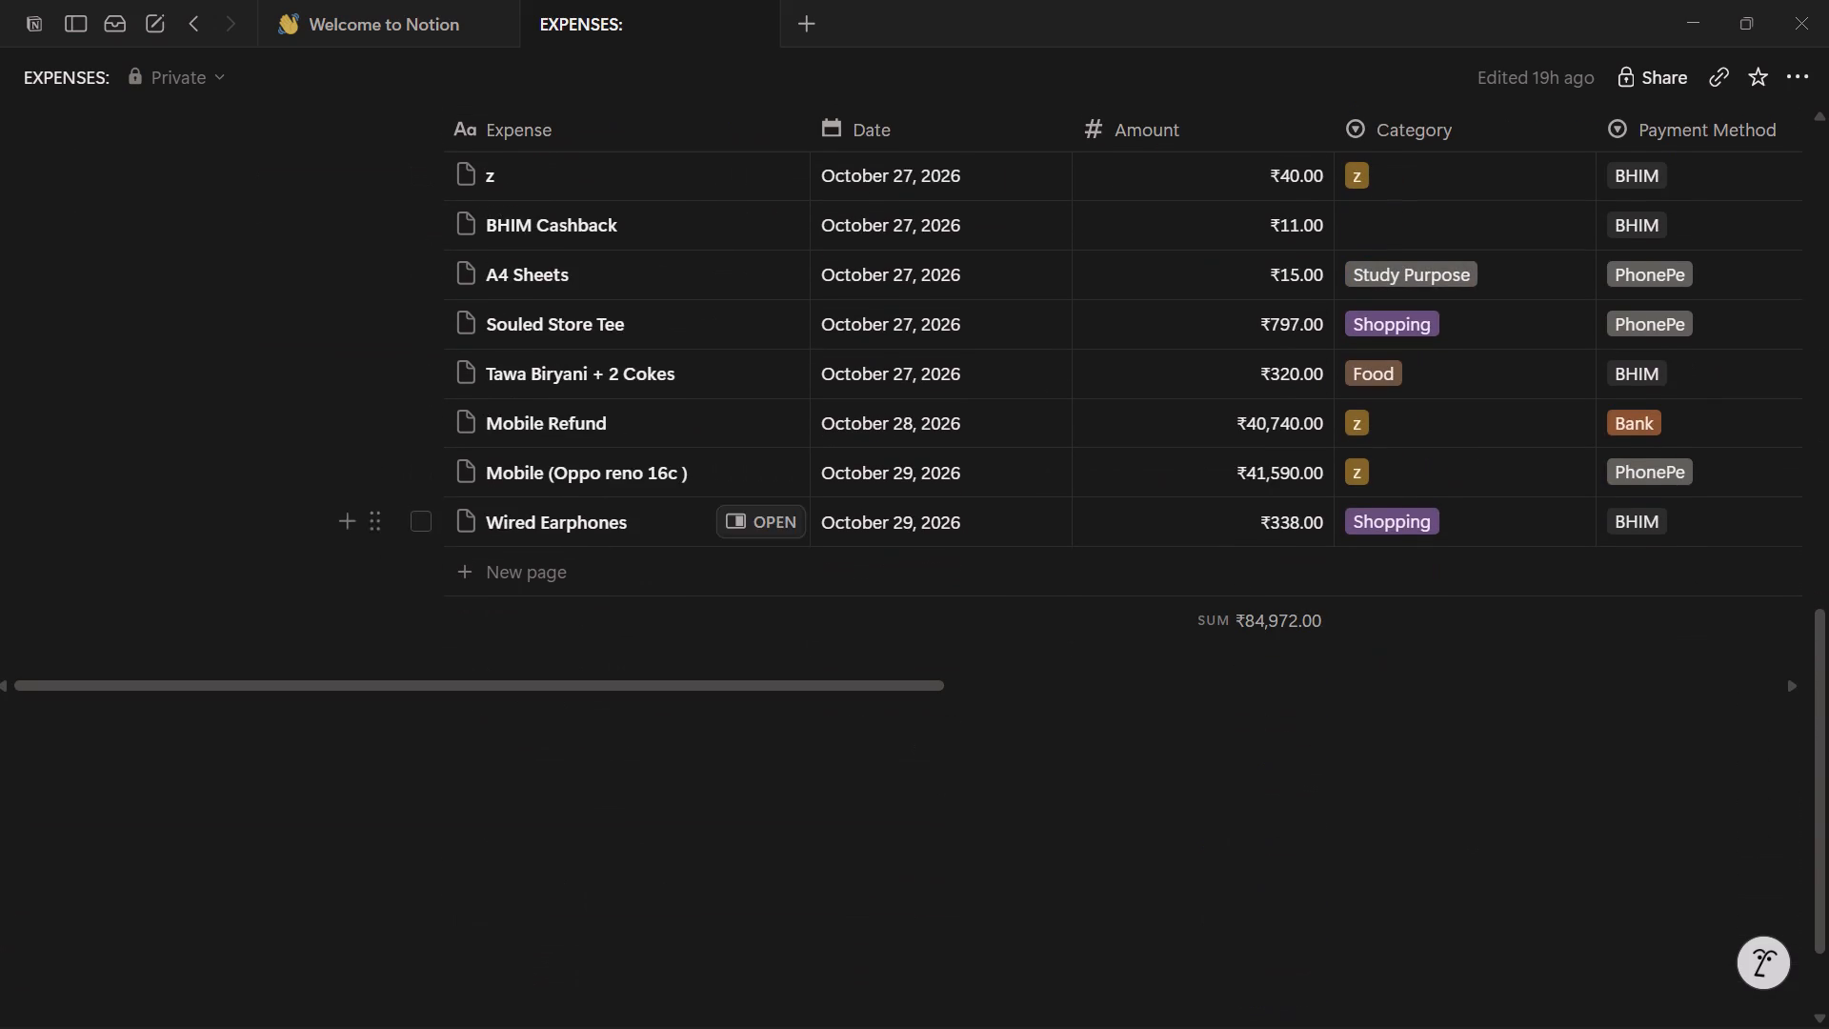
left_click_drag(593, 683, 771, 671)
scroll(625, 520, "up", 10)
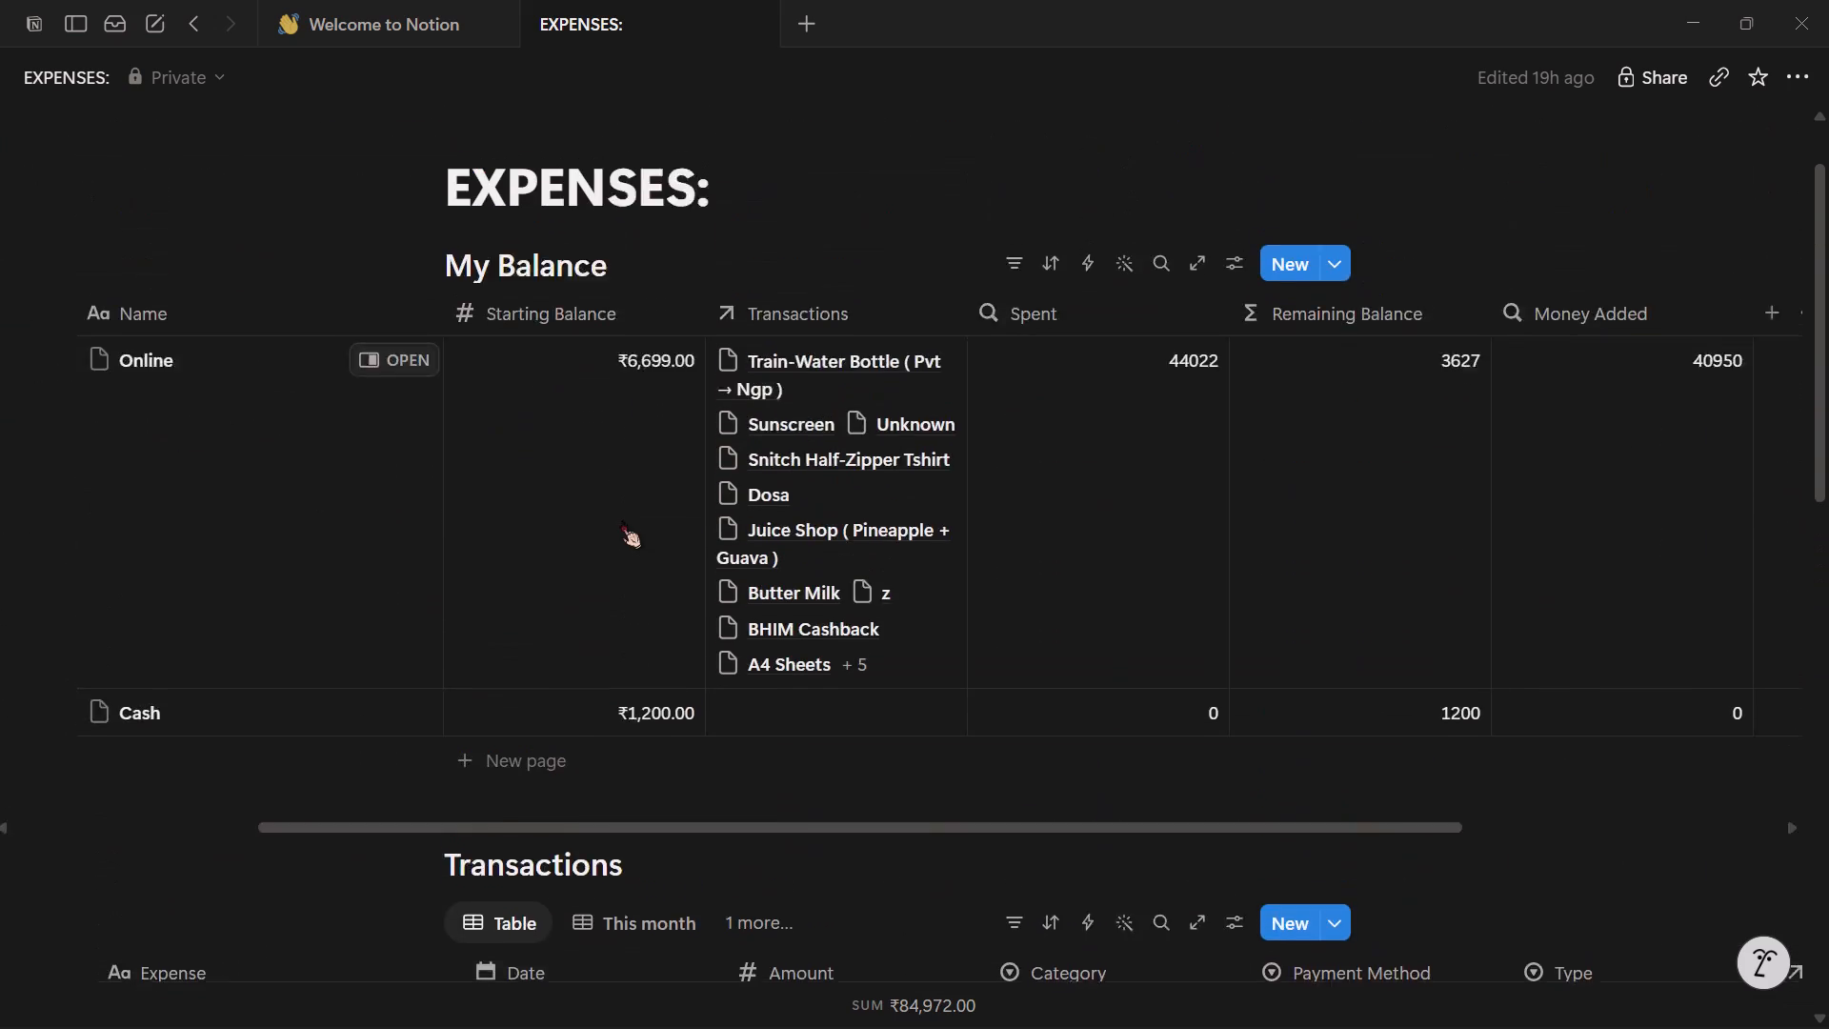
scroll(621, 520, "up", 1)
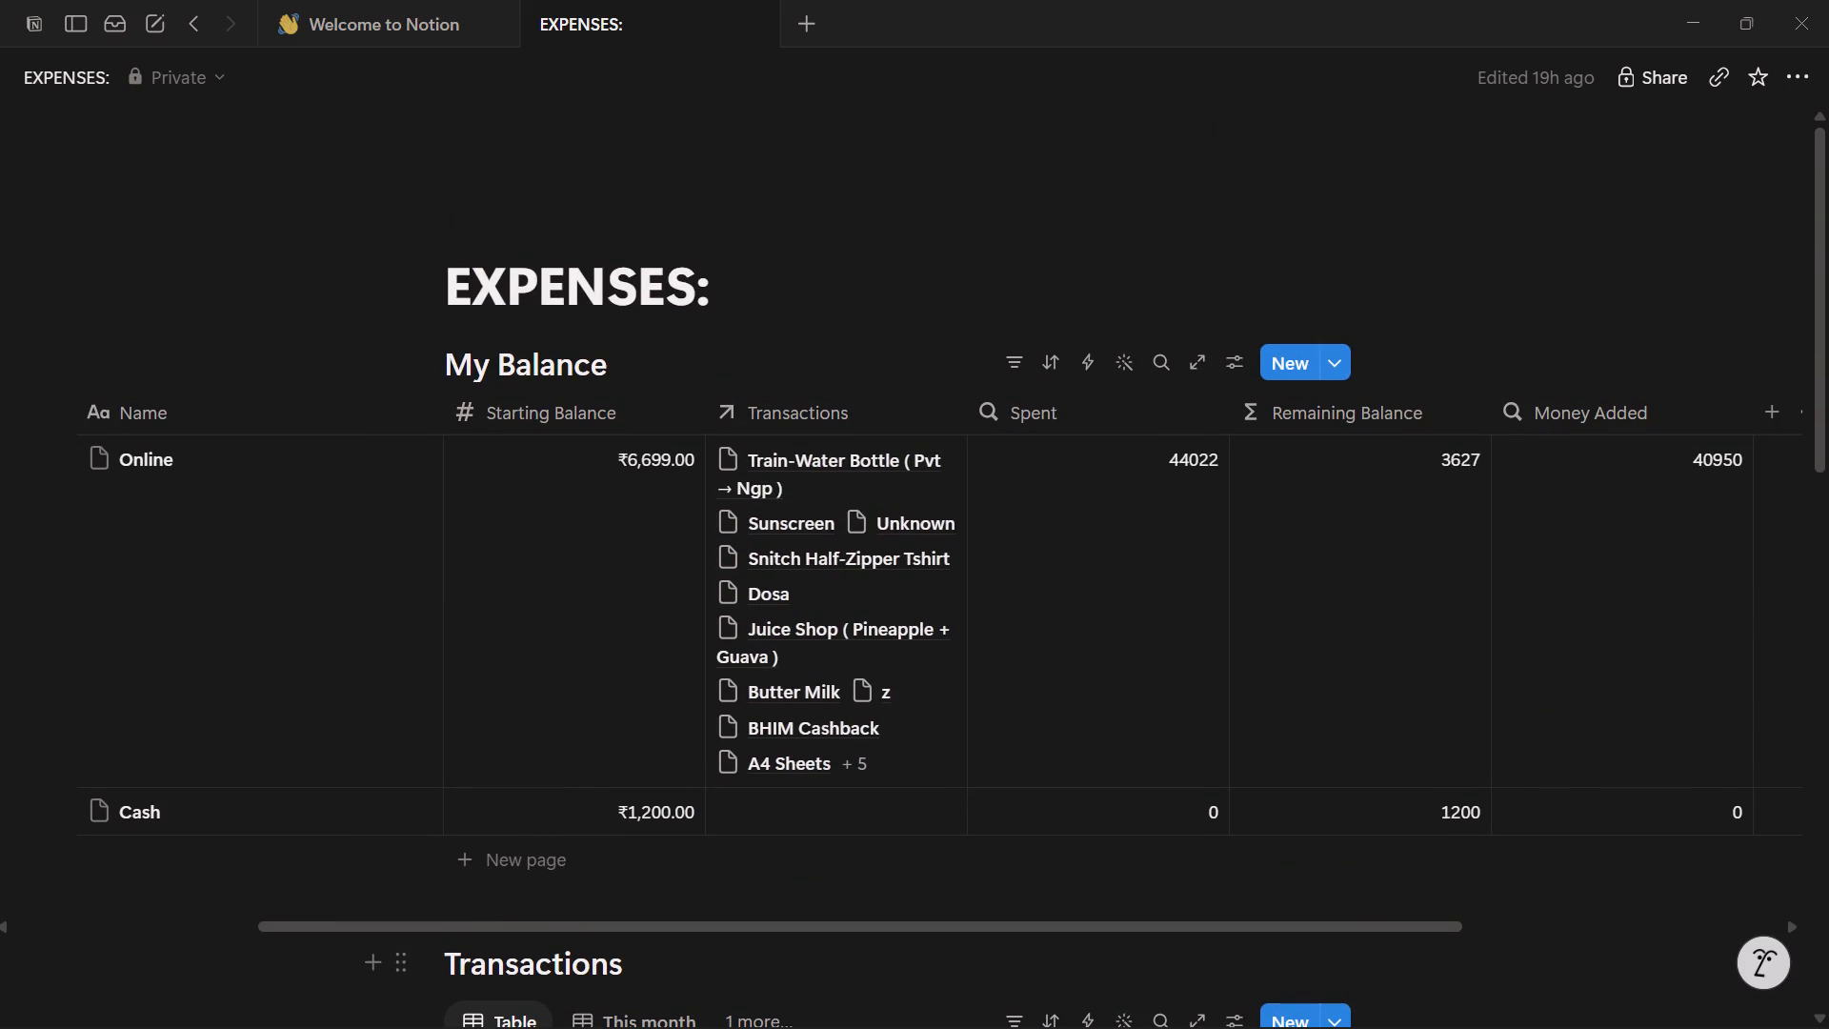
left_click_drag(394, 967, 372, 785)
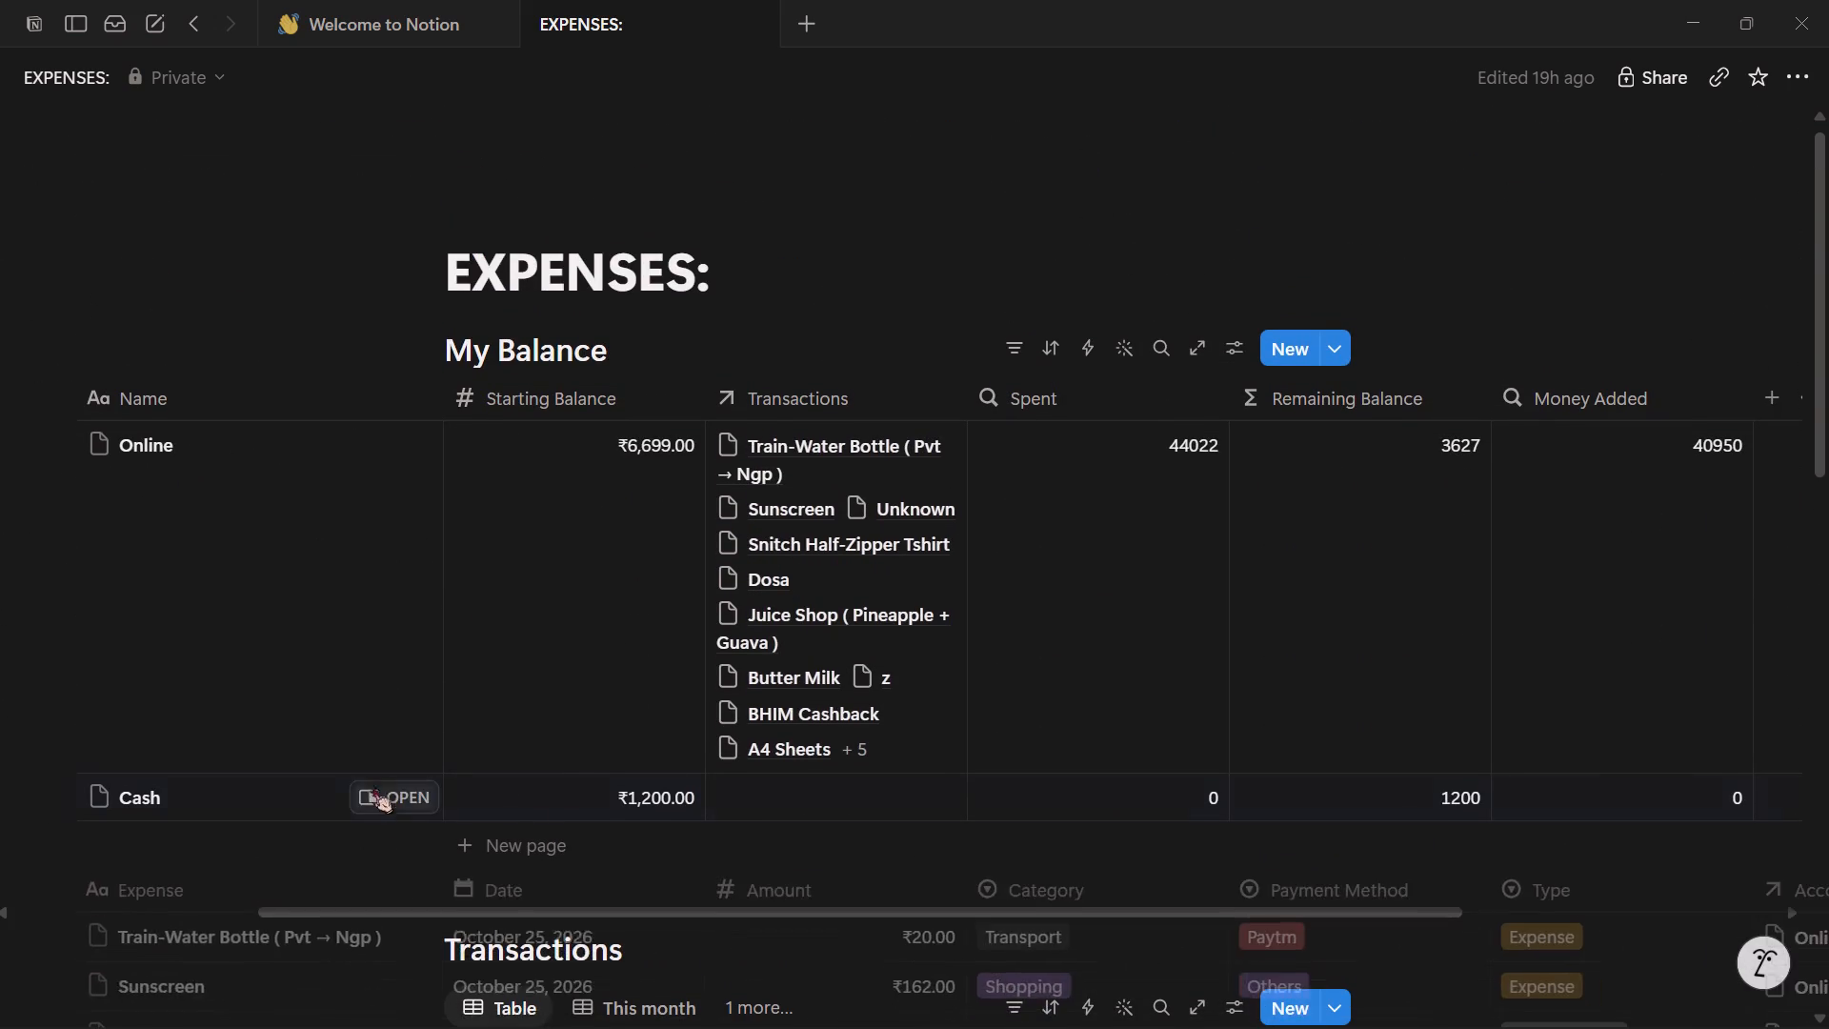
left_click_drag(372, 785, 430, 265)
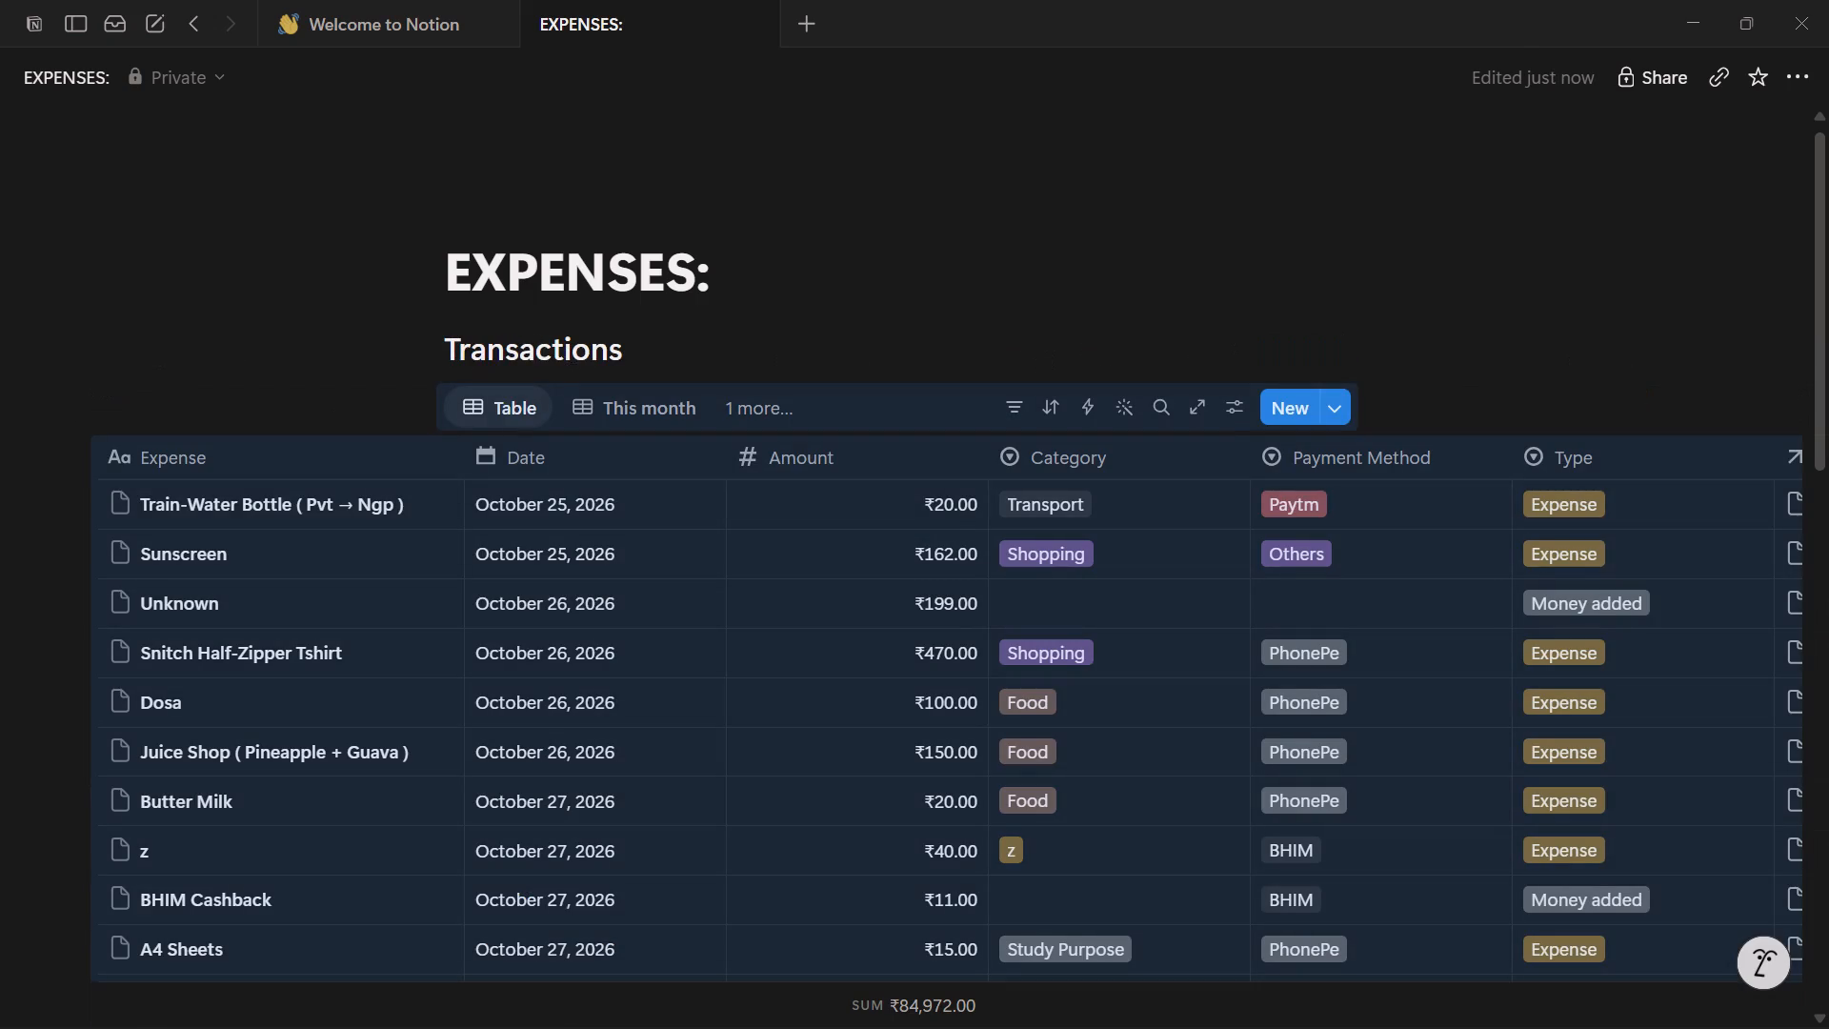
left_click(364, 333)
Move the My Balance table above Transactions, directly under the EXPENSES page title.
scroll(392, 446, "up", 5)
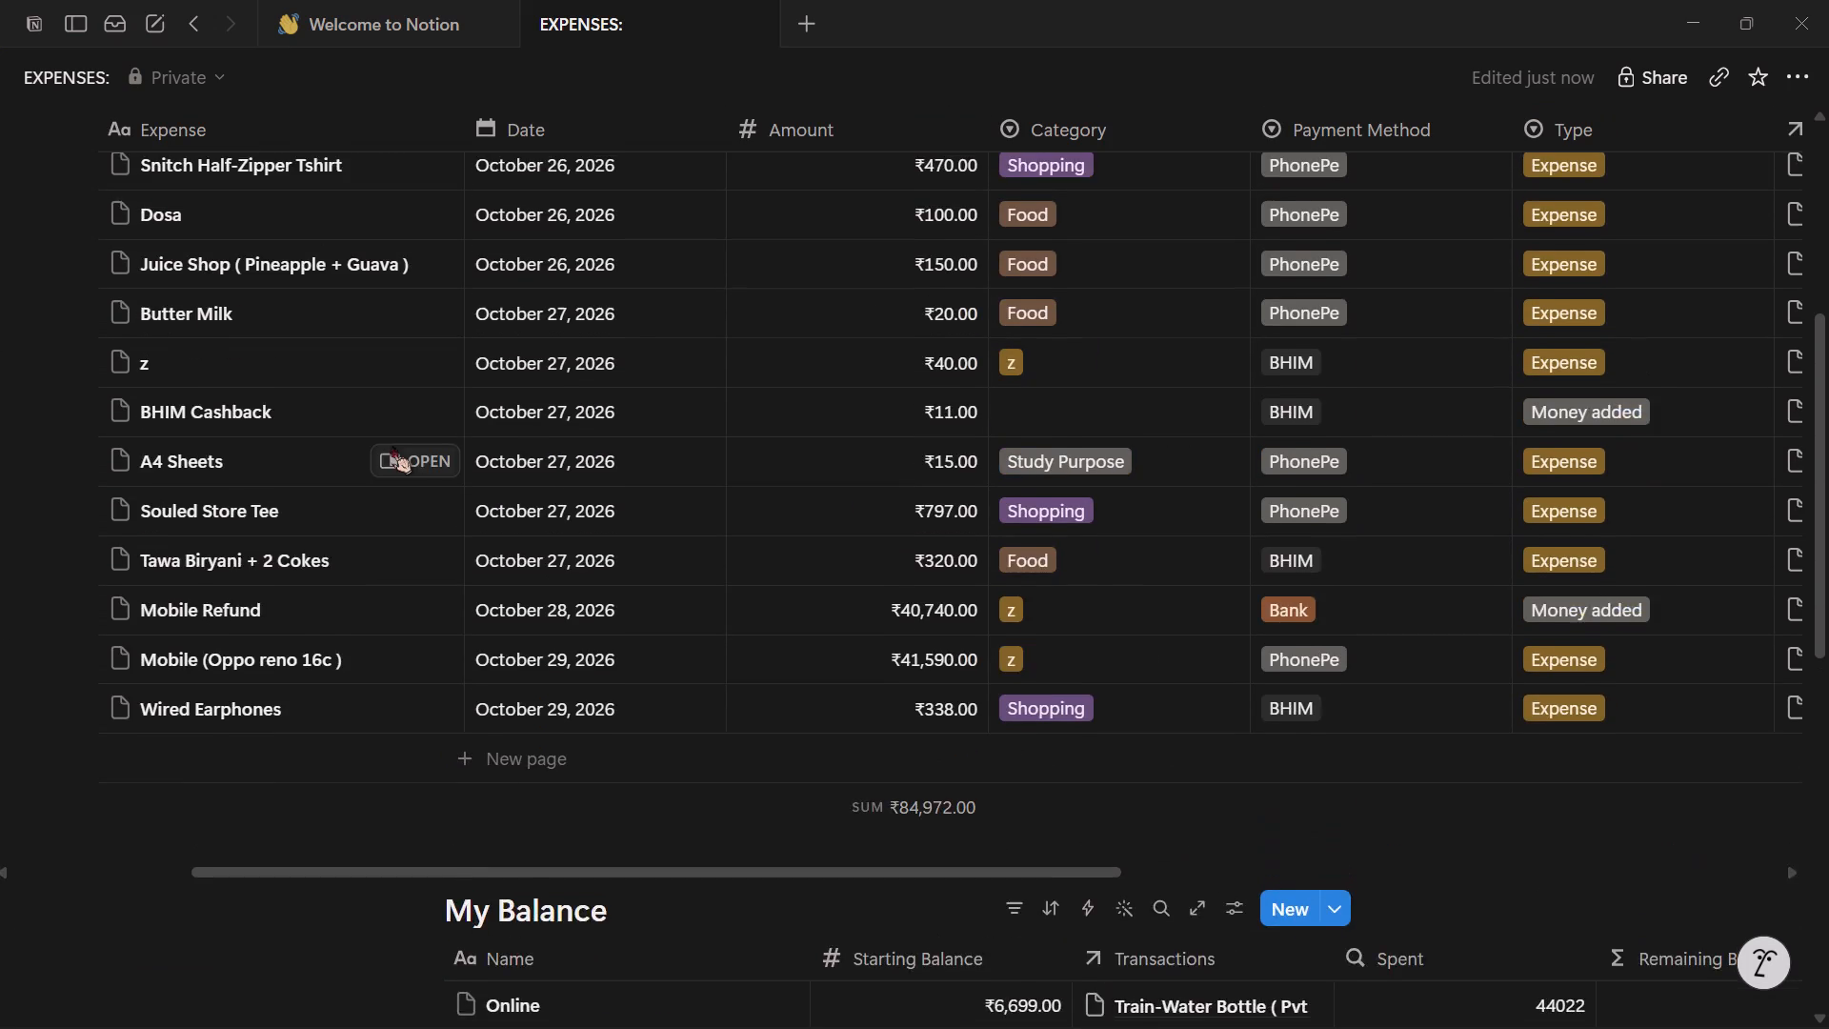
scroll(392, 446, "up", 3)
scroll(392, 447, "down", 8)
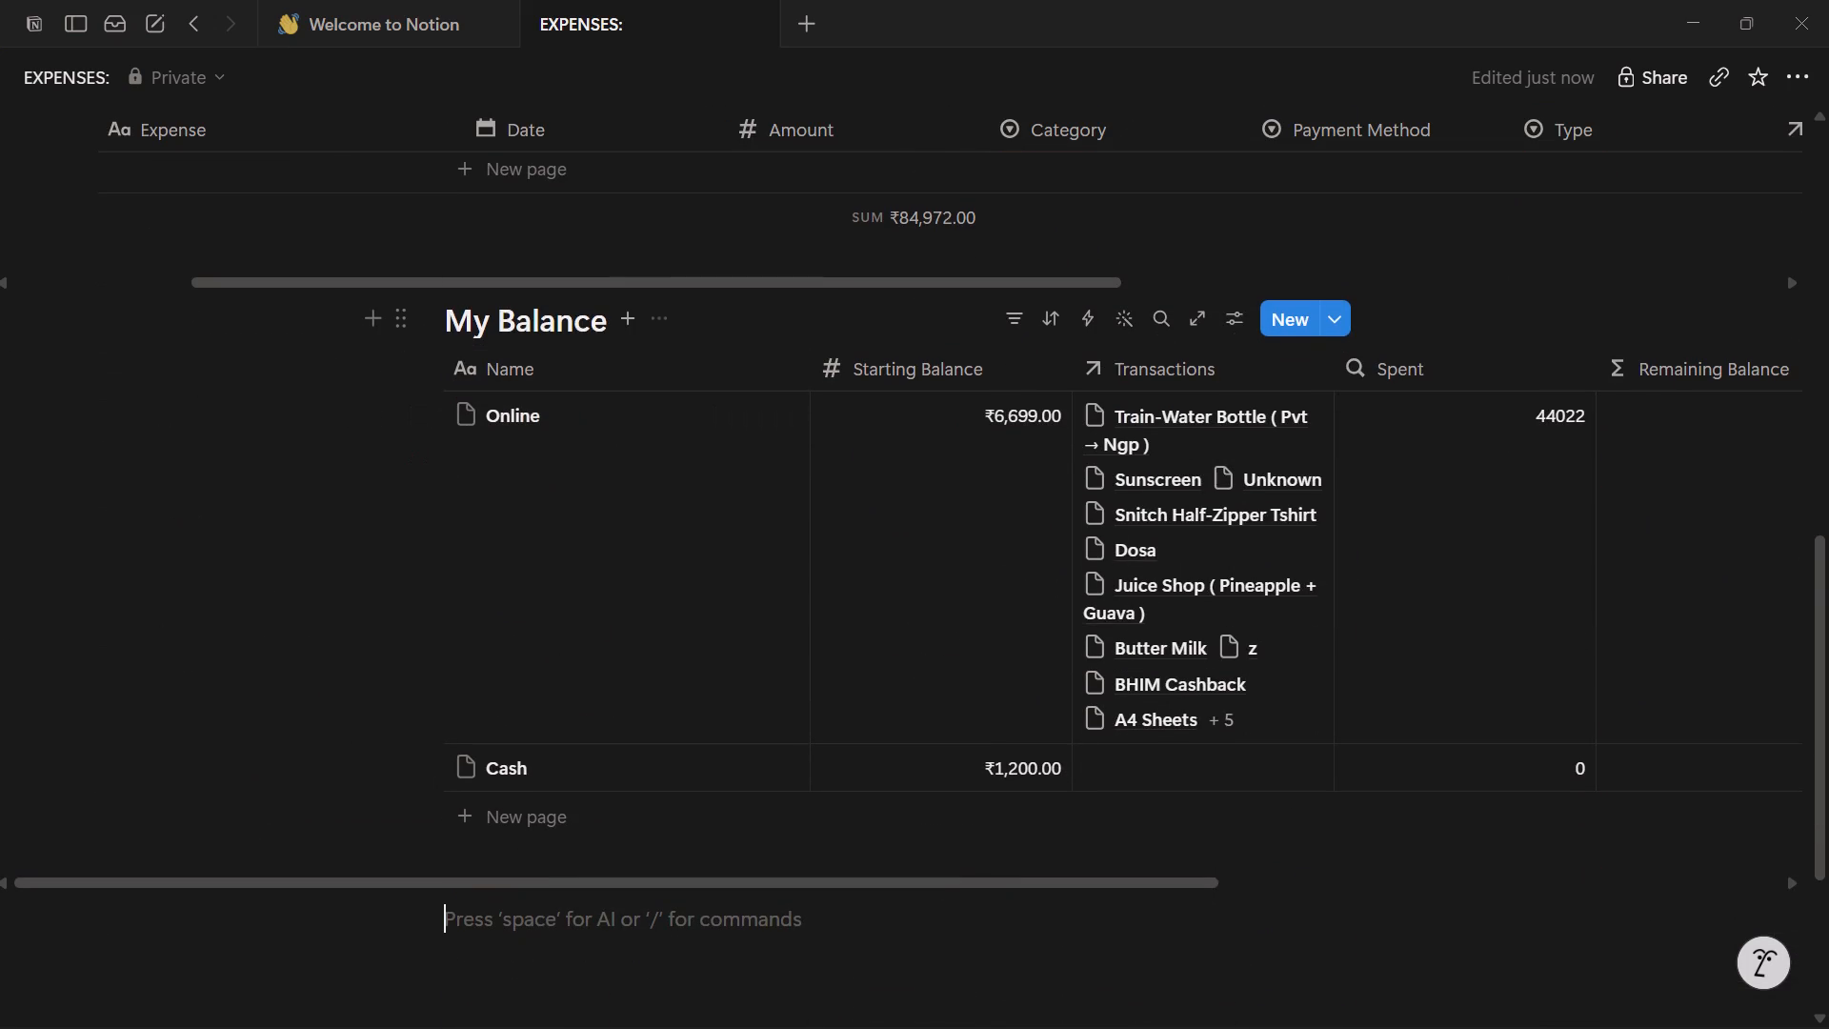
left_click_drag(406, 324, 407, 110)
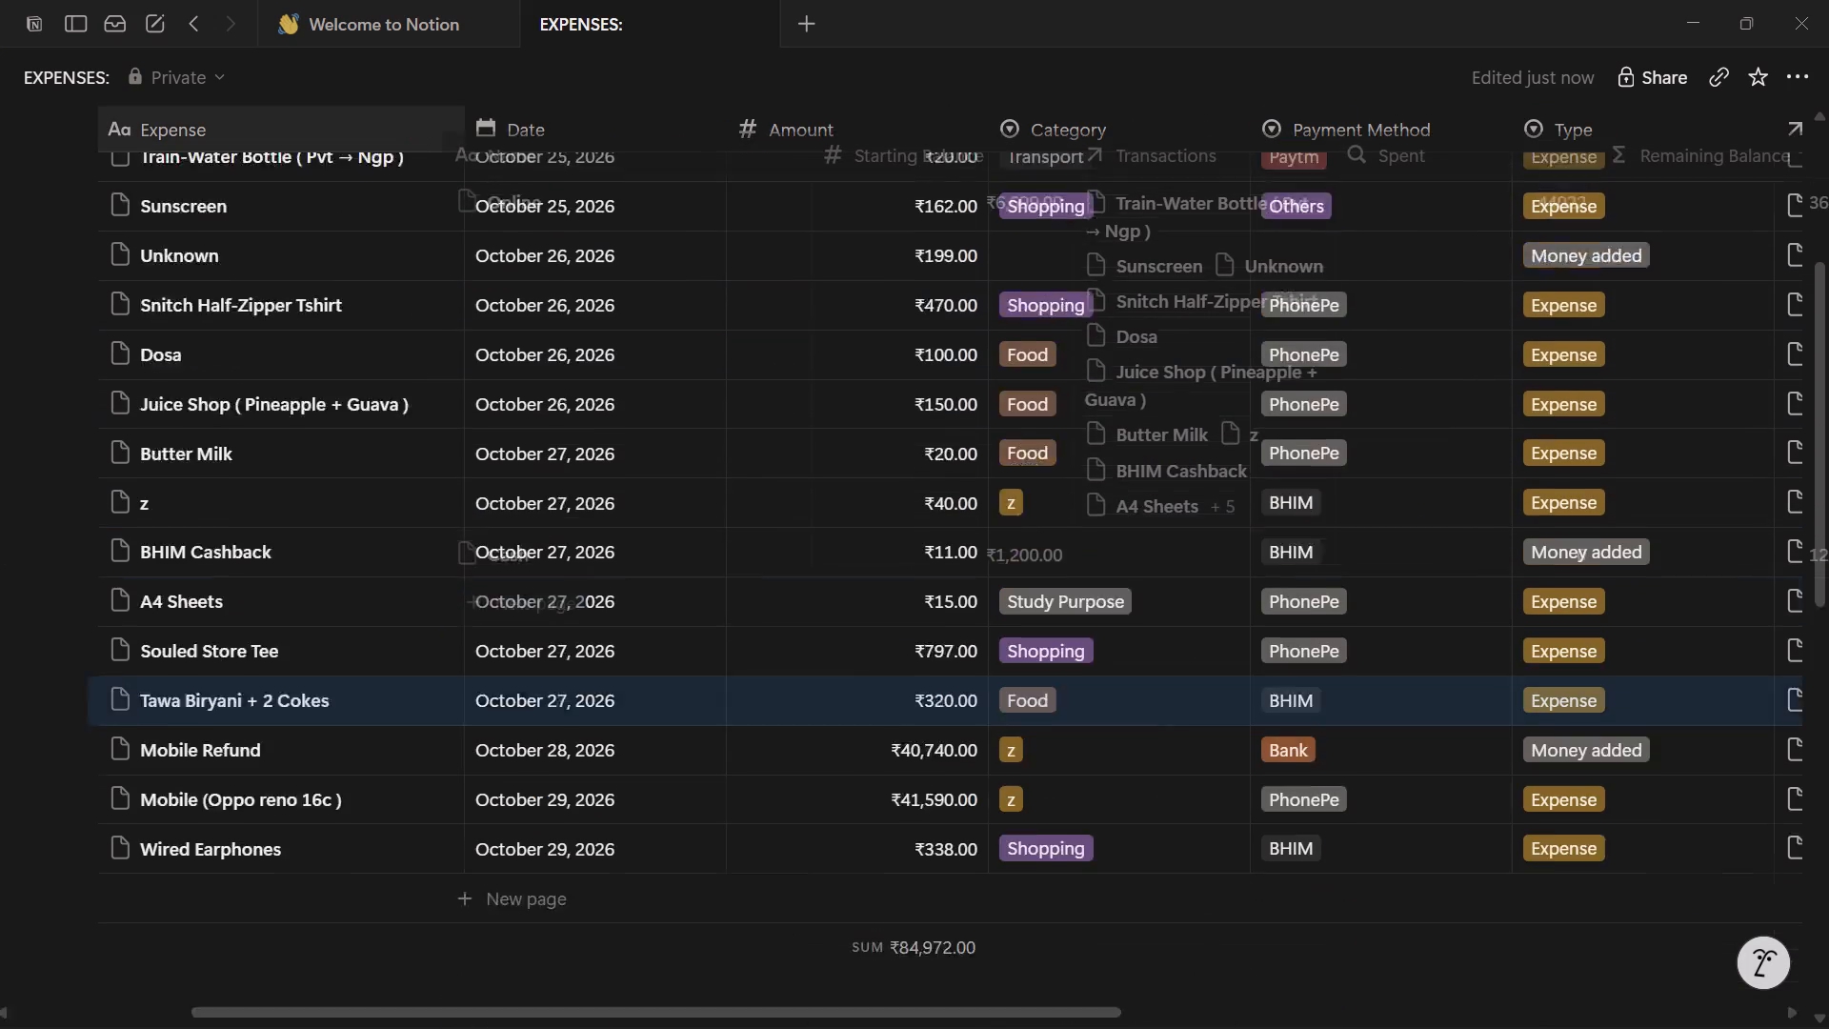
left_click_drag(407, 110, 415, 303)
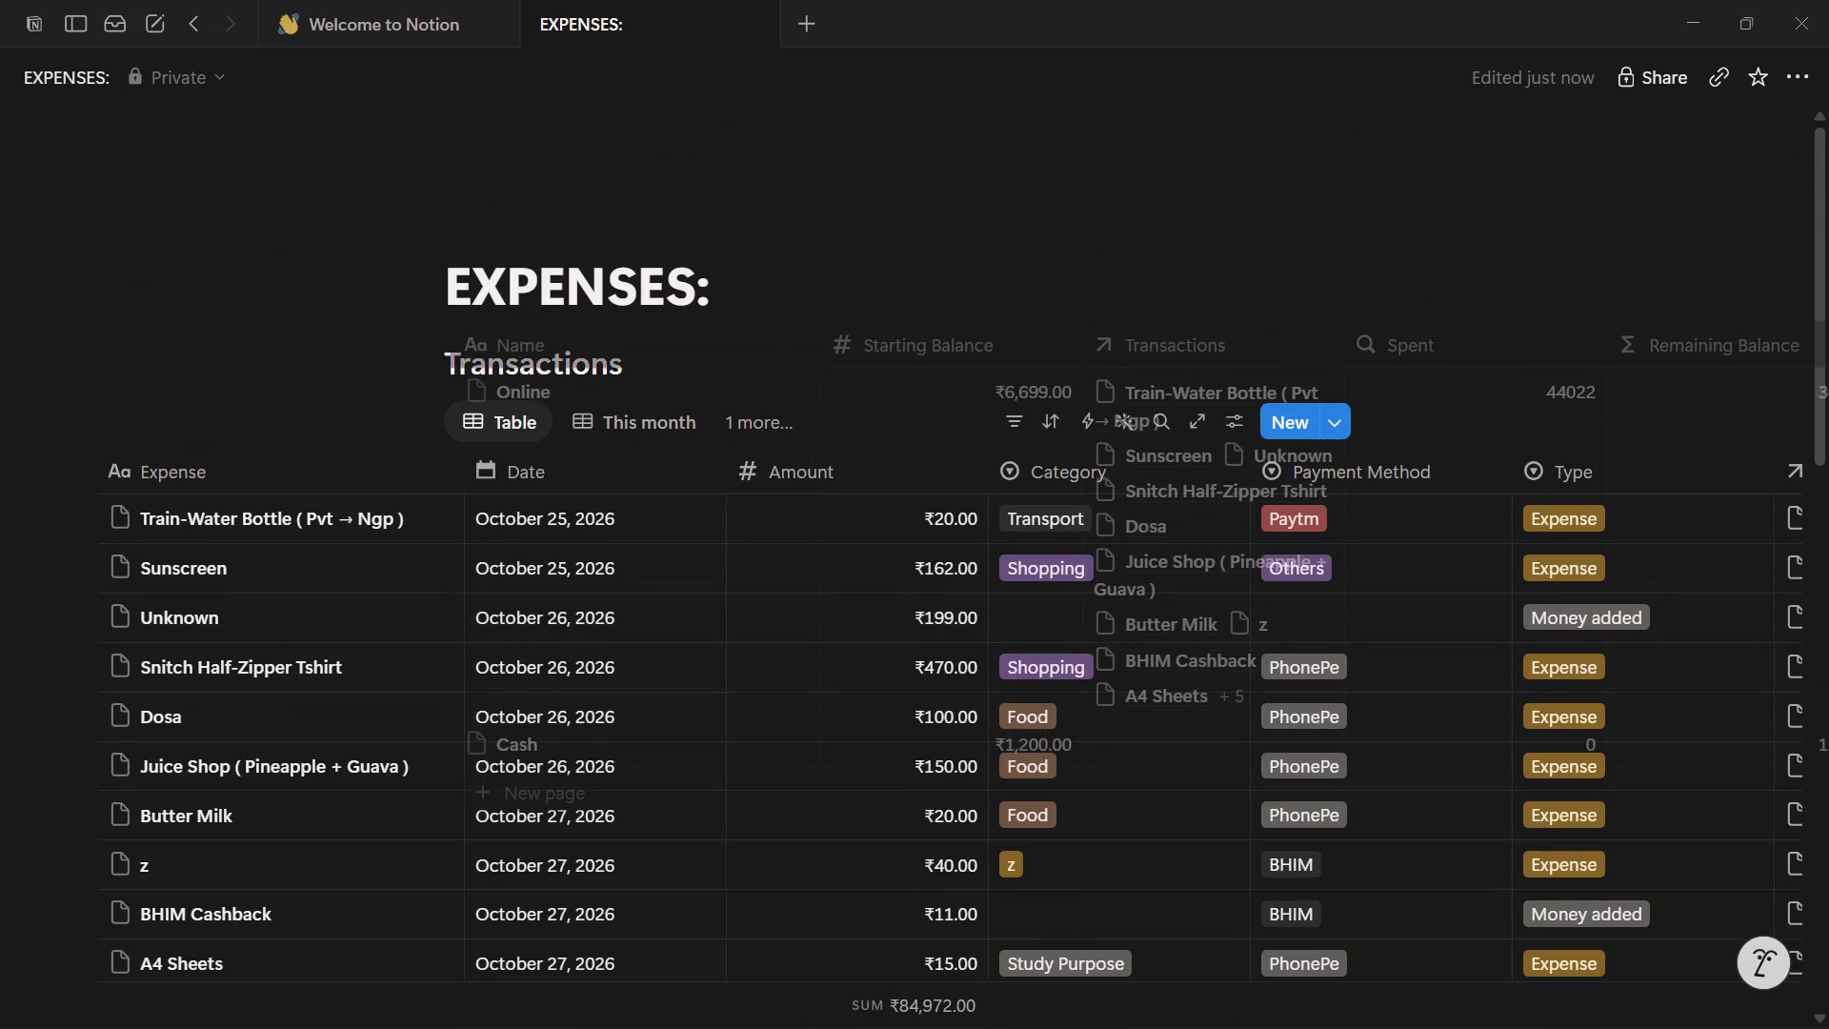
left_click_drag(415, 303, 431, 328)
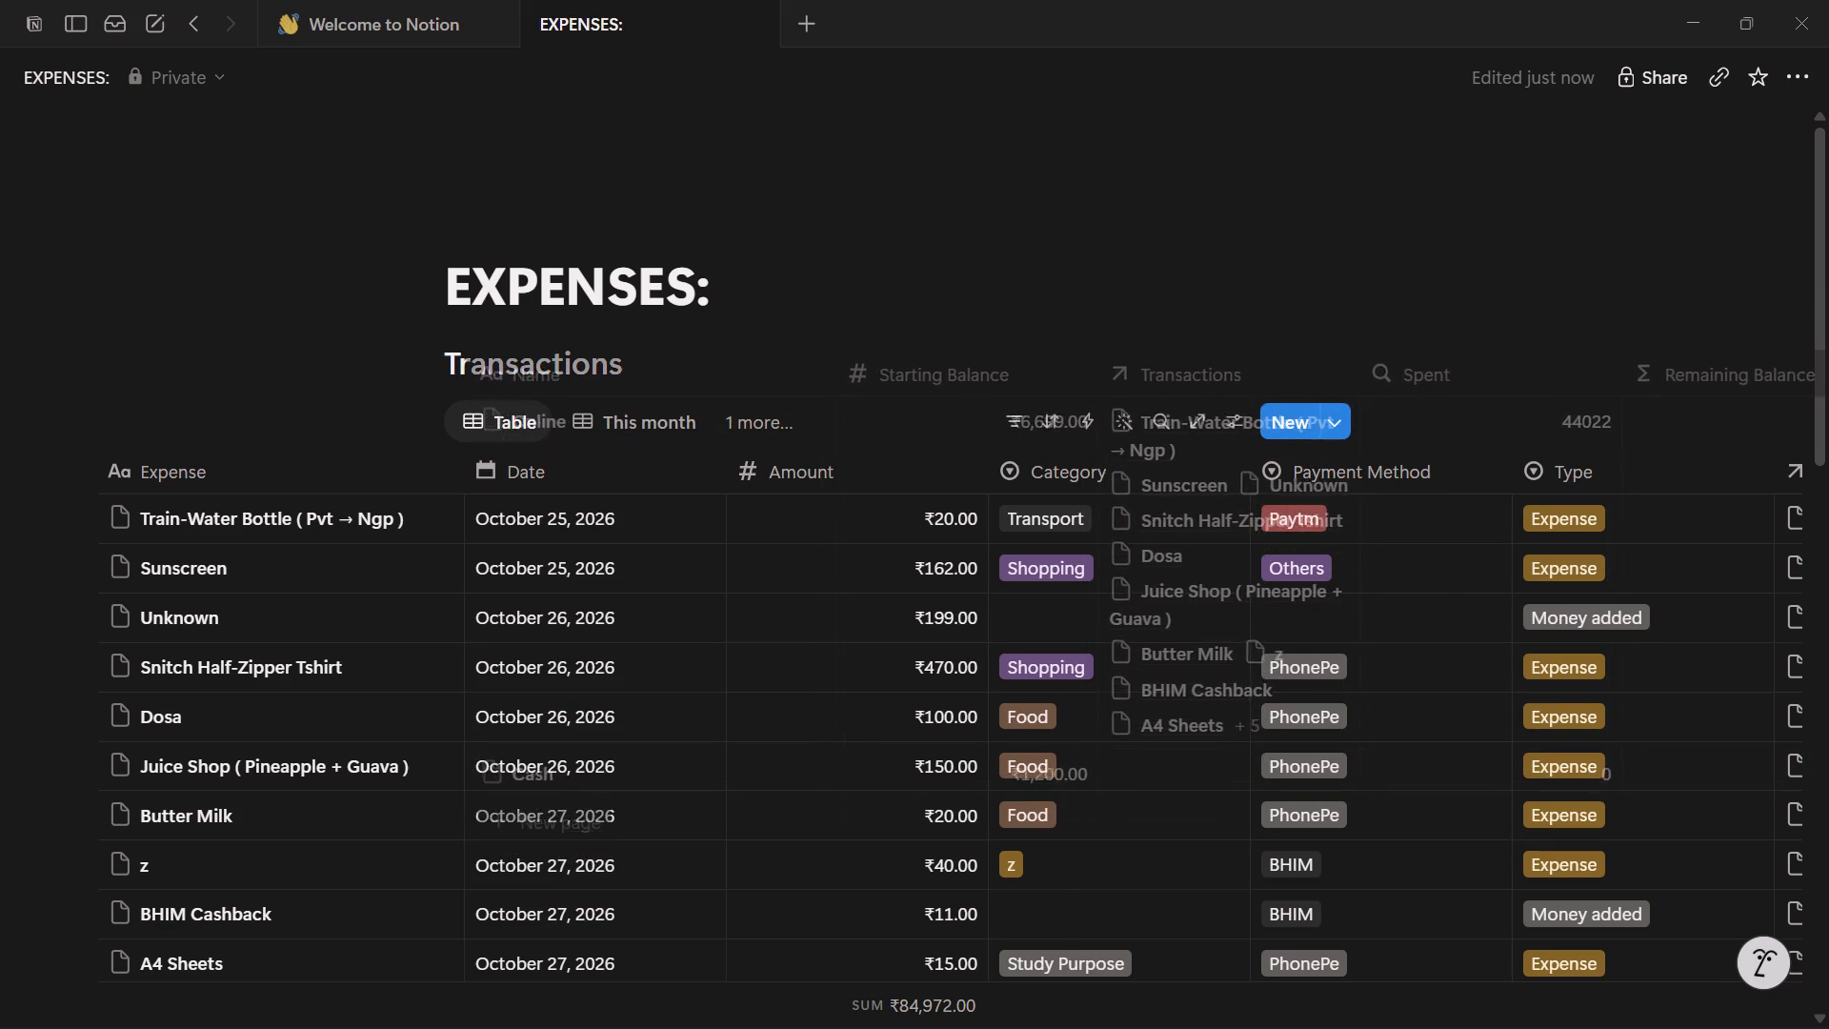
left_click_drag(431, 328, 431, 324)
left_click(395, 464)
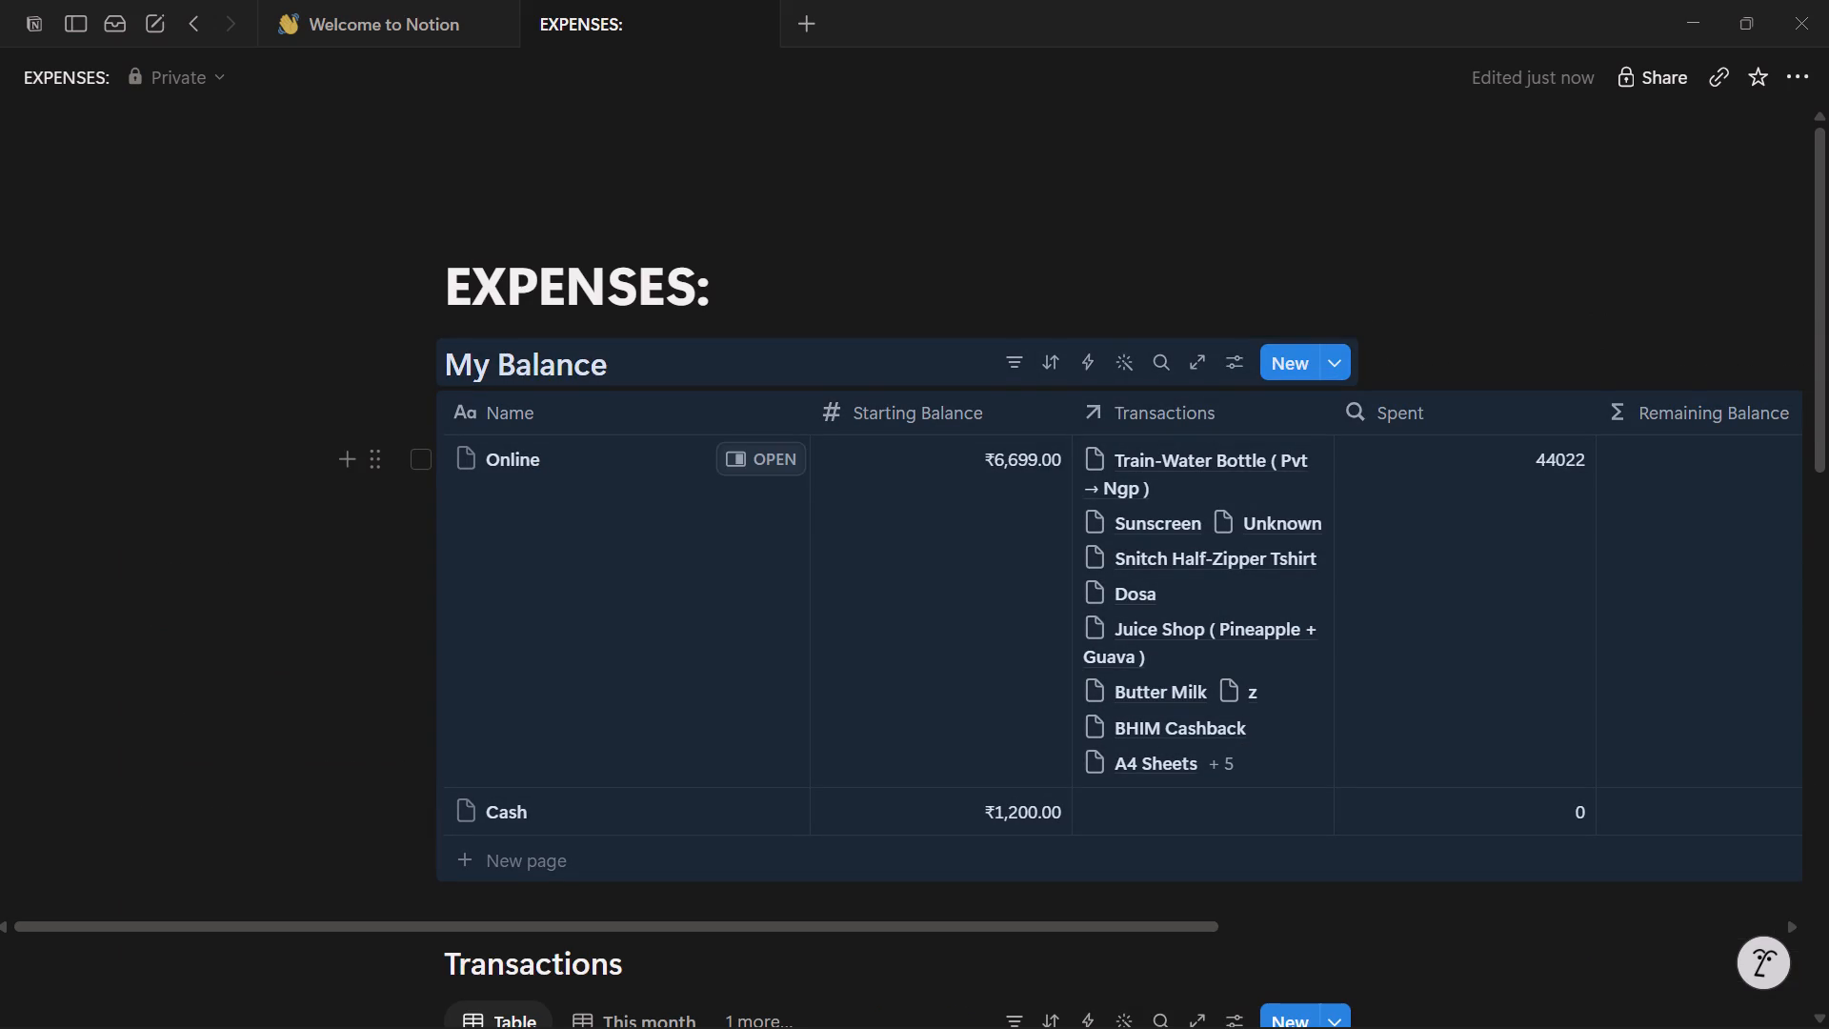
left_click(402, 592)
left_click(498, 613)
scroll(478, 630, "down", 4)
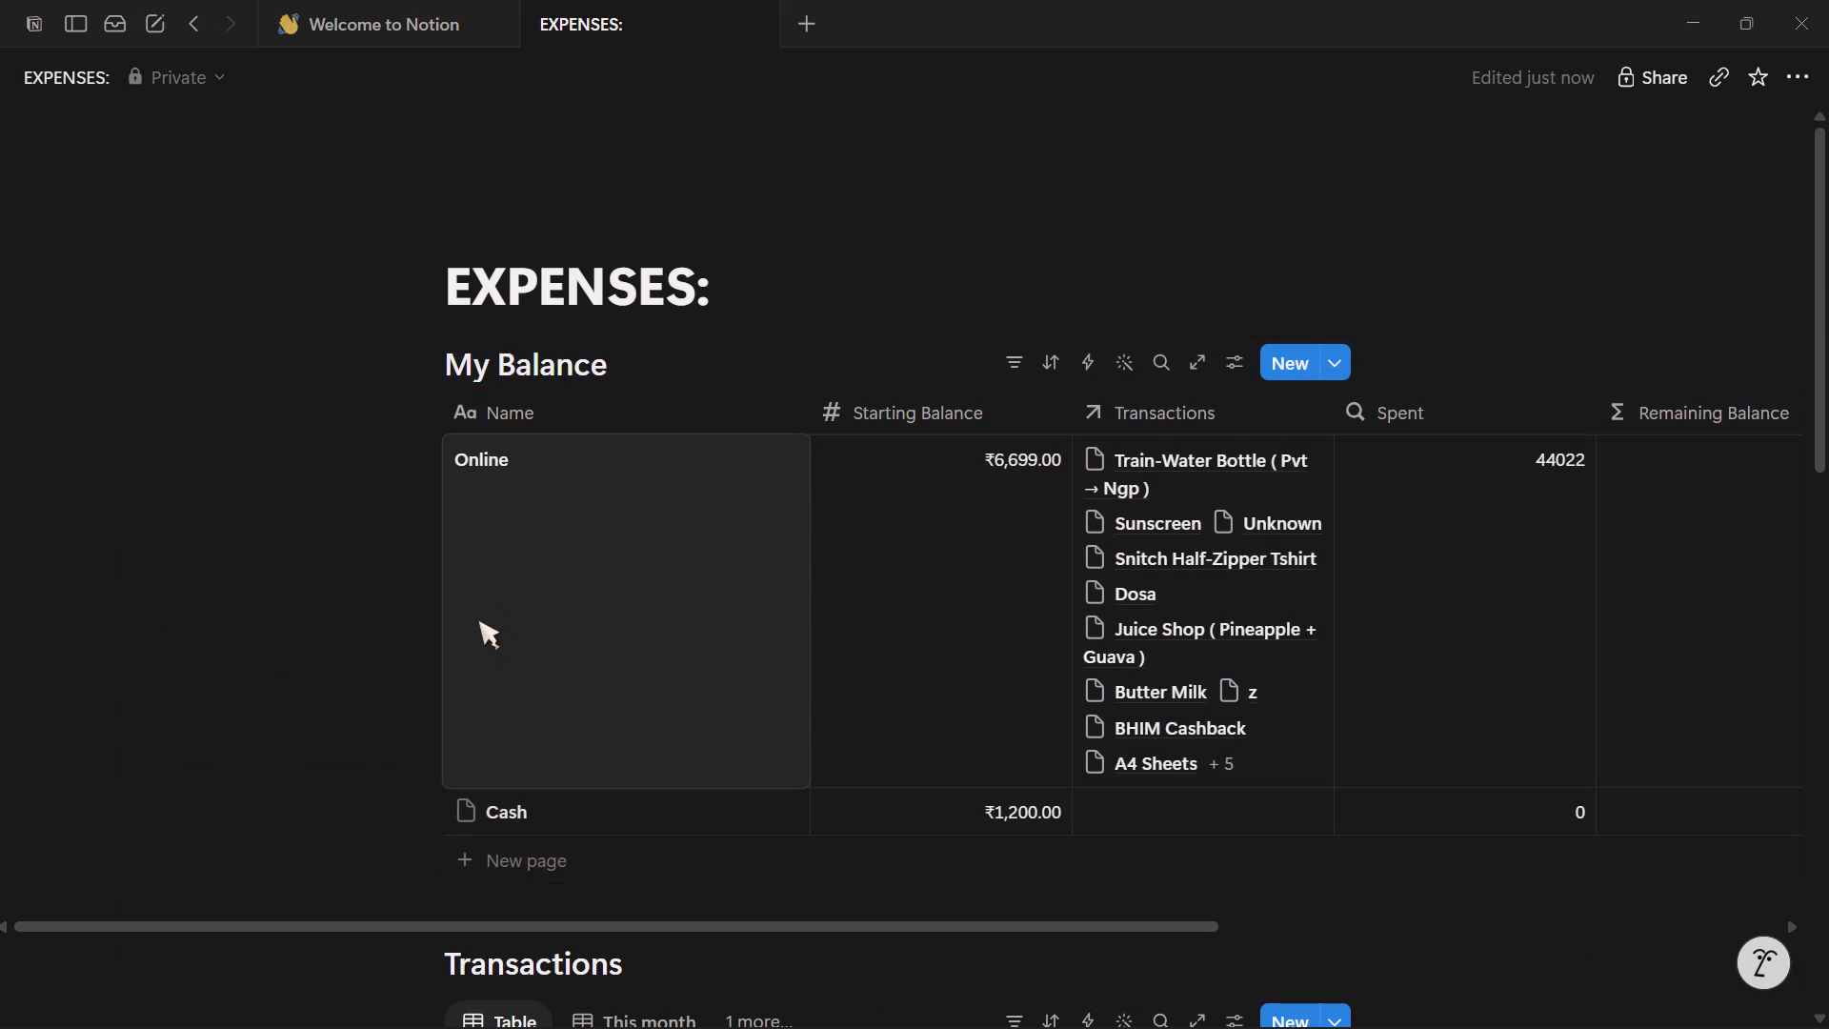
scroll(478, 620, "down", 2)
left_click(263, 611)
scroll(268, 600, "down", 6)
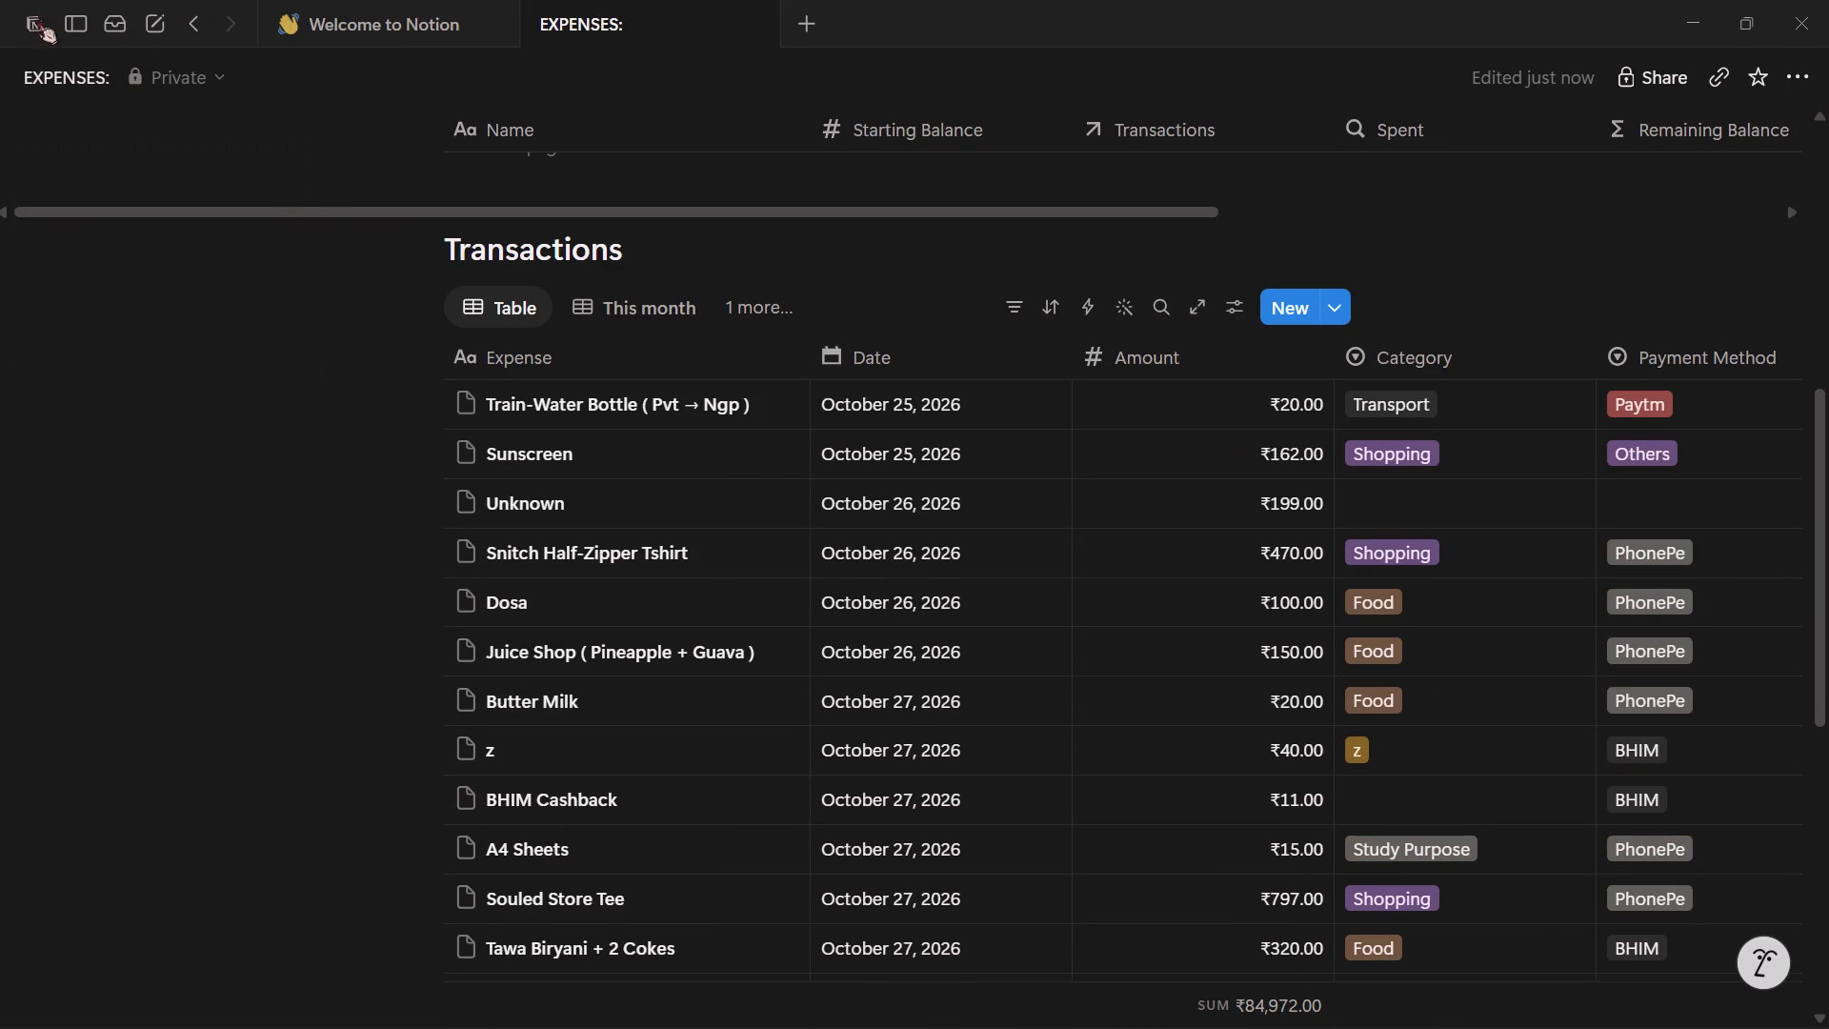
Show the workspace sidebar beside the EXPENSES page and return to the top of the page.
left_click(72, 24)
scroll(631, 376, "up", 2)
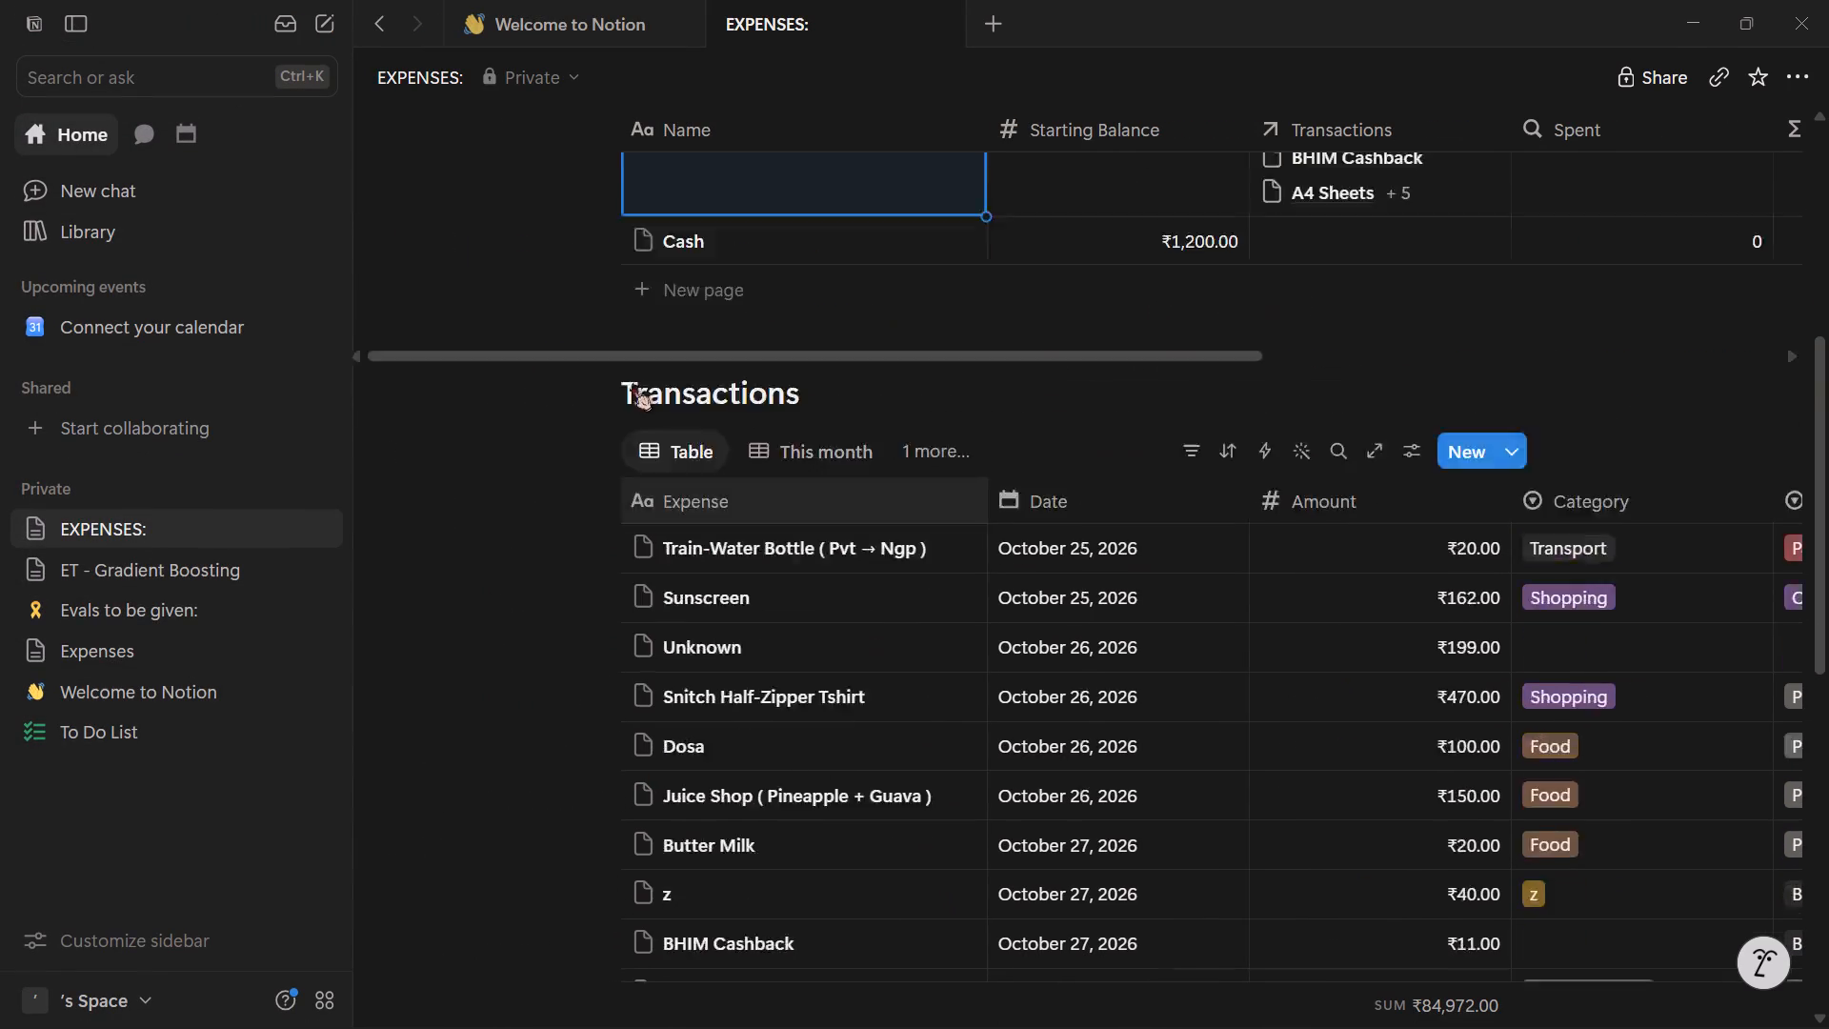
scroll(632, 383, "up", 5)
left_click(491, 439)
left_click(546, 661)
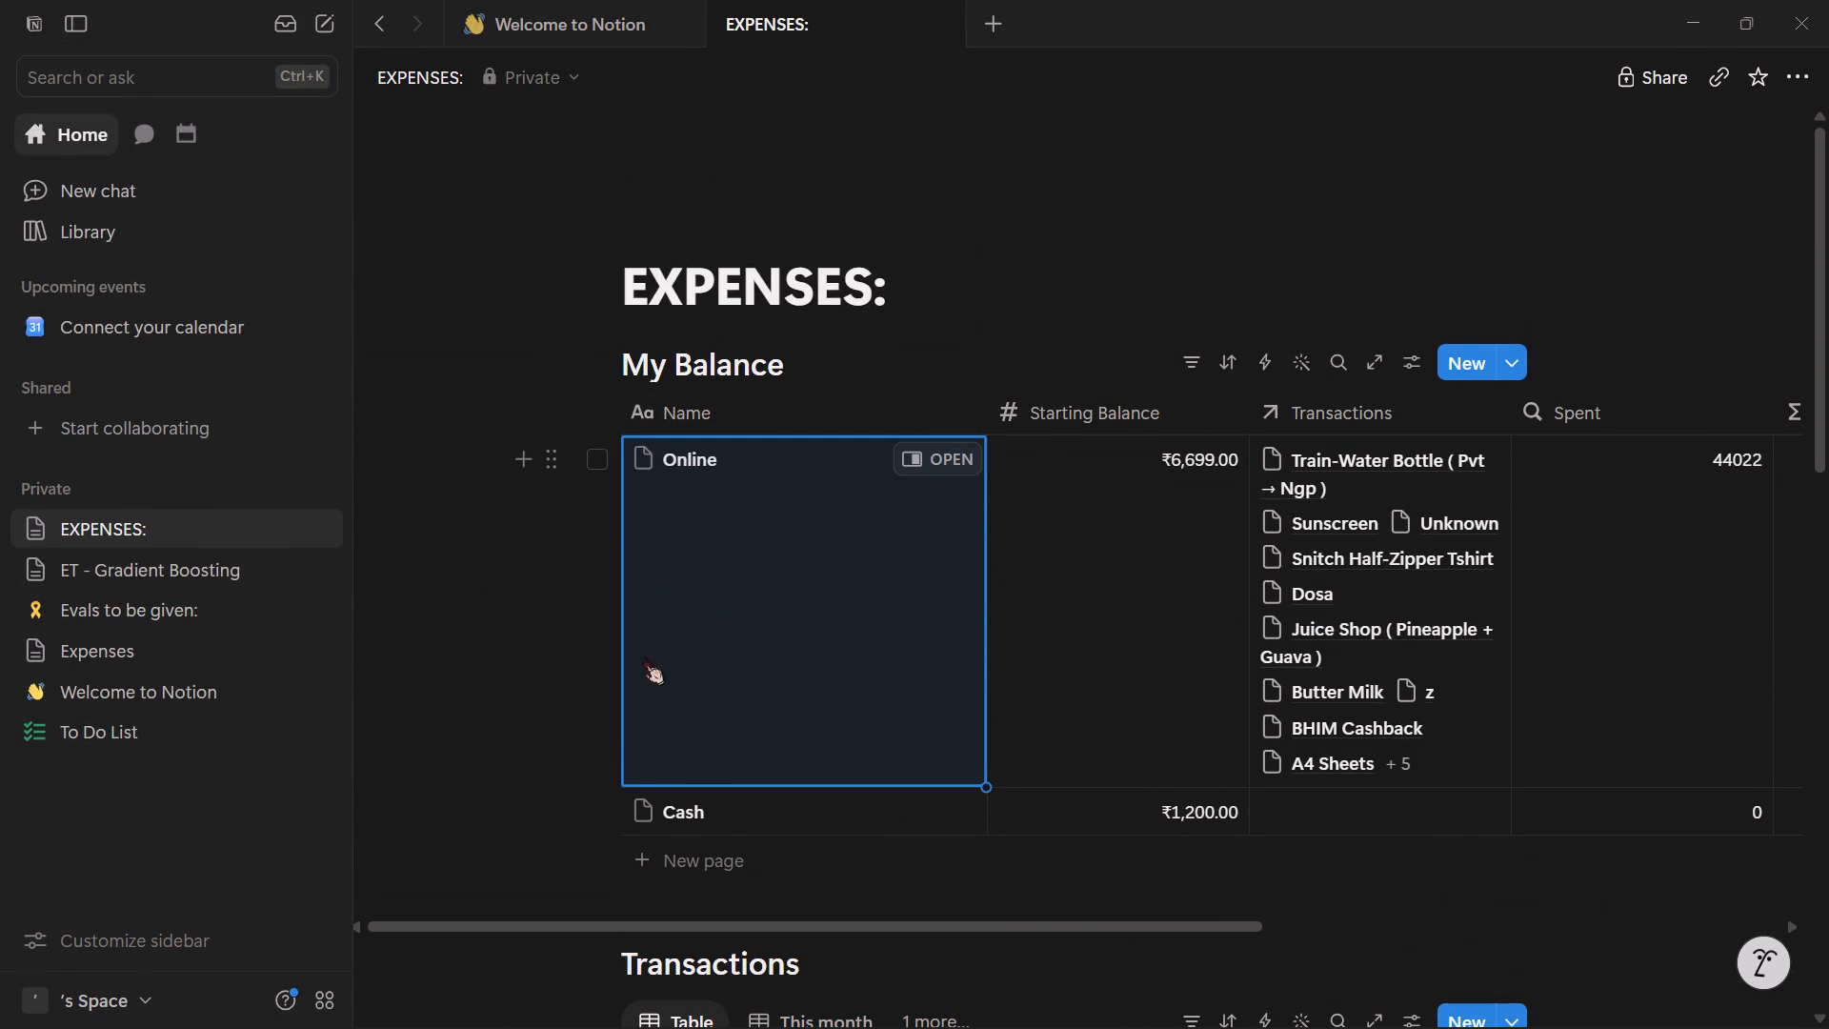
Hide the Money Added property in the My Balance table.
left_click(707, 649)
scroll(1085, 705, "left", 2)
scroll(1111, 857, "left", 1)
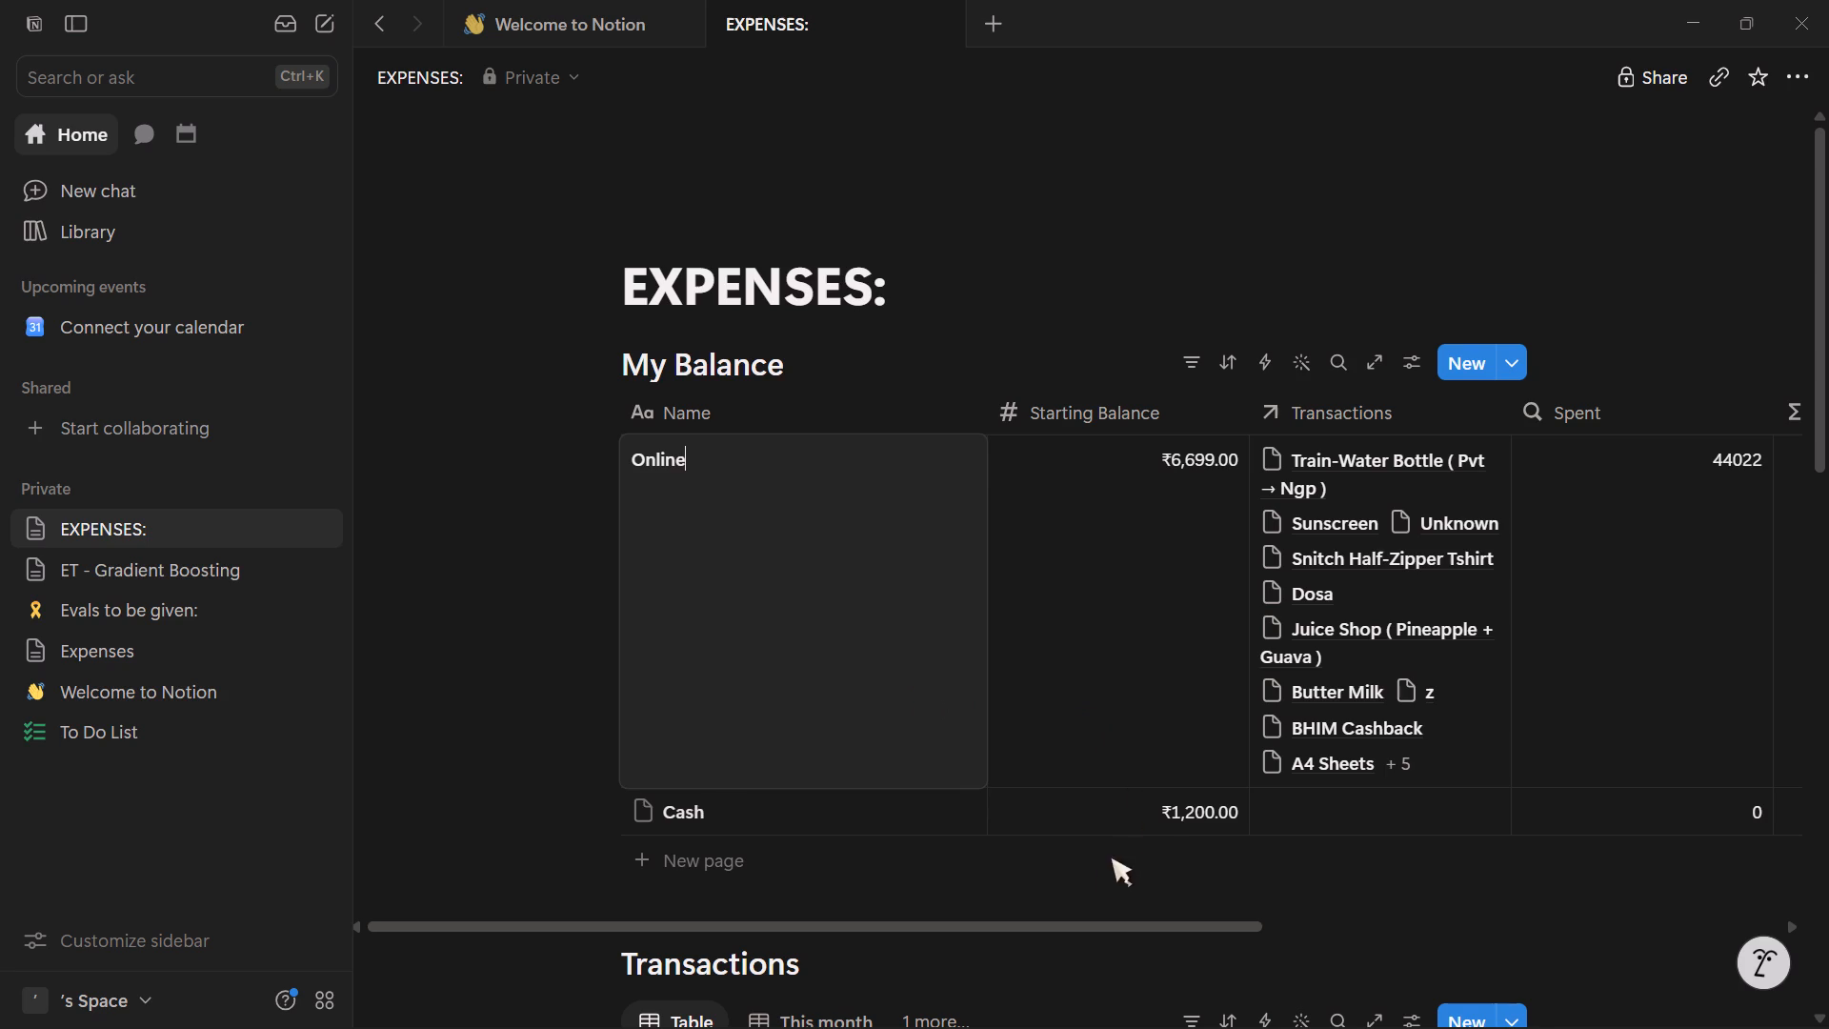
scroll(1111, 857, "left", 1)
left_click_drag(1075, 923, 1159, 925)
left_click_drag(1122, 924, 1171, 927)
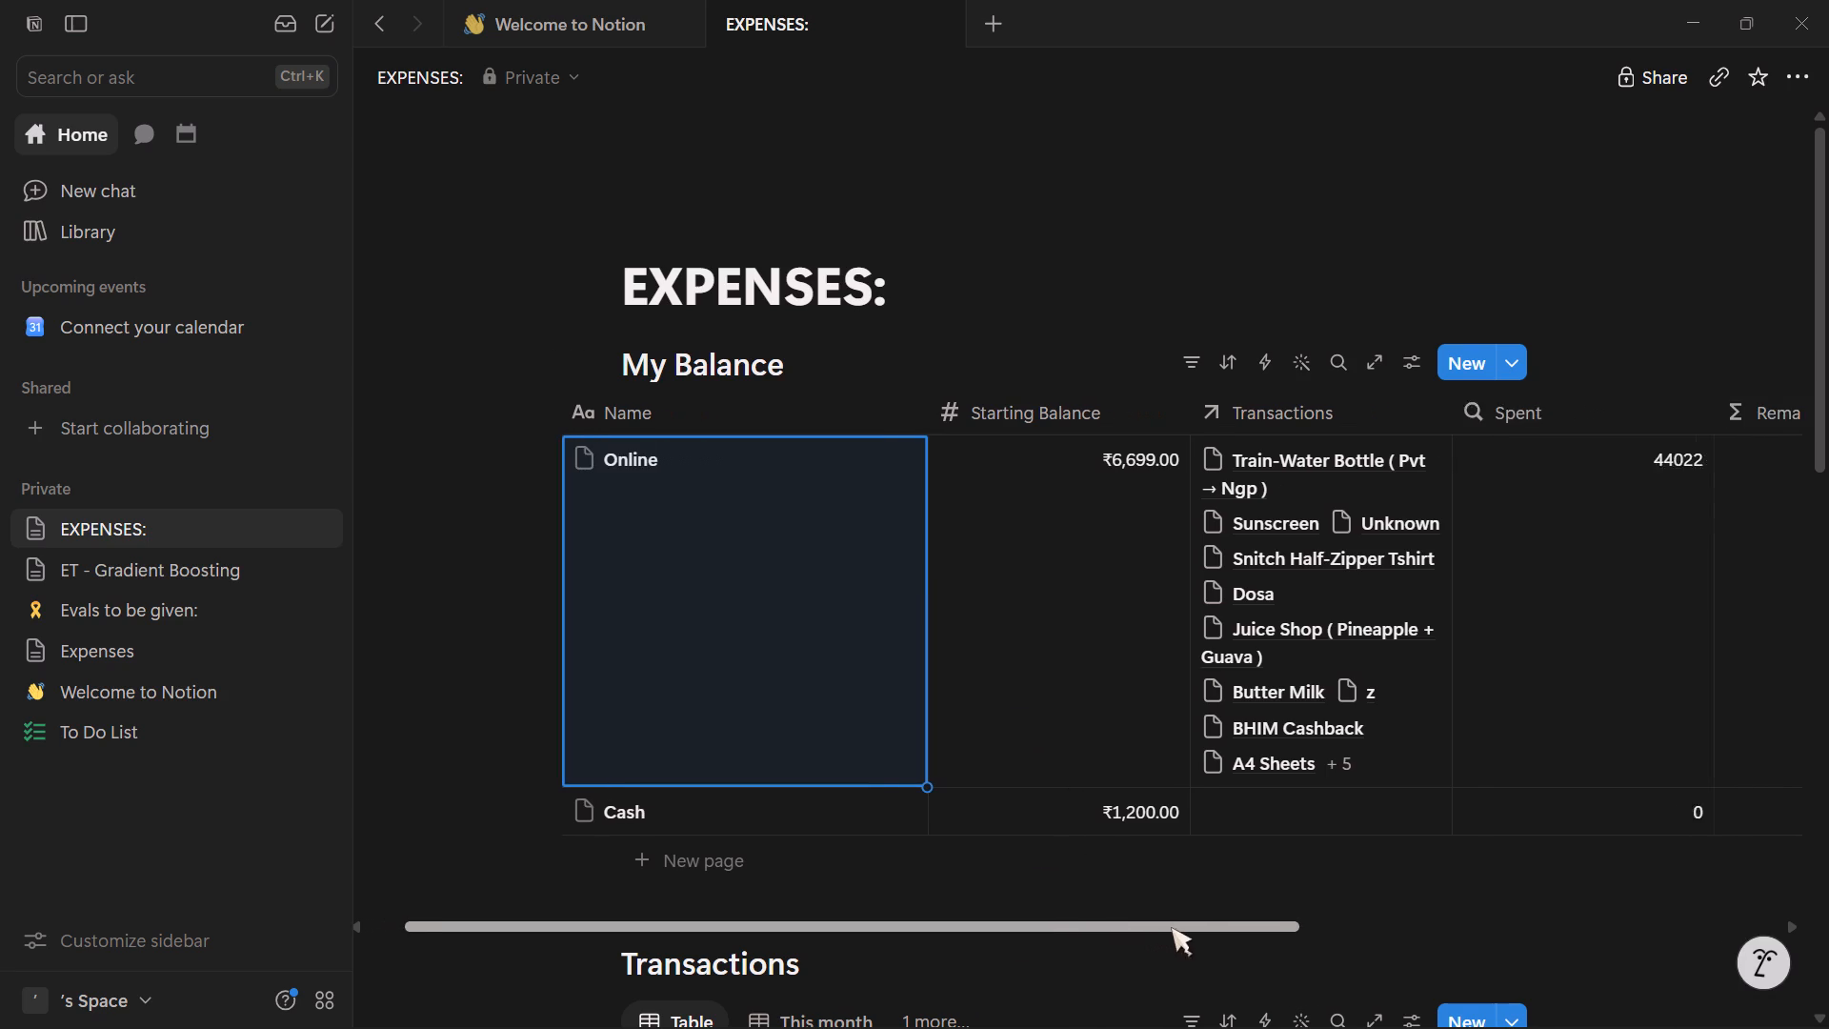
left_click_drag(1171, 927, 1249, 928)
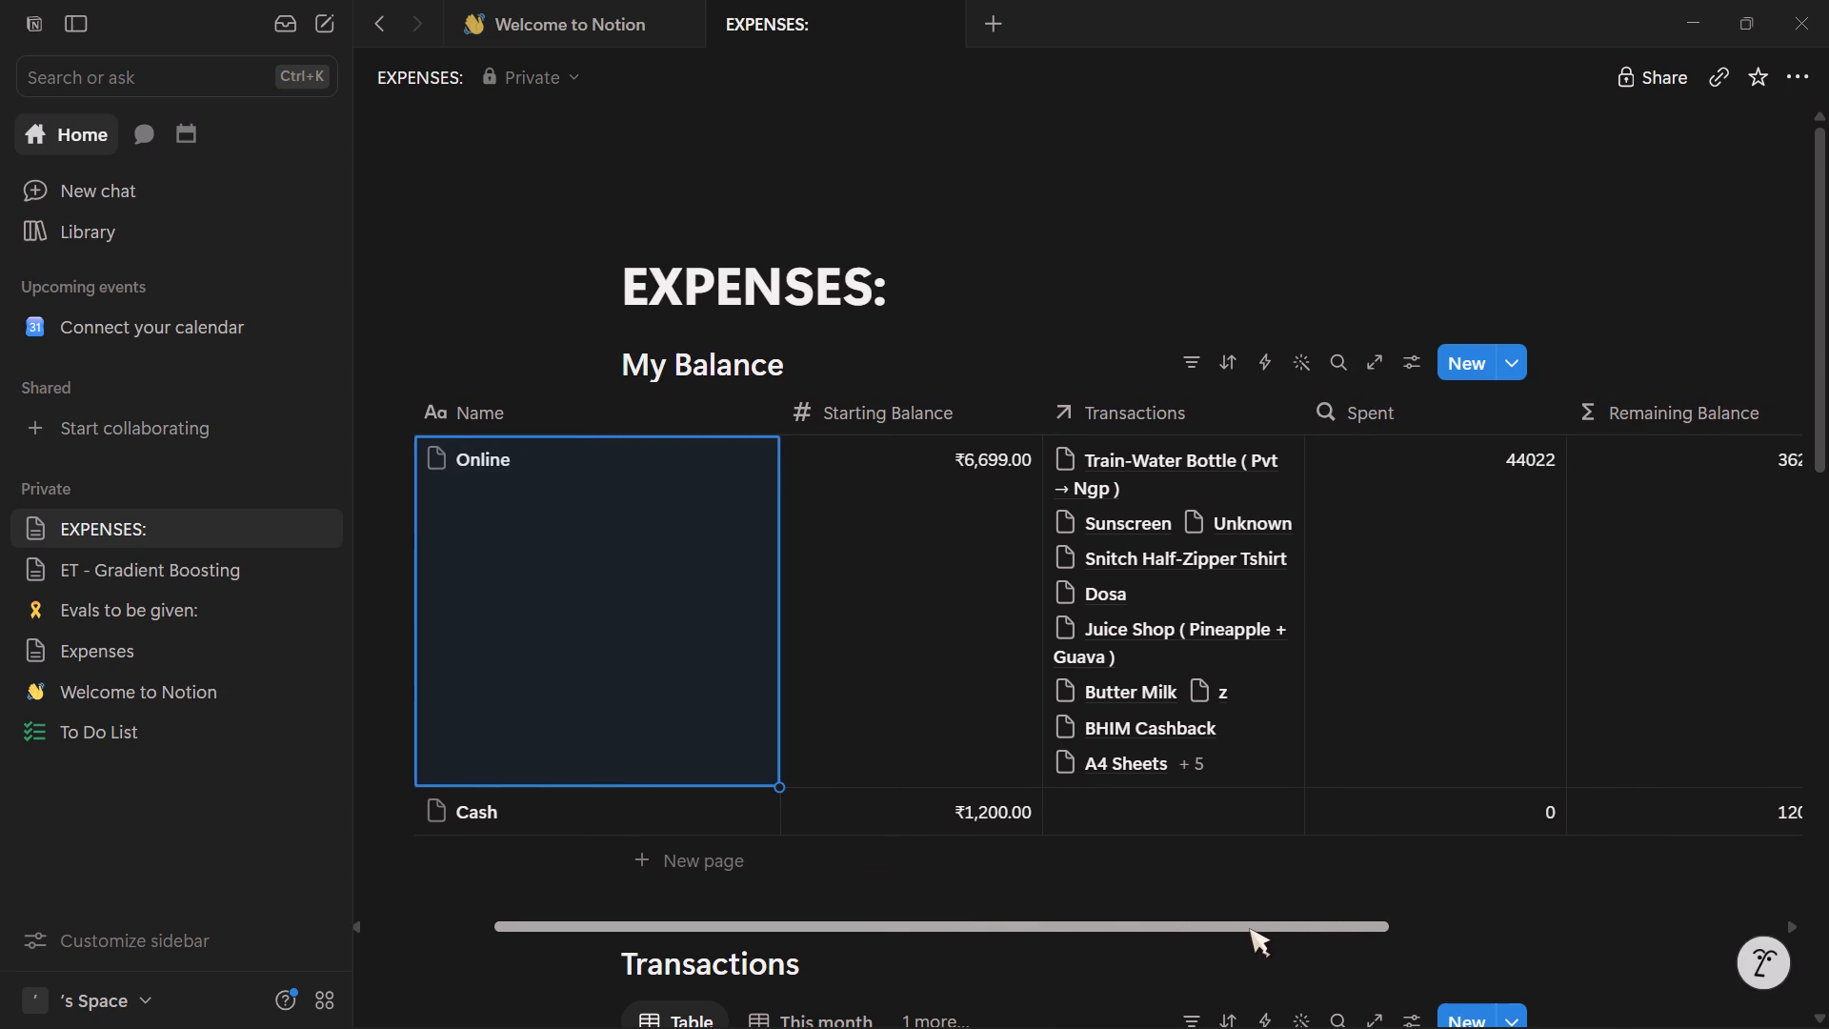
left_click_drag(1249, 928, 1450, 930)
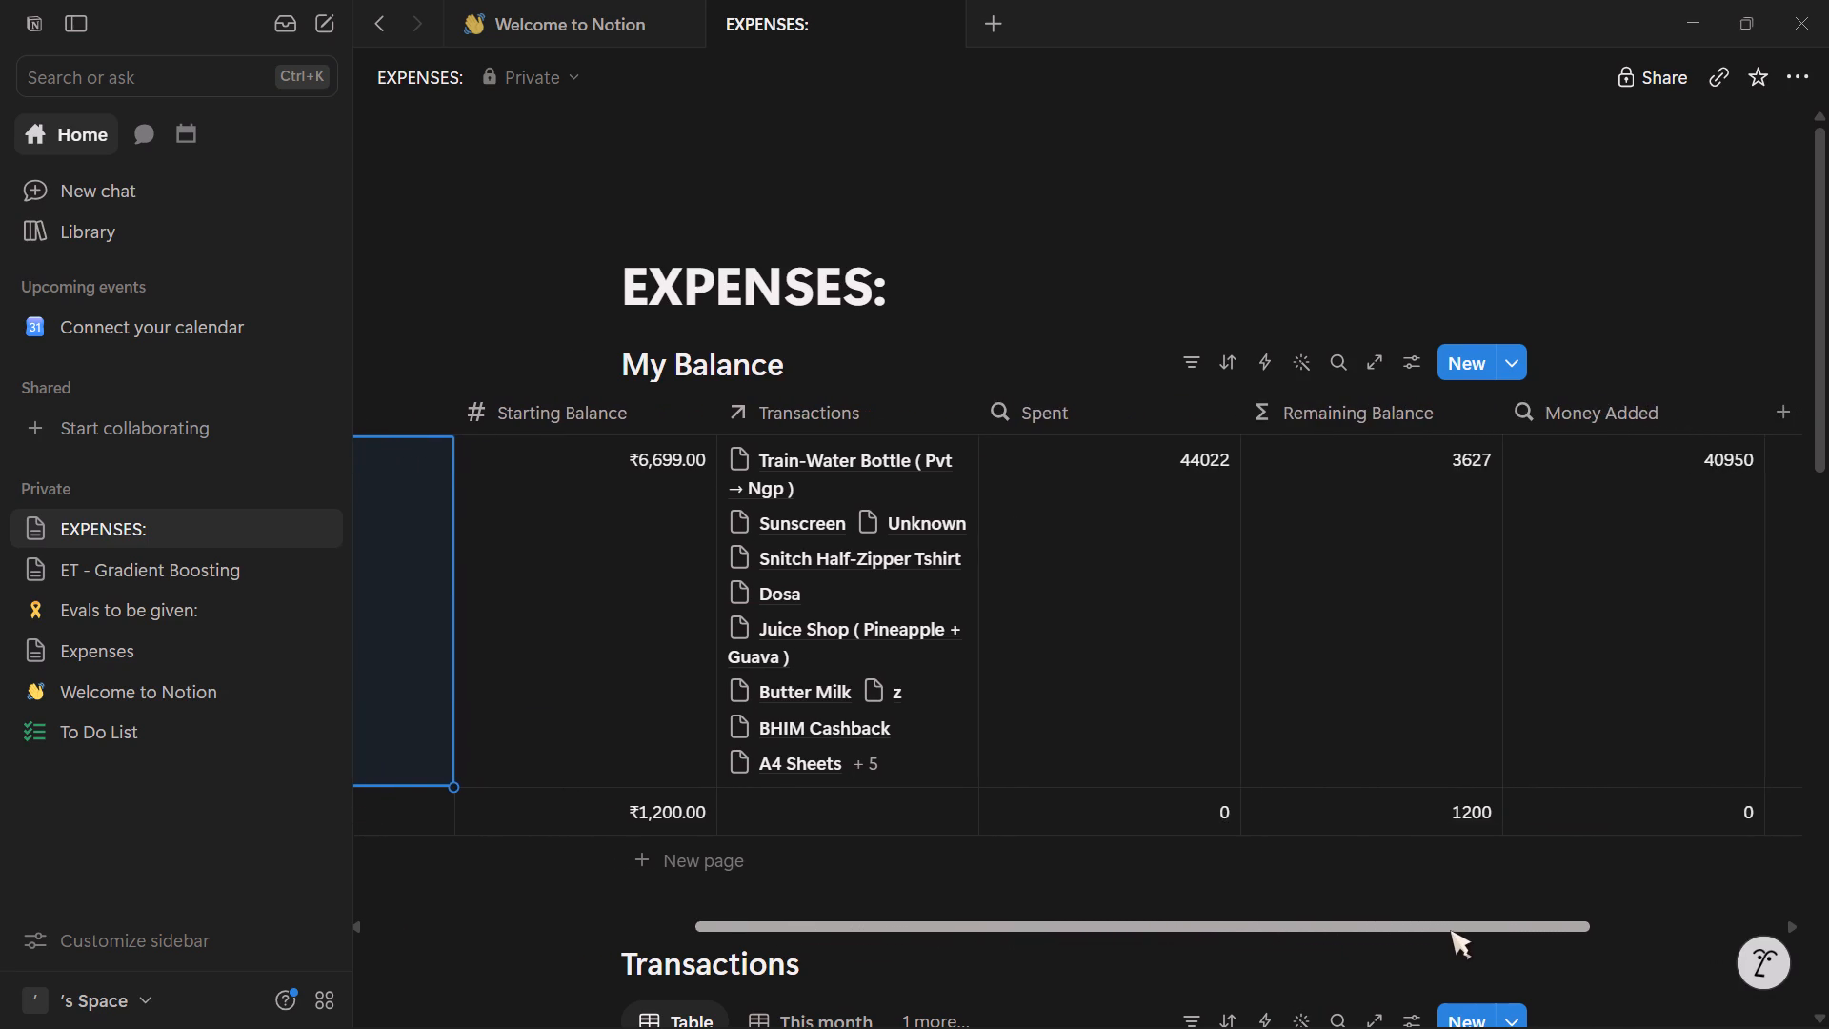
left_click_drag(1450, 930, 1469, 934)
left_click(1538, 421)
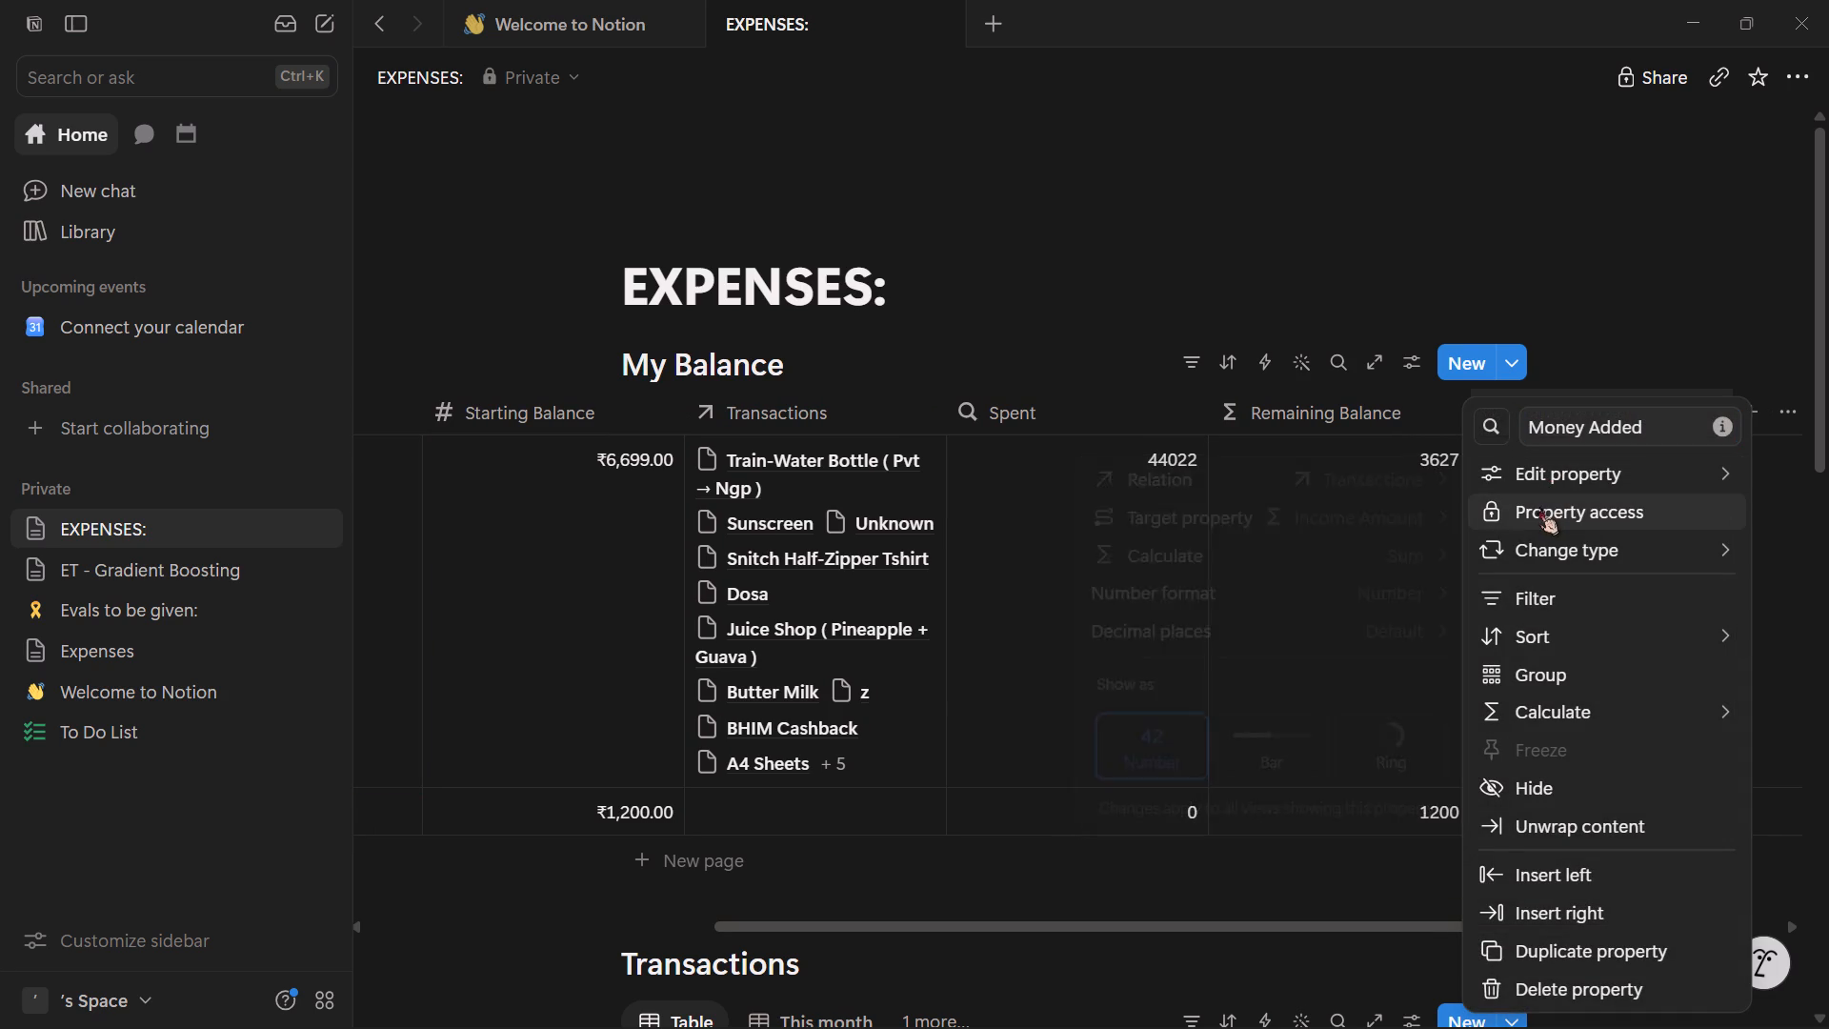
left_click(1522, 794)
left_click_drag(1208, 923, 1017, 906)
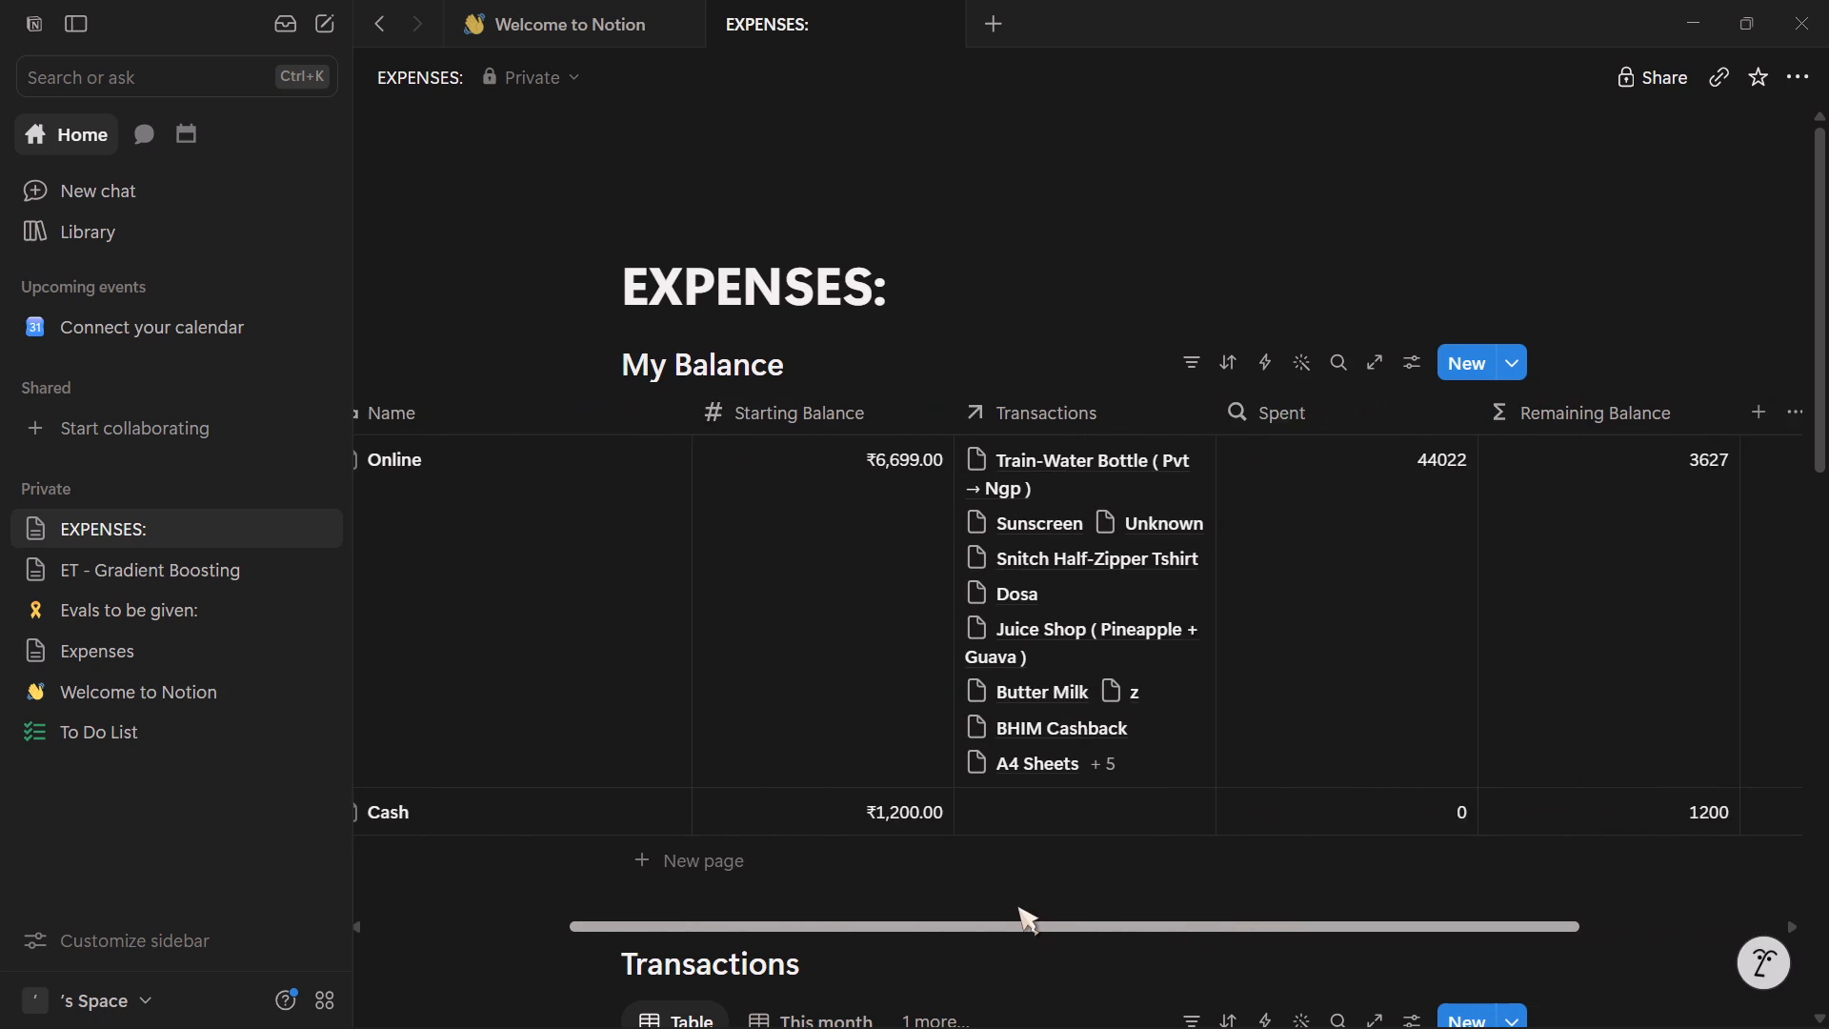
left_click_drag(1017, 906, 975, 896)
Hide the Expense Amount and Income Amount properties in the Table view of Transactions.
scroll(865, 575, "down", 2)
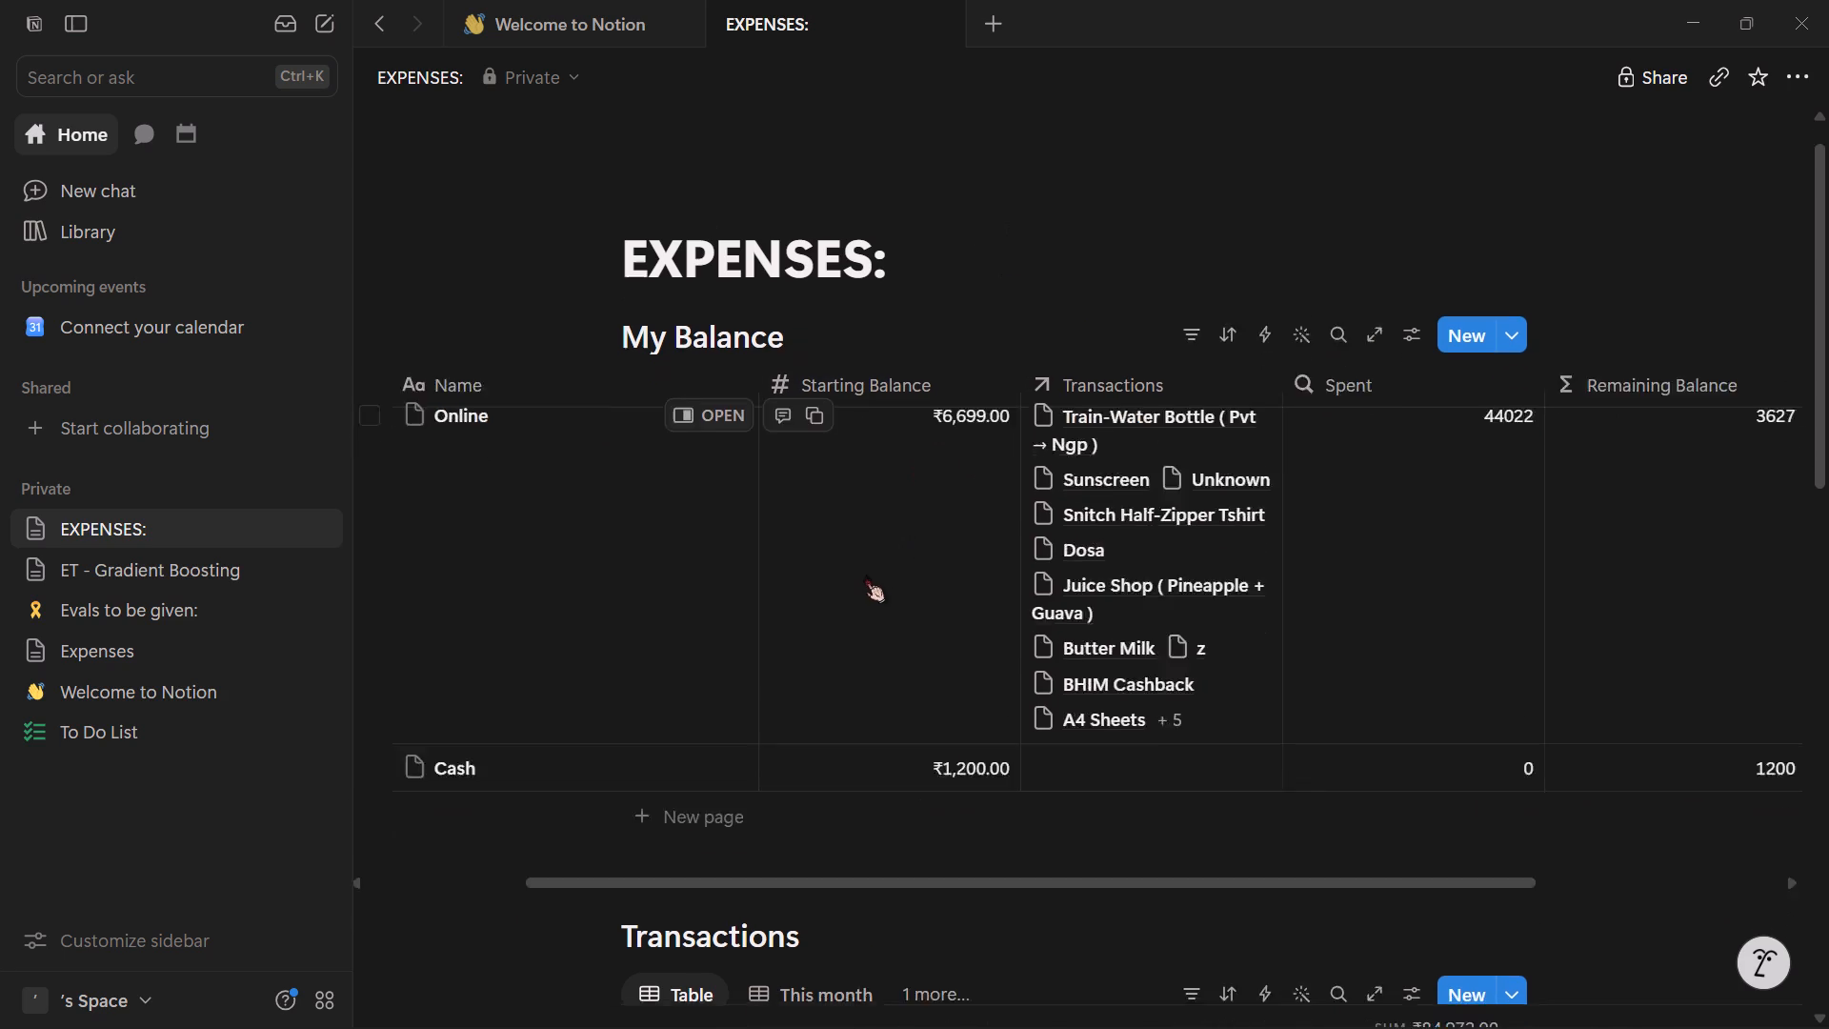
scroll(865, 575, "down", 3)
scroll(905, 660, "down", 2)
scroll(940, 773, "down", 1)
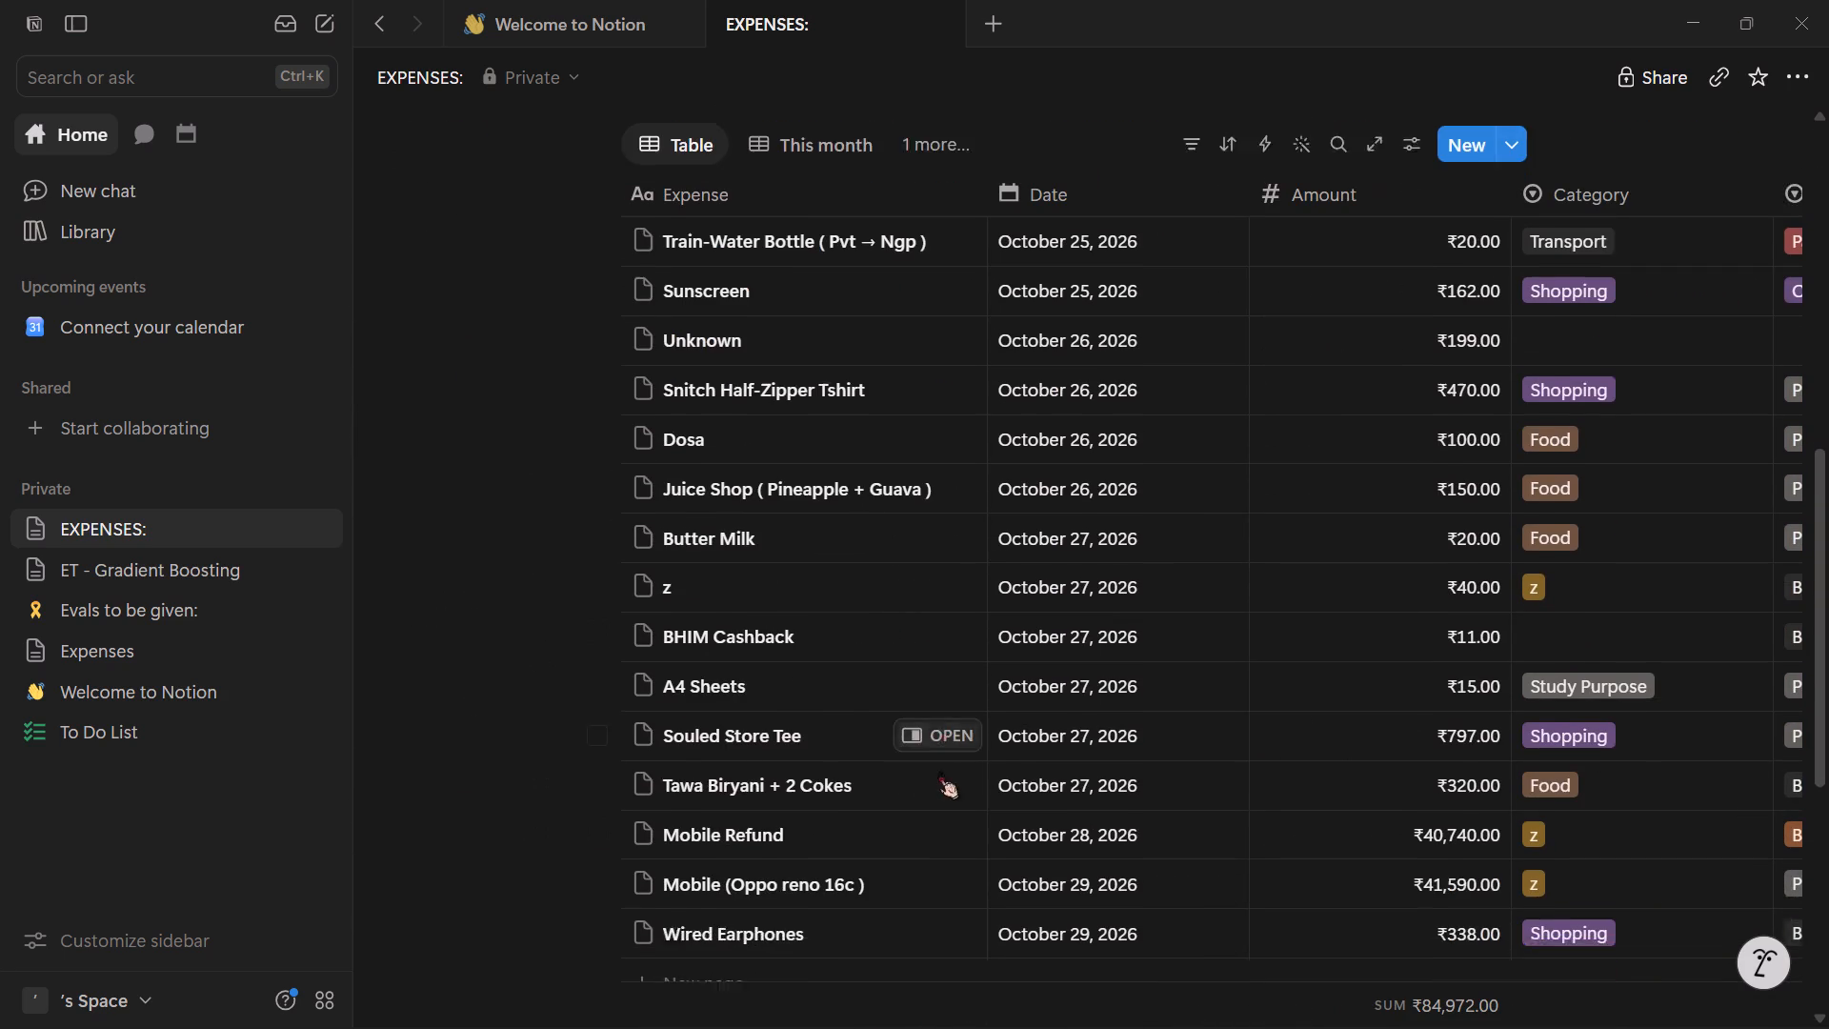
scroll(1087, 771, "down", 2)
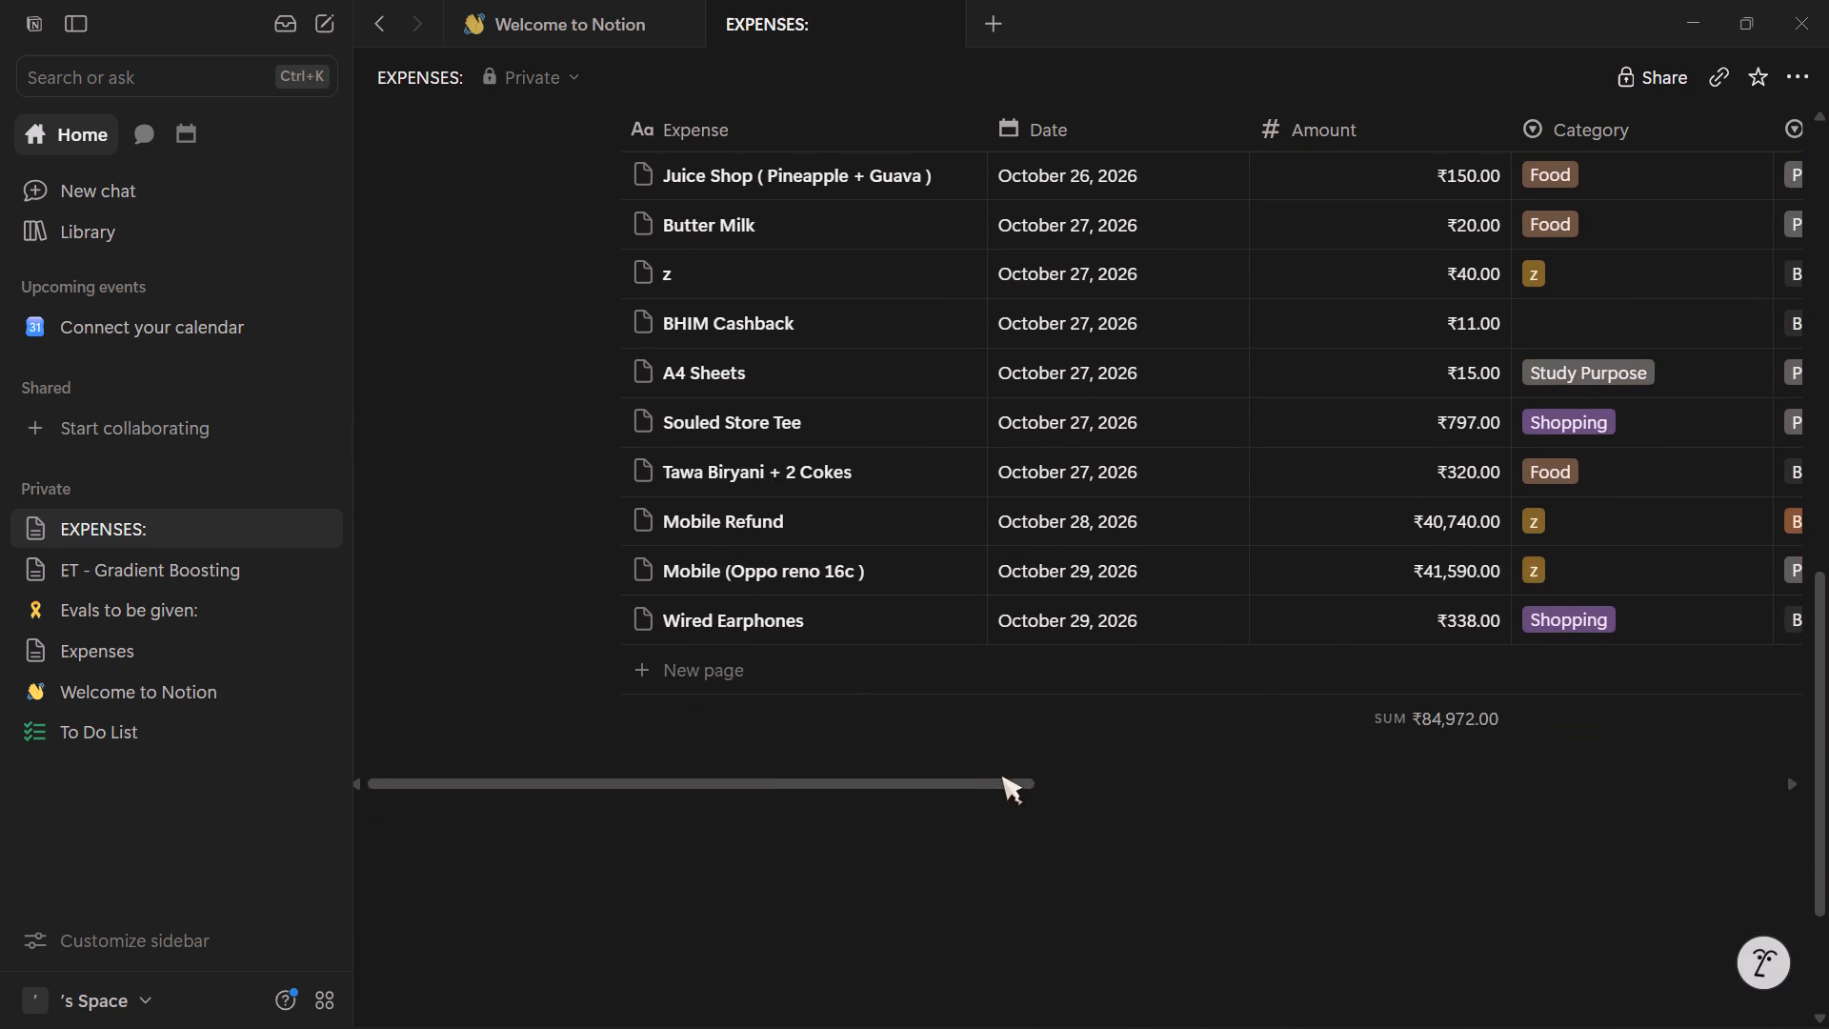
left_click_drag(980, 781, 1079, 767)
scroll(1032, 699, "up", 2)
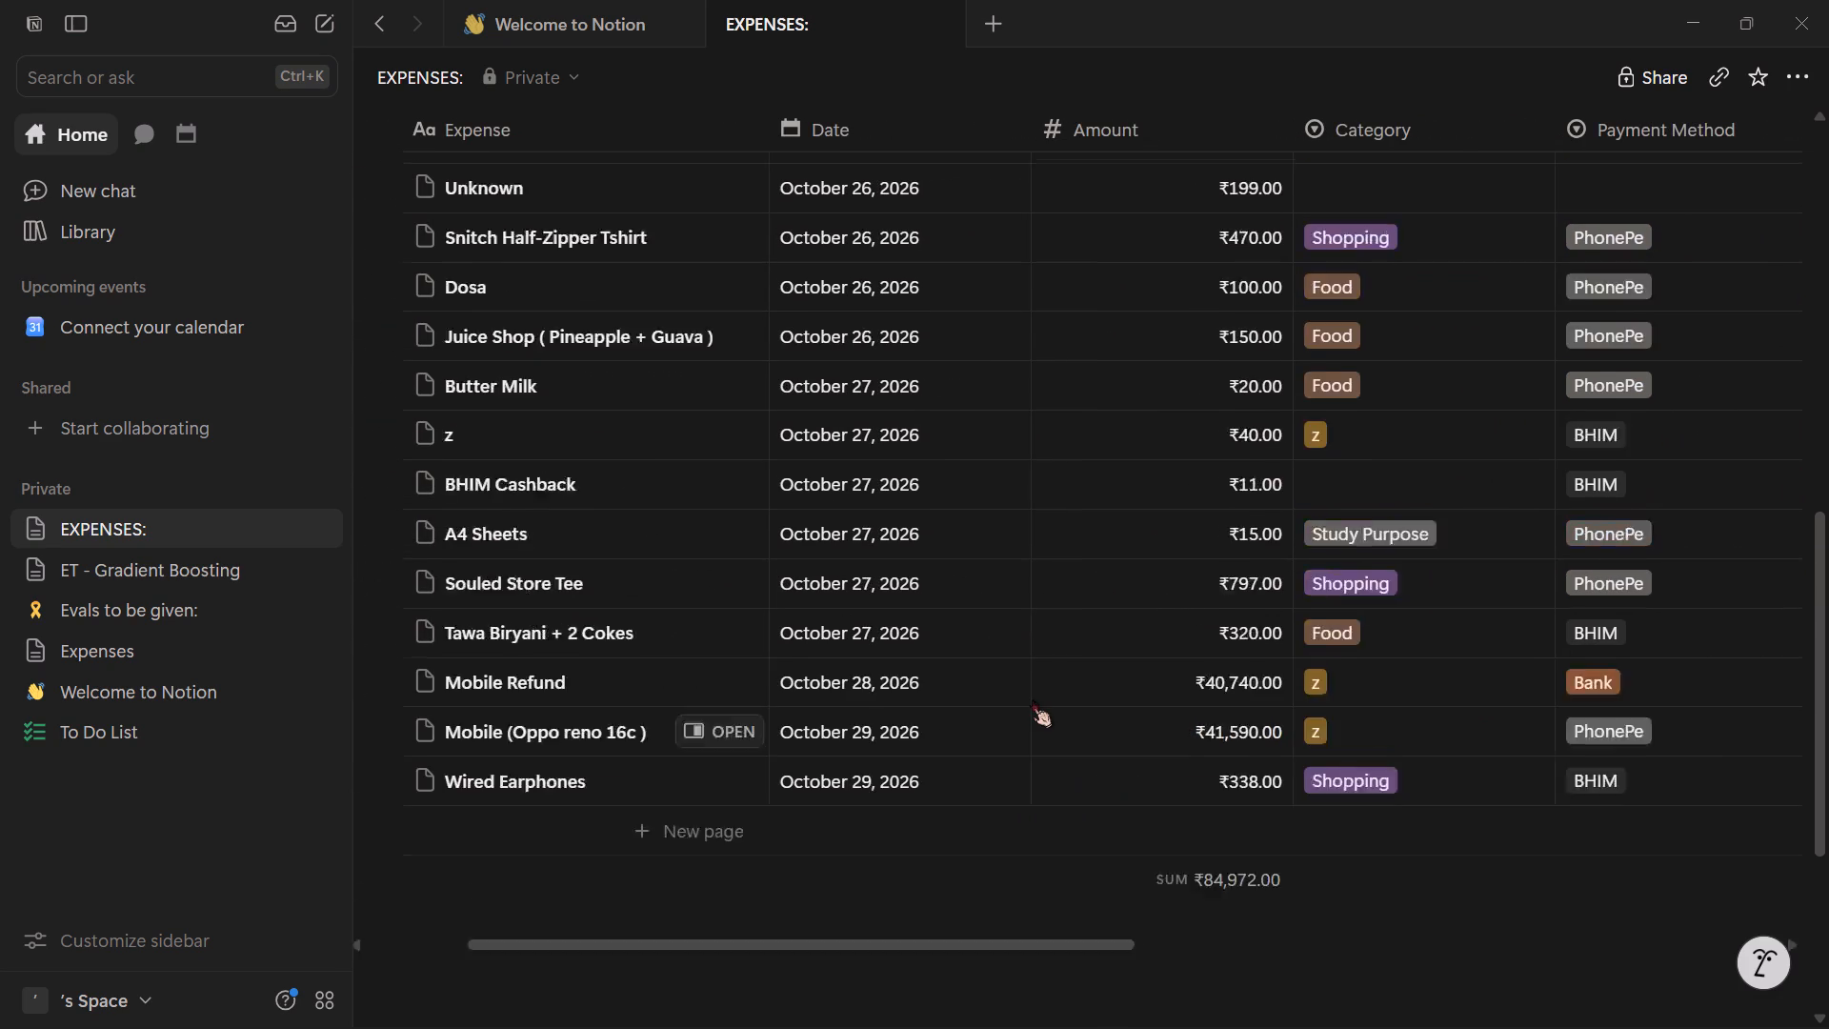
scroll(1032, 699, "up", 4)
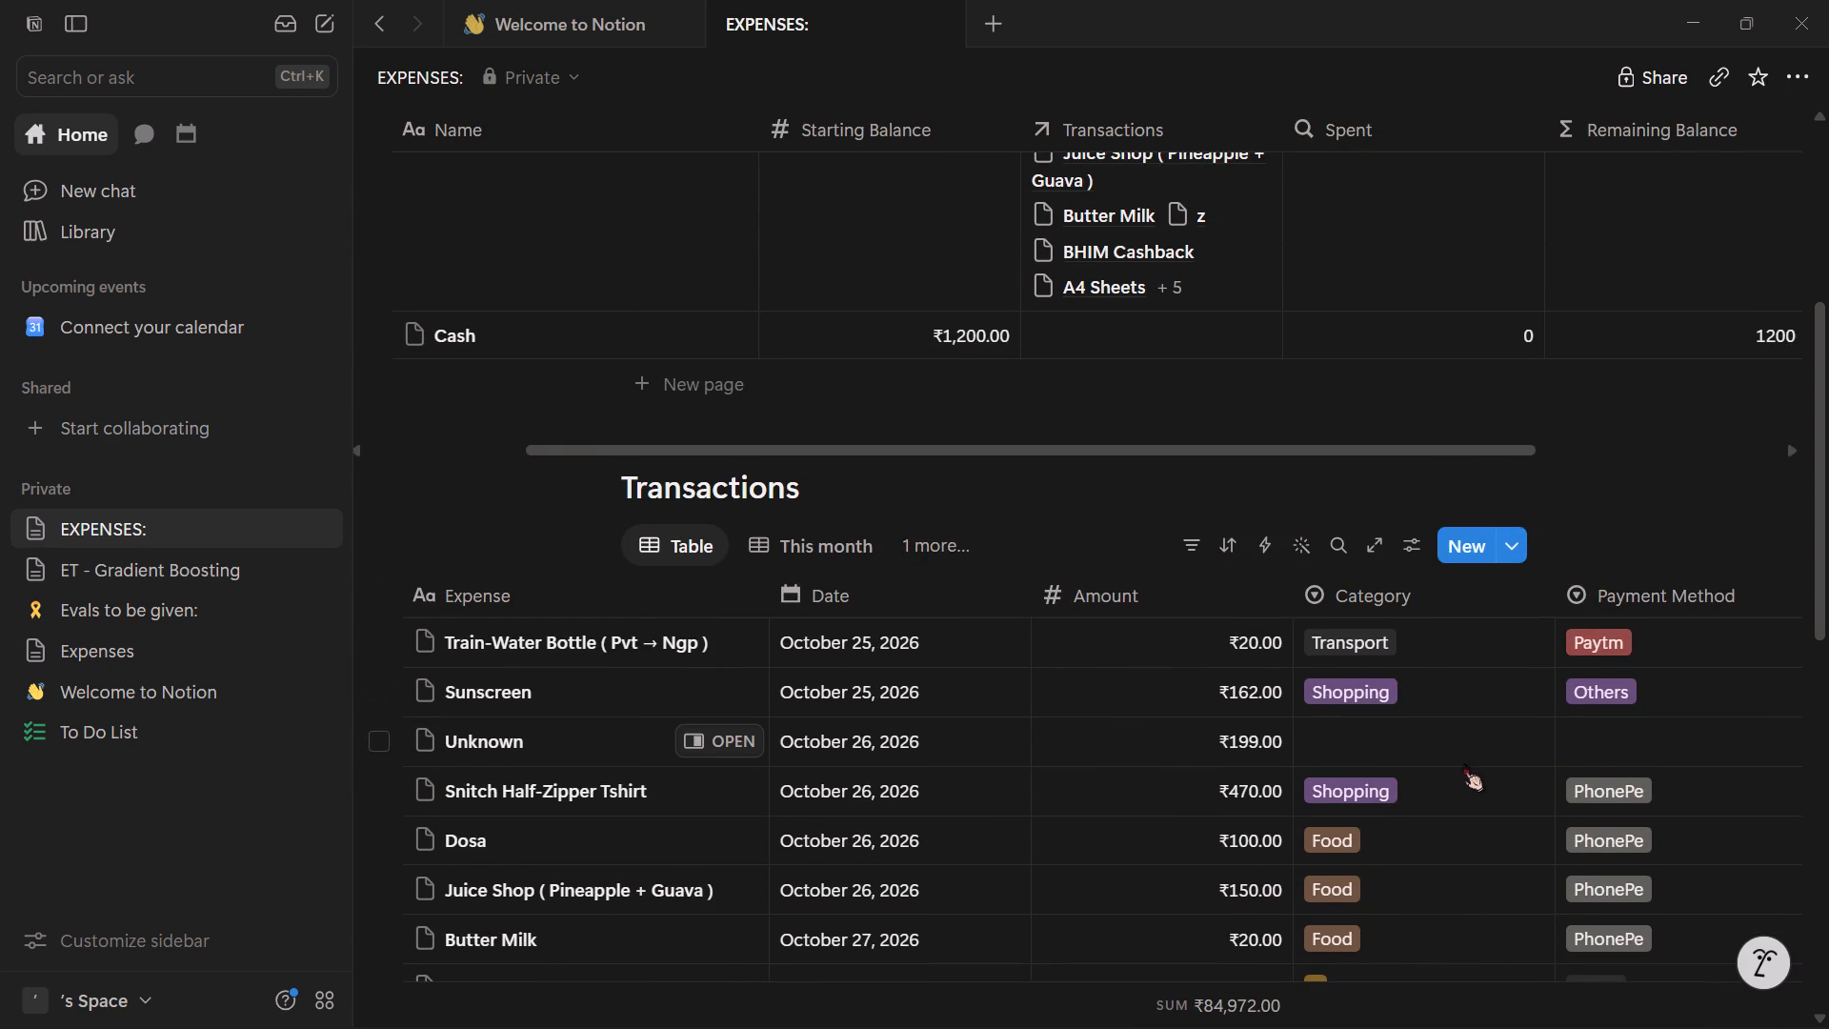
scroll(1463, 763, "left", 4)
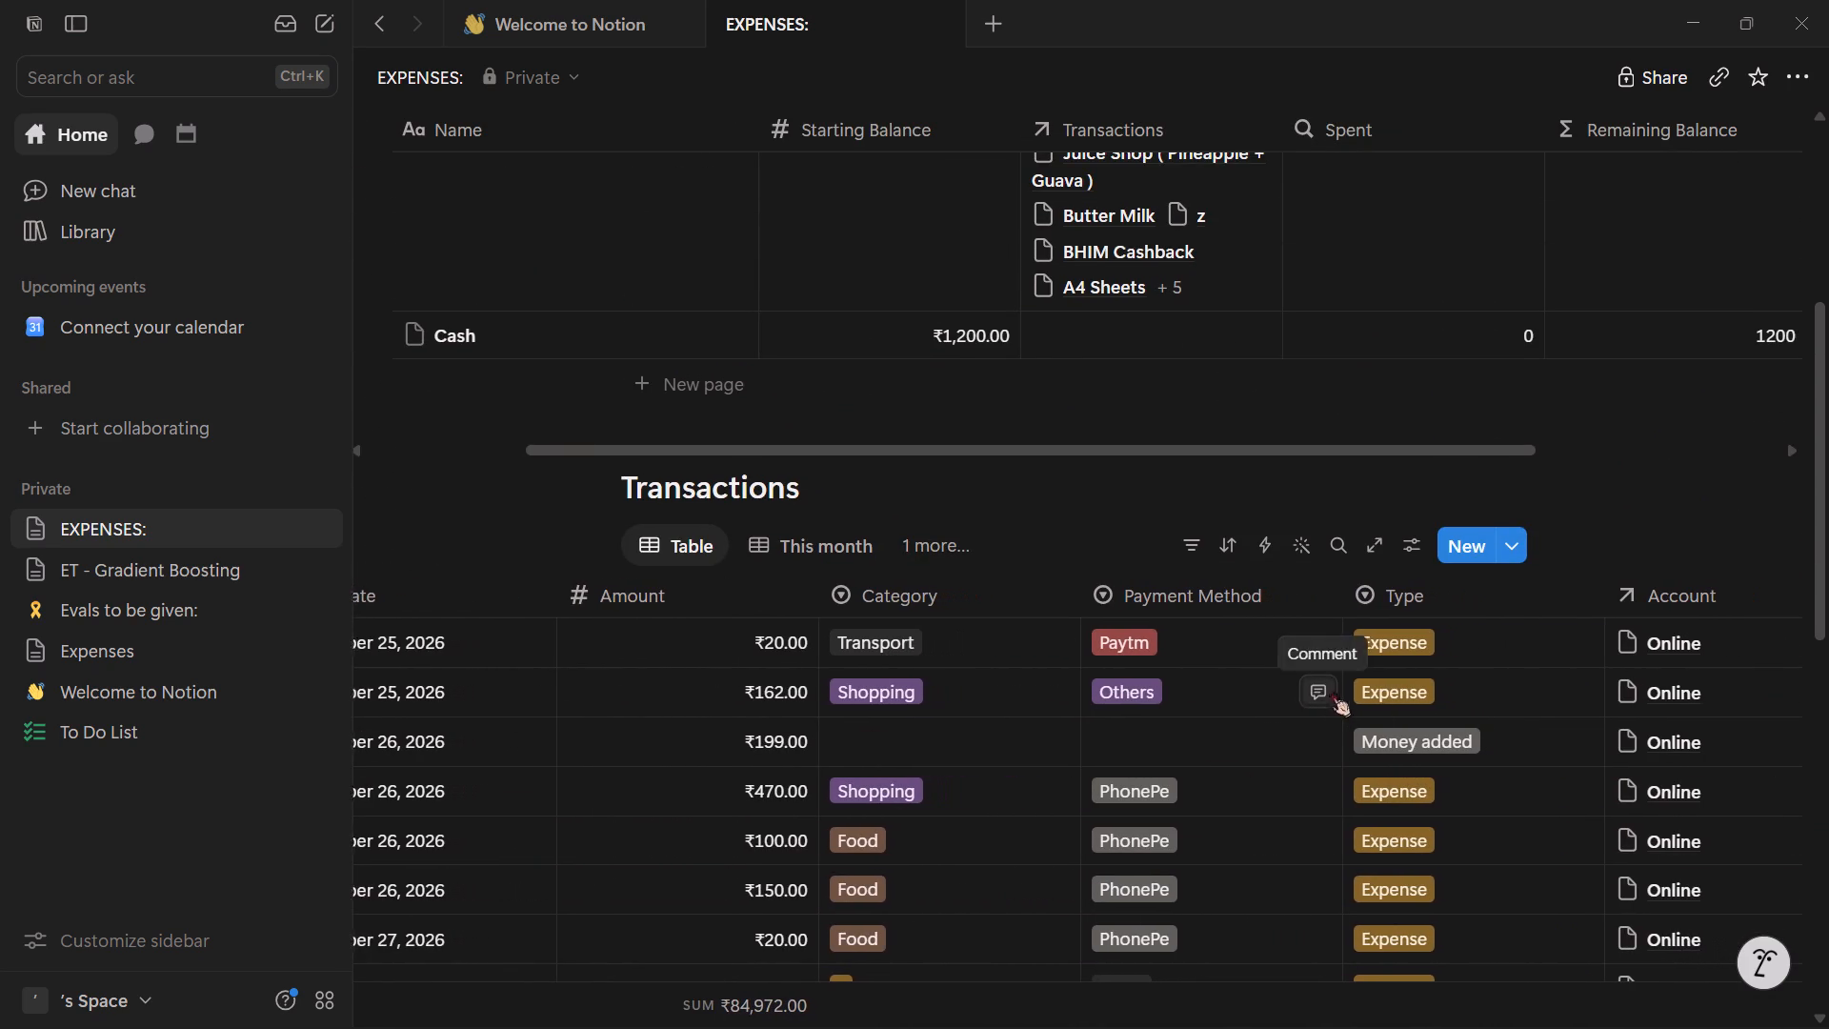
scroll(1331, 689, "left", 1)
scroll(1407, 683, "left", 7)
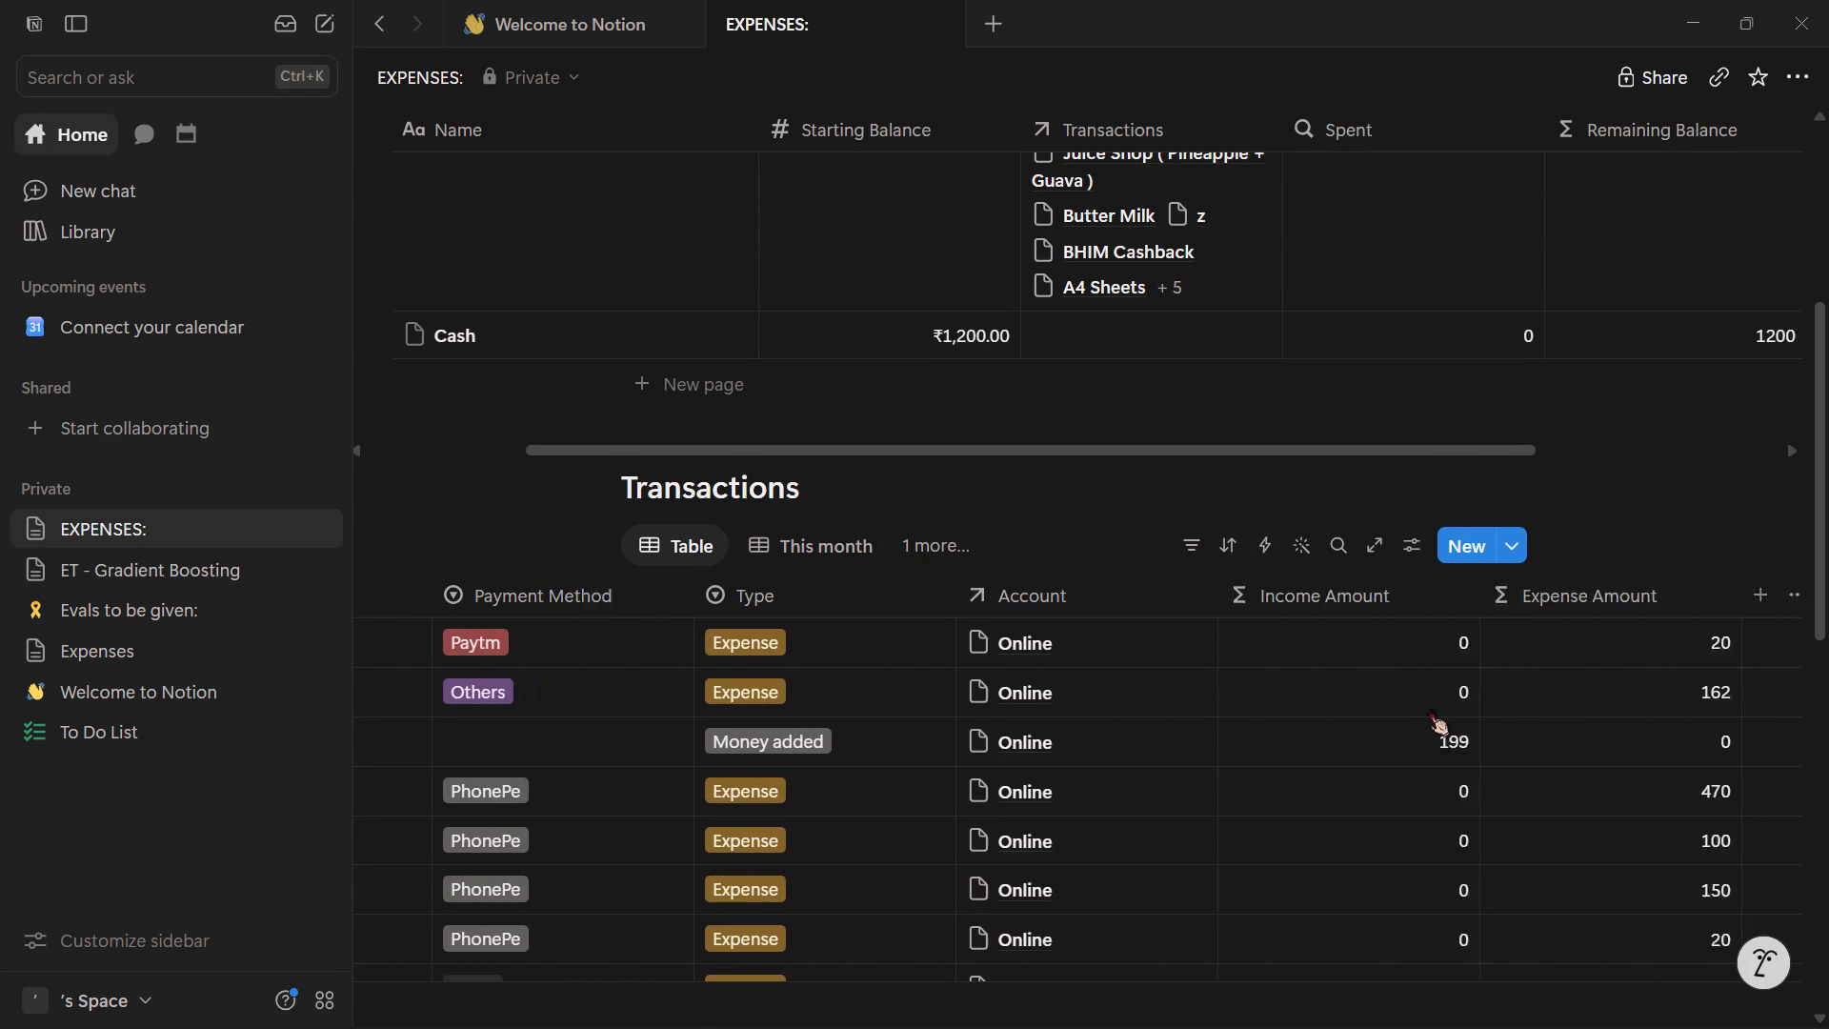
scroll(1429, 708, "left", 2)
scroll(1176, 639, "down", 3)
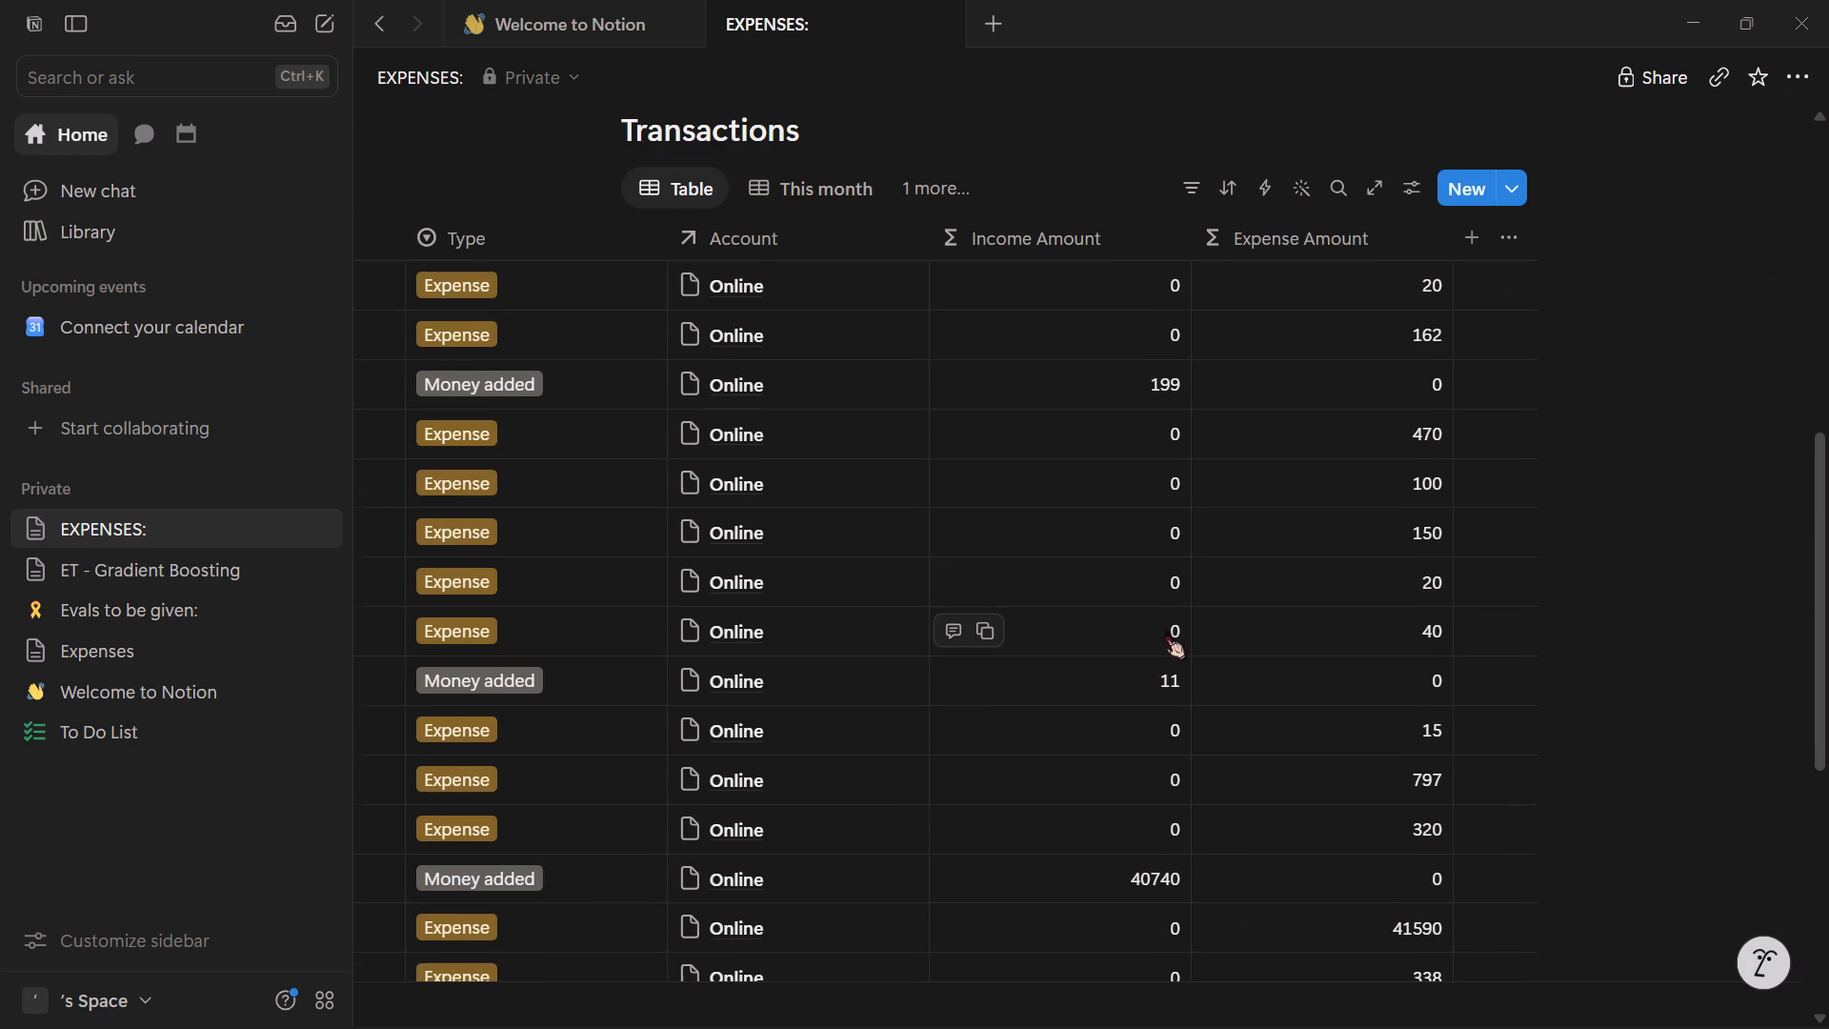
scroll(1253, 650, "down", 1)
scroll(1253, 649, "up", 2)
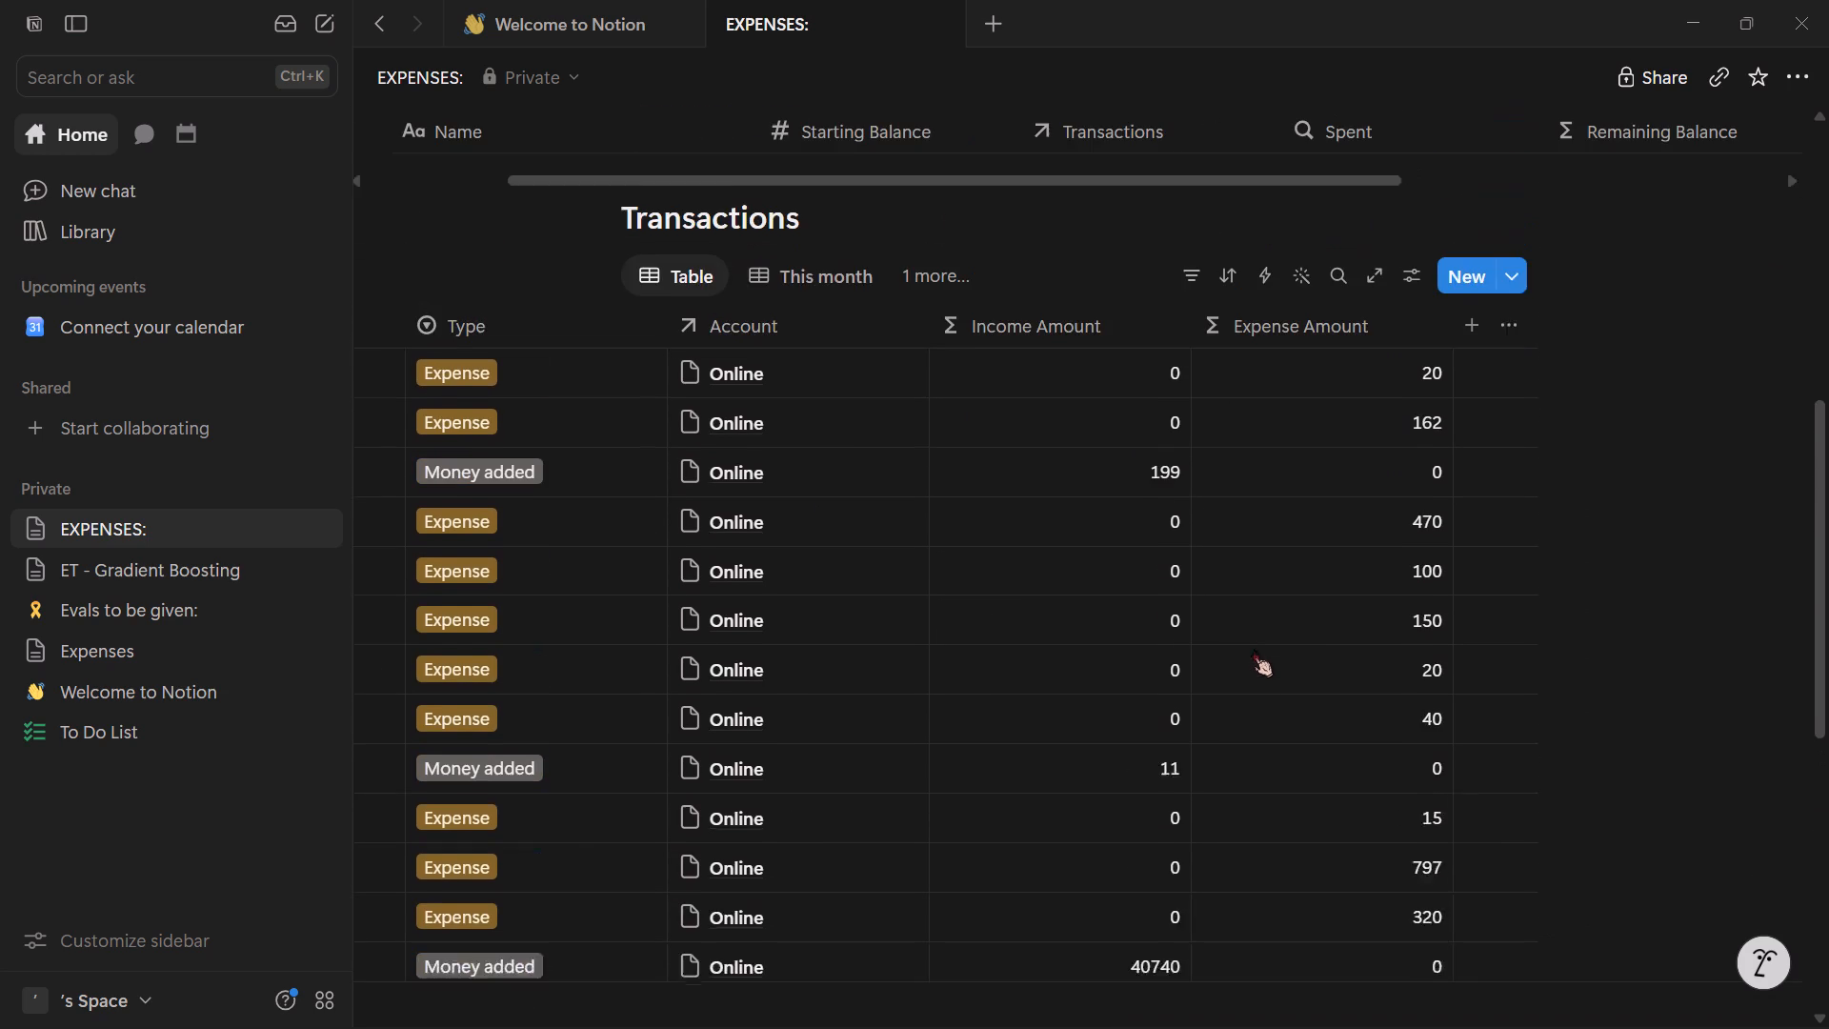
scroll(1238, 652, "down", 4)
scroll(1248, 682, "up", 5)
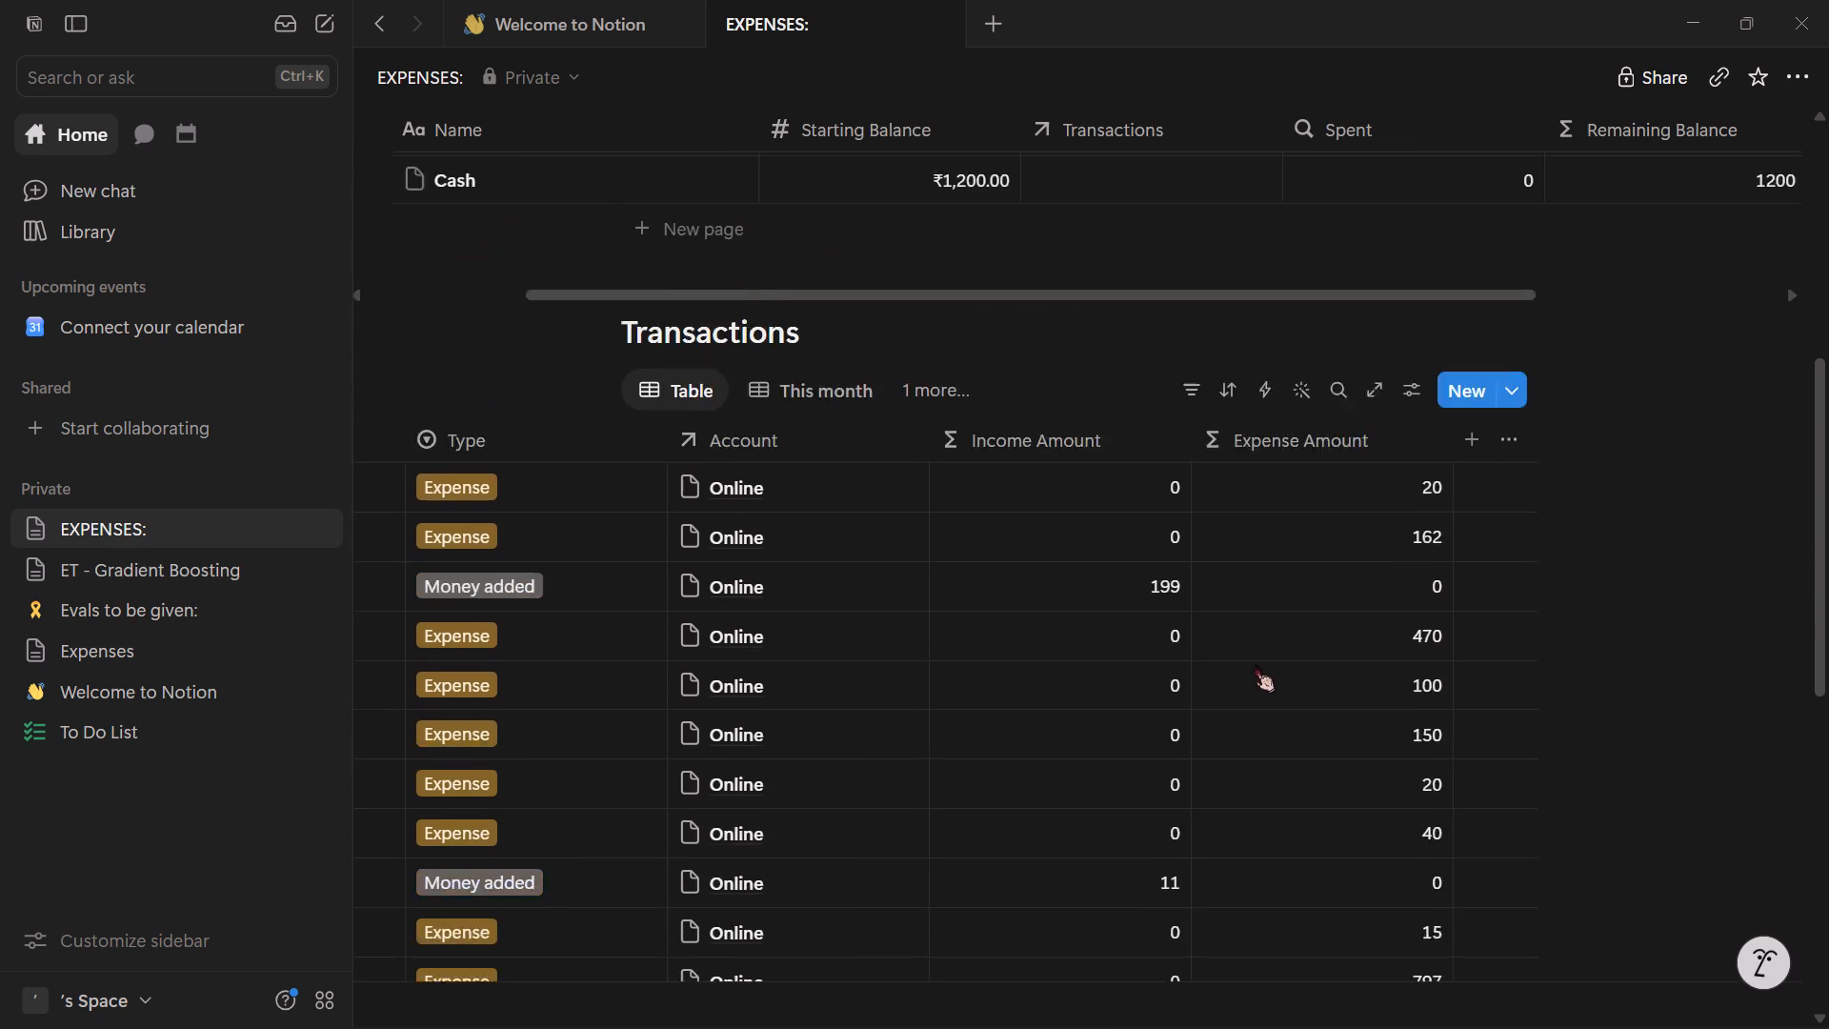
scroll(1255, 664, "up", 1)
right_click(1275, 588)
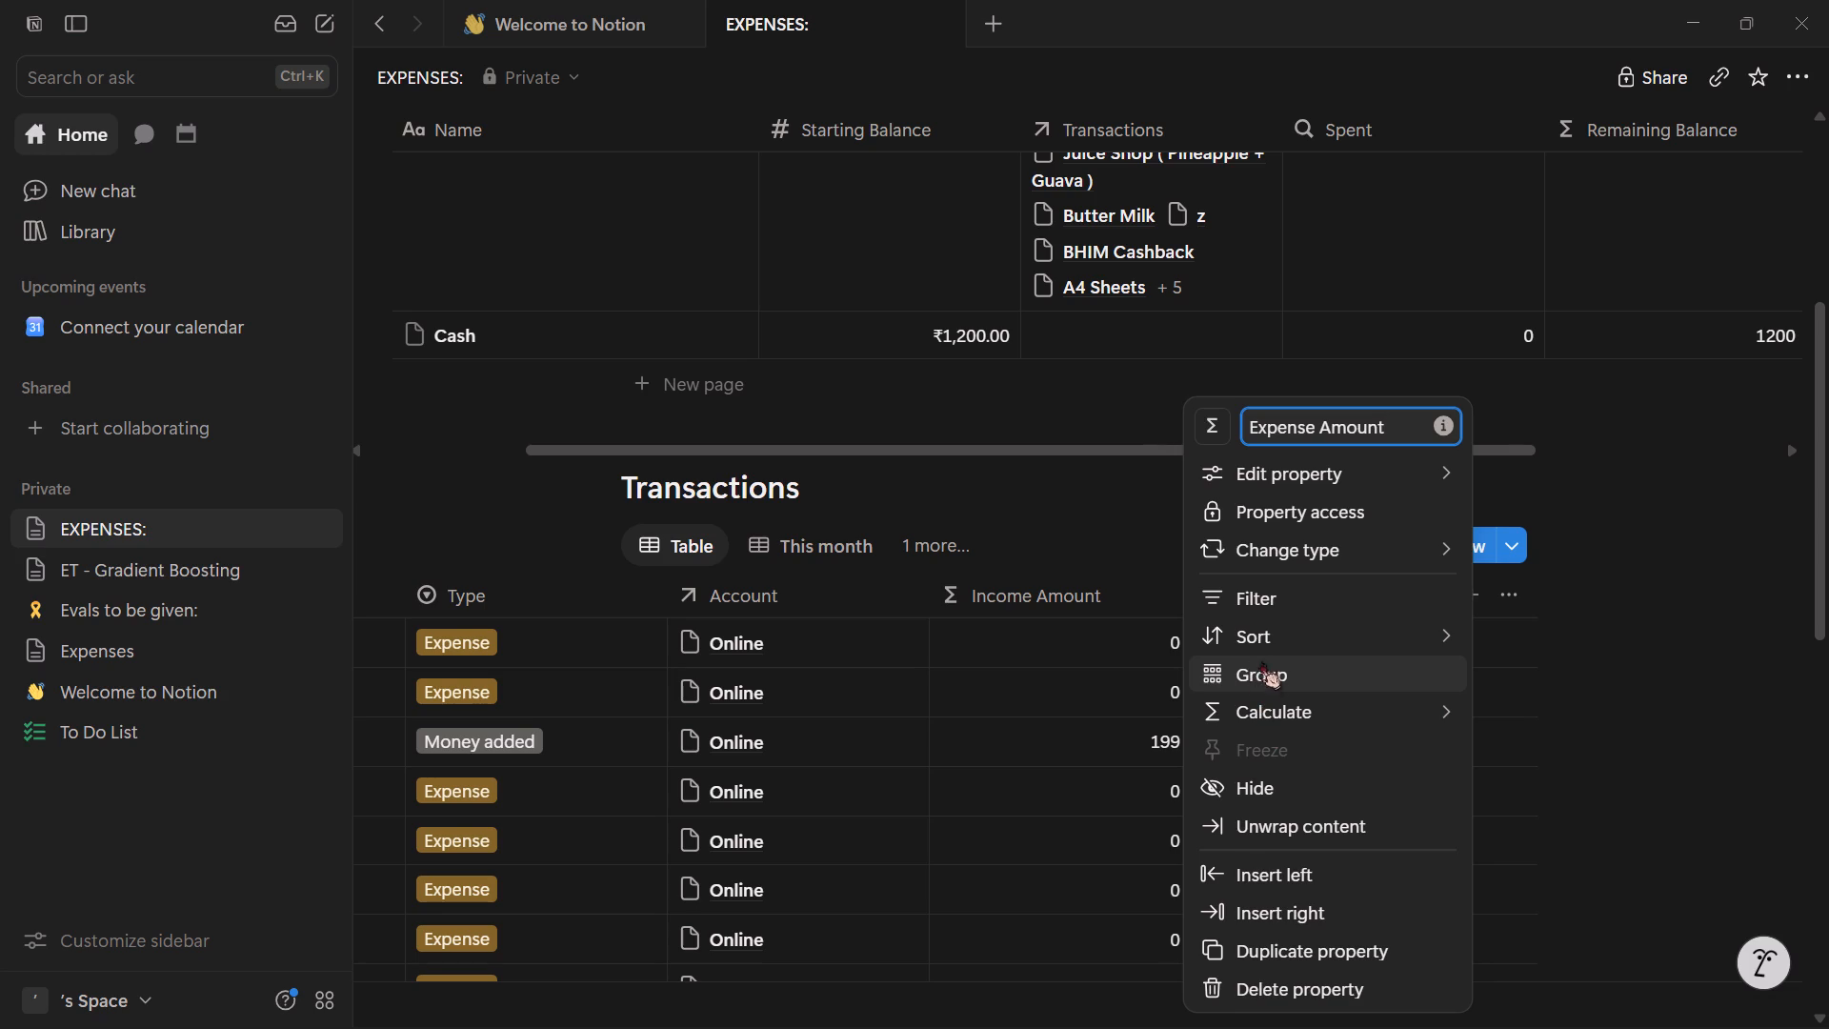
left_click(1256, 788)
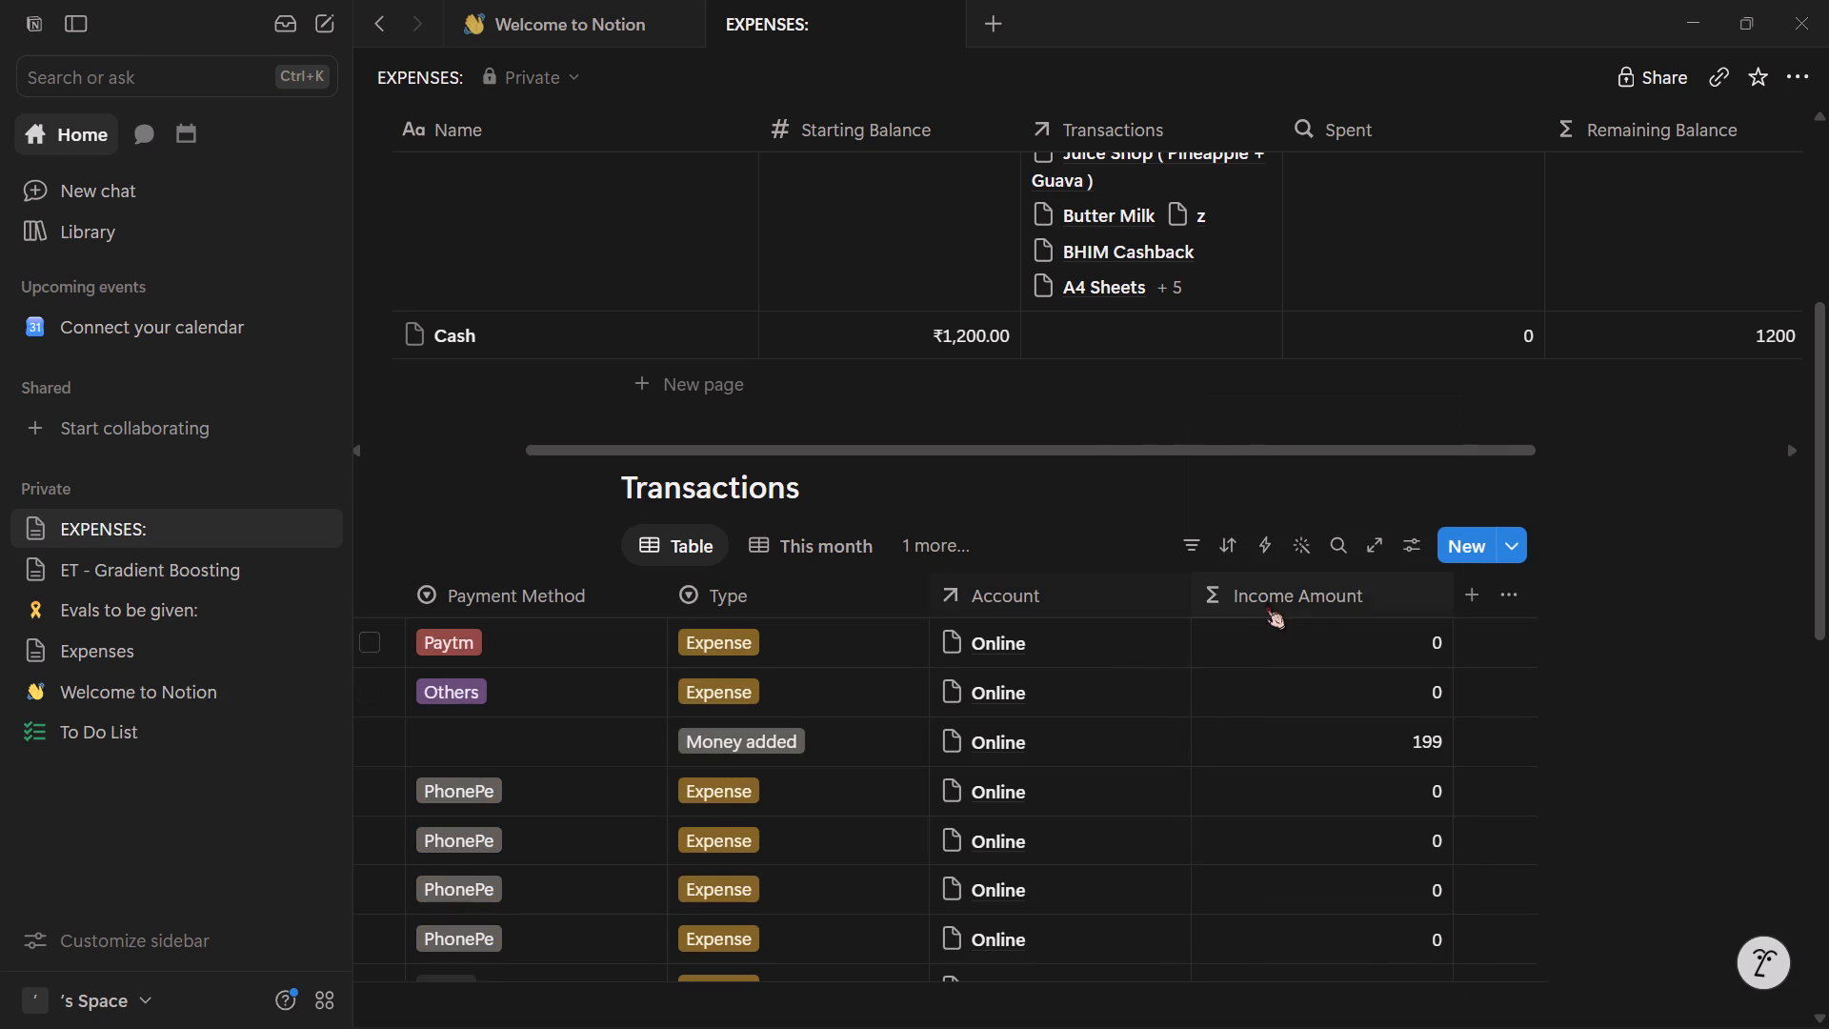
right_click(1269, 601)
left_click(1265, 788)
Bring the Transactions table back to its first columns and collapse the workspace sidebar.
scroll(1072, 726, "down", 4)
left_click_drag(1015, 1026, 794, 999)
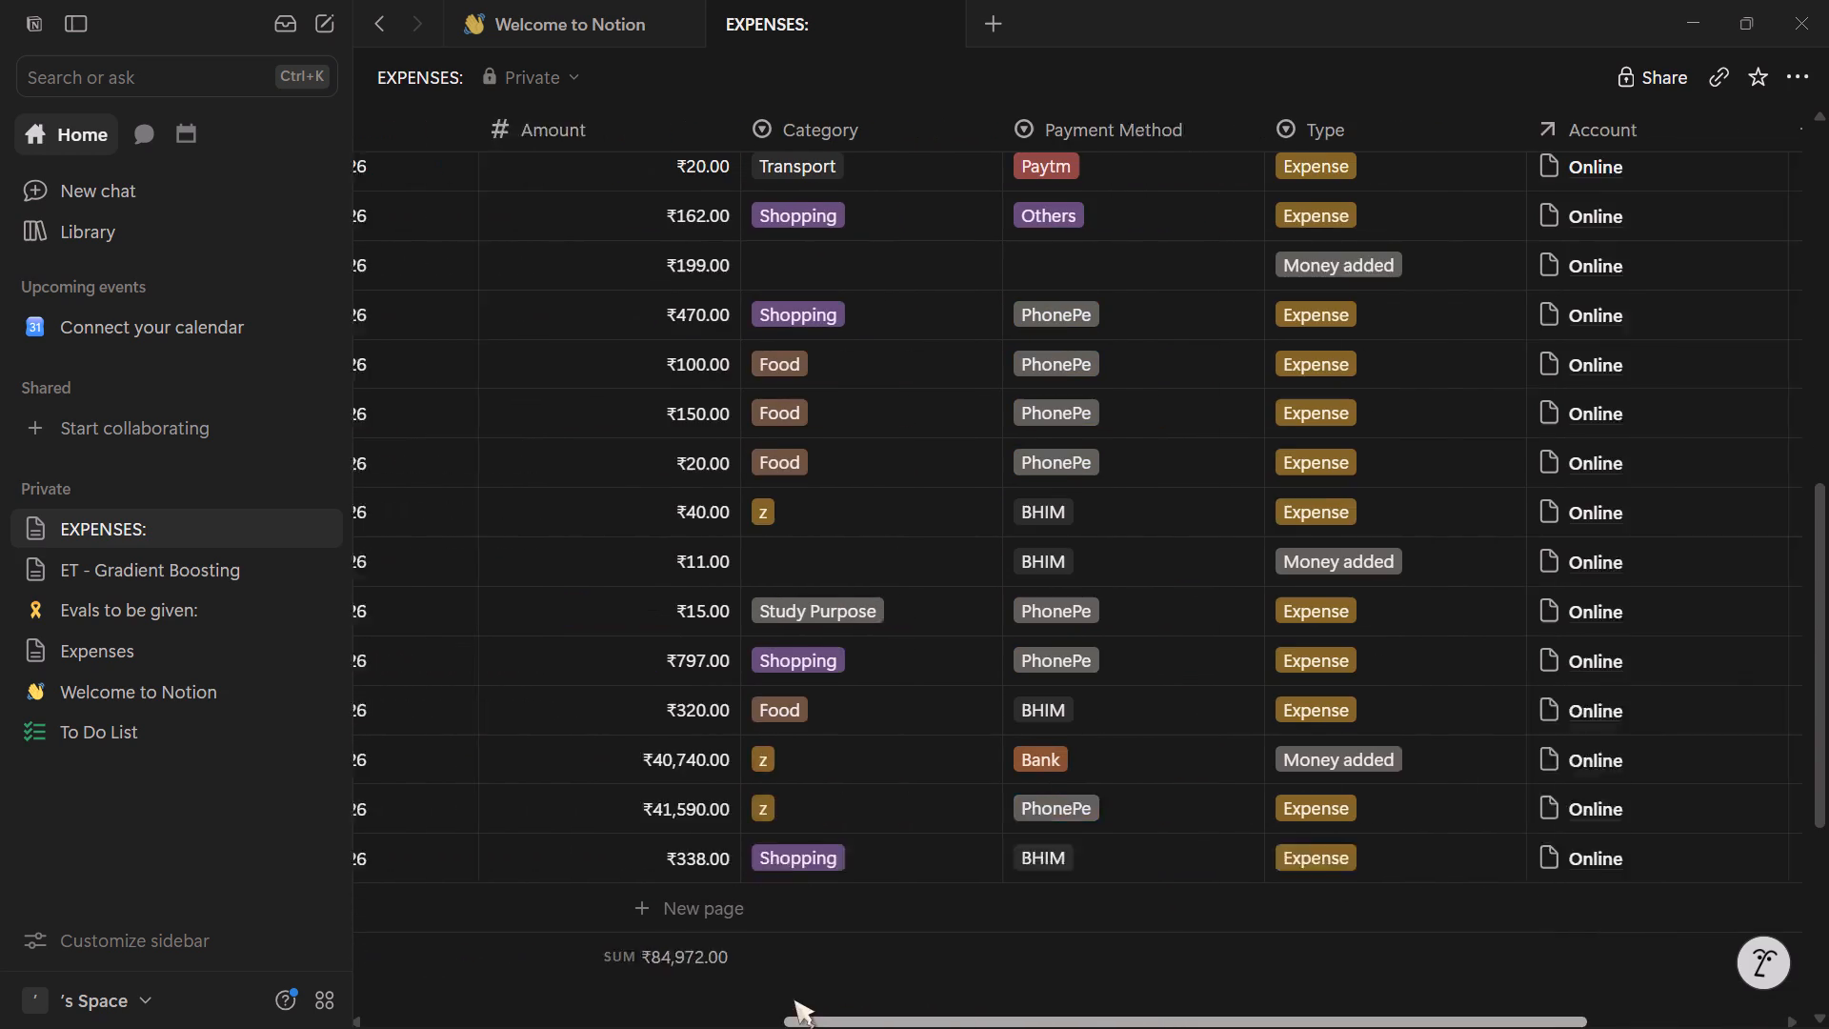
left_click_drag(794, 999, 609, 946)
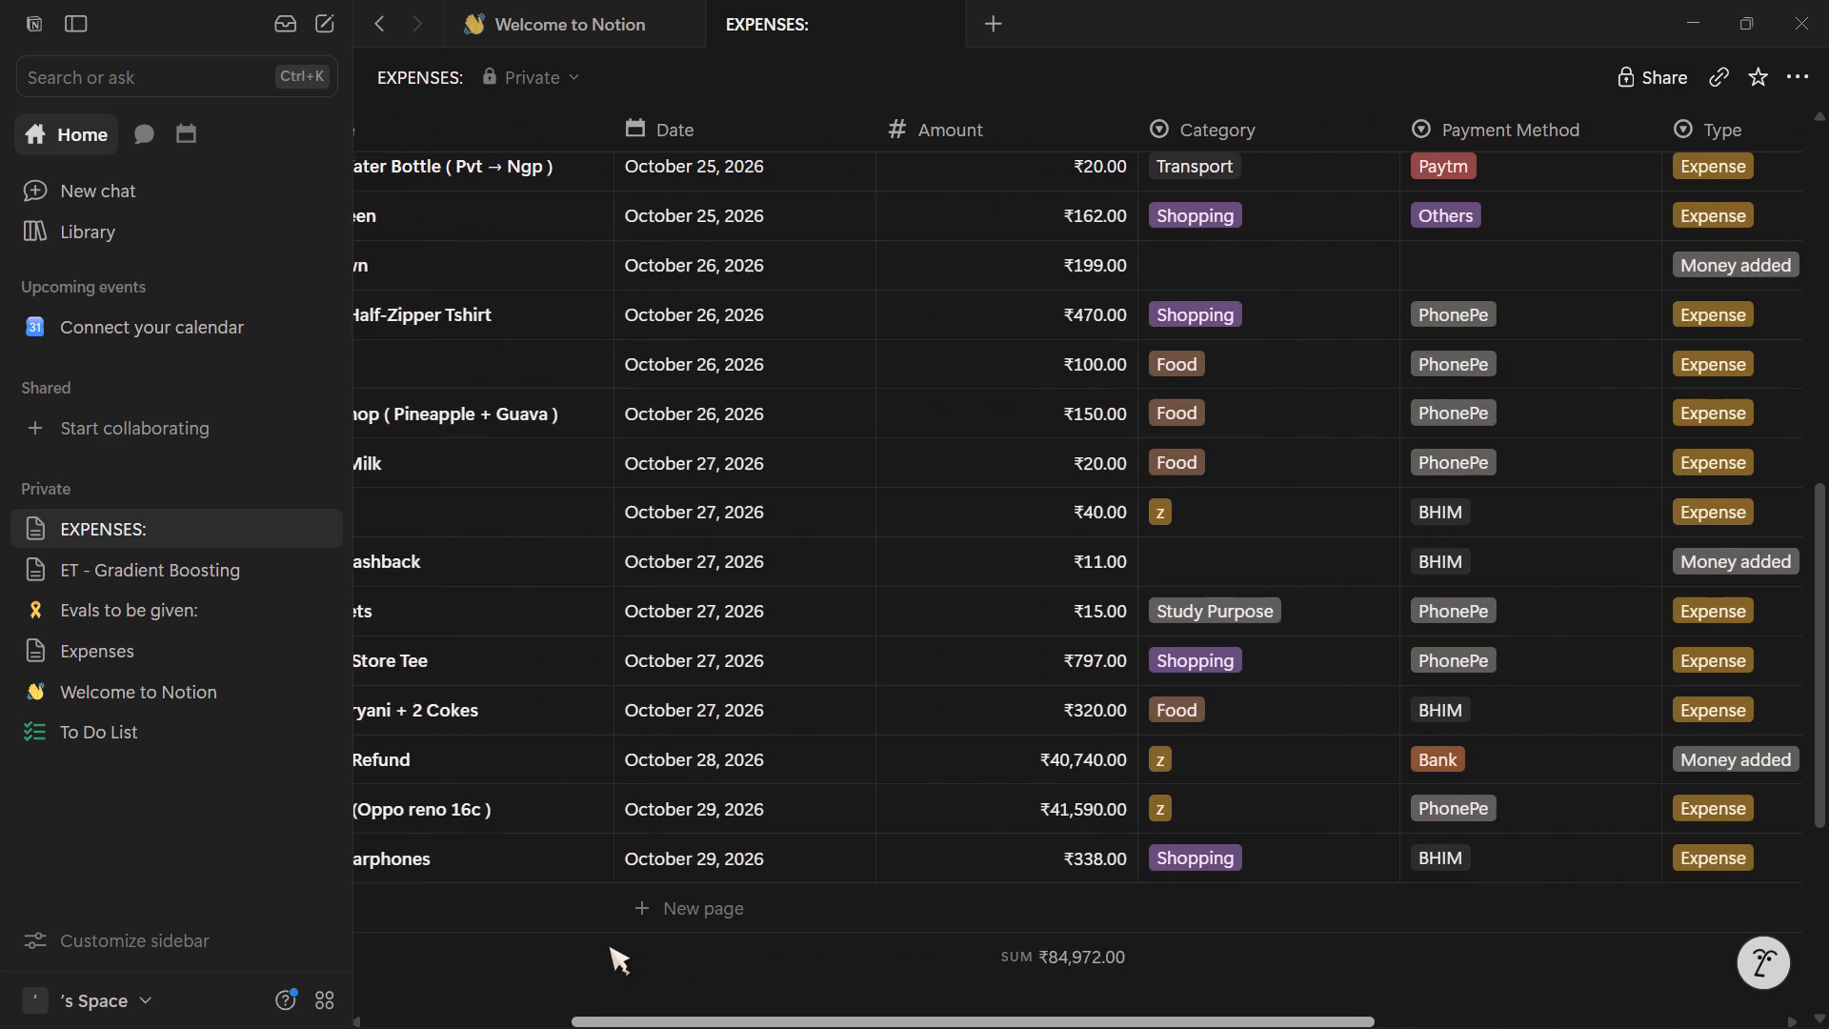
left_click_drag(609, 946, 553, 933)
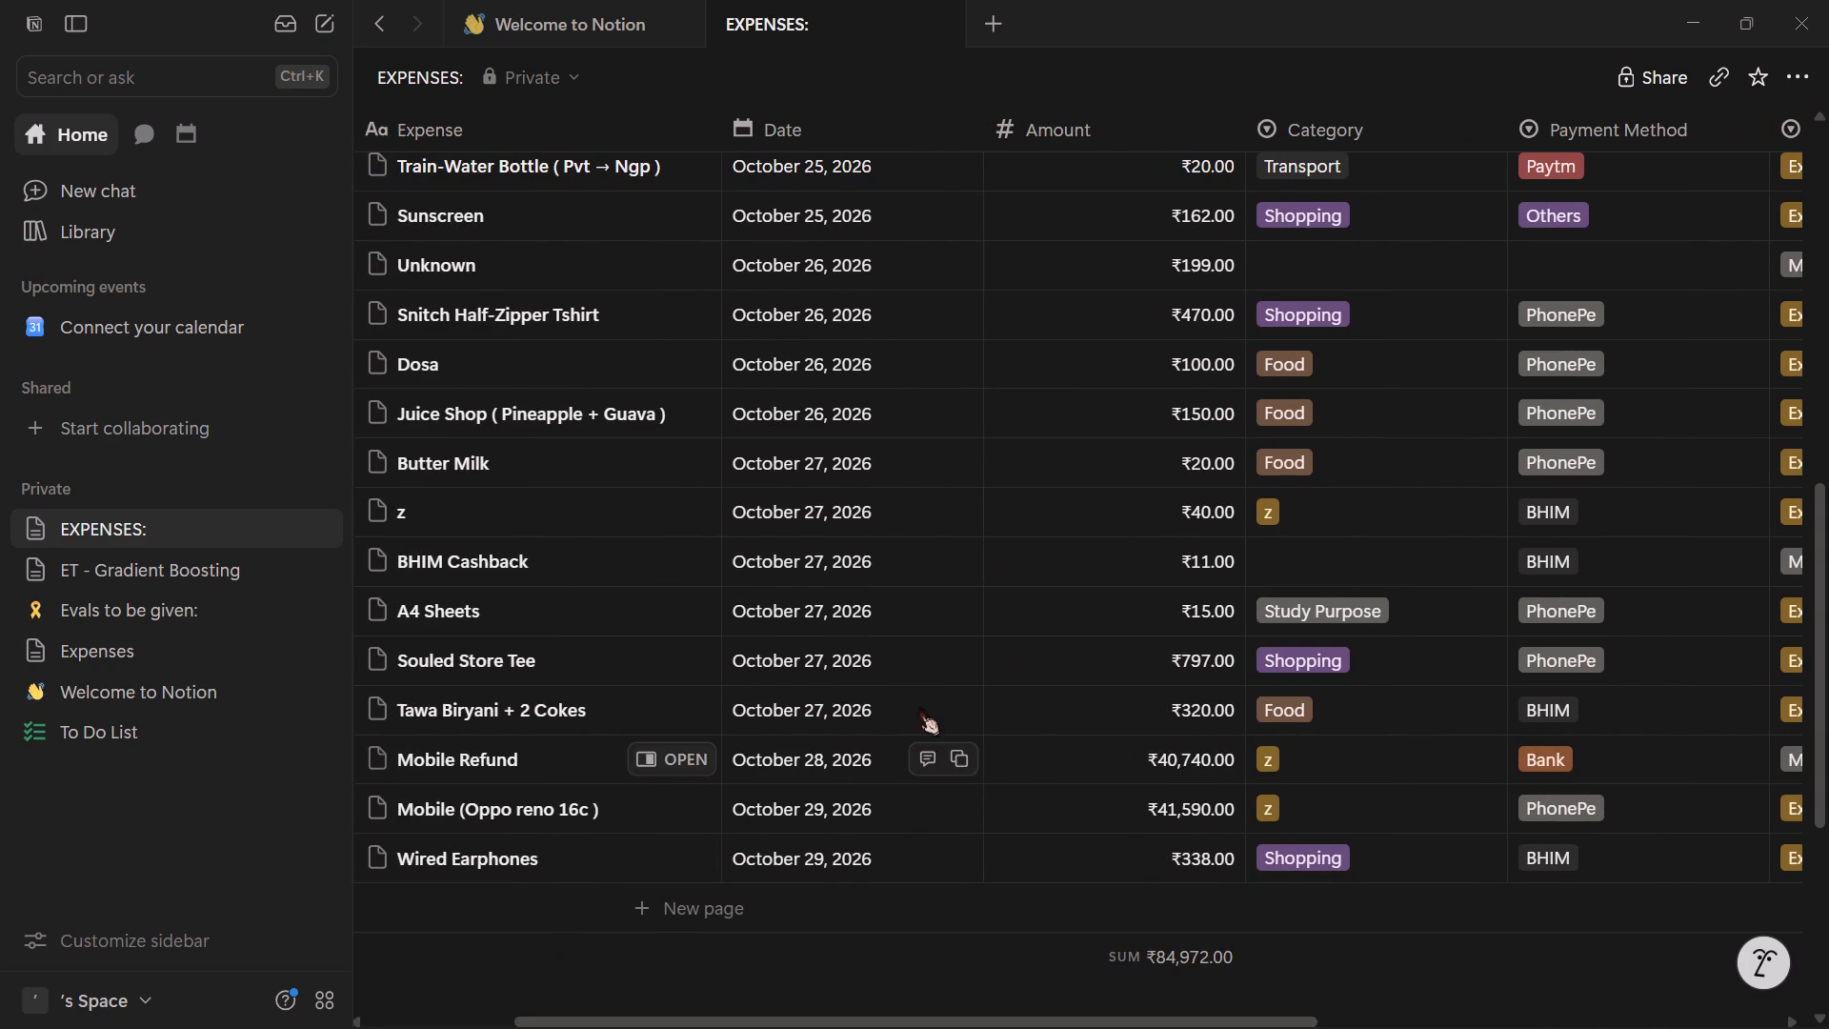
scroll(938, 693, "up", 5)
scroll(947, 680, "down", 1)
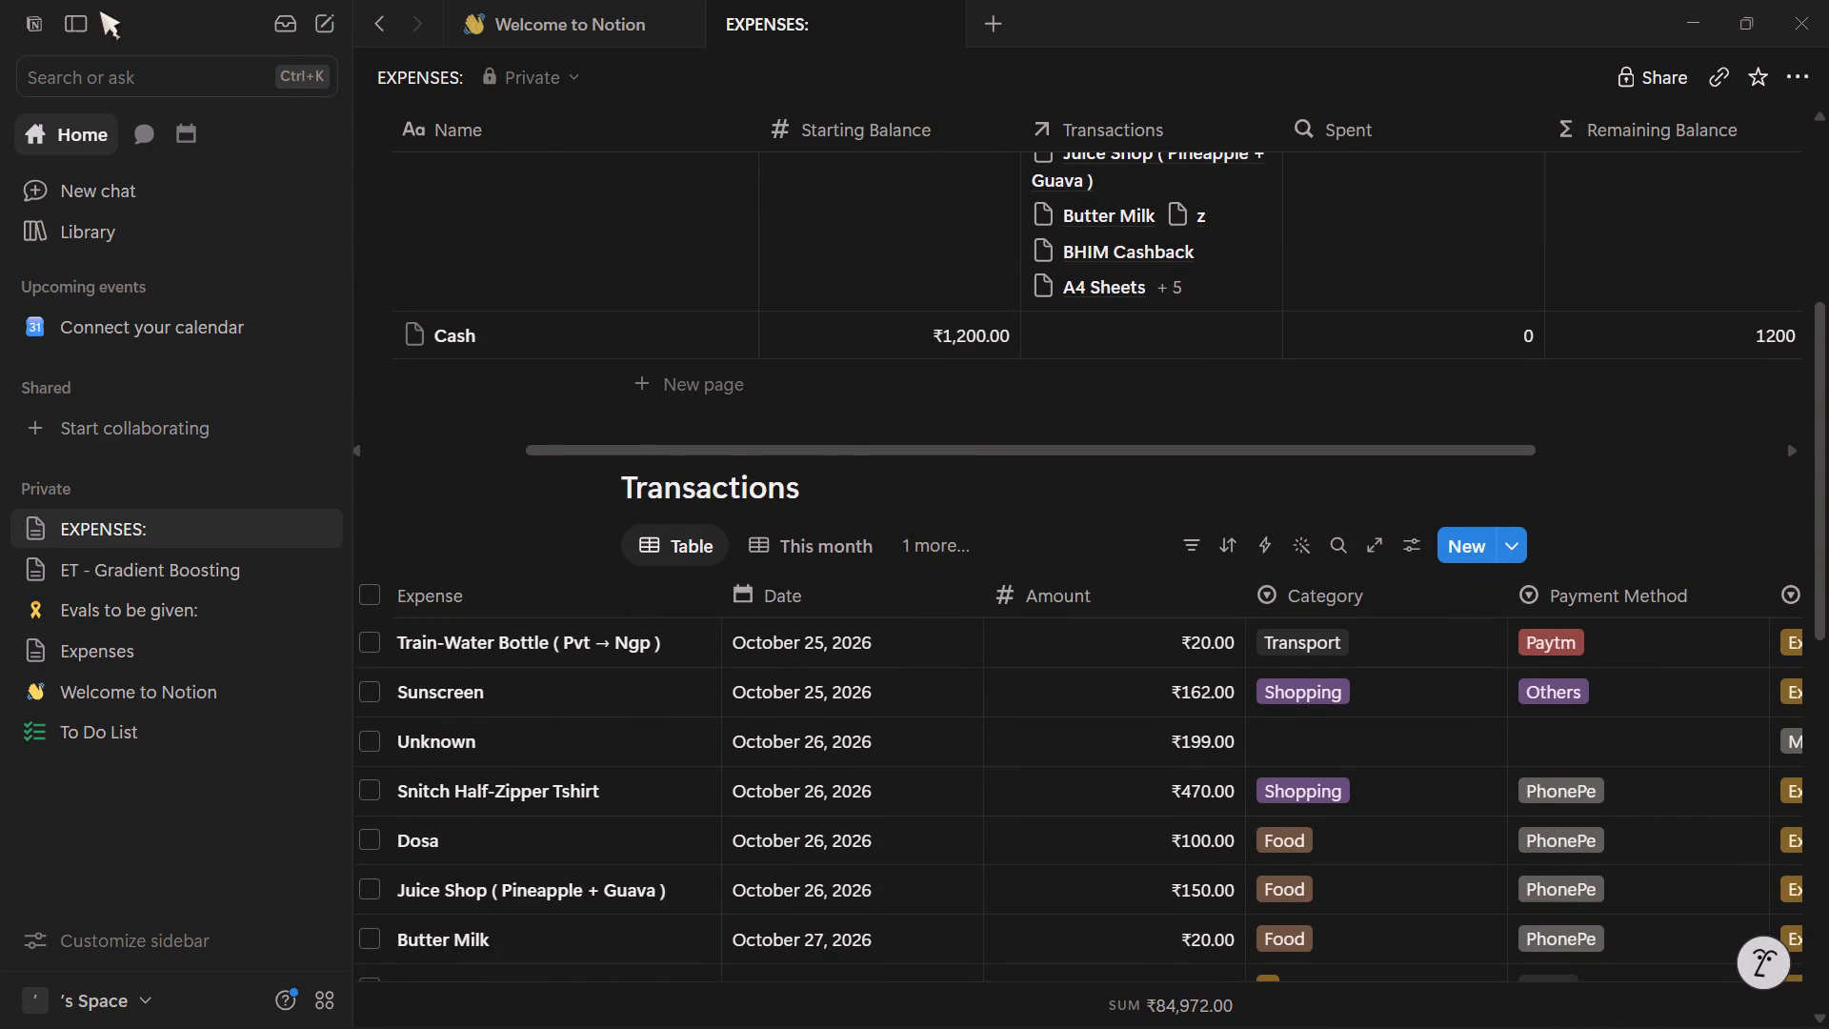
left_click(81, 28)
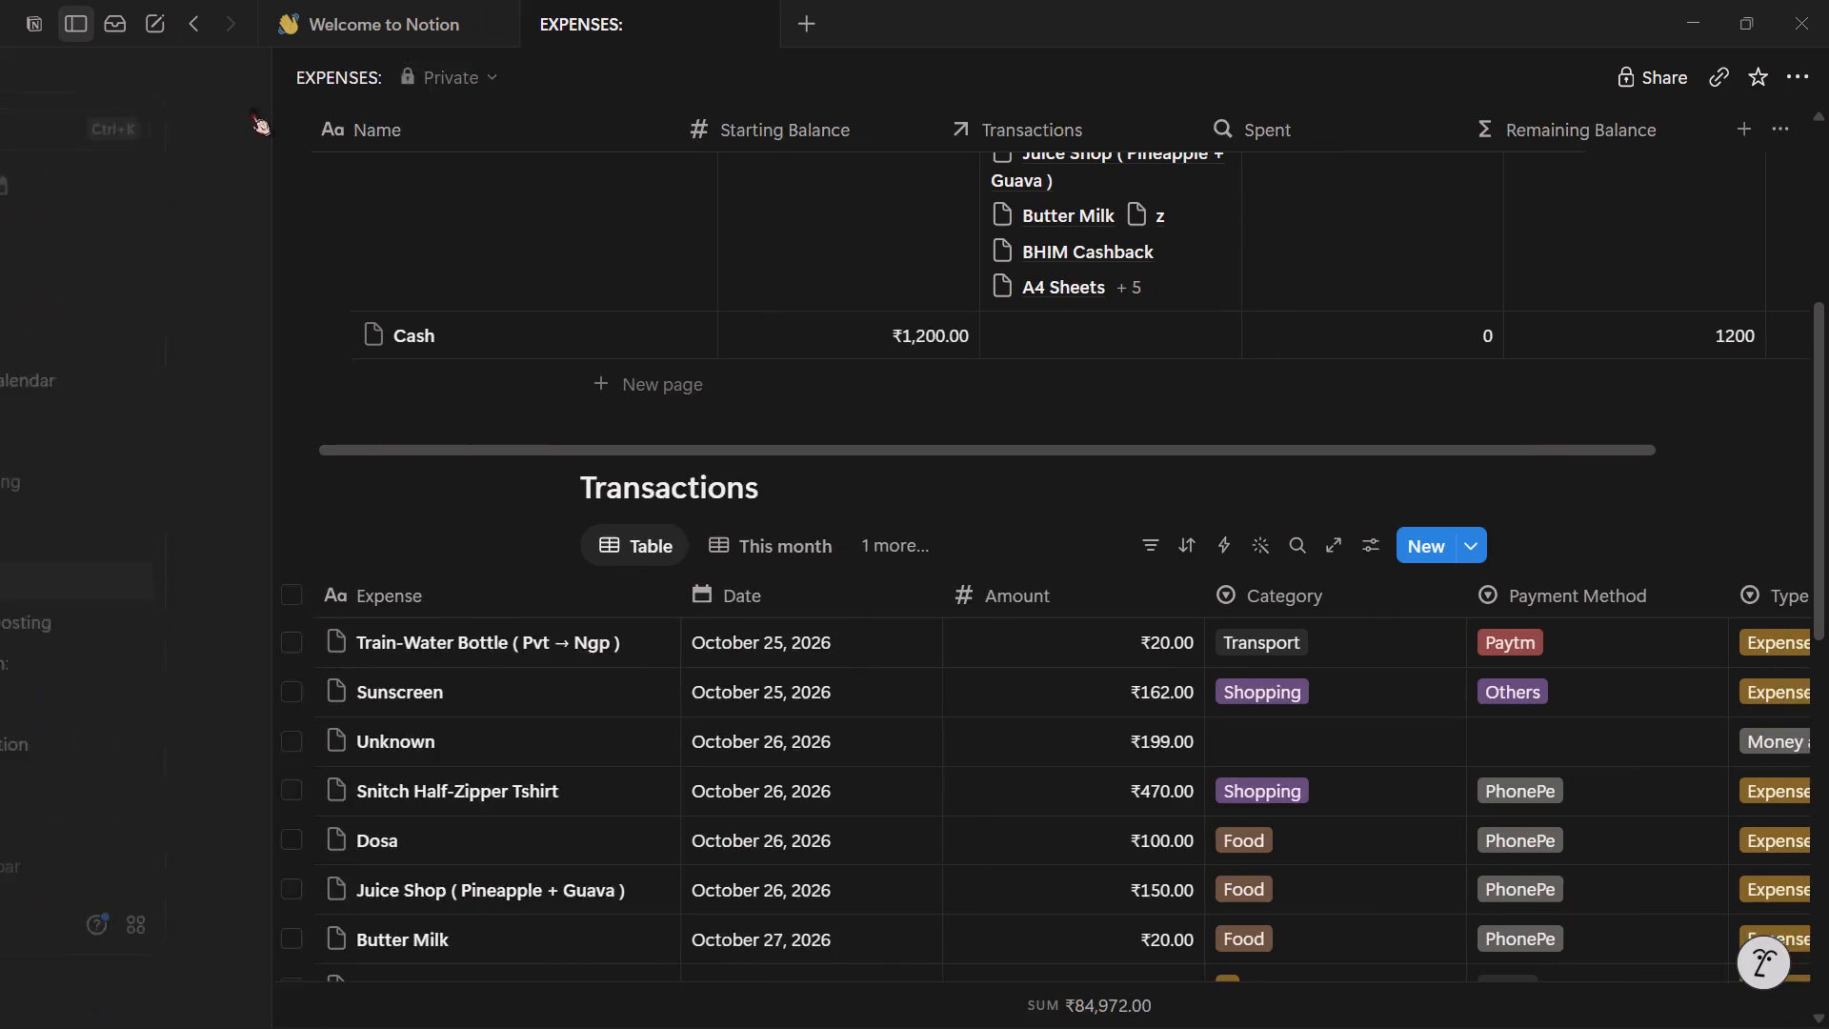
scroll(727, 335, "up", 4)
scroll(729, 336, "down", 6)
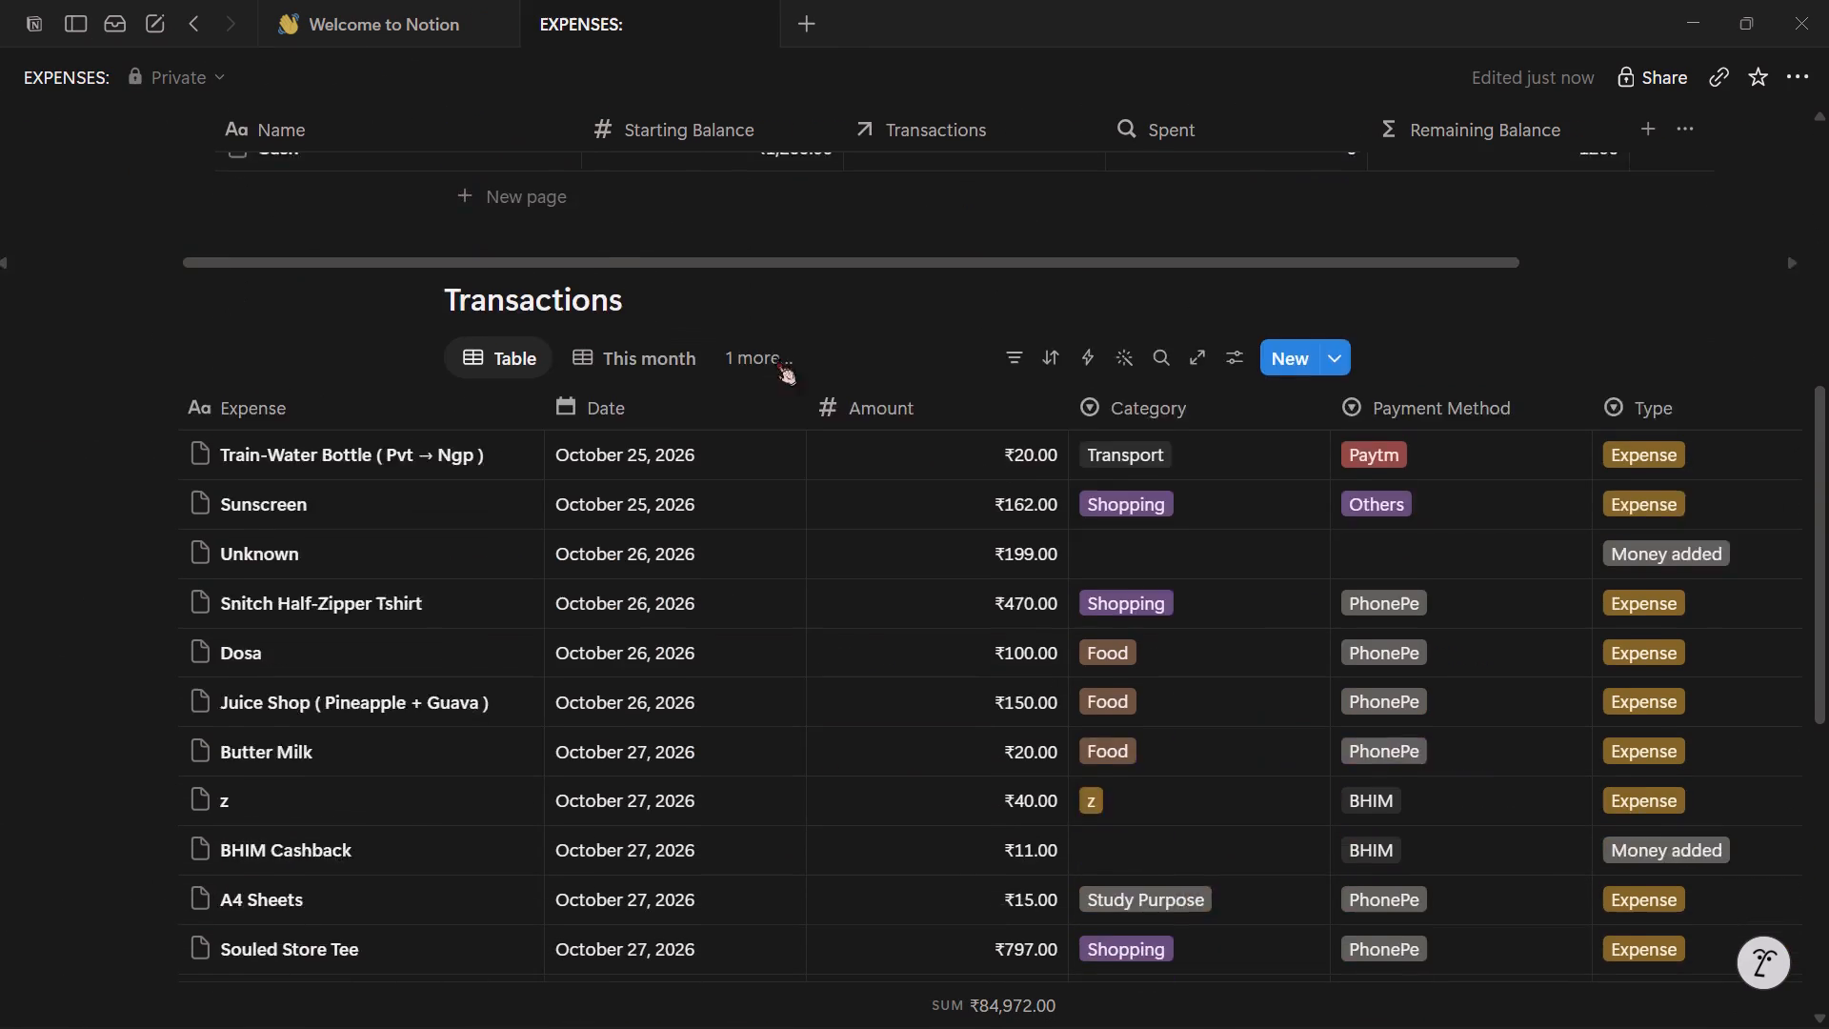